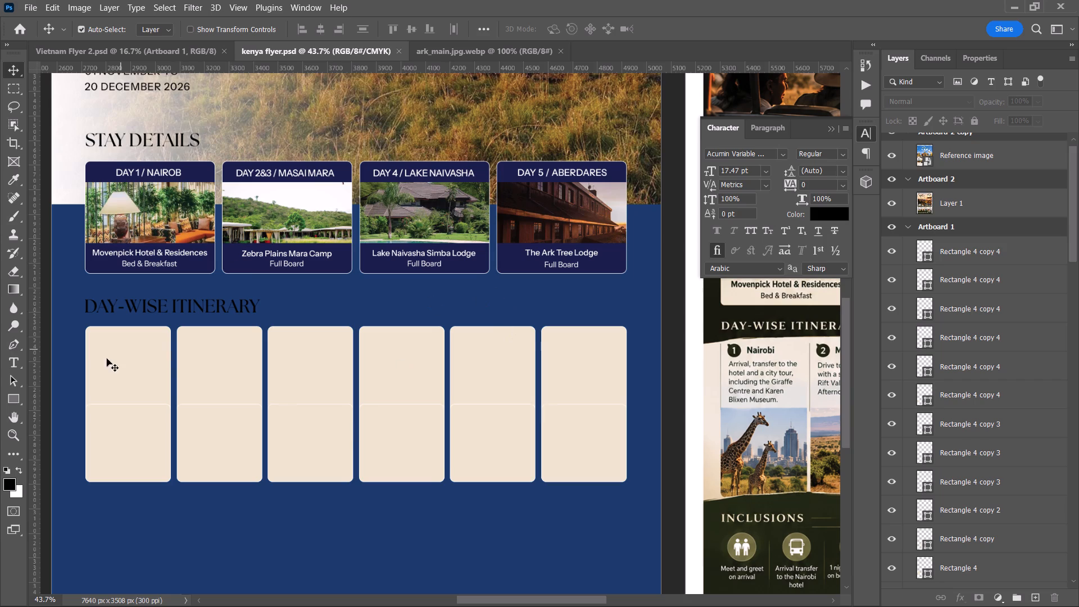
# Examine the empty day-wise itinerary cards alongside the itinerary section of the reference flyer.
pyautogui.keyDown('alt'); pyautogui.scroll(-1, 268, 406); pyautogui.keyUp('alt')
pyautogui.press('space')
pyautogui.press('space')
pyautogui.press('space')
pyautogui.press('space')
pyautogui.press('space')
pyautogui.press('space')
pyautogui.press('space')
pyautogui.press('space')
pyautogui.press('space')
pyautogui.moveTo(255, 420); pyautogui.dragTo(190, 416)
pyautogui.press('space')
pyautogui.press('space')
pyautogui.press('space')
pyautogui.press('space')
pyautogui.press('space')
pyautogui.press('space')
pyautogui.press('space')
pyautogui.press('space')
pyautogui.press('space')
pyautogui.press('space')
pyautogui.press('space')
pyautogui.press('space')
pyautogui.press('space')
pyautogui.press('space')
pyautogui.press('space')
pyautogui.press('space')
pyautogui.press('space')
pyautogui.press('space')
pyautogui.press('space')
pyautogui.moveTo(280, 403); pyautogui.dragTo(203, 396)
# Switch to the qBittorrent window and close it.
pyautogui.hotkey('alt', 'Tab')
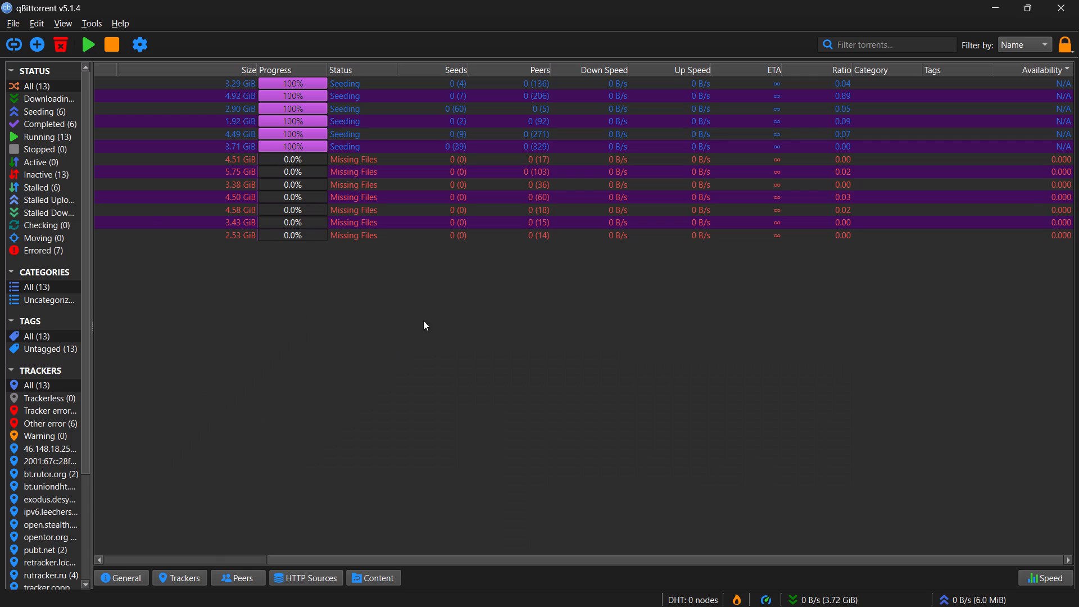
pyautogui.click(1070, 0)
# Switch to the browser and search Pinterest for "nirobi".
pyautogui.hotkey('alt', 'Tab')
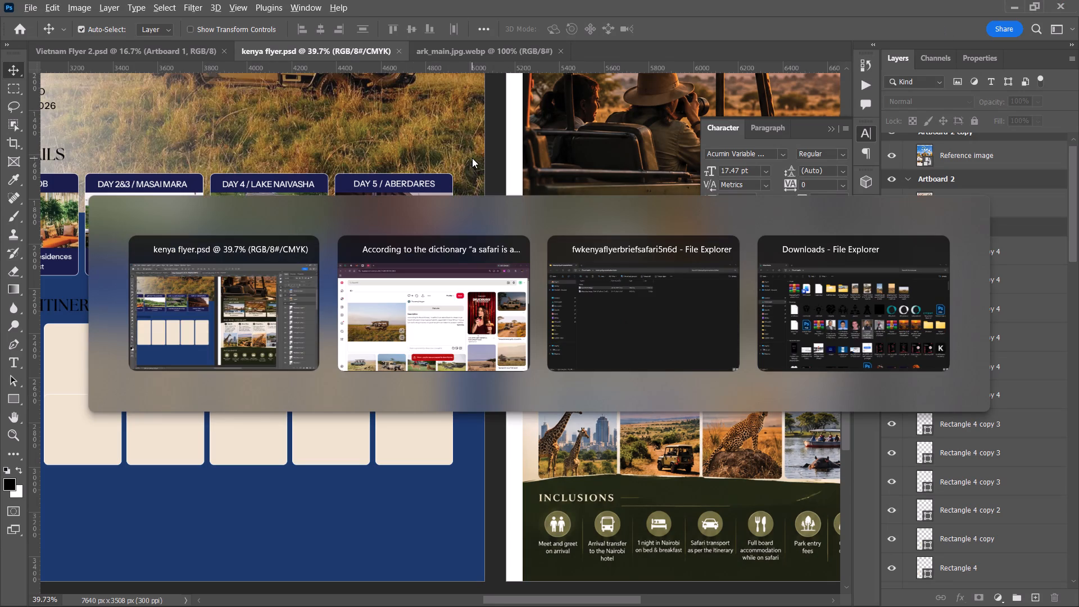
pyautogui.click(141, 115)
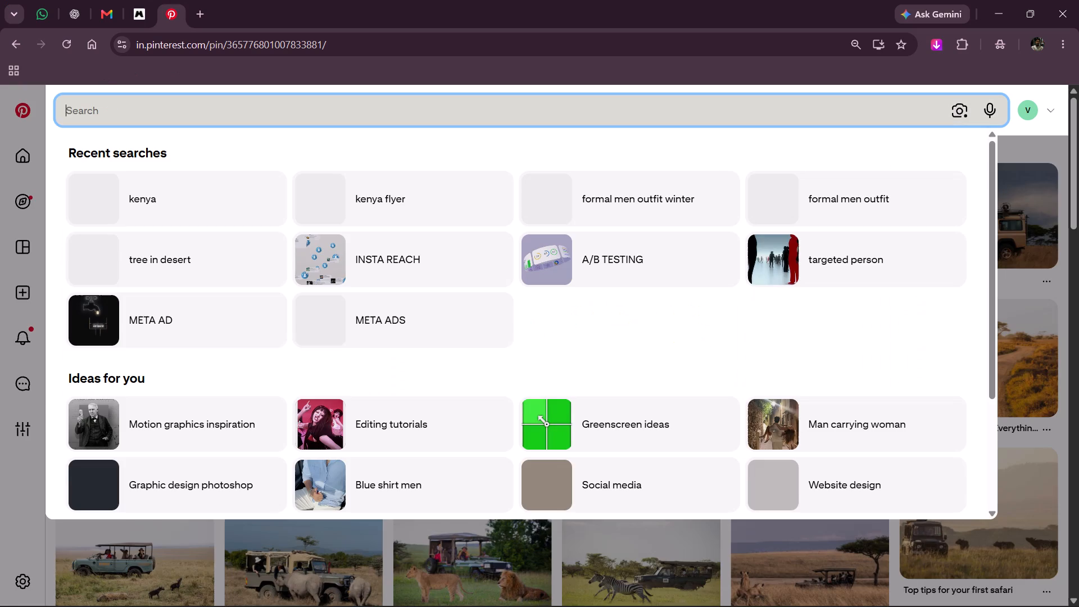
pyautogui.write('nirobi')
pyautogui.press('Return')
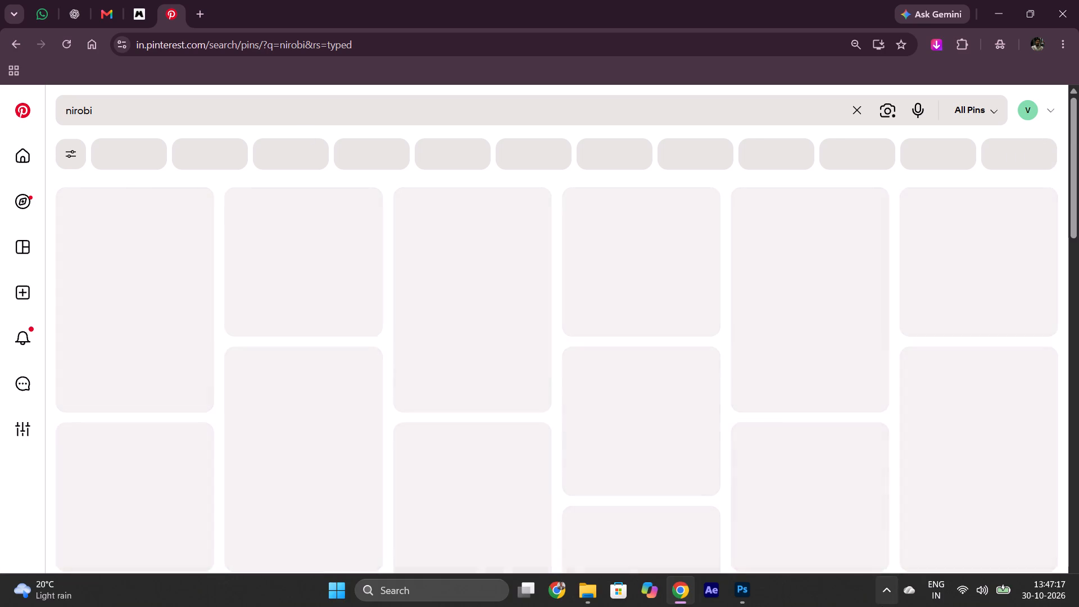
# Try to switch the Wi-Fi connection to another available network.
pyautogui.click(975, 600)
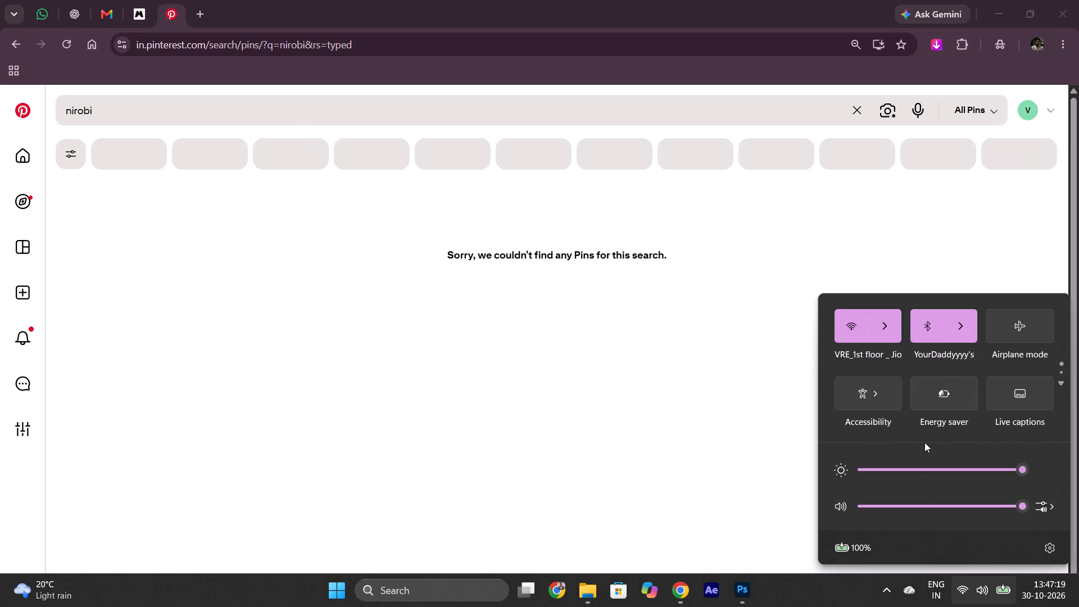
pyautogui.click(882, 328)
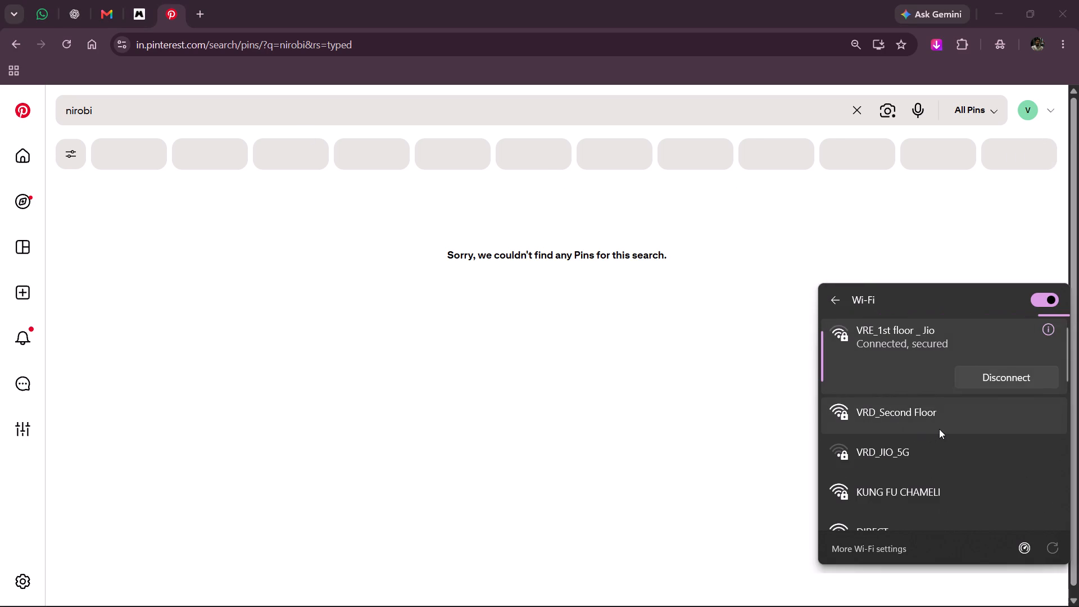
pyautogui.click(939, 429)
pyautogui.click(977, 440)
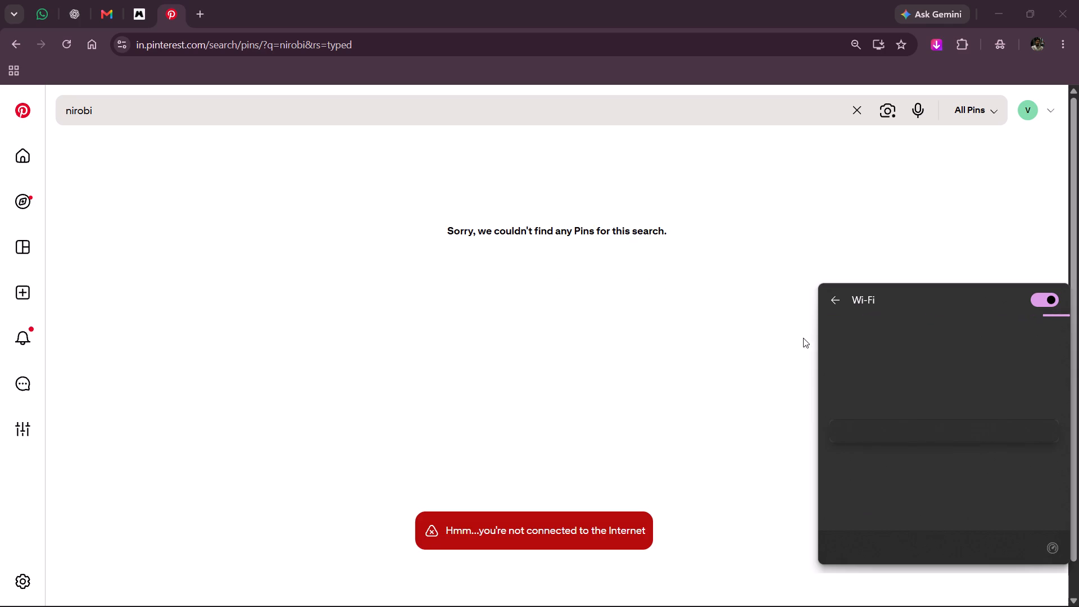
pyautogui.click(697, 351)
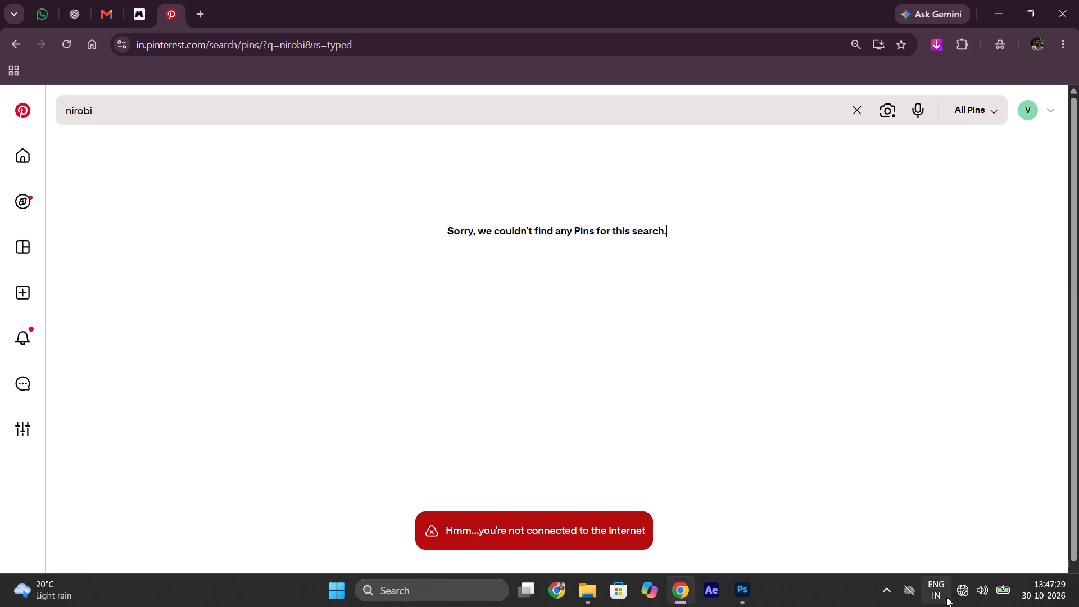
# Reopen the list of Wi-Fi networks and examine the properties of the VRE_1st floor _ Jio network.
pyautogui.click(972, 591)
pyautogui.click(973, 600)
pyautogui.click(962, 587)
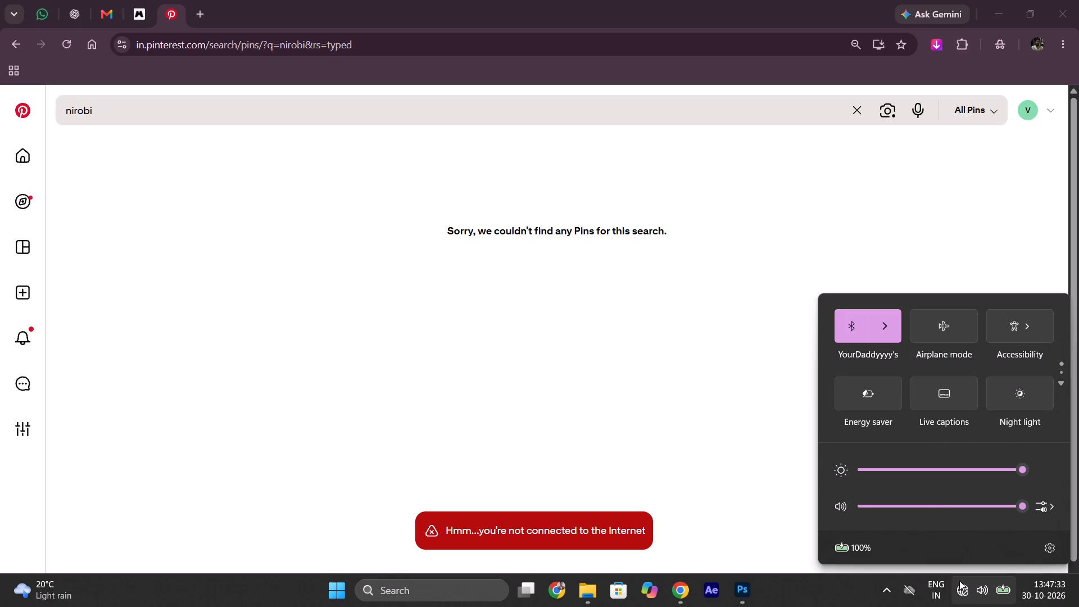
pyautogui.click(888, 332)
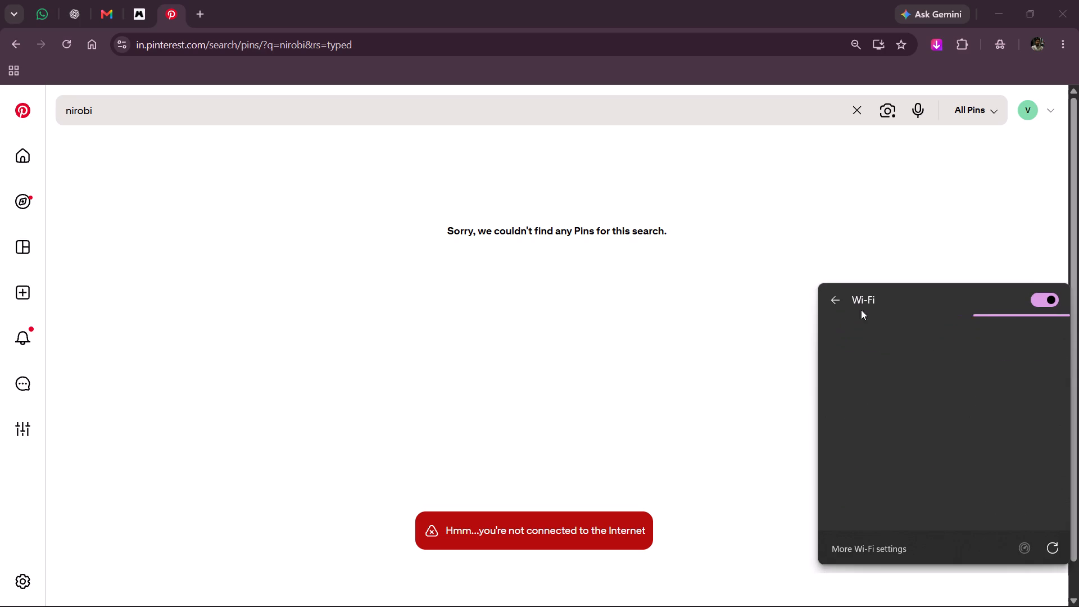
pyautogui.click(834, 298)
pyautogui.click(888, 331)
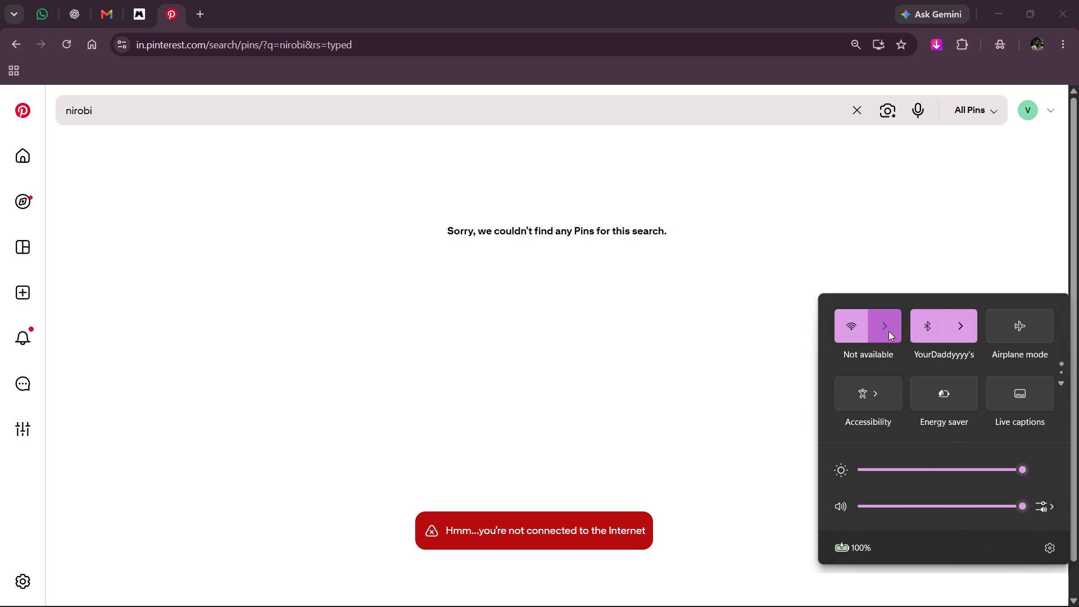
pyautogui.rightClick(888, 331)
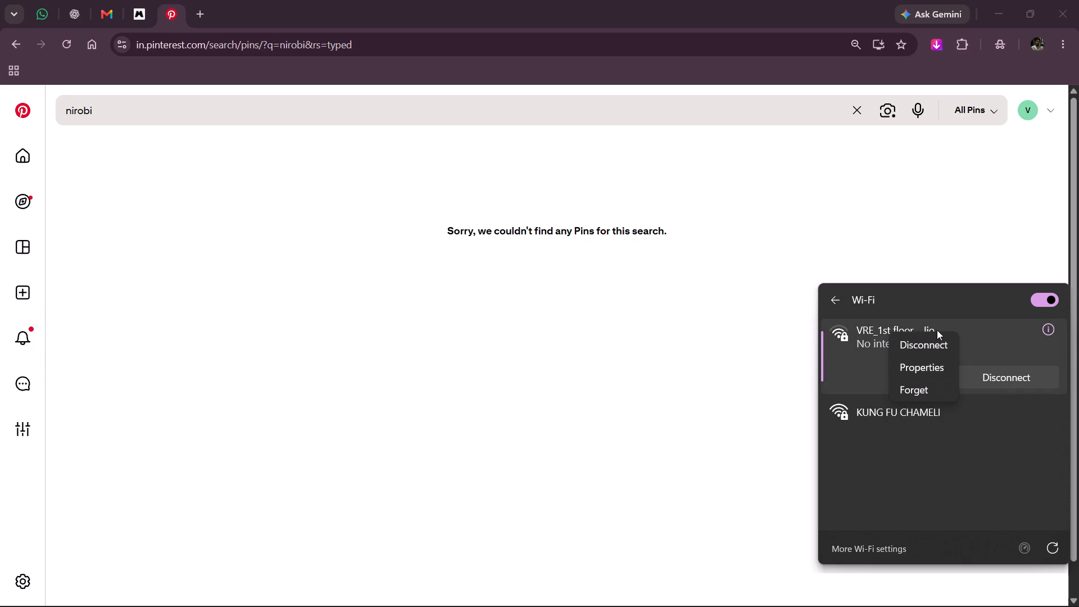
pyautogui.click(1004, 328)
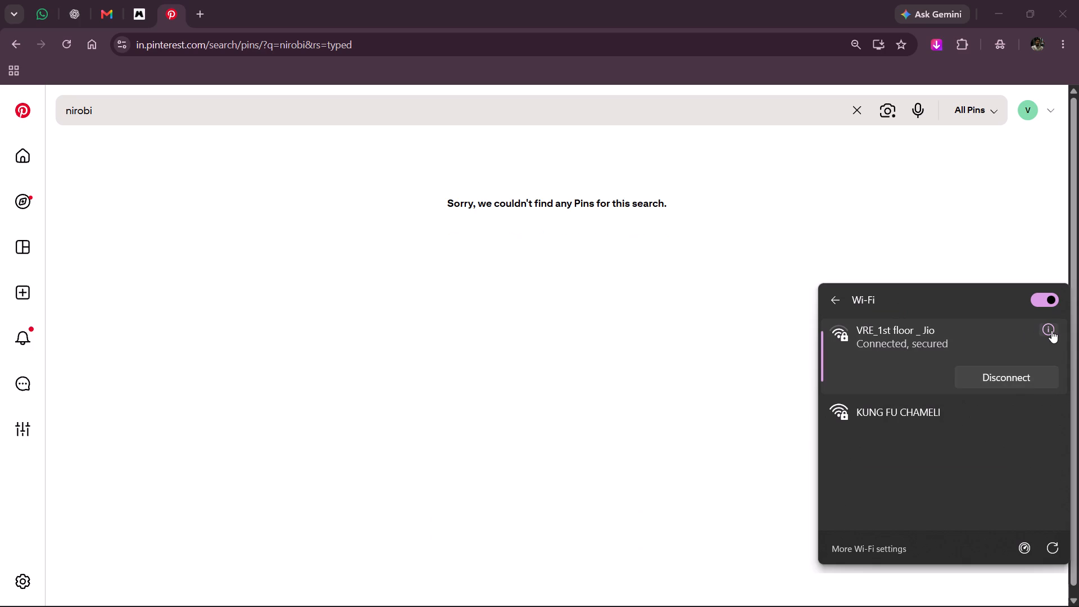
pyautogui.click(1051, 330)
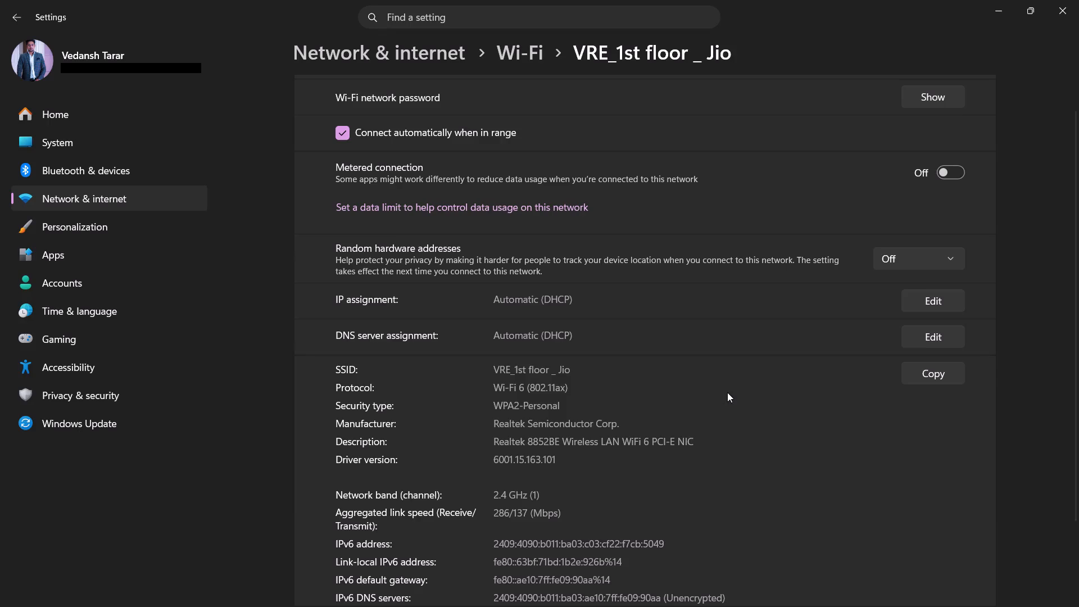
pyautogui.hscroll(7, 727, 392)
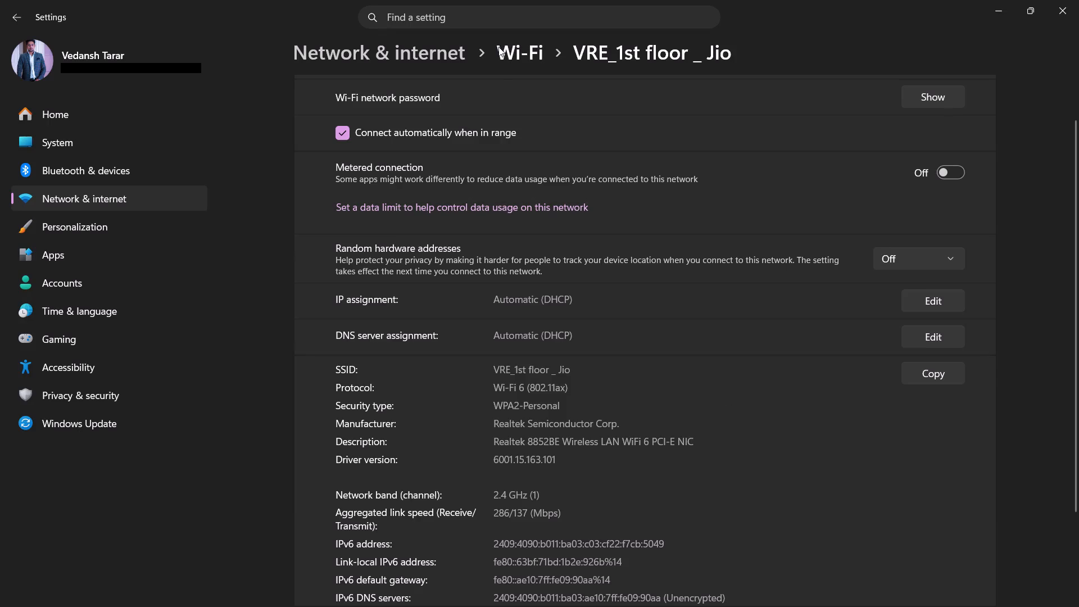
# Connect to the VRD_Second Floor Wi-Fi network with automatic connection enabled, and close the settings window.
pyautogui.click(498, 47)
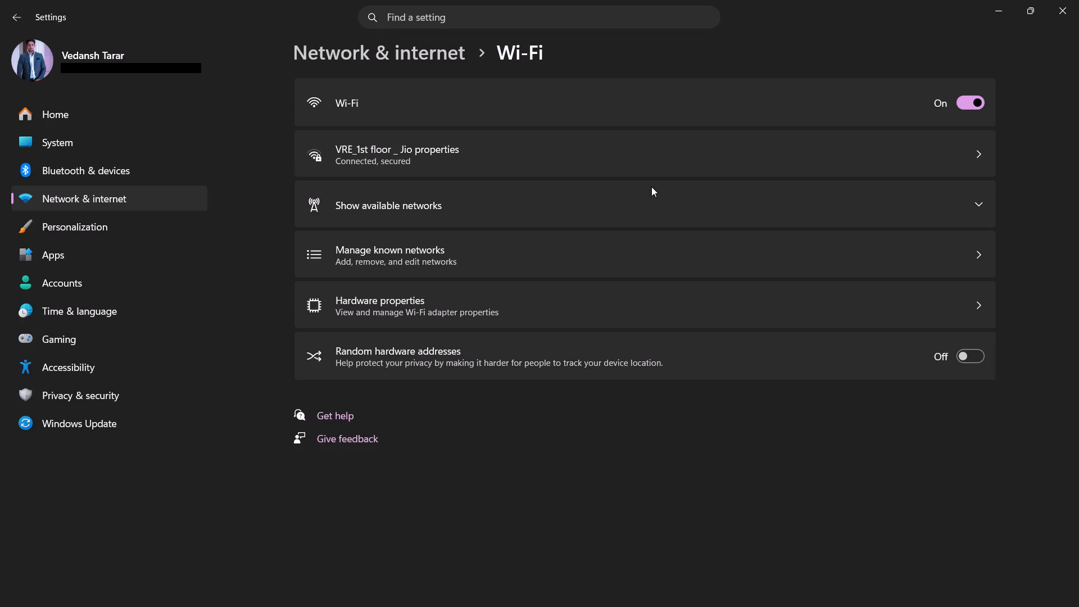
pyautogui.click(648, 203)
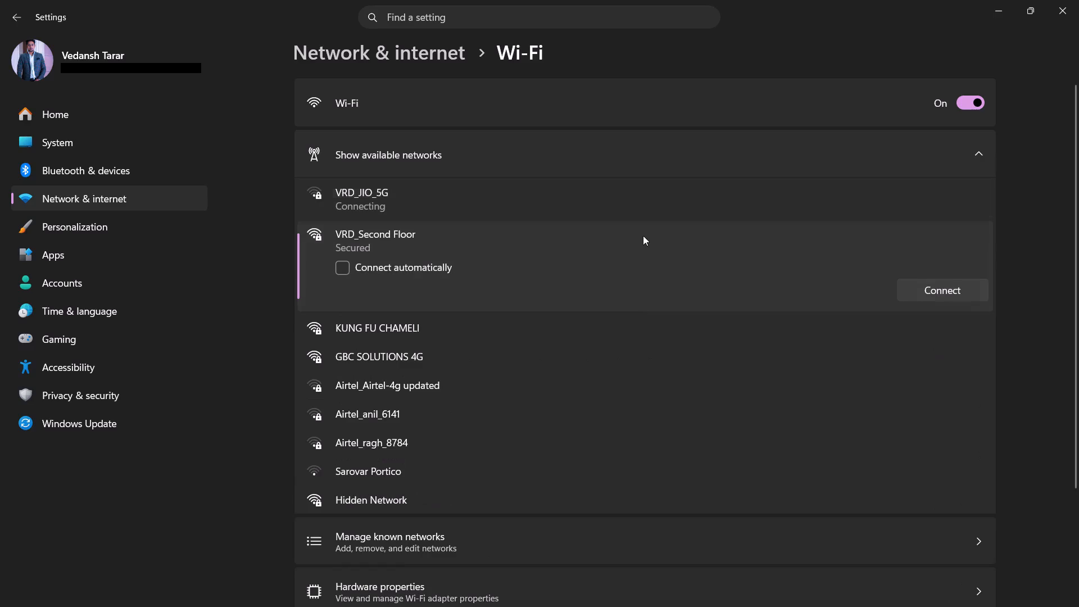
pyautogui.click(340, 266)
pyautogui.click(928, 296)
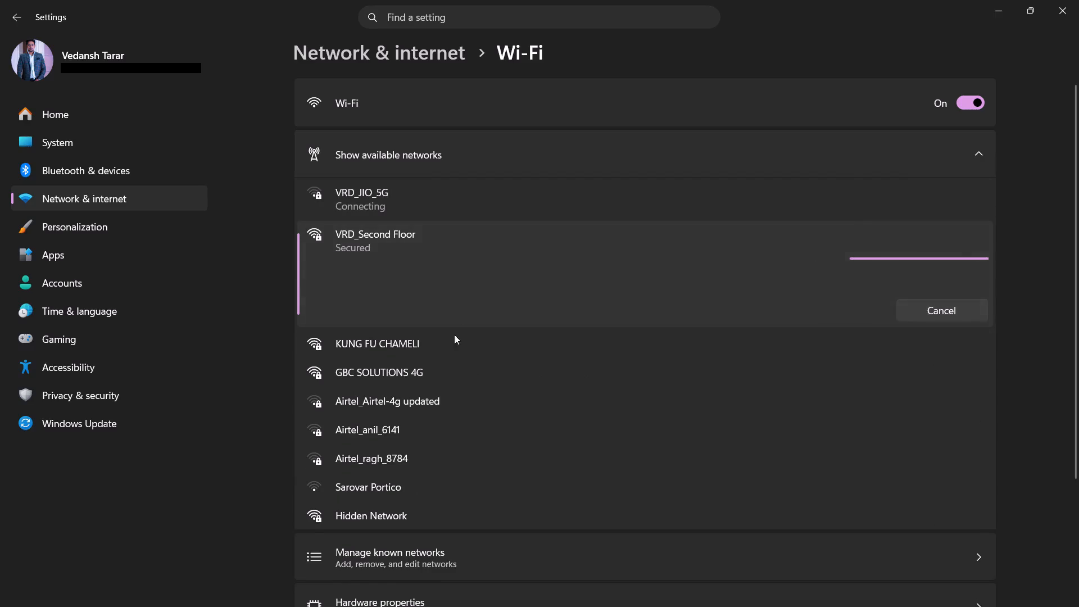
pyautogui.click(1077, 0)
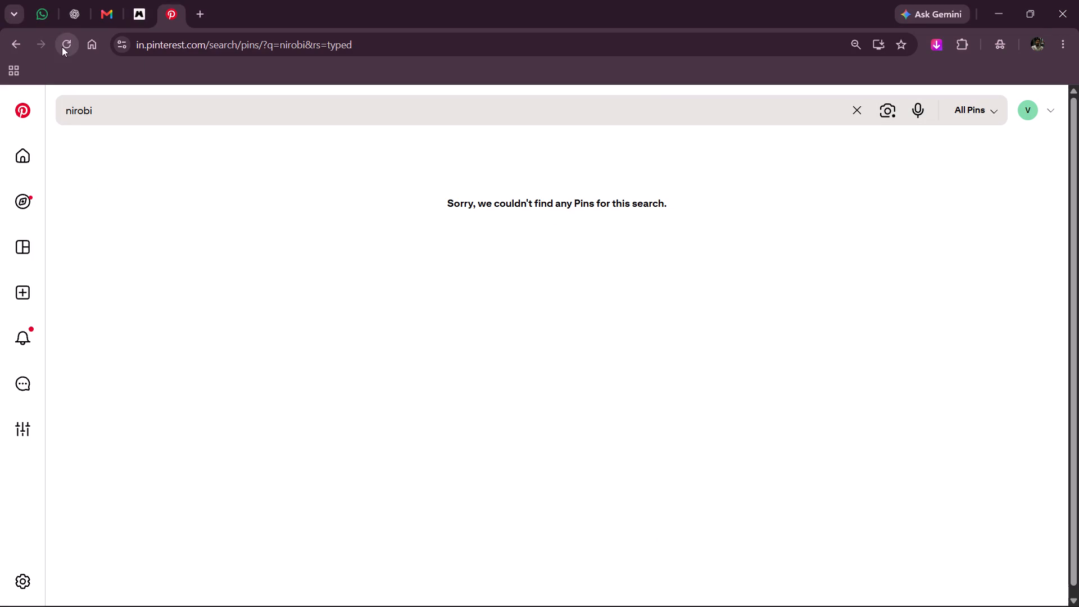
# Rerun the Pinterest search for "nirobi" over the new connection.
pyautogui.click(130, 104)
pyautogui.press('Return')
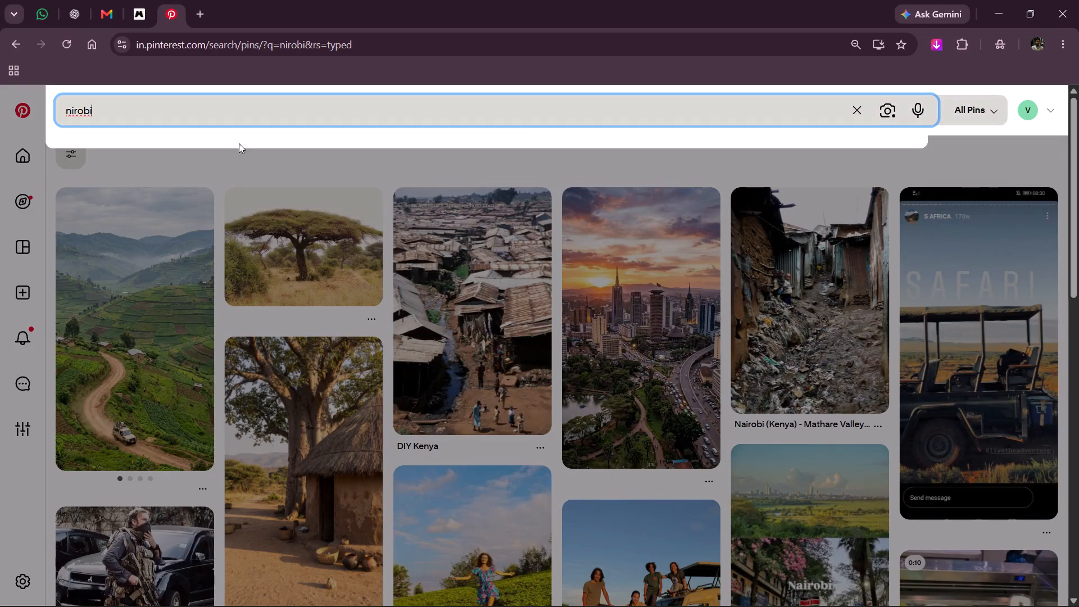
pyautogui.click(219, 169)
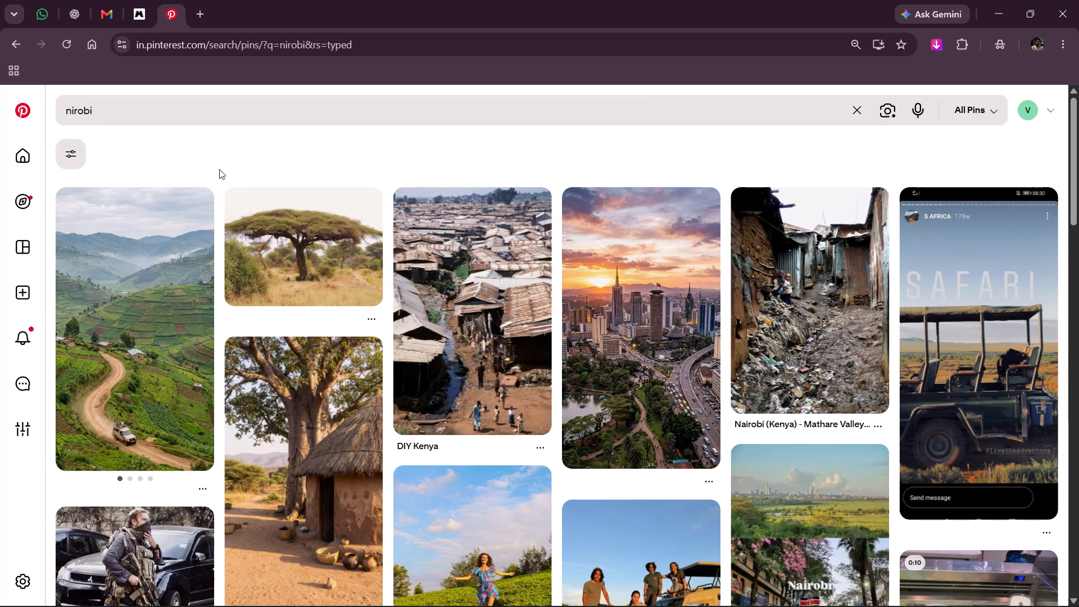
pyautogui.click(219, 169)
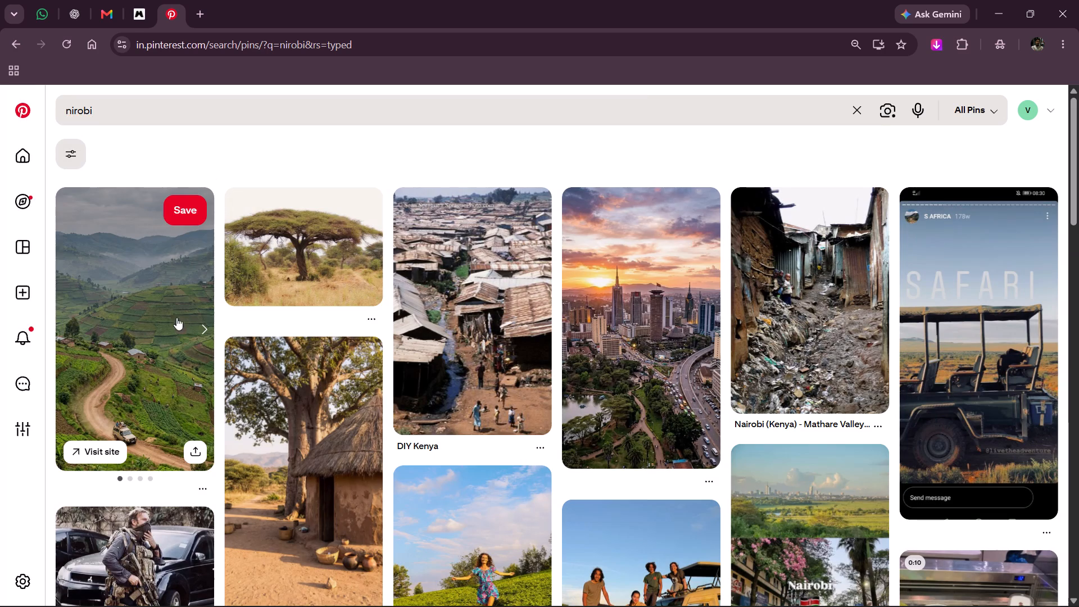
# Browse the Pinterest results for a Nairobi photo suited to the first day-wise itinerary card.
pyautogui.scroll(-1, 170, 348)
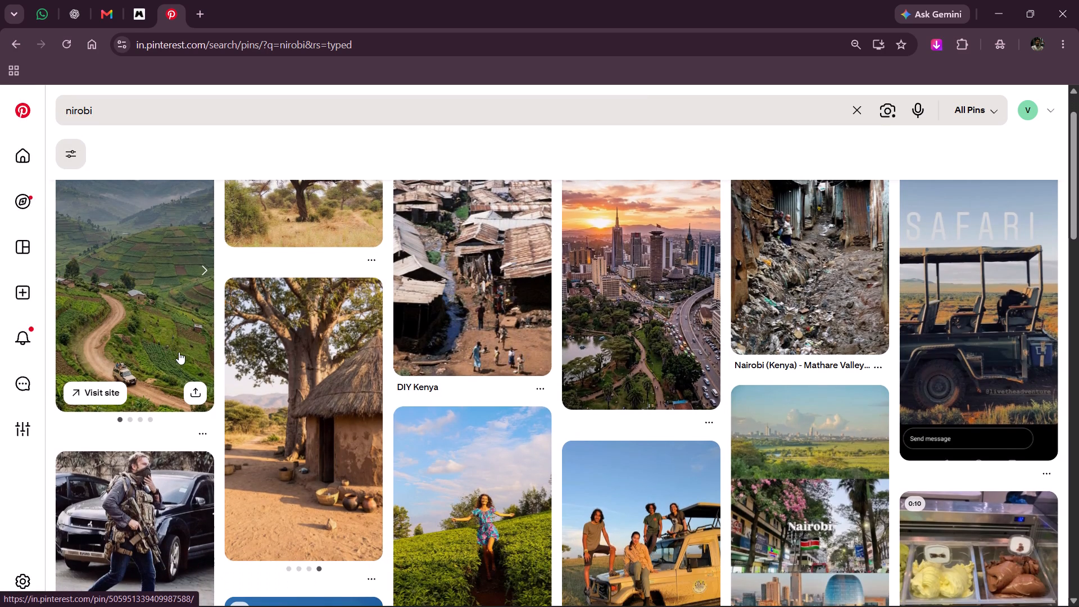
pyautogui.scroll(-3, 217, 404)
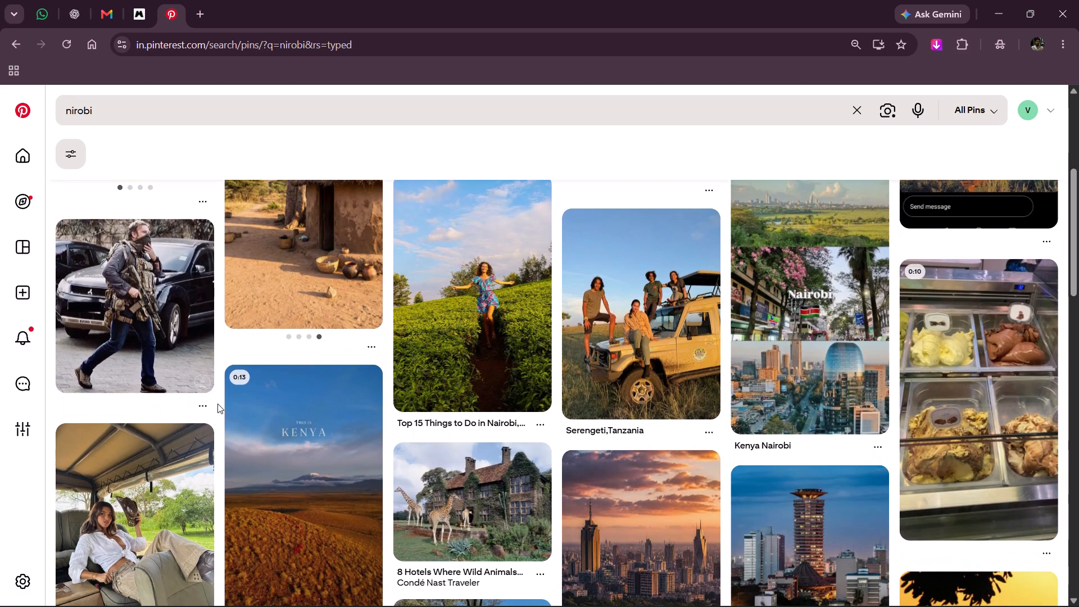
pyautogui.scroll(-3, 217, 404)
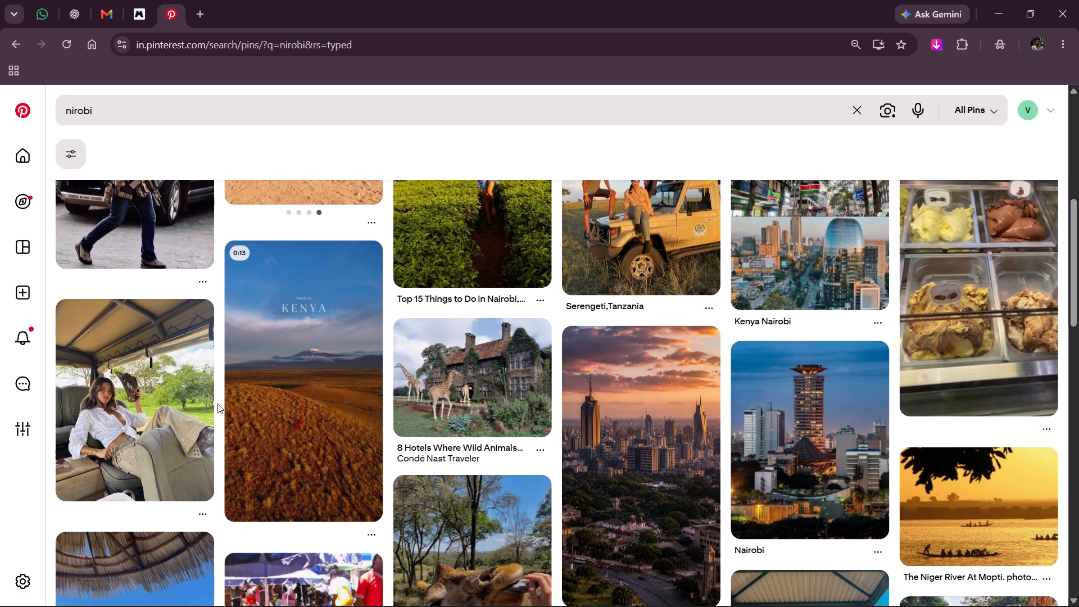
pyautogui.scroll(-3, 217, 404)
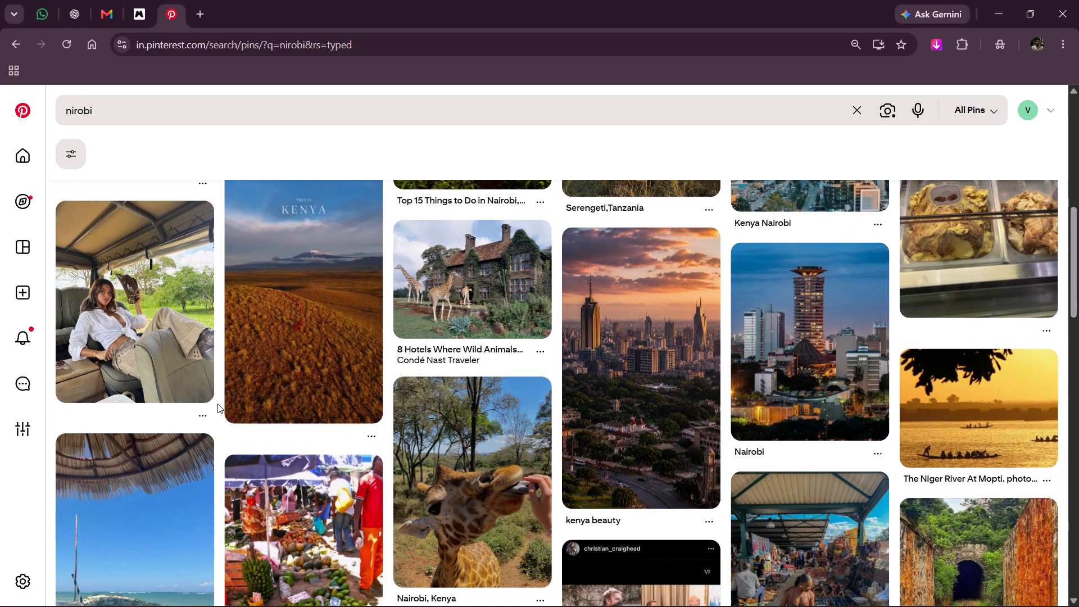
pyautogui.scroll(-3, 217, 404)
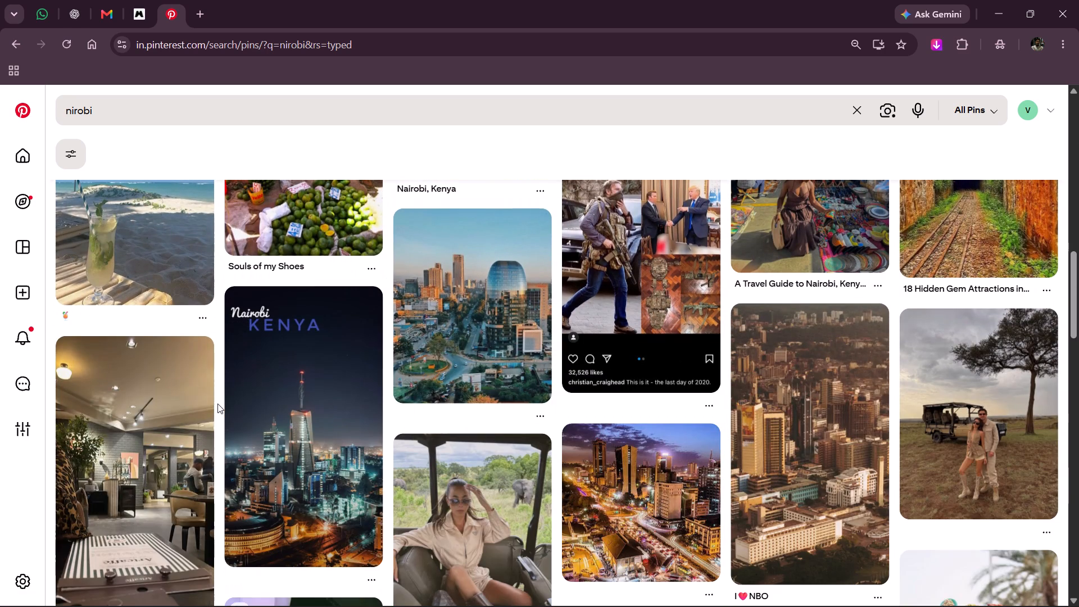
pyautogui.scroll(12, 217, 404)
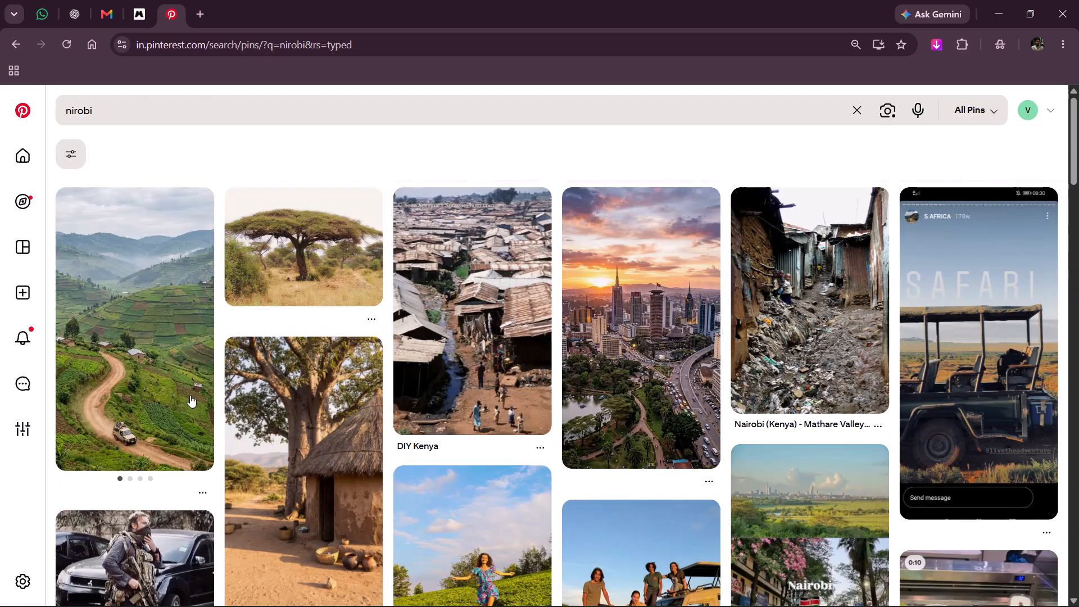
# View the pin of the winding road through green hills, return to the results and continue looking for Nairobi photos.
pyautogui.click(167, 380)
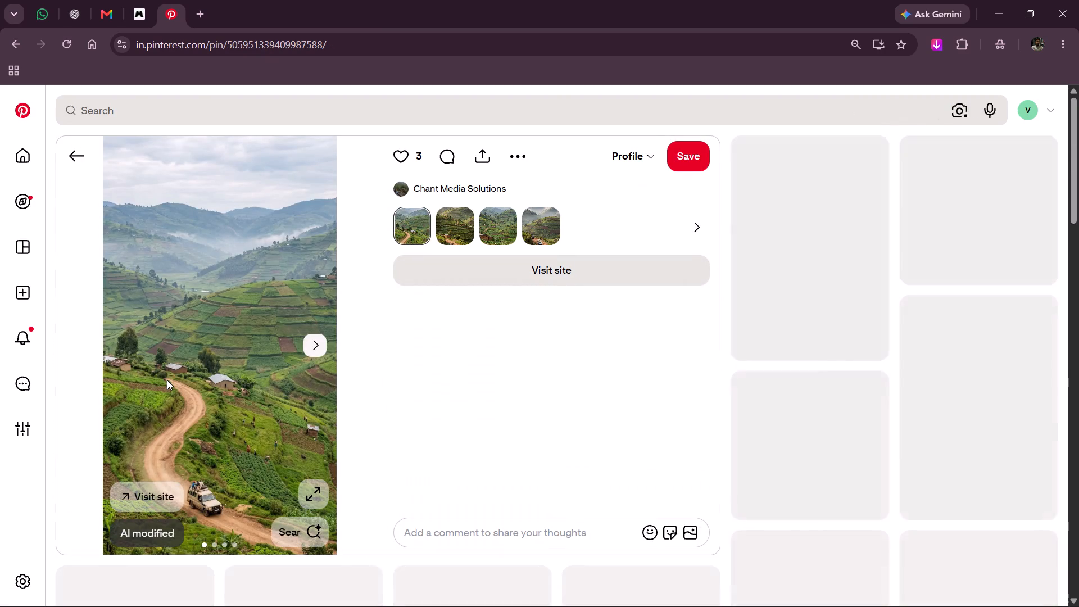
pyautogui.hscroll(1, 167, 380)
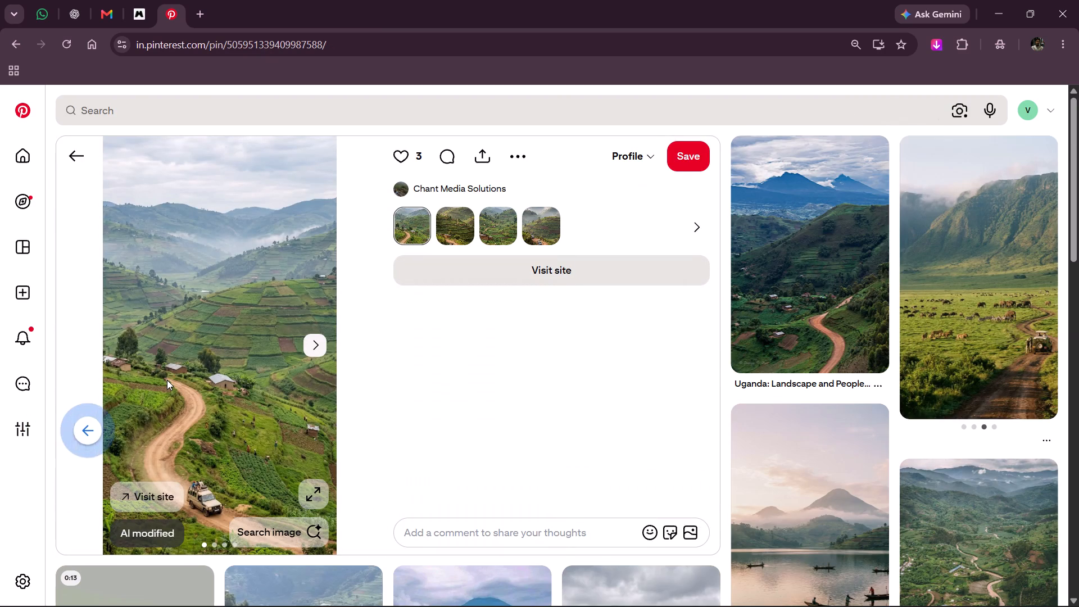
pyautogui.hscroll(1, 167, 380)
pyautogui.hscroll(7, 461, 313)
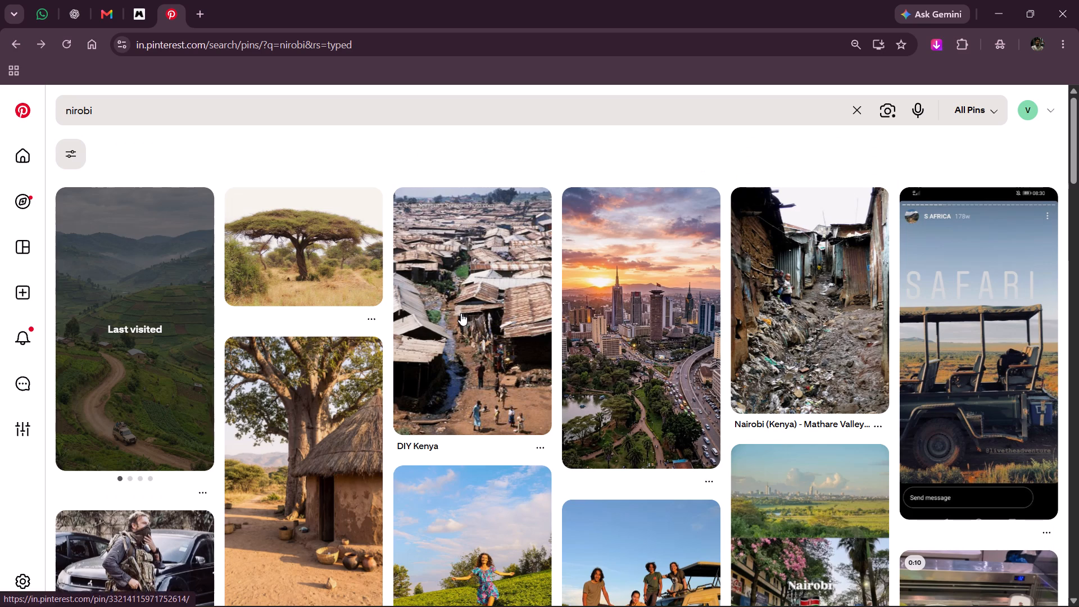
pyautogui.scroll(-4, 461, 313)
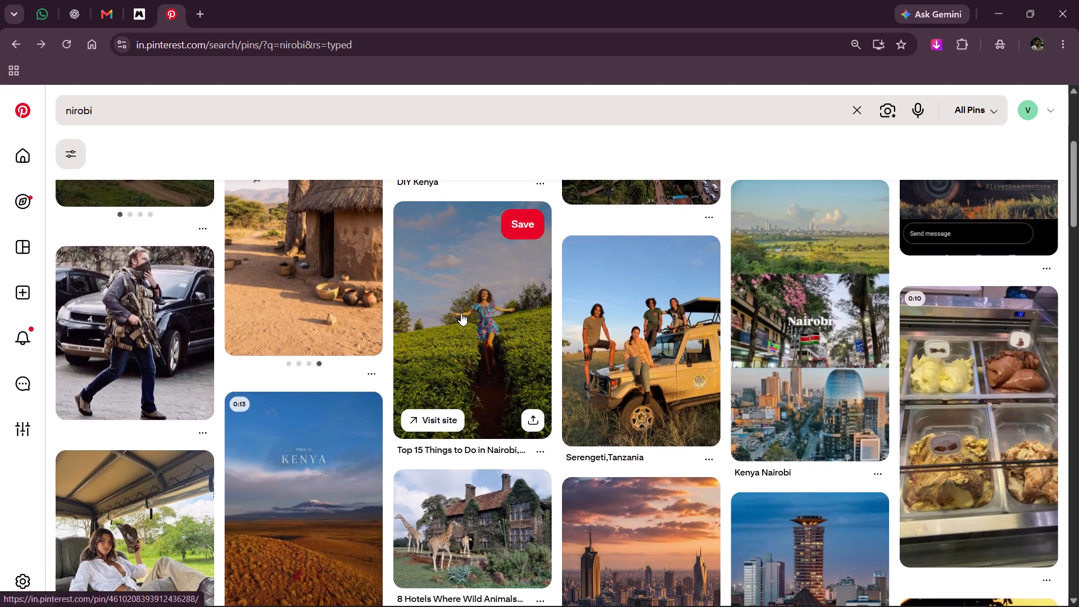
pyautogui.scroll(-3, 461, 313)
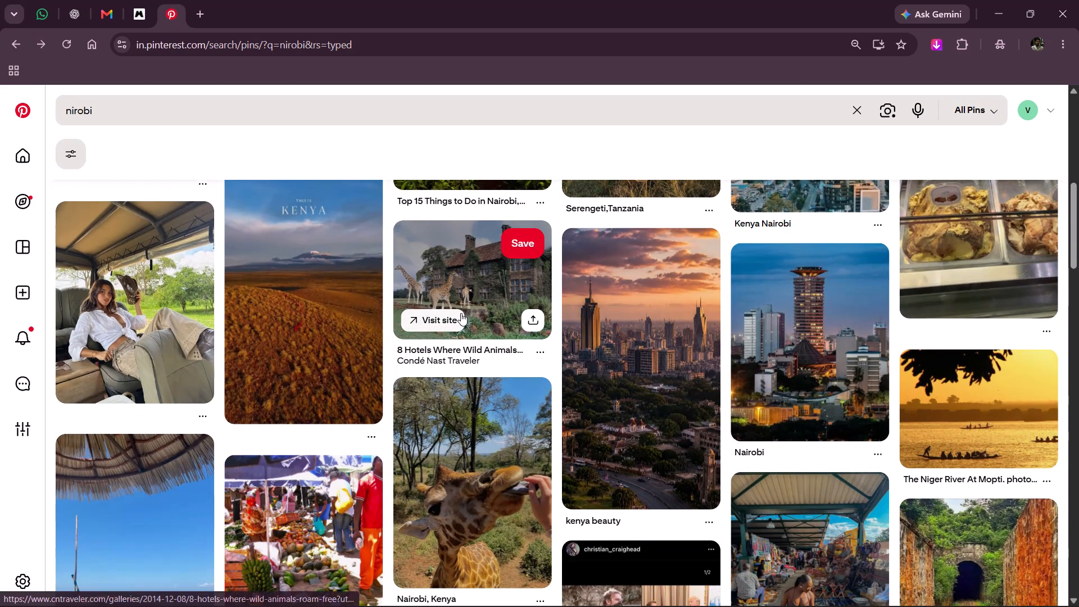
pyautogui.hscroll(1, 461, 313)
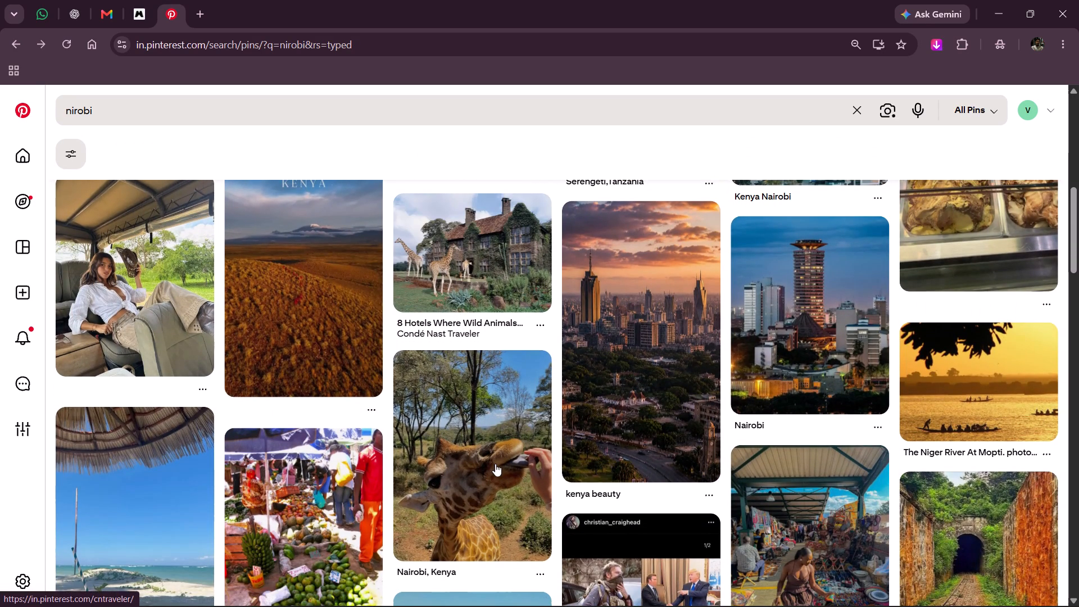
# View the "Nairobi, Kenya" giraffe-feeding pin and its related pins, and return to the search results.
pyautogui.click(495, 464)
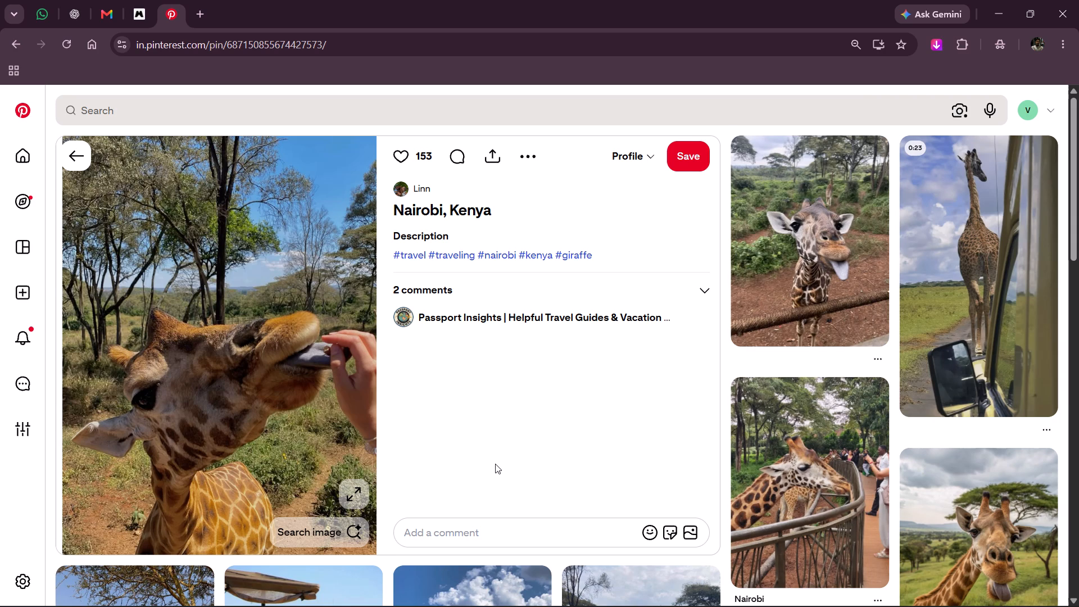
pyautogui.scroll(-1, 495, 464)
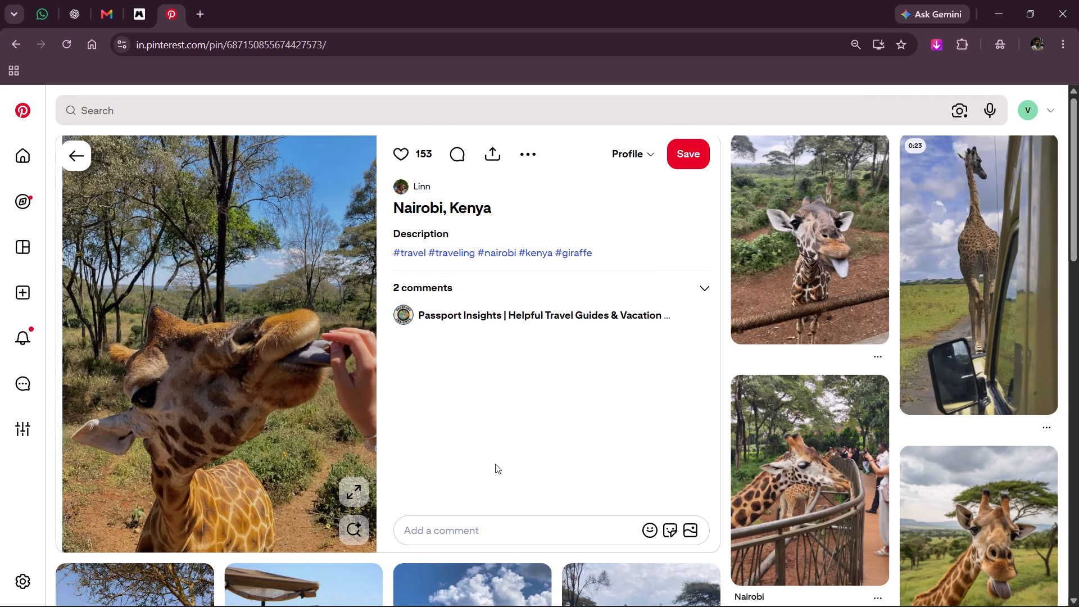
pyautogui.scroll(-1, 495, 464)
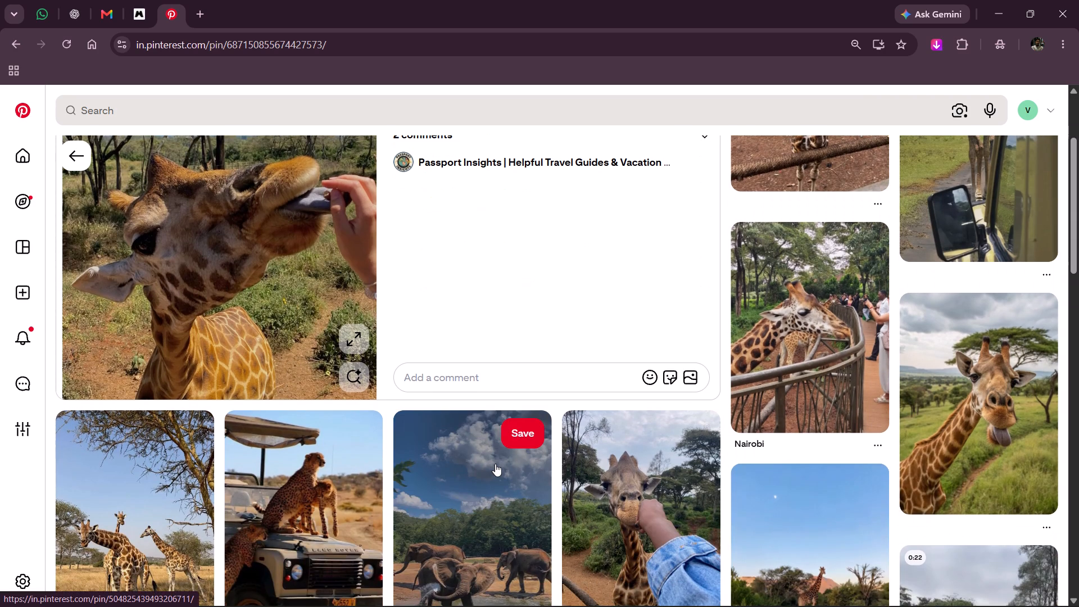
pyautogui.scroll(6, 495, 464)
pyautogui.hscroll(8, 375, 423)
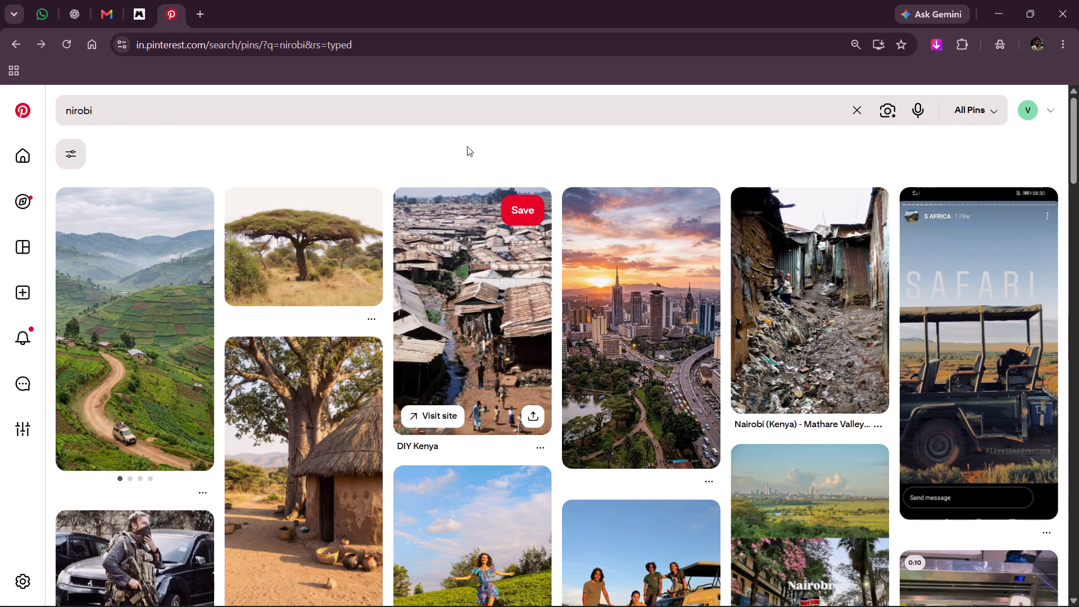
# Reopen the "Nairobi, Kenya" giraffe-feeding pin and open its image in a new tab.
pyautogui.scroll(-4, 709, 403)
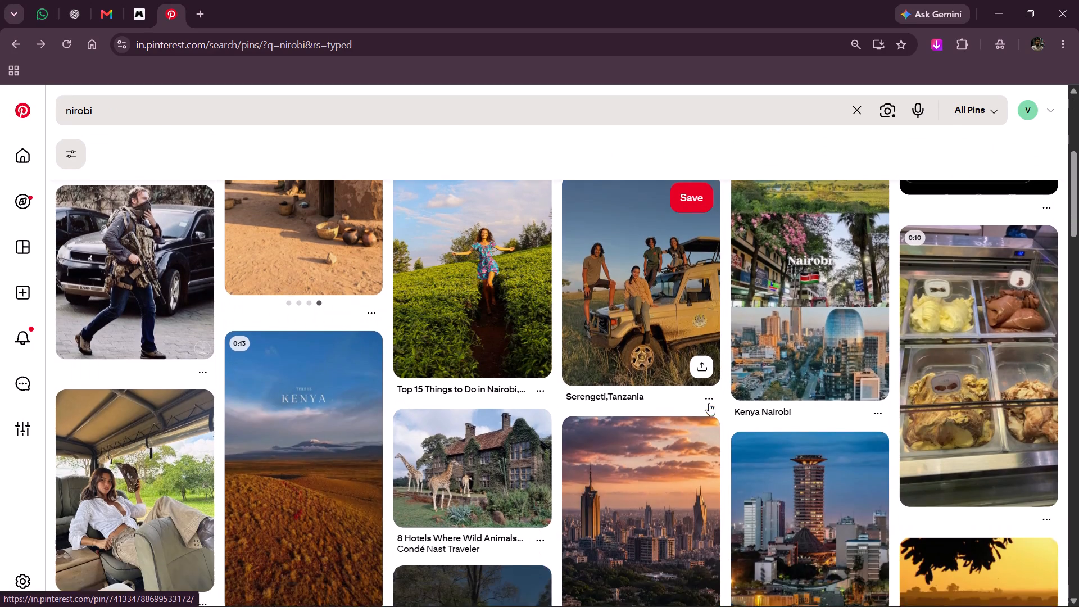
pyautogui.scroll(-4, 709, 403)
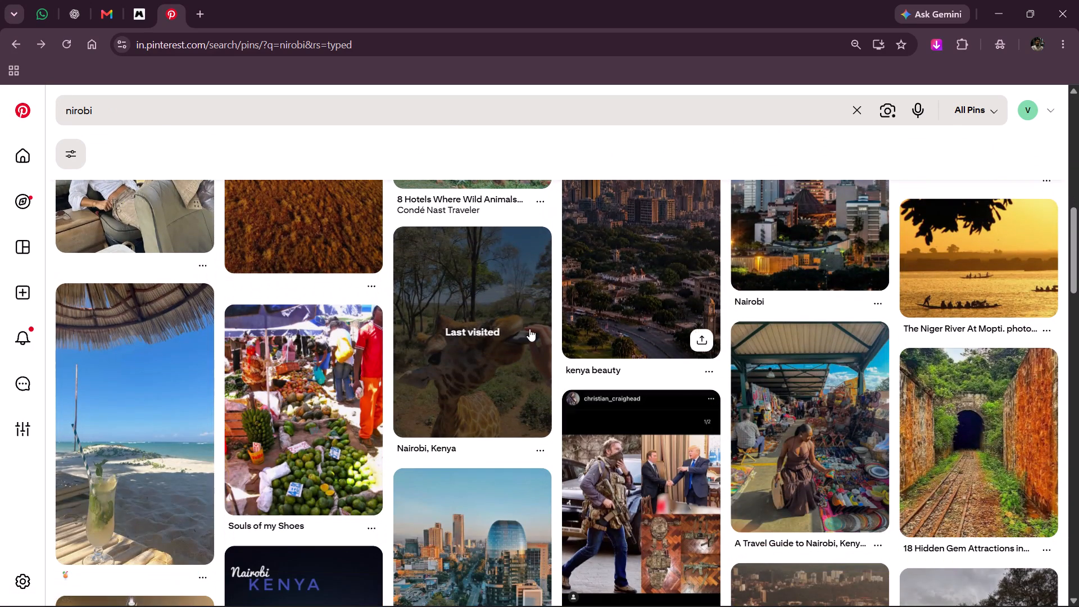
pyautogui.click(492, 317)
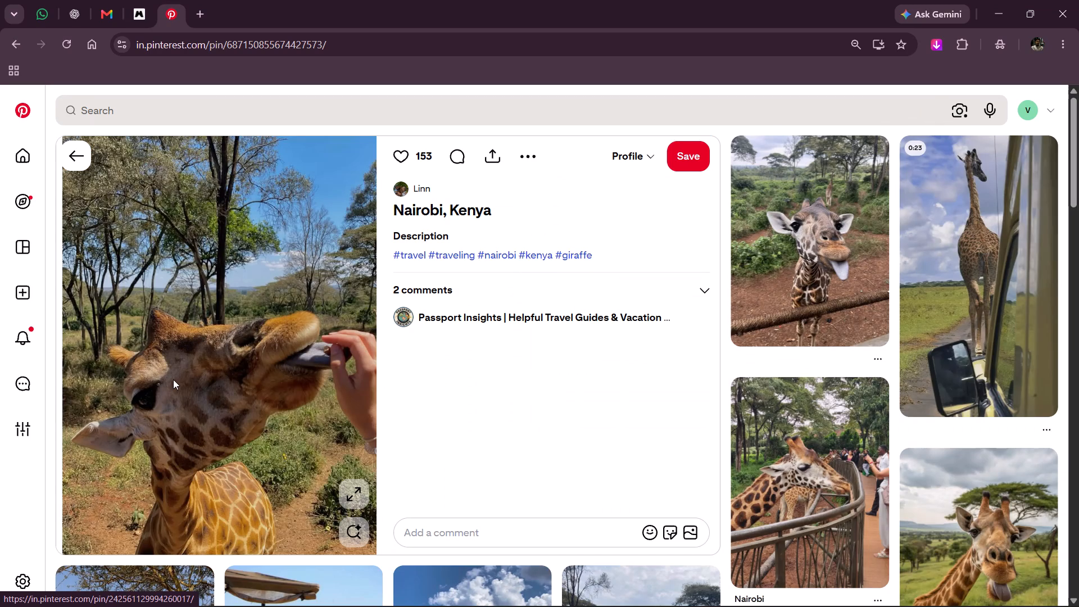
pyautogui.rightClick(173, 379)
pyautogui.click(287, 407)
pyautogui.press('Return')
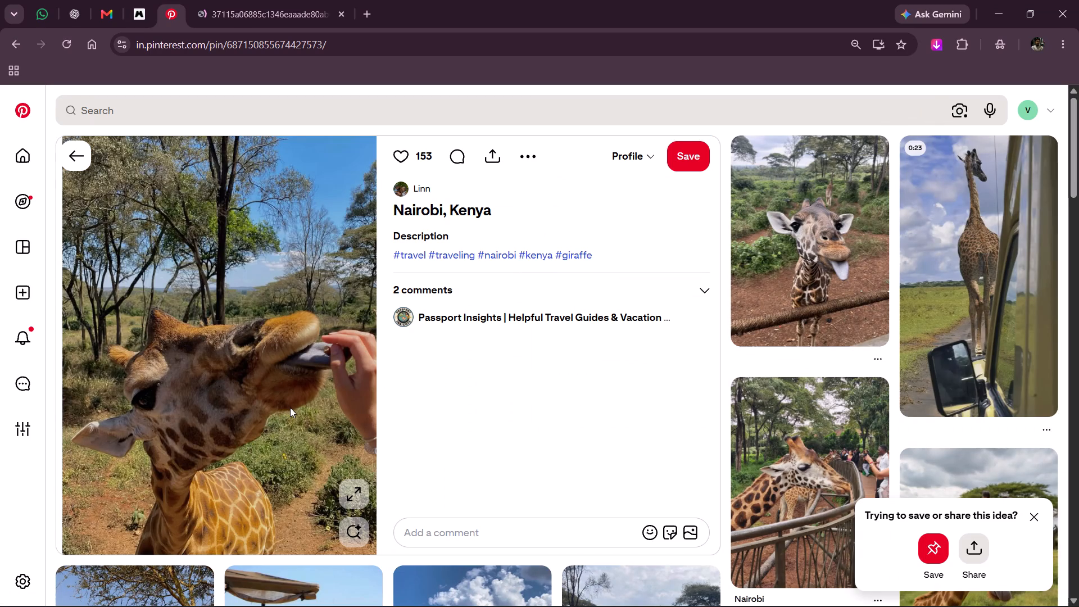
# Check the Downloads folder in File Explorer for the giraffe photo and return to Chrome.
pyautogui.click(575, 590)
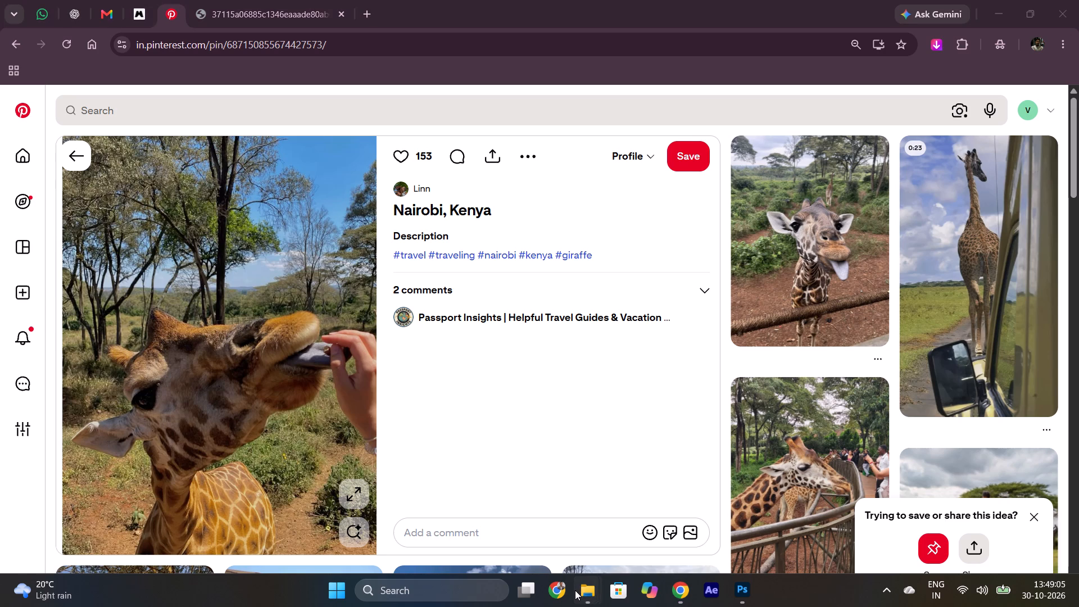
pyautogui.click(572, 509)
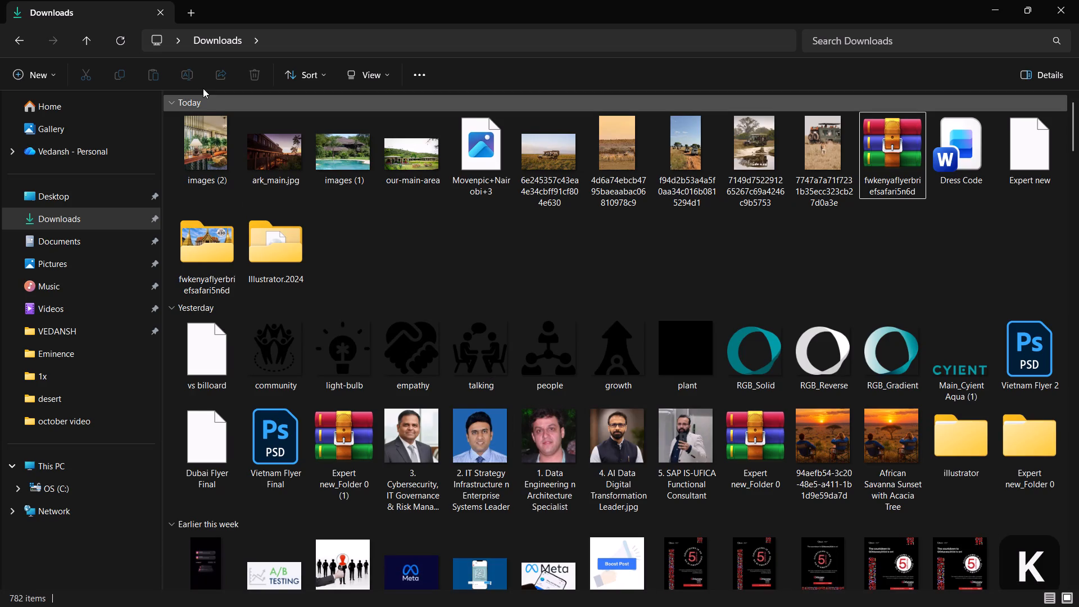
pyautogui.hotkey('alt', 'Tab')
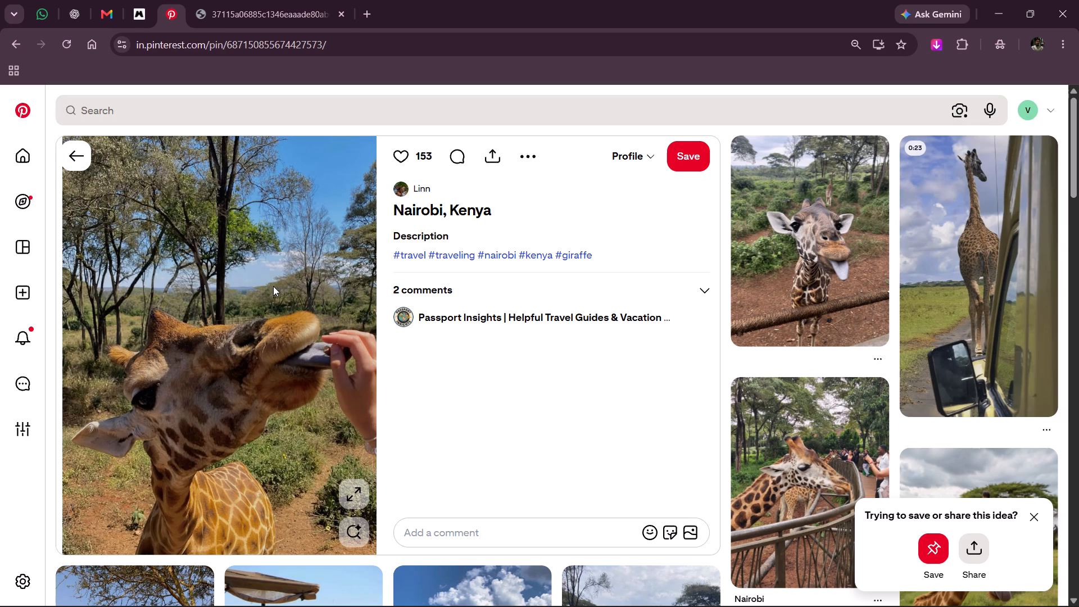
# Save the giraffe-feeding photo as a JPG in the Downloads folder.
pyautogui.rightClick(273, 286)
pyautogui.click(396, 322)
pyautogui.press('Return')
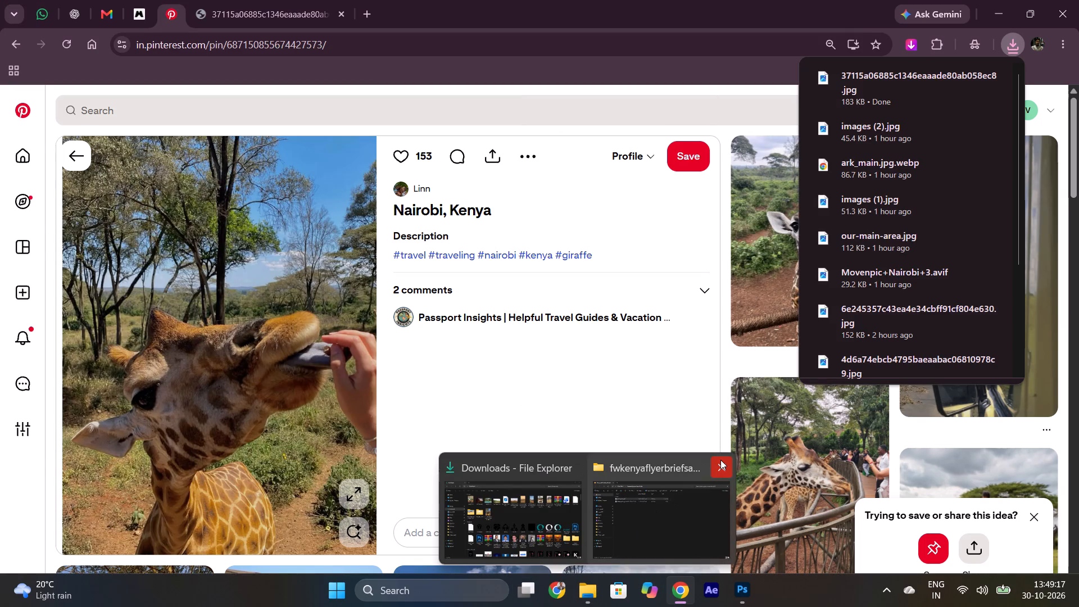
# Close the flyer brief folder window, check Downloads for the saved giraffe photo, and return to Chrome.
pyautogui.click(720, 460)
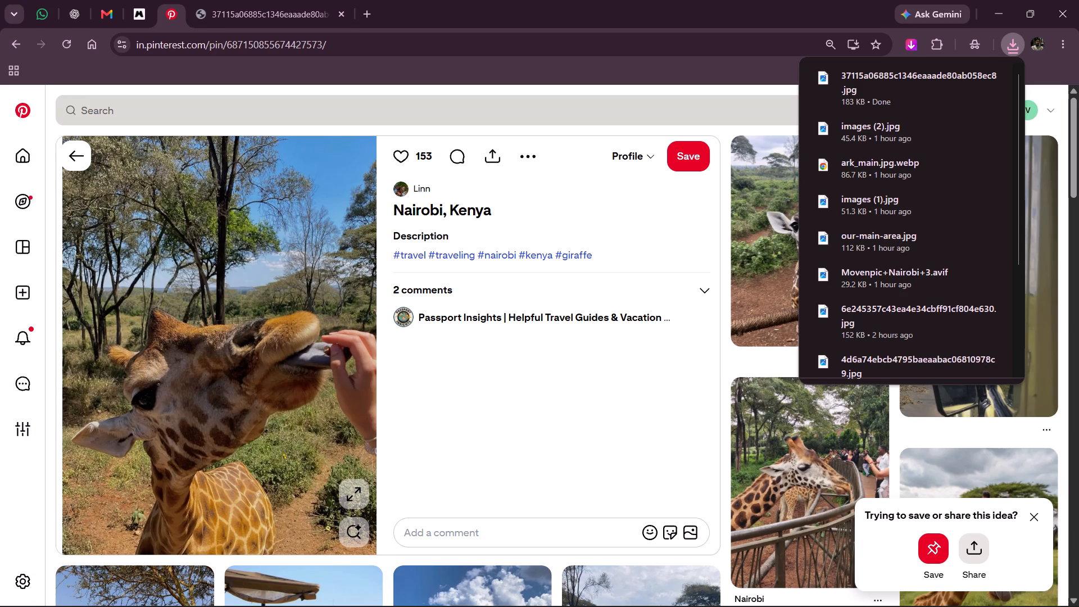
pyautogui.hotkey('alt', 'Tab')
pyautogui.hotkey('alt', 'Tab')
pyautogui.hotkey('alt', 'Tab')
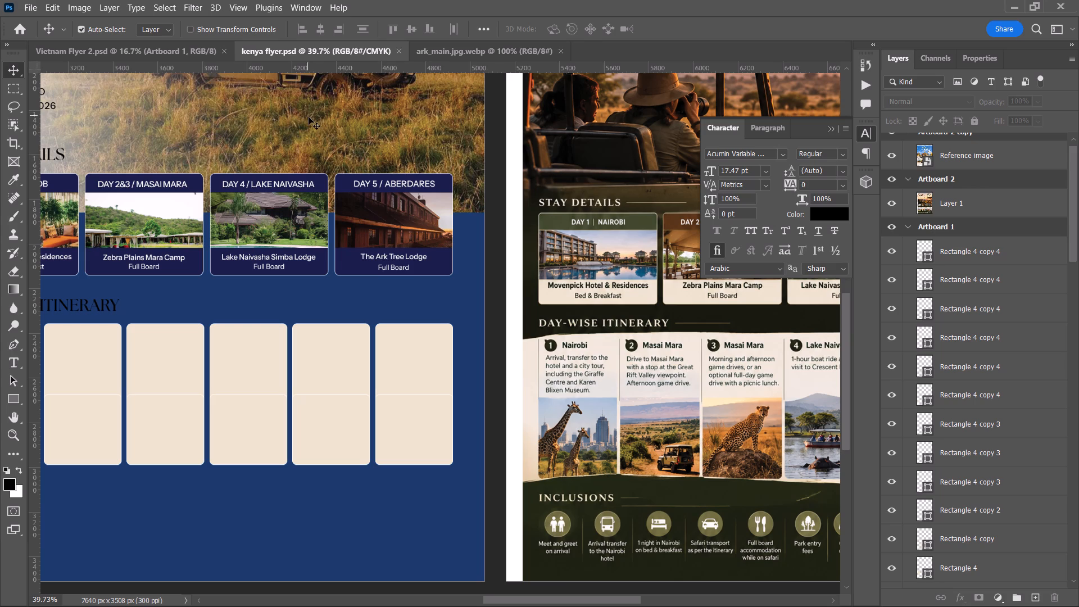
pyautogui.hotkey('alt', 'Tab')
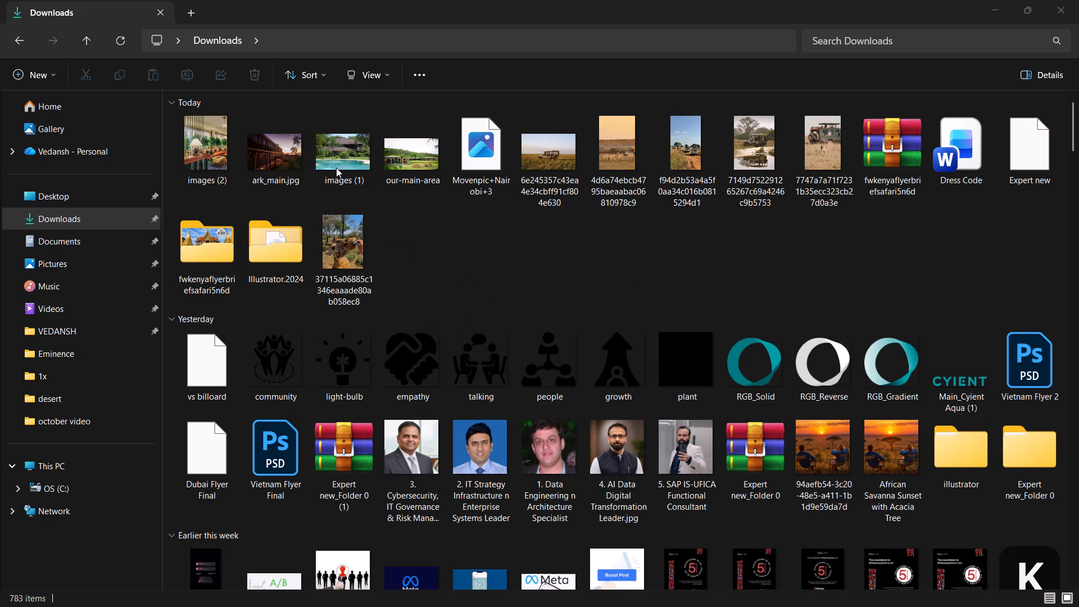
pyautogui.hotkey('alt', 'Tab')
pyautogui.hotkey('alt', 'Tab')
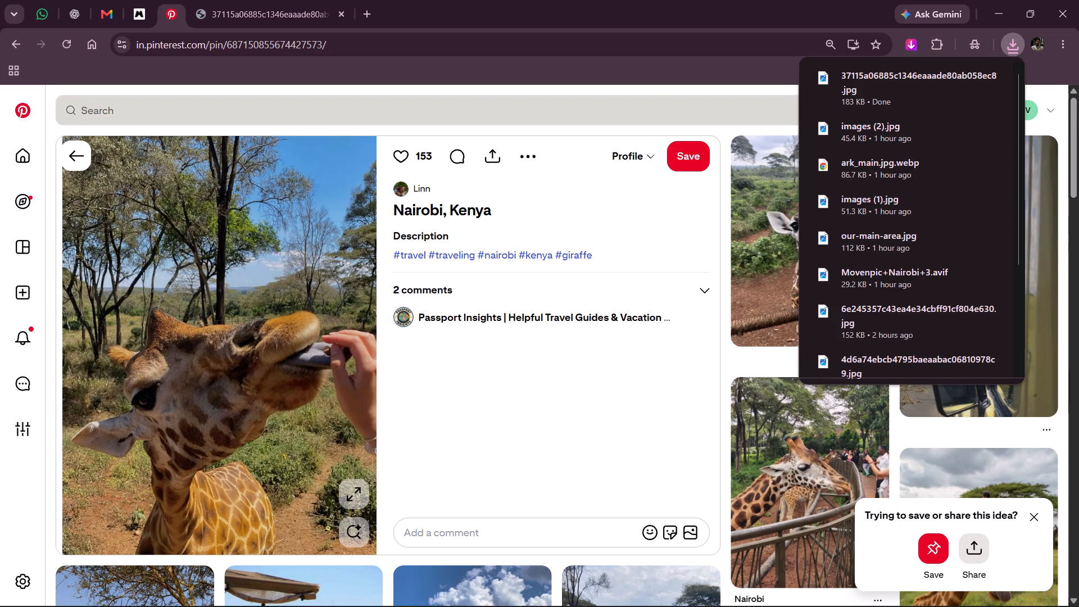
# Leave the giraffe pin and search Pinterest for "masai marra".
pyautogui.hscroll(10, 314, 123)
pyautogui.doubleClick(314, 123)
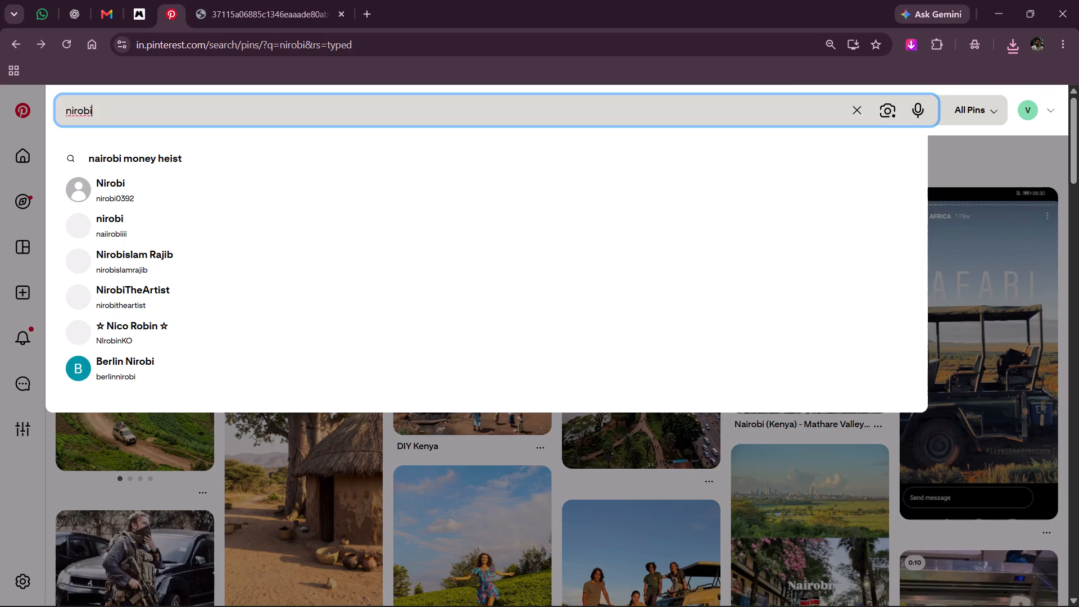
pyautogui.write('am')
pyautogui.press('BackSpace')
pyautogui.press('BackSpace')
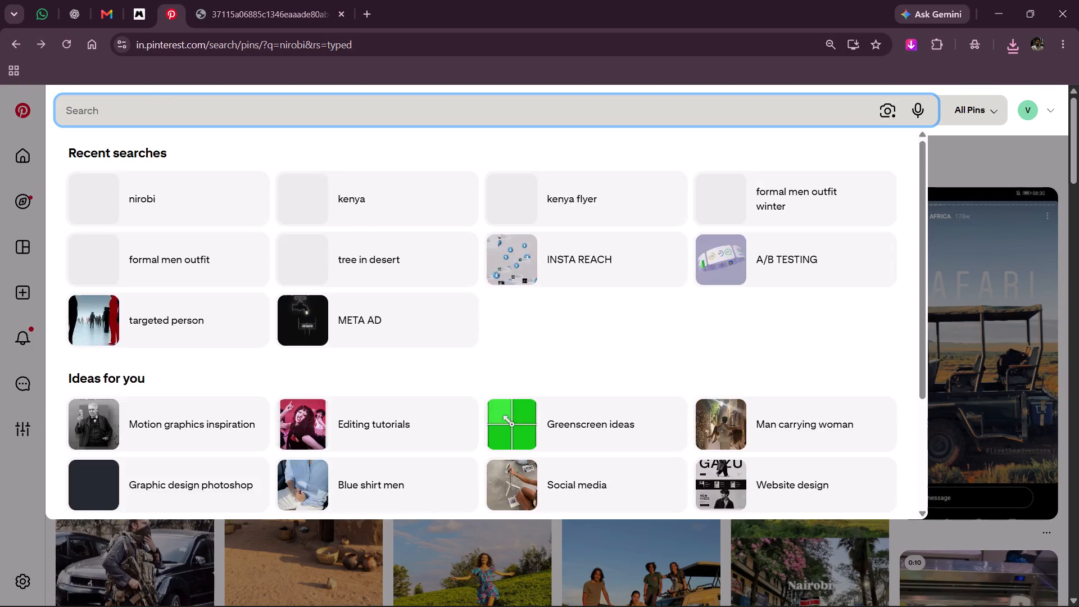
pyautogui.write('mas')
pyautogui.press('i')
pyautogui.press('BackSpace')
pyautogui.write('ai mar')
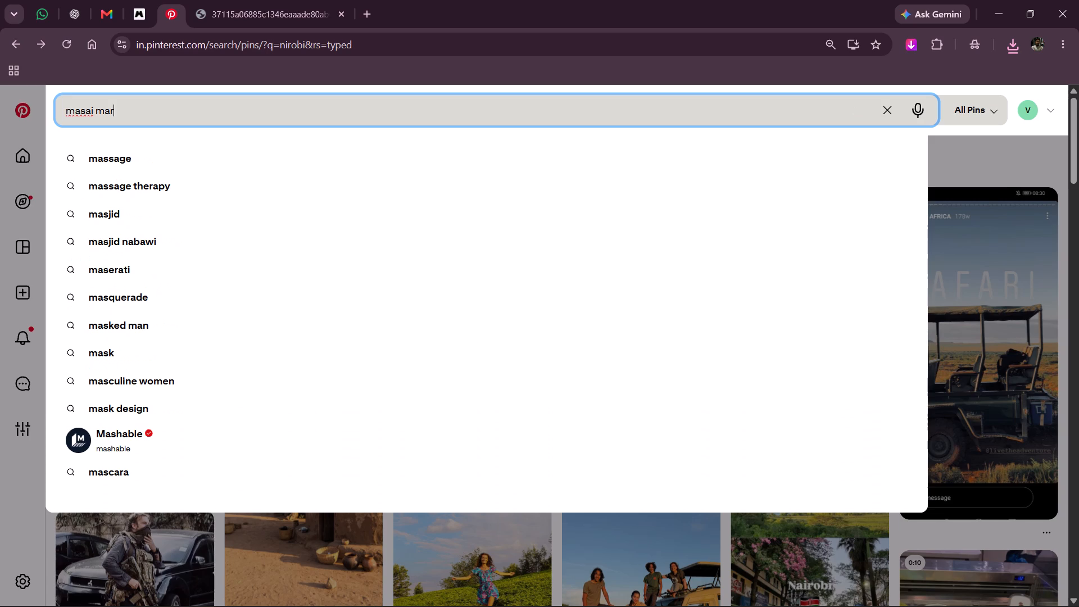
pyautogui.write('ra')
pyautogui.press('space')
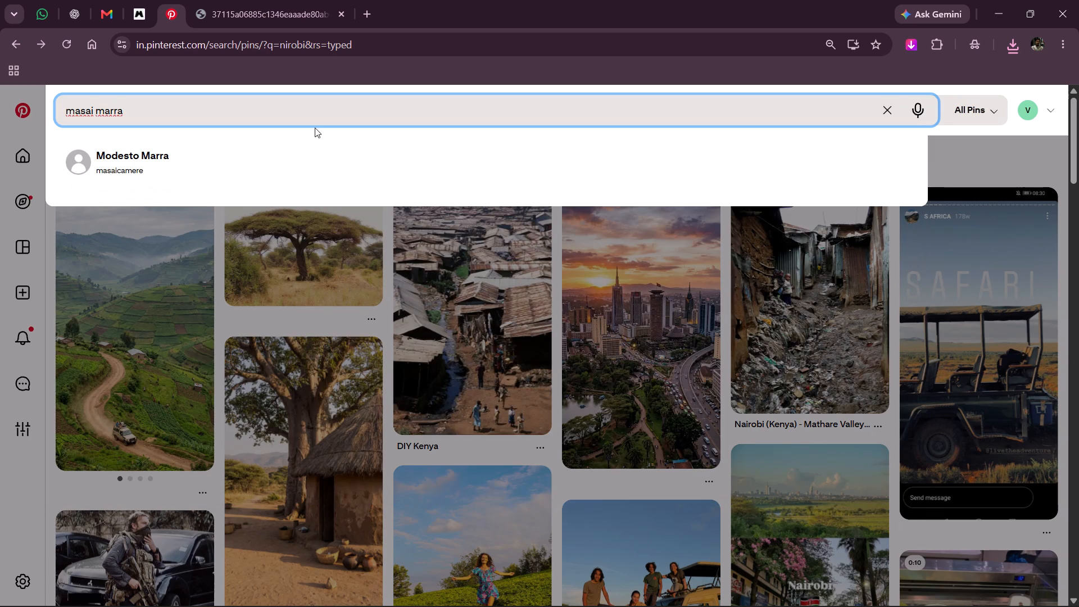
pyautogui.press('Return')
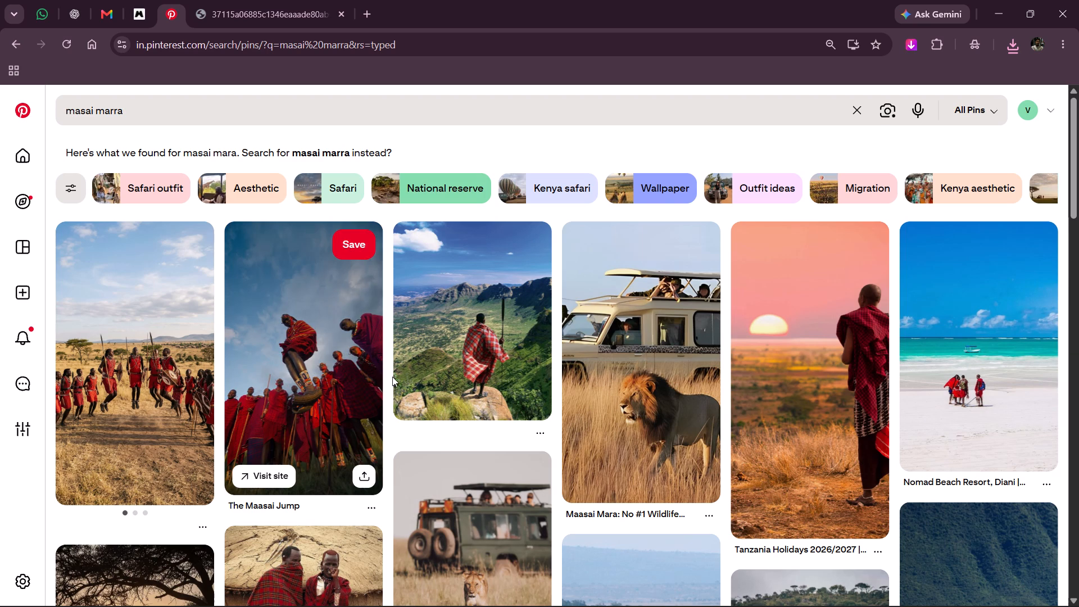
# Look over the corrected-spelling results and switch to the results for the original spelling "masai marra".
pyautogui.scroll(-1, 393, 377)
pyautogui.scroll(1, 393, 377)
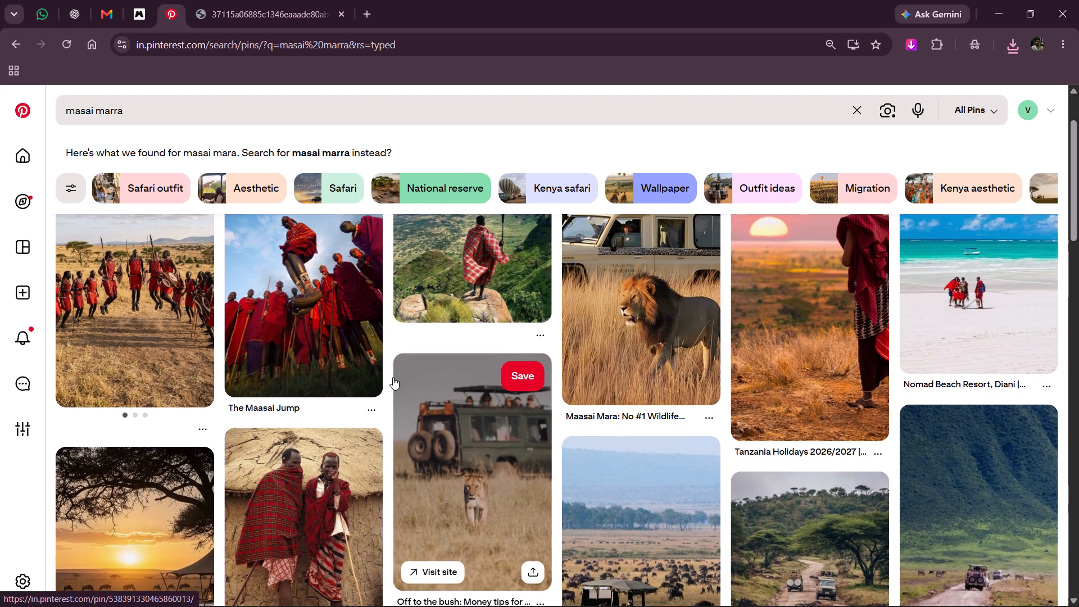
pyautogui.scroll(2, 393, 377)
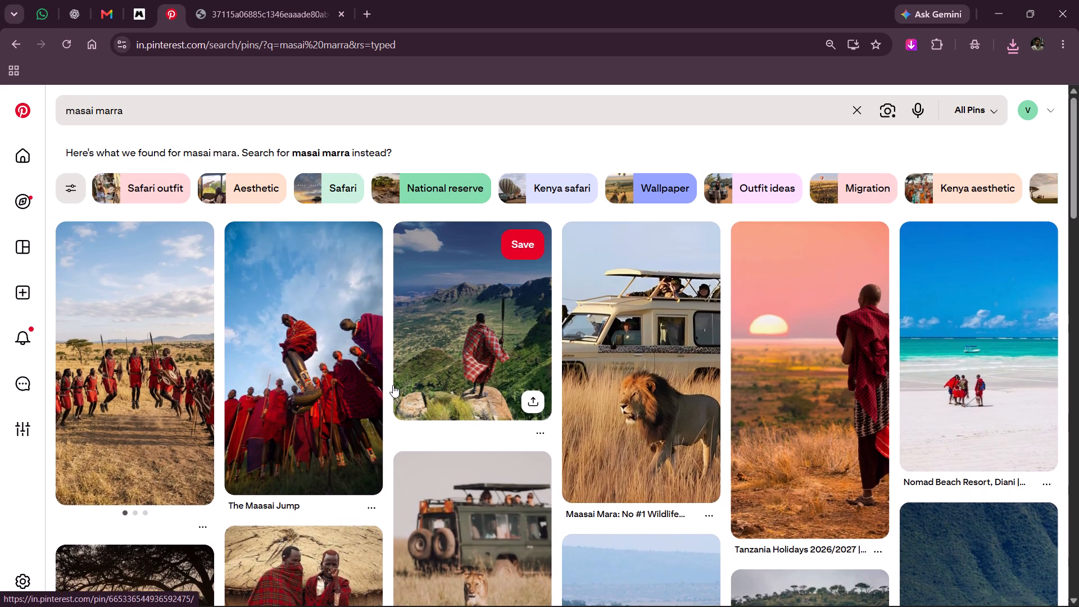
pyautogui.click(353, 149)
pyautogui.click(333, 153)
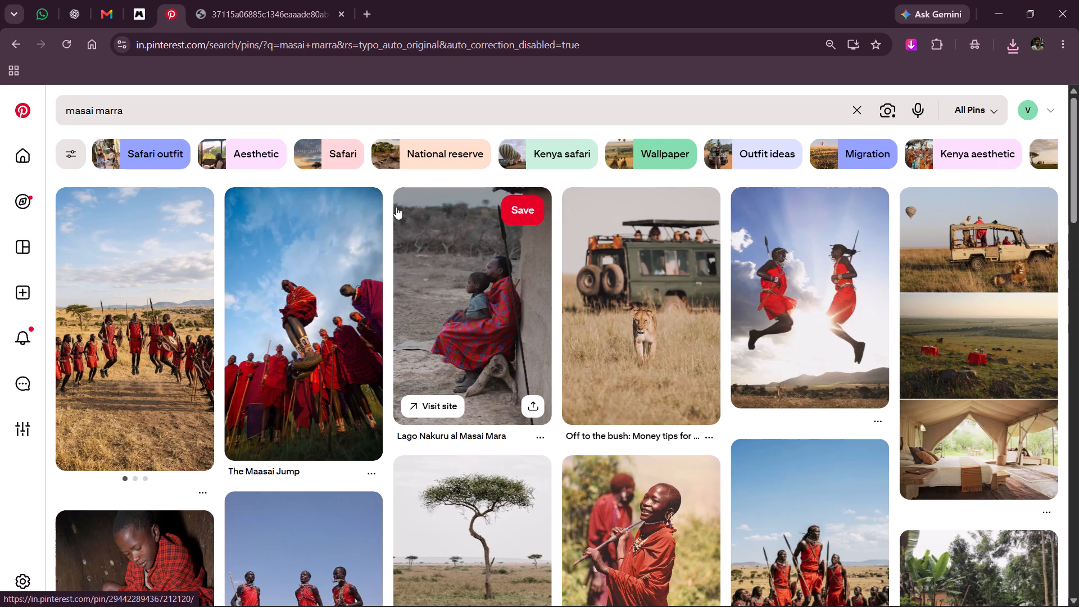
# Open "The Maasai Jump" pin and save its image as a JPEG in the Downloads folder.
pyautogui.click(315, 297)
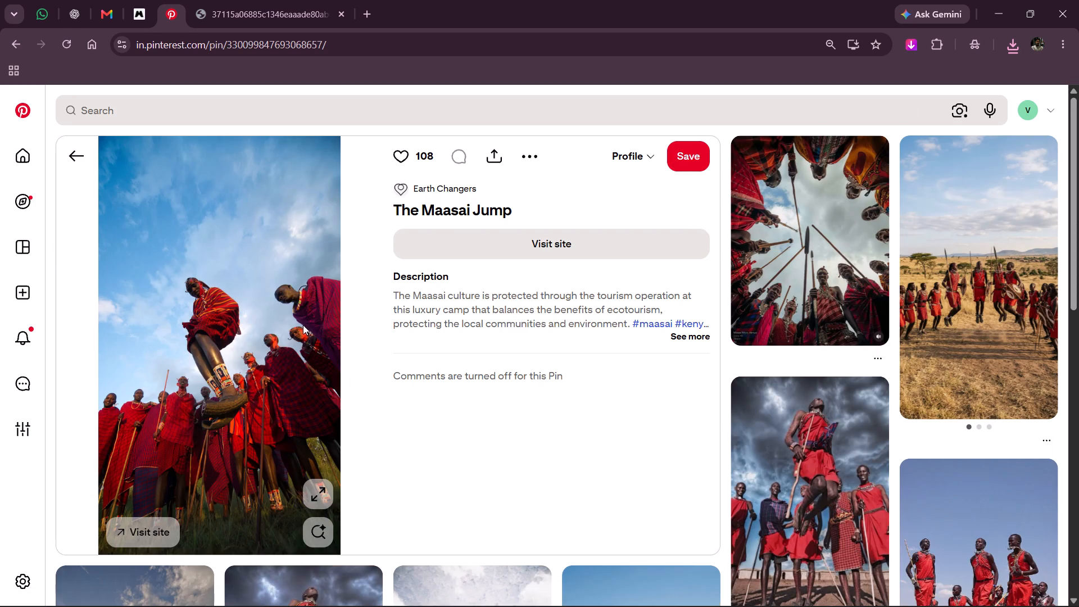
pyautogui.rightClick(276, 311)
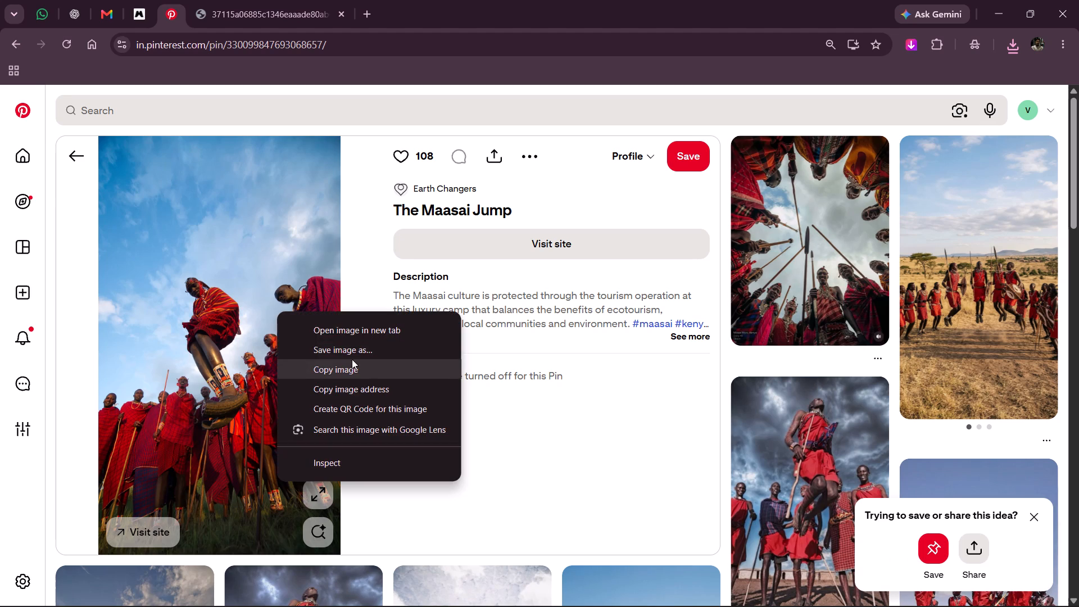
pyautogui.click(382, 356)
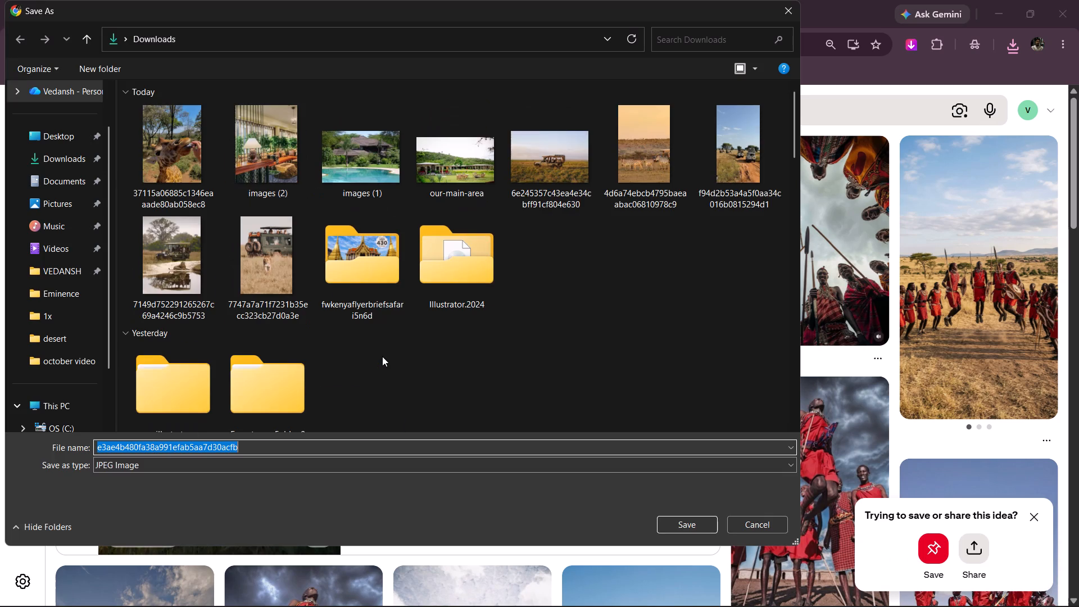
pyautogui.press('Return')
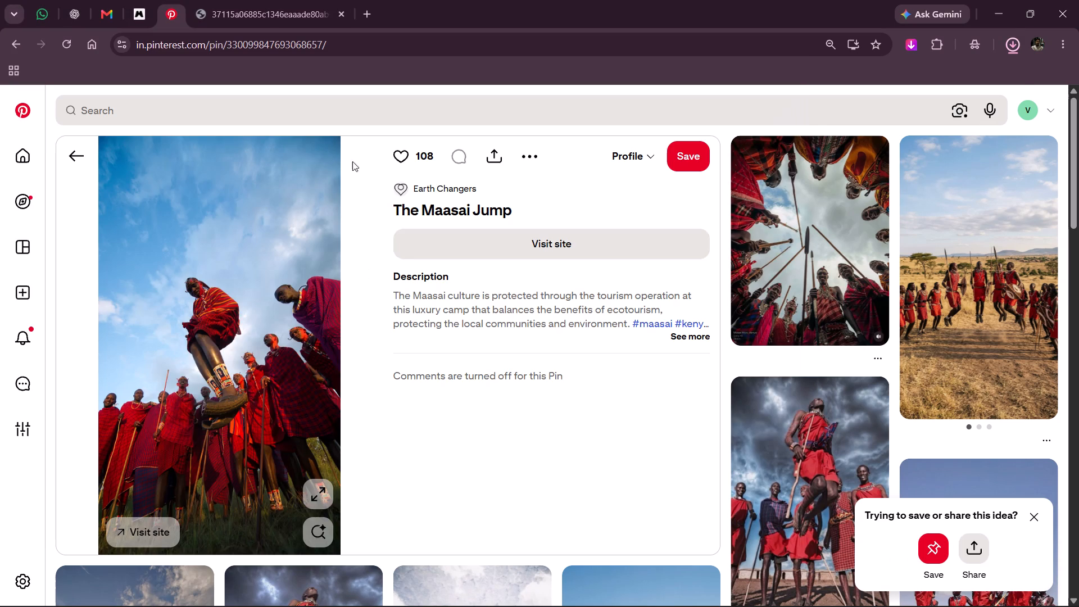
# Close the browser tab holding the giraffe-feeding image.
pyautogui.click(341, 7)
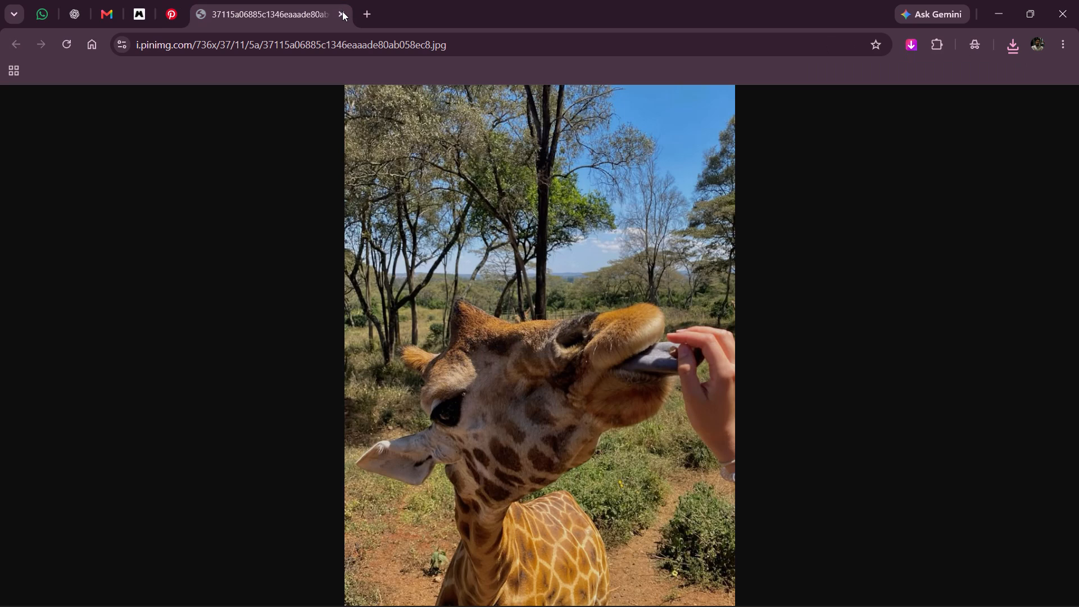
pyautogui.click(343, 12)
# Switch to Photoshop to check the day-wise itinerary cards in the Kenya flyer, and return to Chrome.
pyautogui.hotkey('alt', 'Tab')
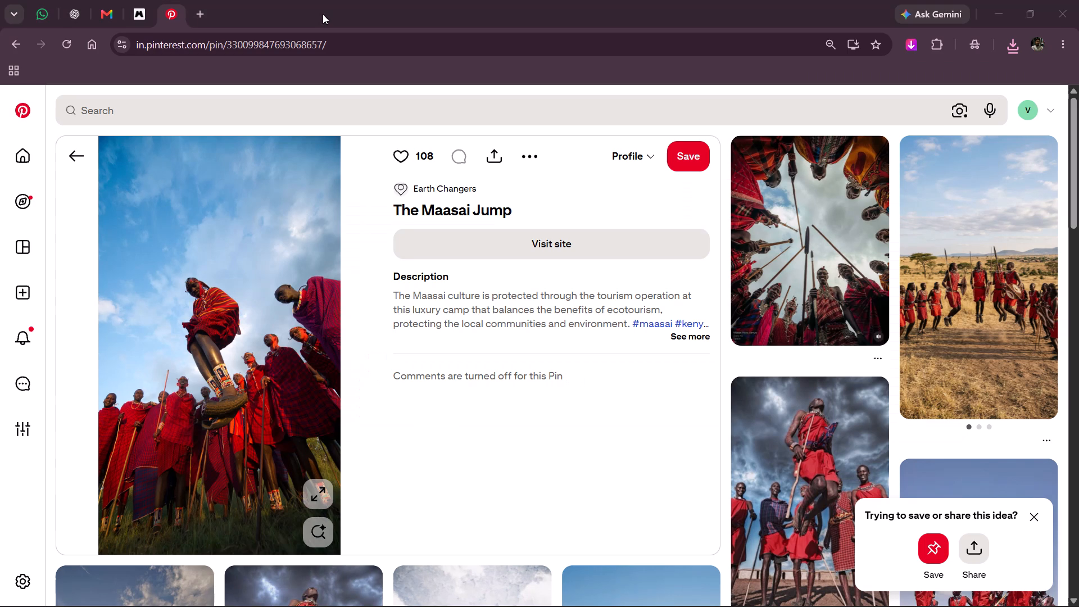
pyautogui.hotkey('alt', 'Tab')
pyautogui.hotkey('alt', 'Tab')
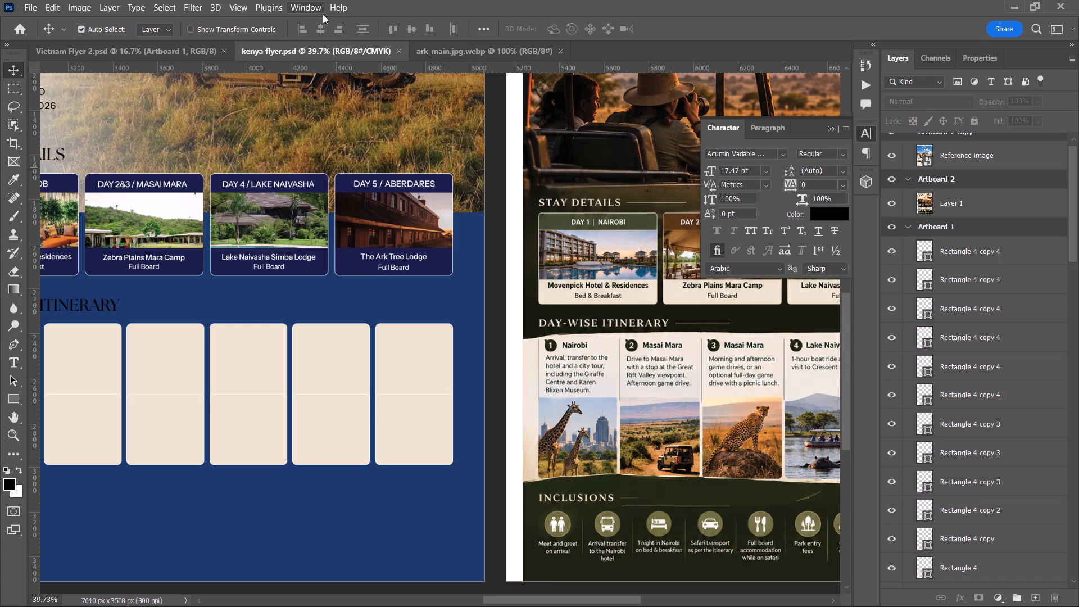
pyautogui.hotkey('alt', 'Tab')
pyautogui.hotkey('alt', 'Tab')
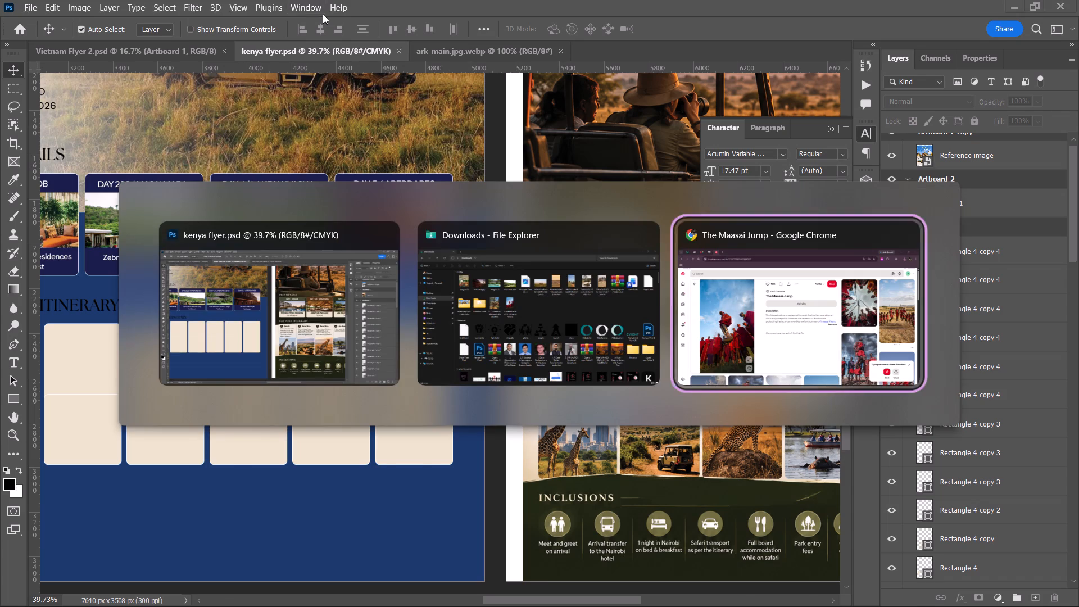
# Return to the "masai marra" results and open the pin of two red-robed people waving at a red-and-yellow hot-air balloon.
pyautogui.hscroll(9, 213, 147)
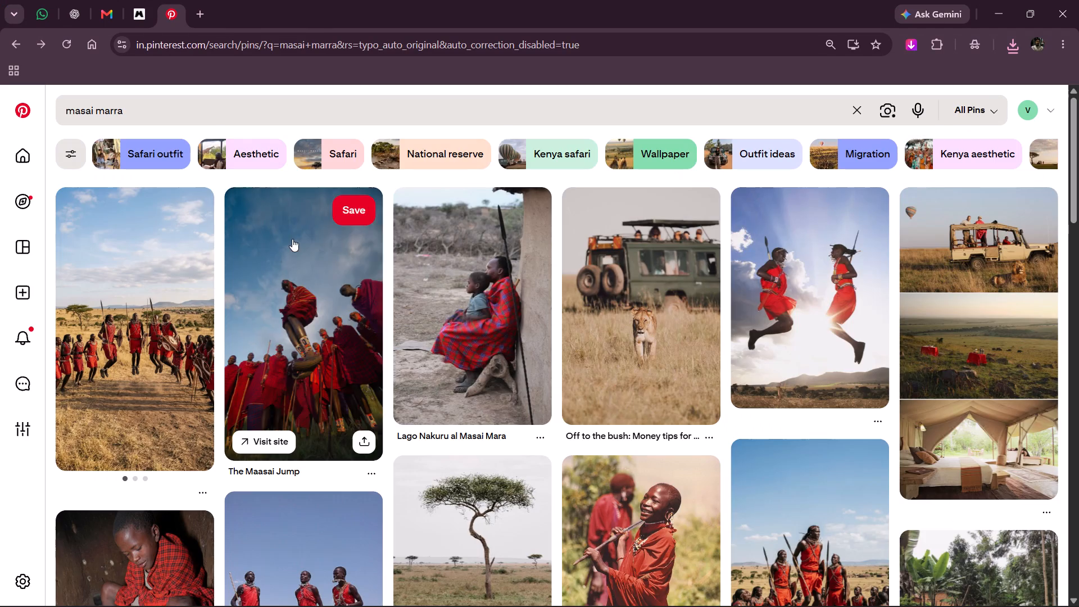
pyautogui.scroll(-4, 292, 239)
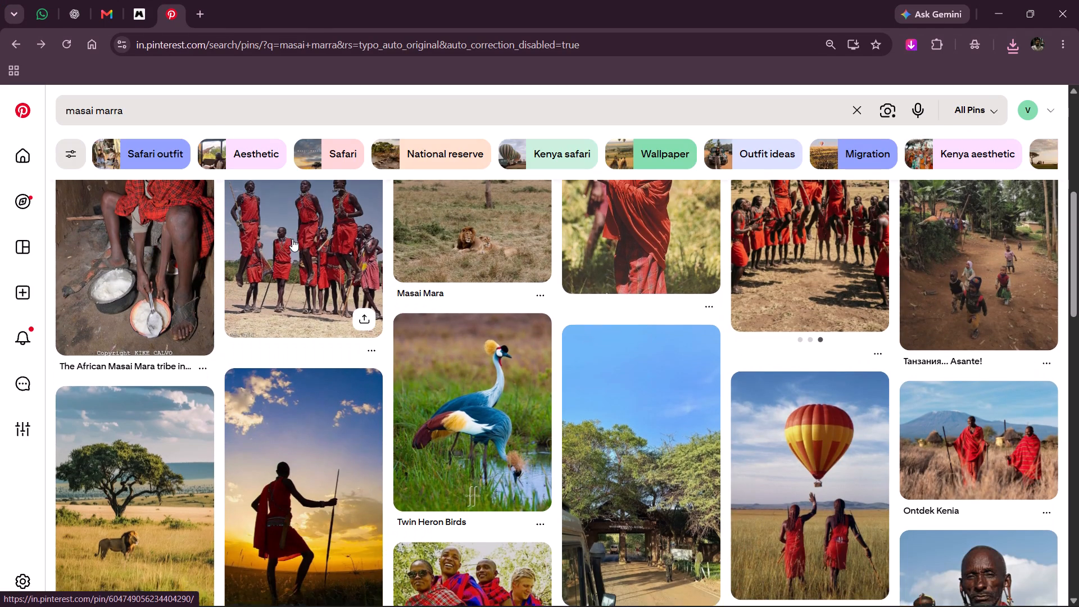
pyautogui.scroll(-1, 292, 239)
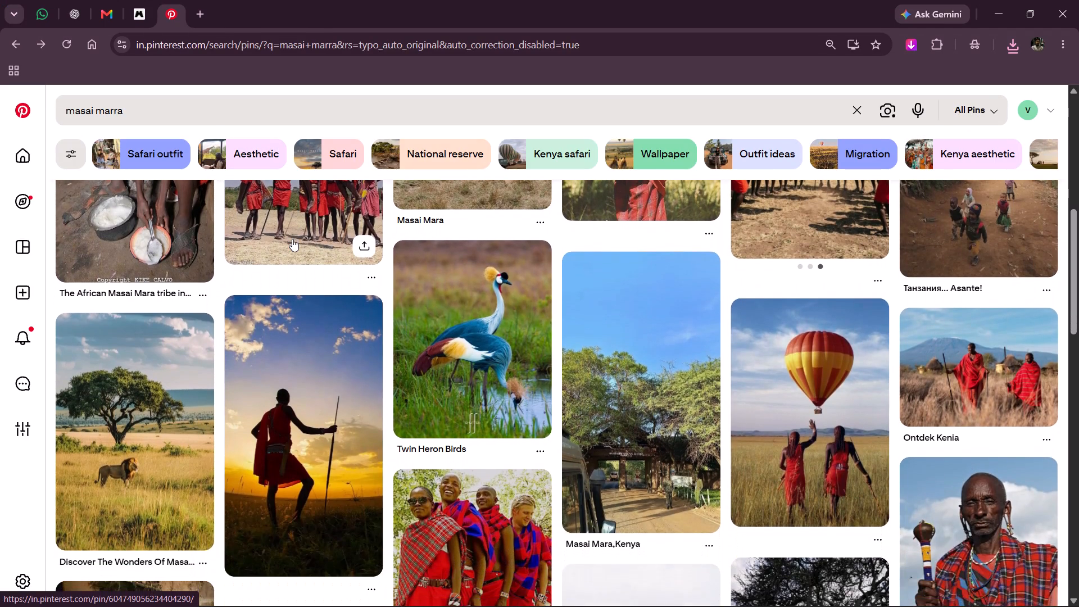
pyautogui.scroll(-2, 292, 239)
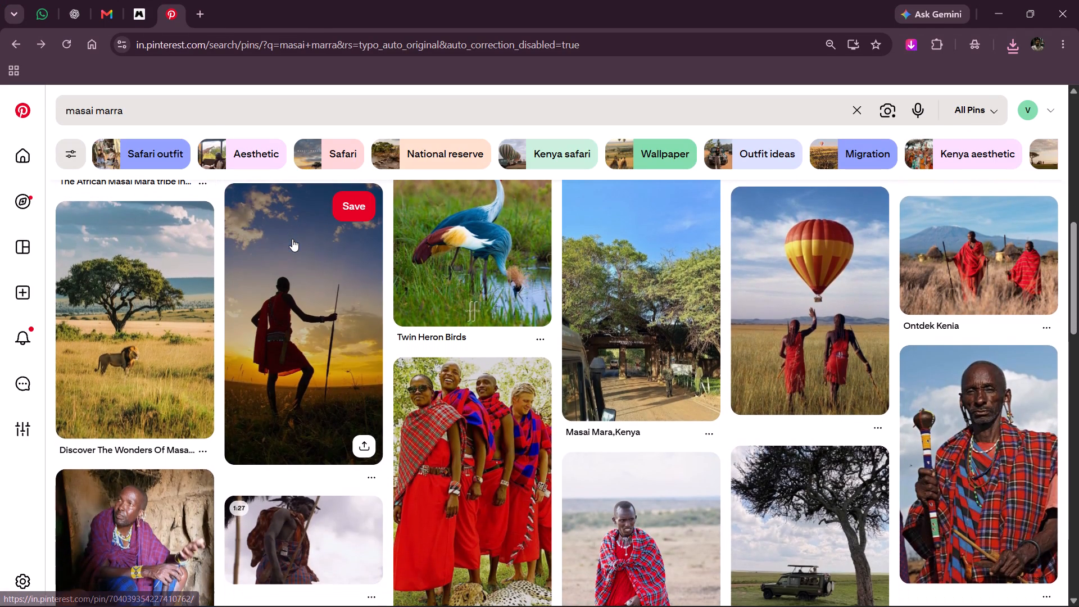
pyautogui.scroll(-1, 292, 239)
pyautogui.scroll(-2, 455, 324)
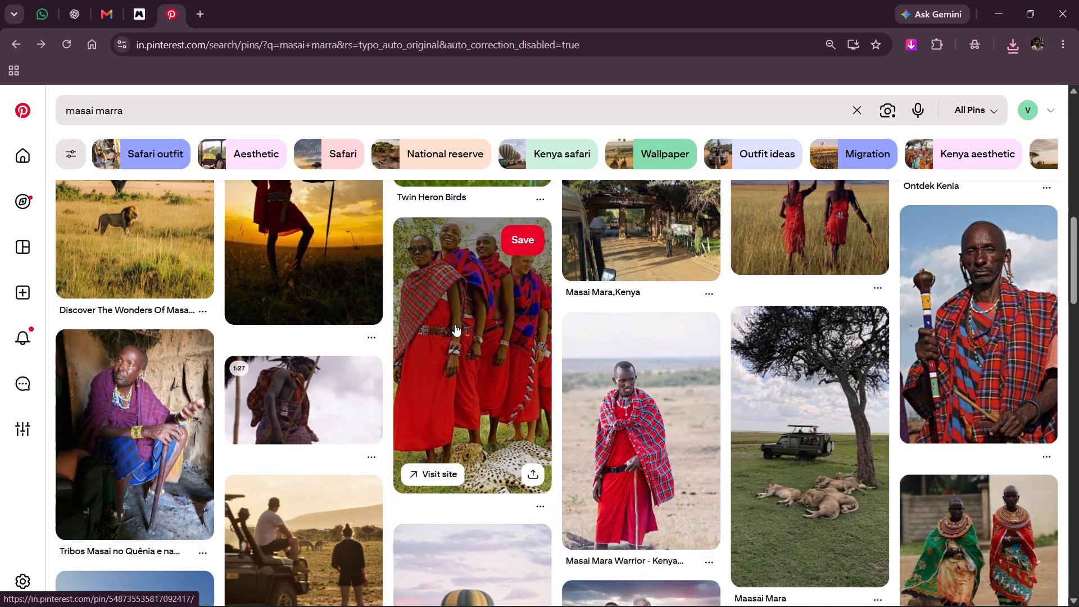
pyautogui.scroll(-1, 455, 324)
pyautogui.scroll(2, 455, 324)
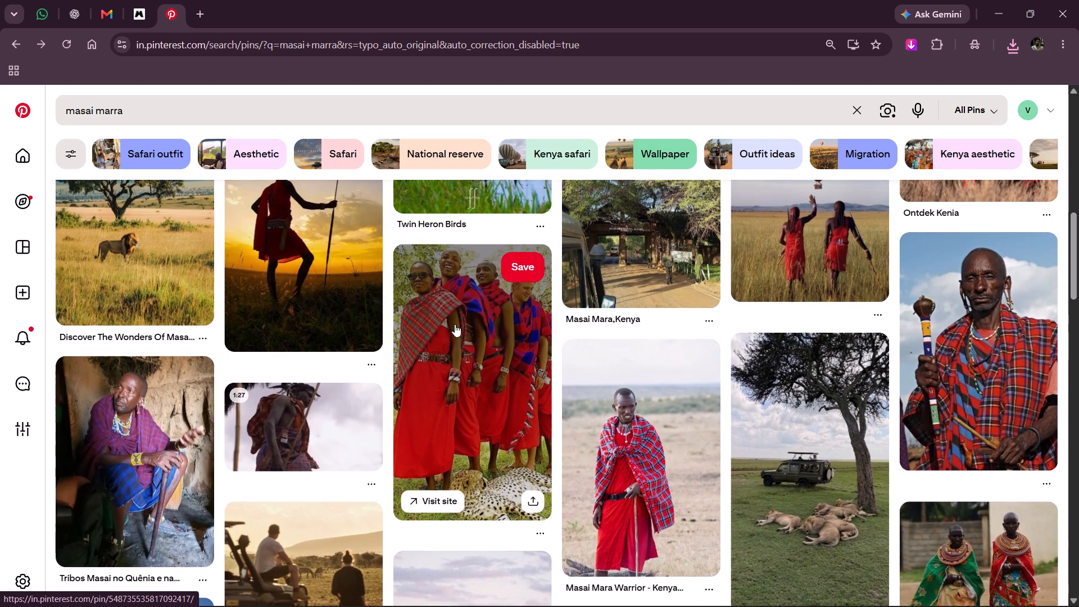
pyautogui.scroll(1, 455, 324)
pyautogui.click(805, 313)
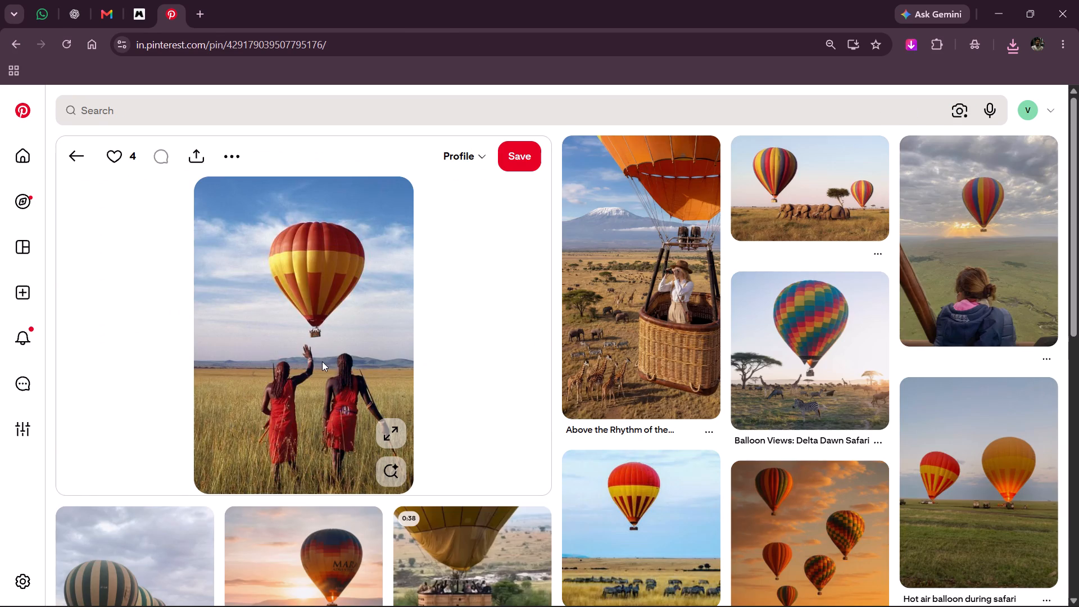
# Save the hot-air balloon photo as a JPEG in the Downloads folder.
pyautogui.scroll(-1, 321, 326)
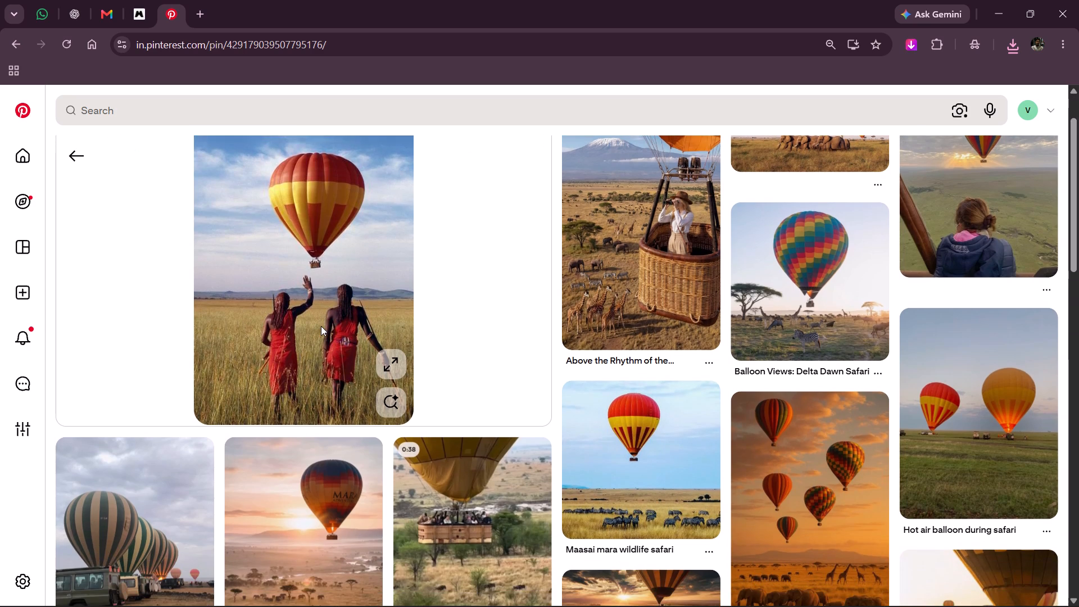
pyautogui.scroll(3, 321, 326)
pyautogui.rightClick(321, 326)
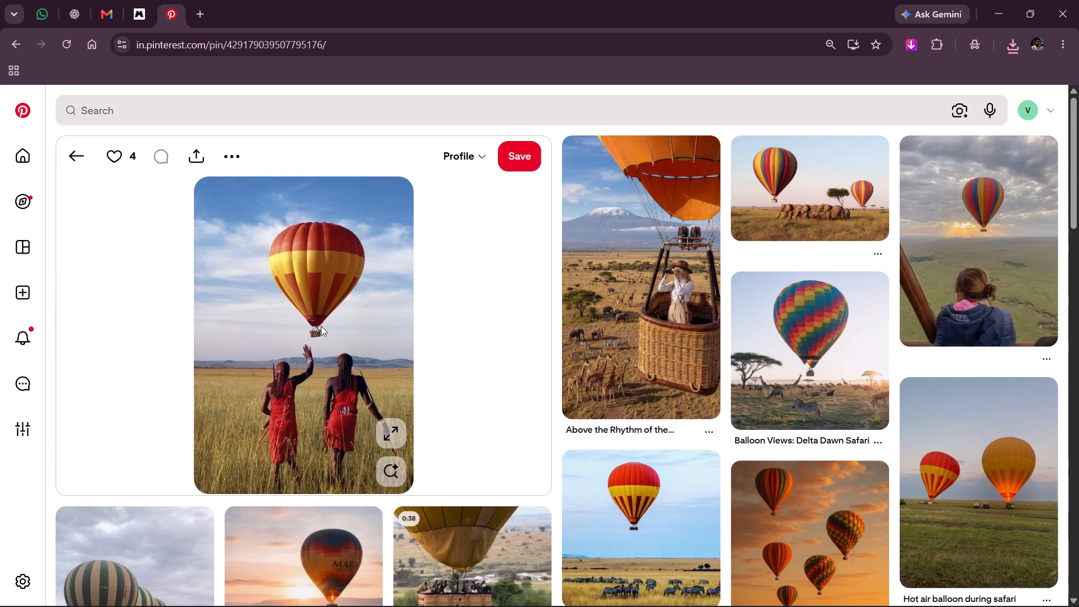
pyautogui.click(441, 363)
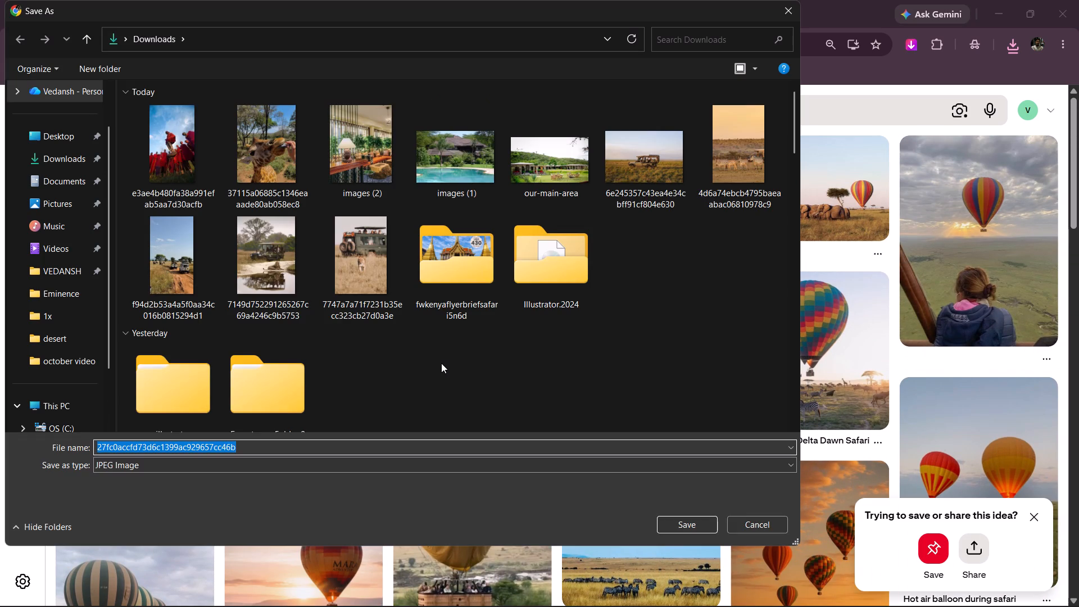
pyautogui.press('Return')
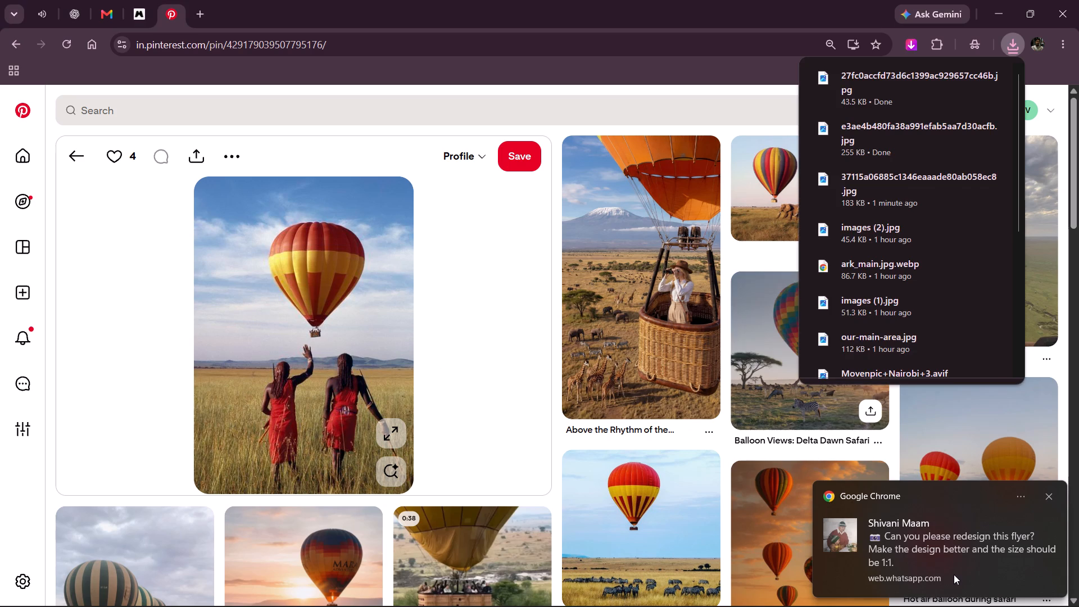
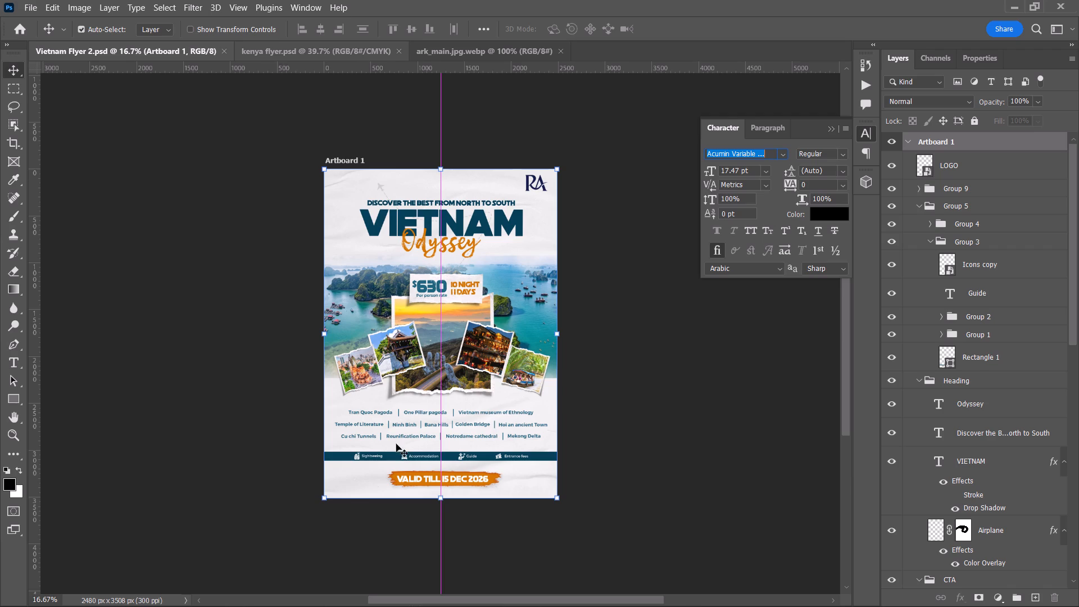
# In Photoshop, open Vietnam Flyer Final.psd from the recent files on the Home screen.
pyautogui.click(26, 24)
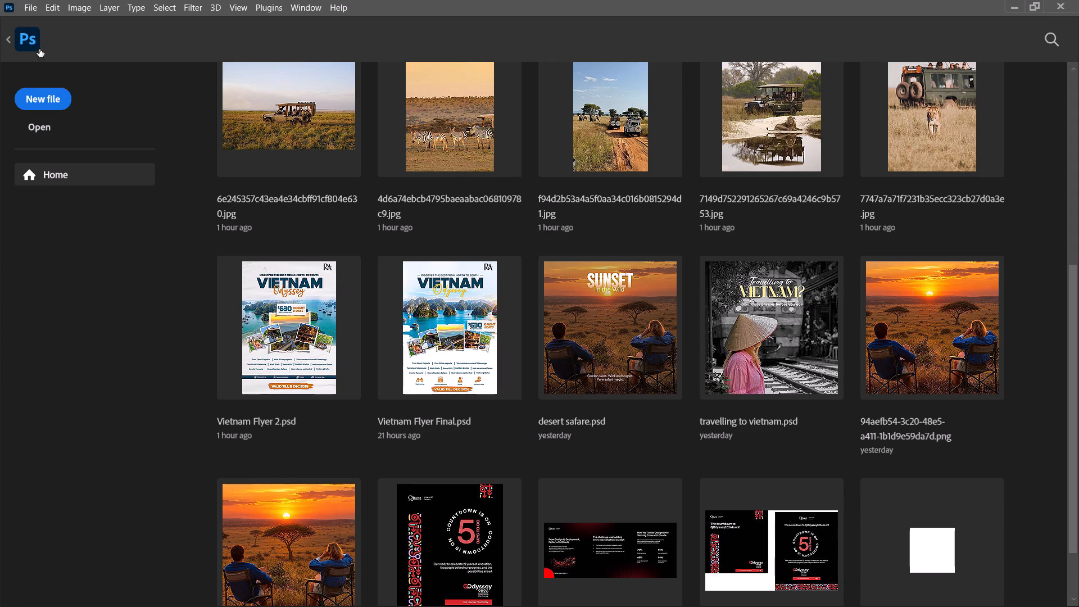
pyautogui.click(456, 341)
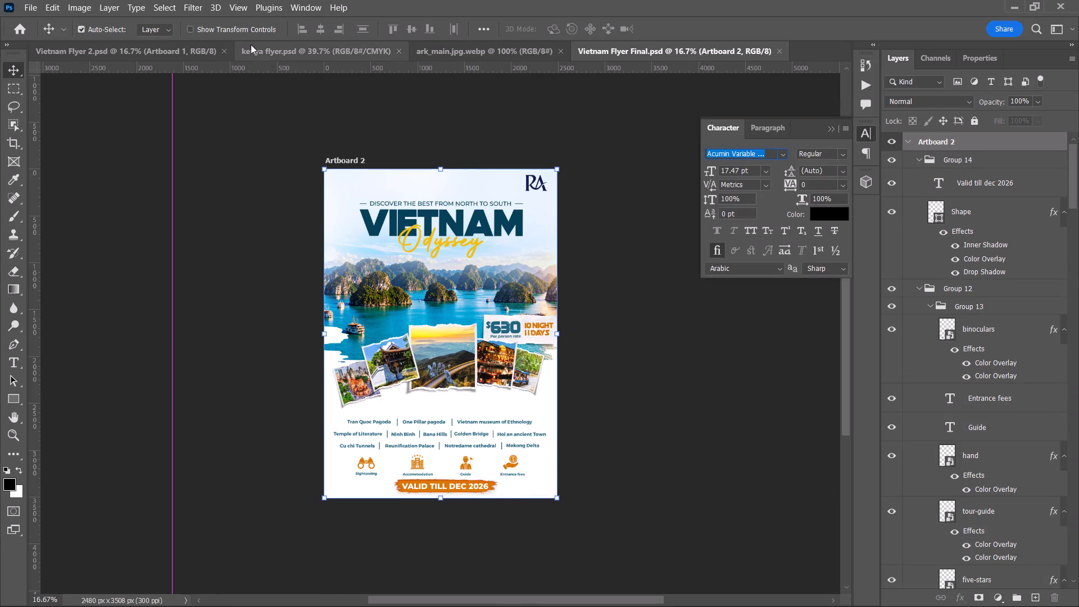
# Switch to Vietnam Flyer 2.psd, close Vietnam Flyer Final.psd, and clear the selection of Artboard 1.
pyautogui.click(152, 46)
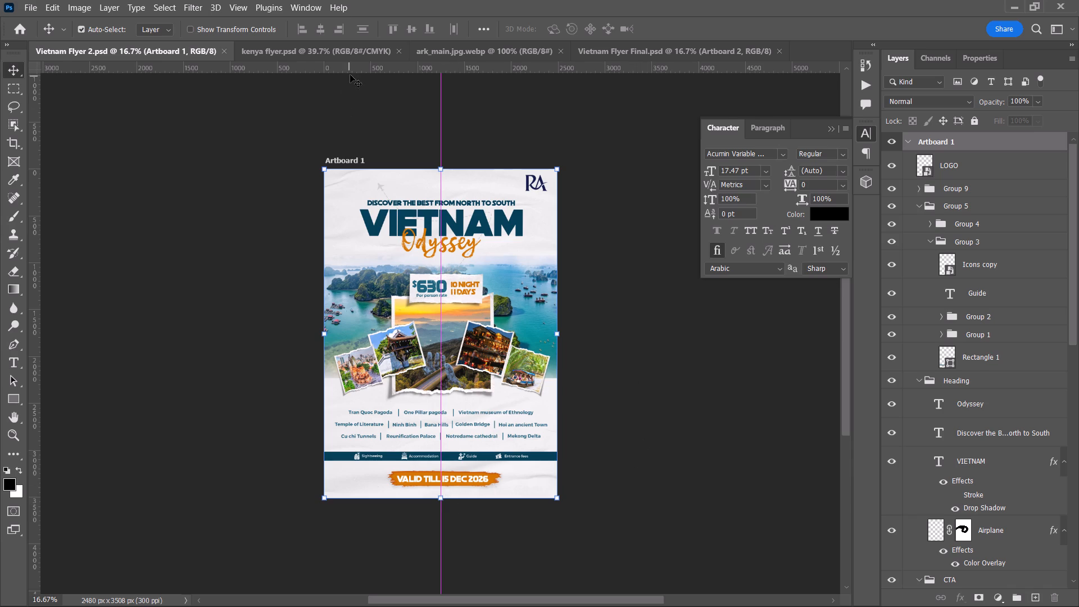
pyautogui.click(781, 50)
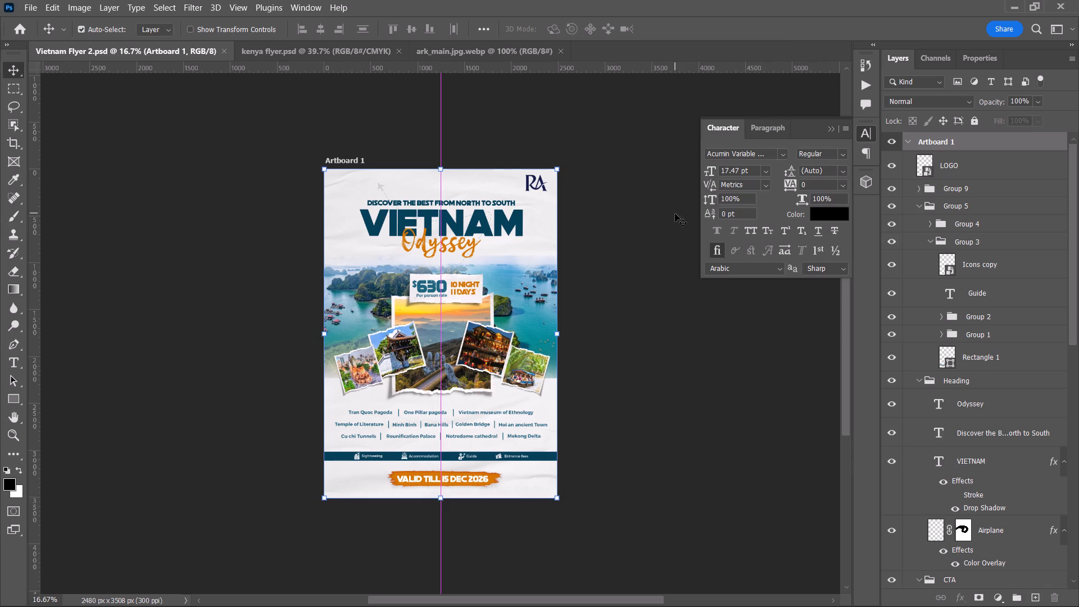
pyautogui.click(675, 215)
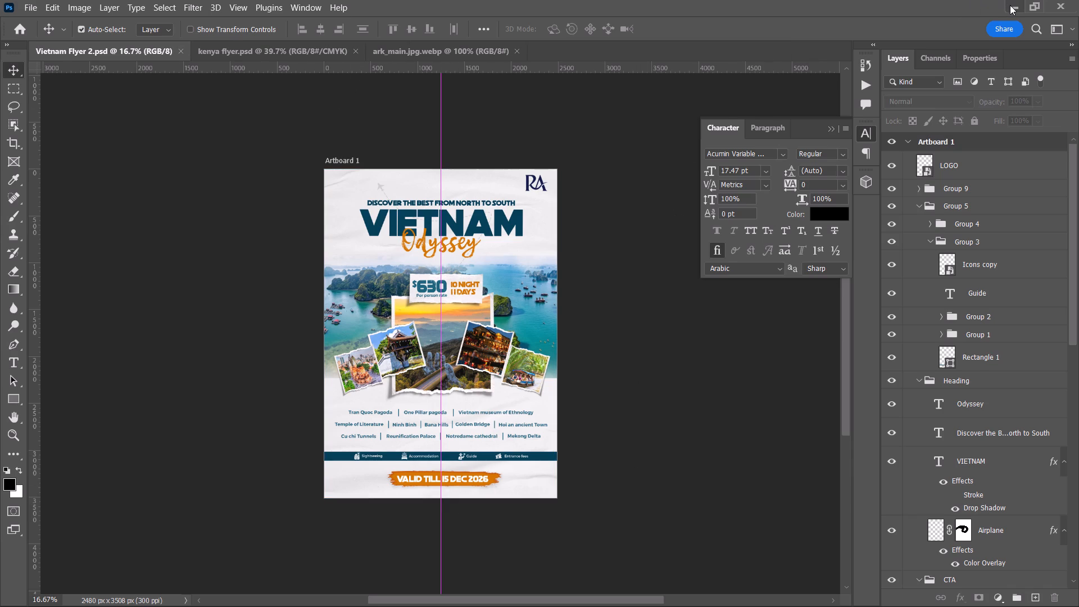
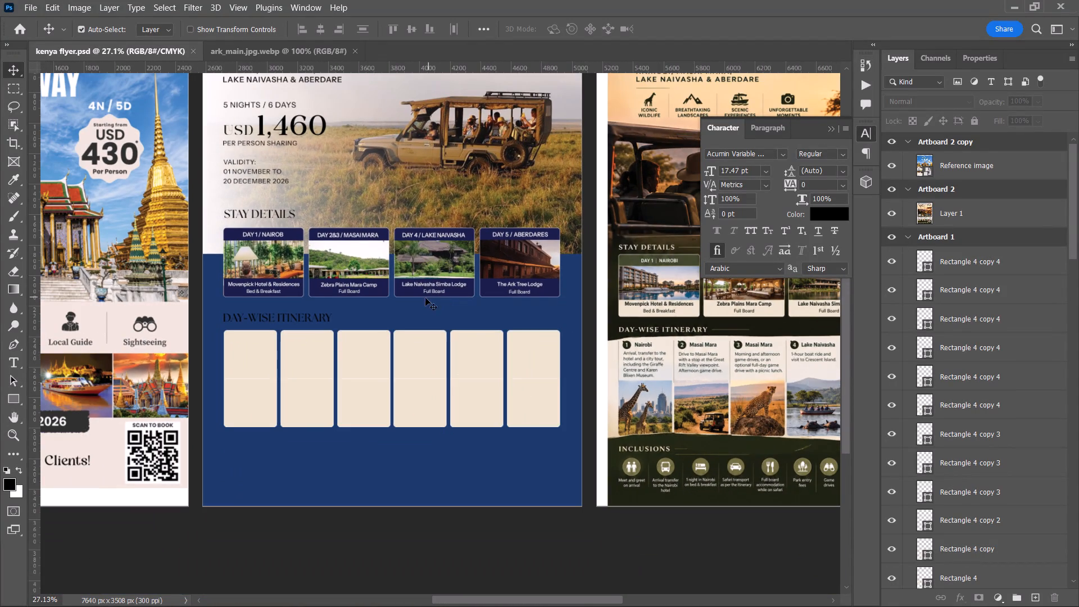
# Close the ark_main.jpg.webp lodge image, leaving the Kenya flyer as the open document.
pyautogui.click(258, 47)
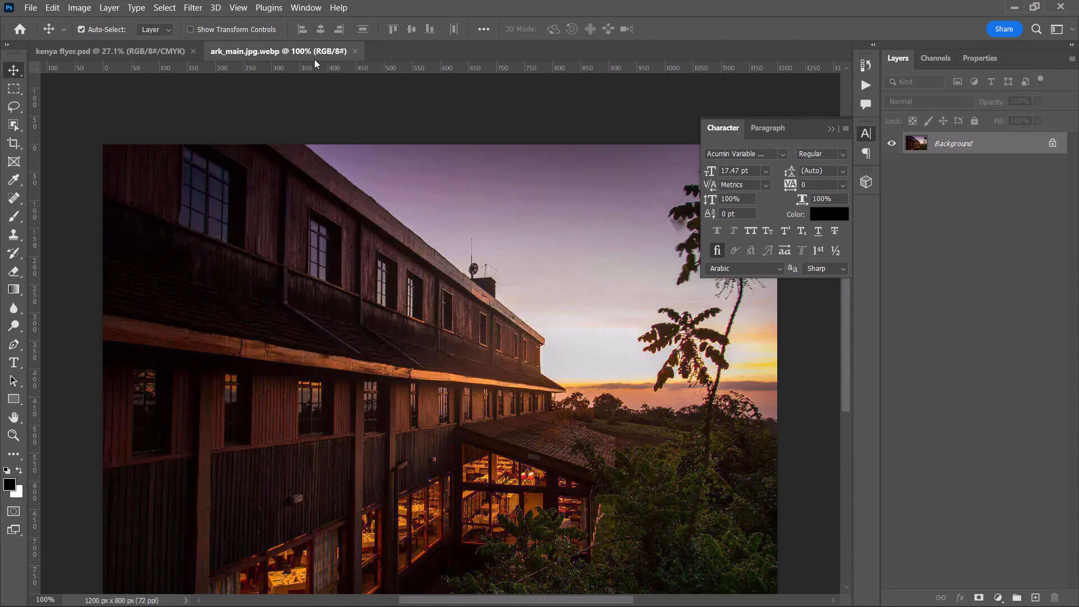
pyautogui.click(355, 51)
# Examine the Kenya flyer's layout from the title and price down to the stay details and blank day-wise itinerary cards.
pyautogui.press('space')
pyautogui.moveTo(366, 232); pyautogui.dragTo(386, 232)
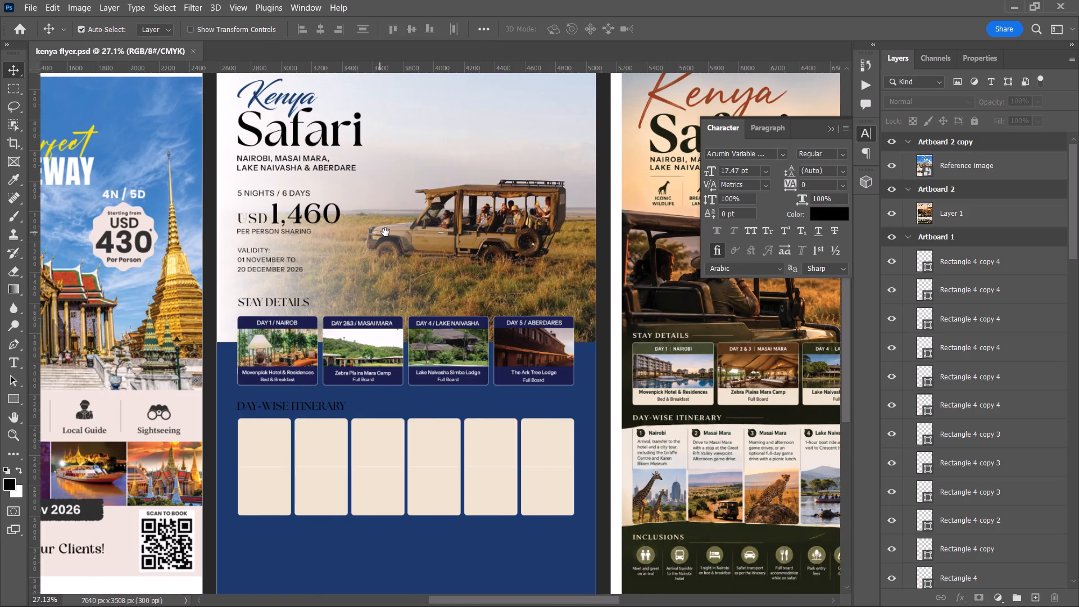
pyautogui.moveTo(386, 232); pyautogui.dragTo(389, 234)
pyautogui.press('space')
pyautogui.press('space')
pyautogui.moveTo(389, 234); pyautogui.dragTo(389, 205)
pyautogui.keyDown('alt'); pyautogui.scroll(5, 377, 260); pyautogui.keyUp('alt')
pyautogui.scroll(-2, 366, 274)
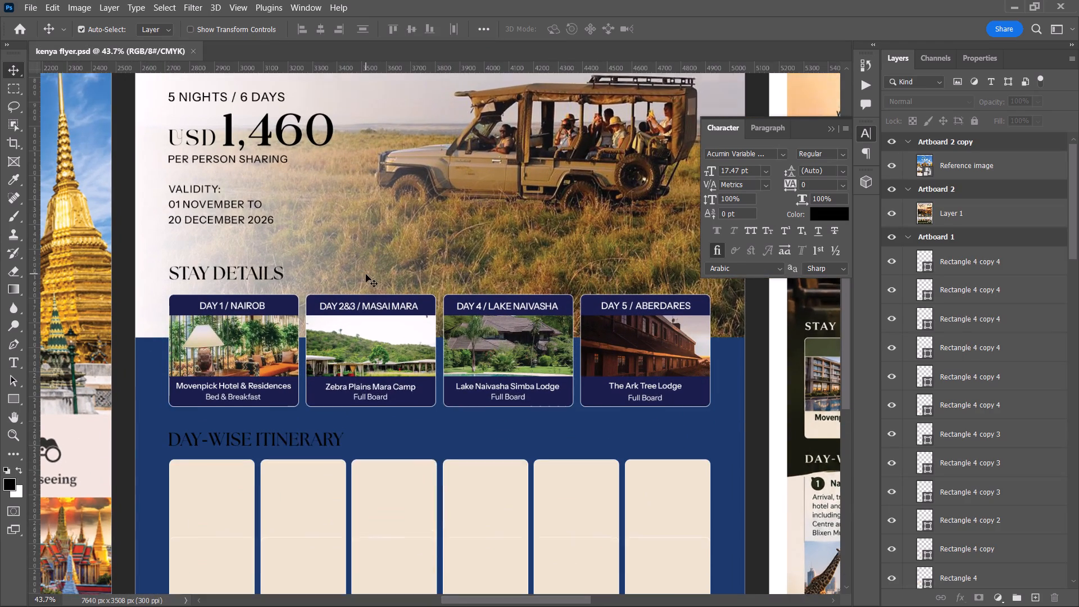
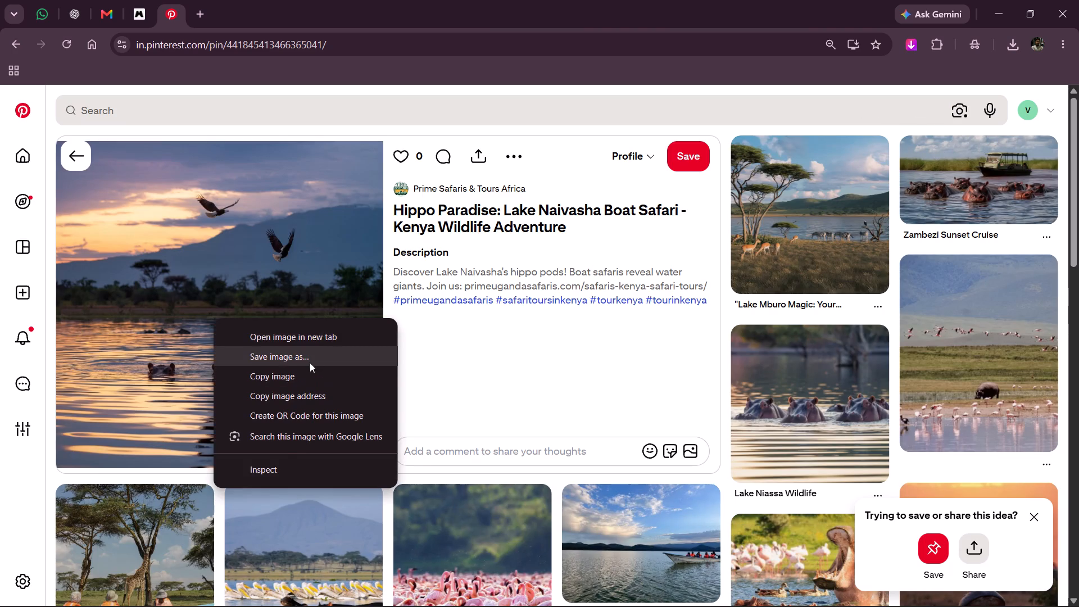
# Save the Lake Naivasha sunset photo with hippos and flying birds as a JPEG in the Downloads folder.
pyautogui.click(311, 360)
pyautogui.press('Return')
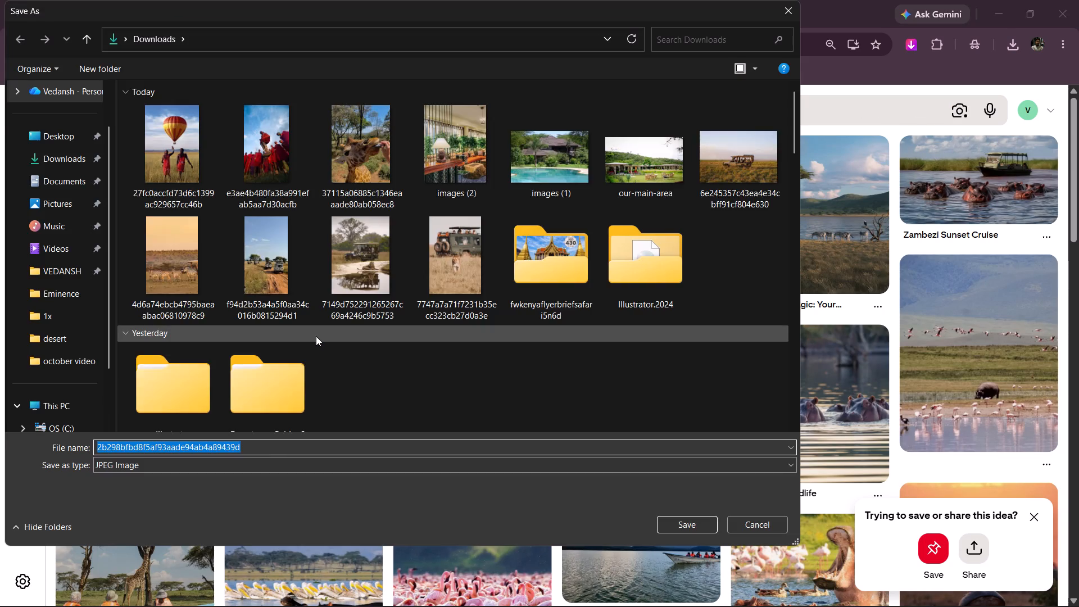
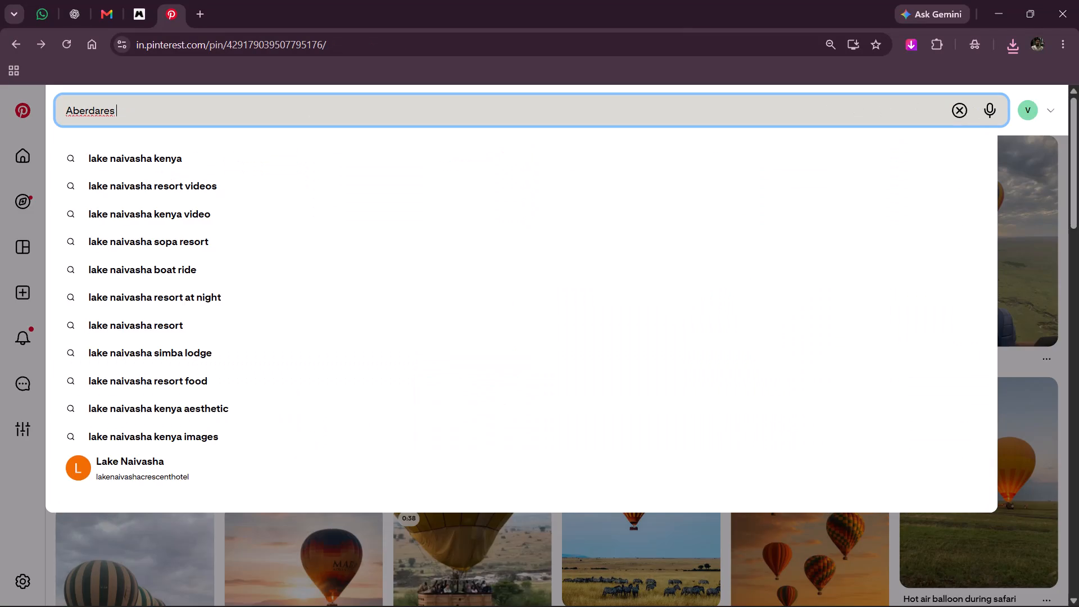
# Search Pinterest for "Aberdares" and open the pin of the tall wooden lodge with elephants gathered in front.
pyautogui.press('Return')
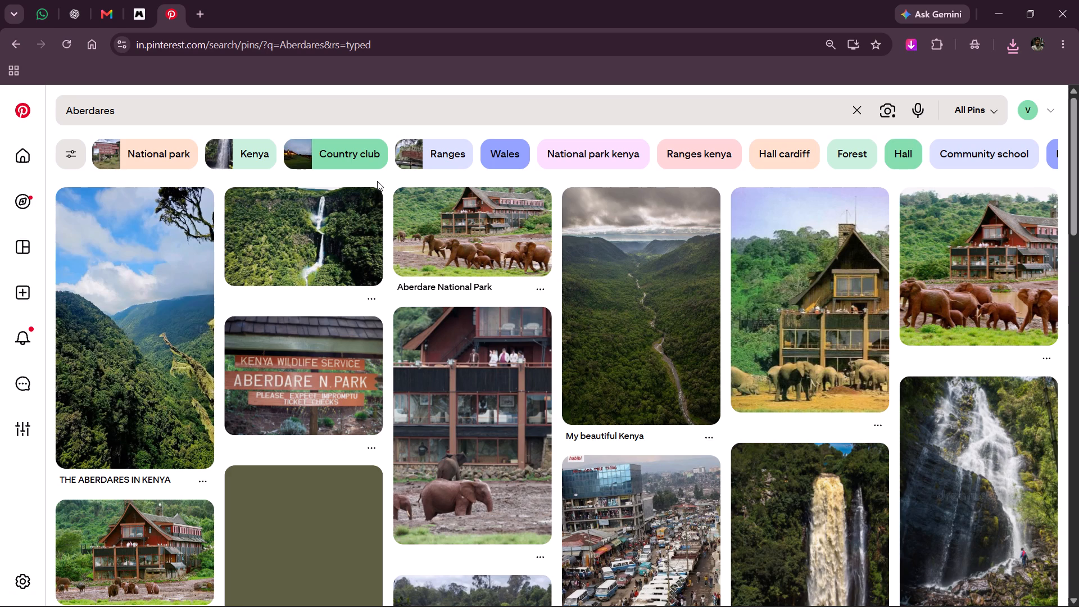
pyautogui.click(805, 297)
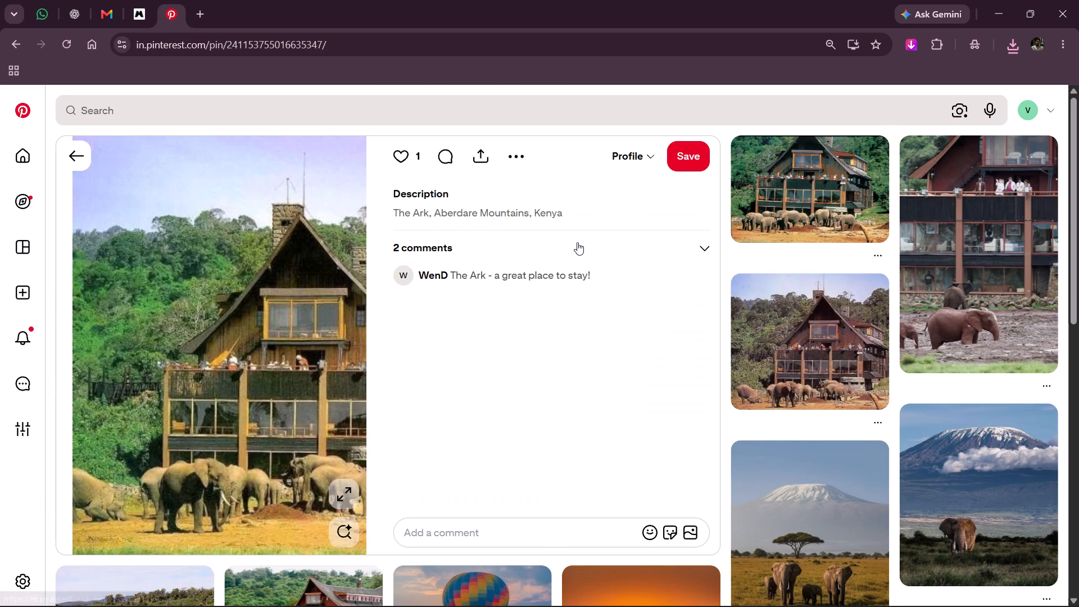
# Save the landscape Pinterest photo of The Ark lodge with elephants in front to the Downloads folder.
pyautogui.click(764, 179)
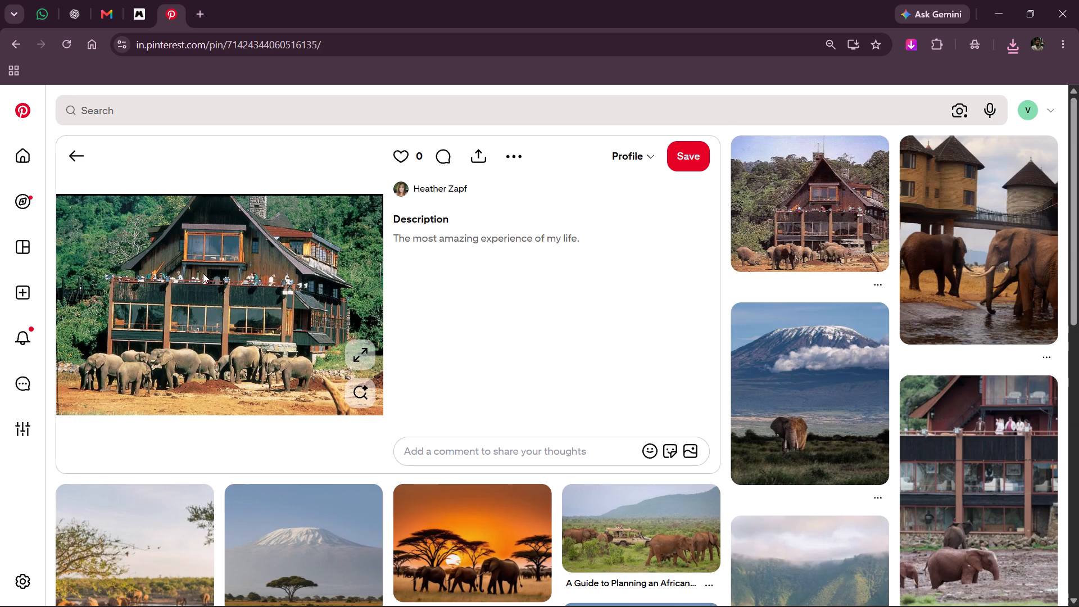
pyautogui.rightClick(242, 278)
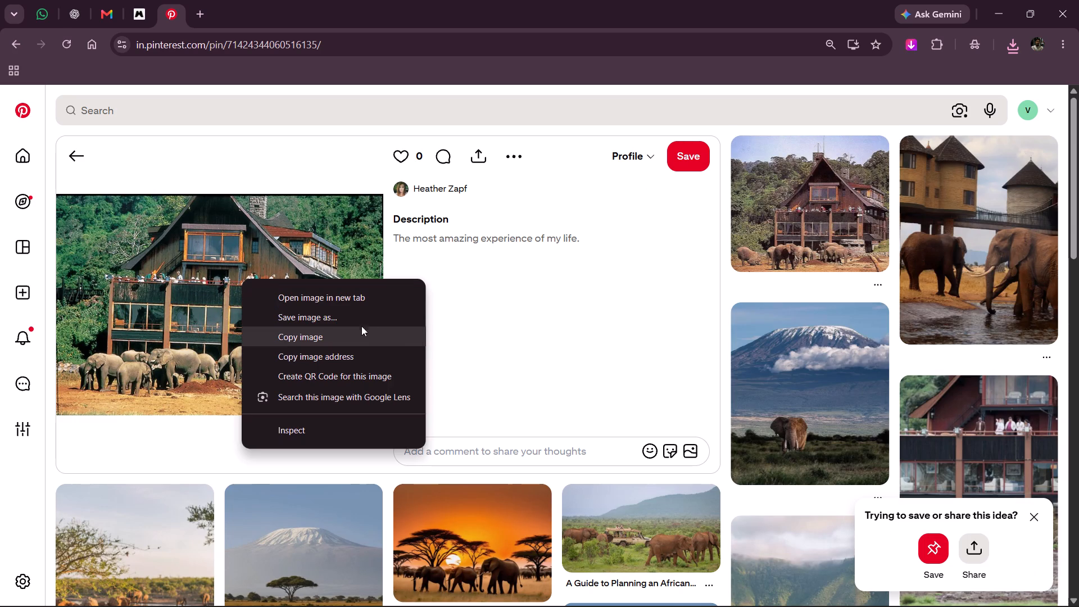
pyautogui.click(365, 320)
pyautogui.press('Return')
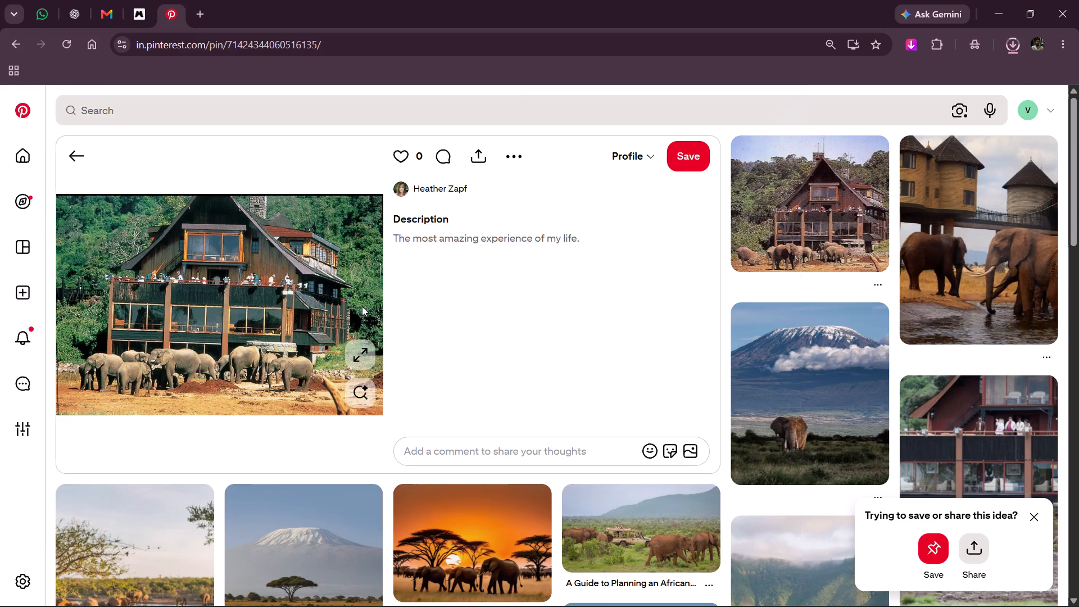
pyautogui.press('Escape')
pyautogui.click(83, 154)
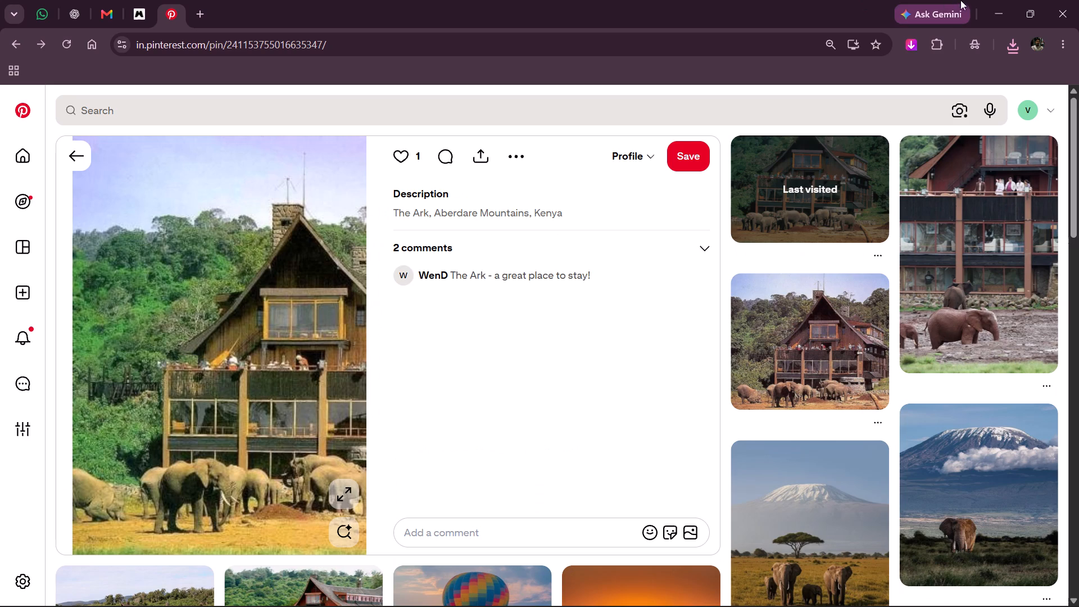
# Switch to Photoshop and examine the reference flyer's stay details, day-wise itinerary and inclusions beside the blank itinerary cards.
pyautogui.click(1001, 21)
pyautogui.press('space')
pyautogui.press('space')
pyautogui.press('space')
pyautogui.press('space')
pyautogui.press('space')
pyautogui.press('space')
pyautogui.press('space')
pyautogui.press('space')
pyautogui.press('space')
pyautogui.press('space')
pyautogui.press('space')
pyautogui.press('space')
pyautogui.press('space')
pyautogui.press('space')
pyautogui.press('space')
pyautogui.press('space')
pyautogui.press('space')
pyautogui.press('space')
pyautogui.press('space')
pyautogui.press('space')
pyautogui.moveTo(542, 401); pyautogui.dragTo(239, 352)
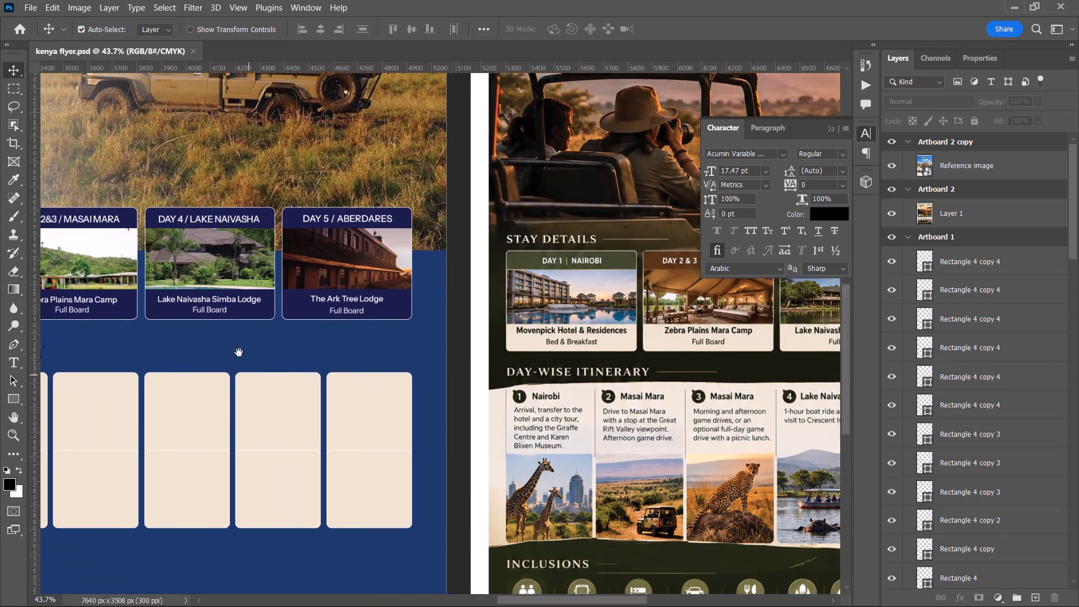
pyautogui.moveTo(239, 352); pyautogui.dragTo(204, 300)
pyautogui.moveTo(298, 295); pyautogui.dragTo(198, 364)
pyautogui.press('space')
pyautogui.press('space')
pyautogui.press('space')
pyautogui.press('space')
pyautogui.press('space')
pyautogui.press('space')
pyautogui.press('space')
pyautogui.press('space')
pyautogui.press('space')
pyautogui.press('space')
pyautogui.press('space')
pyautogui.press('space')
pyautogui.press('space')
pyautogui.press('space')
pyautogui.press('space')
pyautogui.press('space')
pyautogui.press('space')
pyautogui.press('space')
pyautogui.press('space')
pyautogui.press('space')
pyautogui.moveTo(482, 359); pyautogui.dragTo(429, 368)
pyautogui.moveTo(498, 367); pyautogui.dragTo(443, 363)
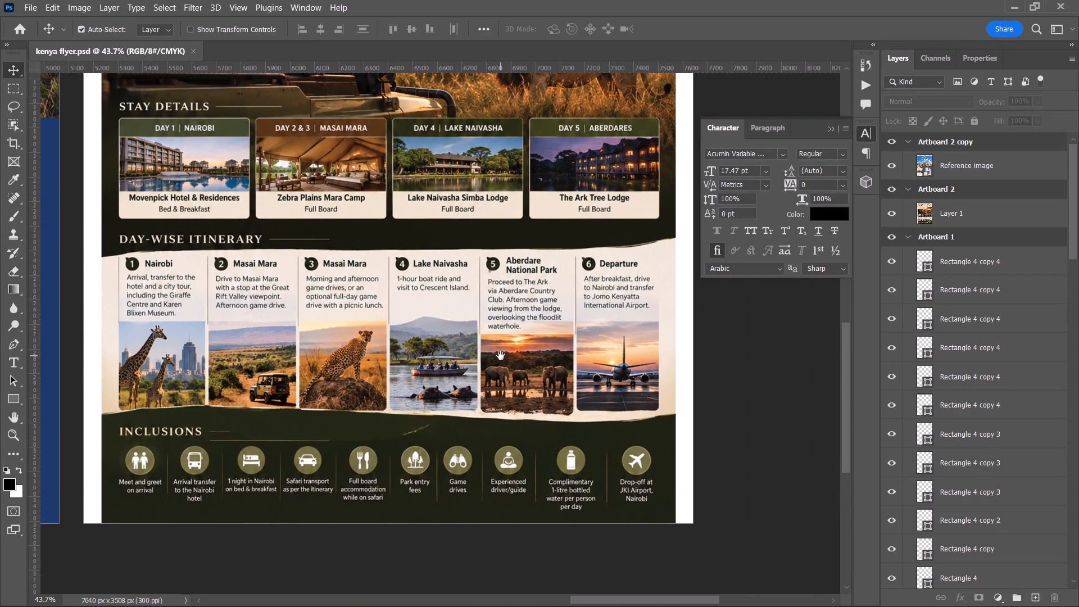
pyautogui.moveTo(491, 336); pyautogui.dragTo(749, 364)
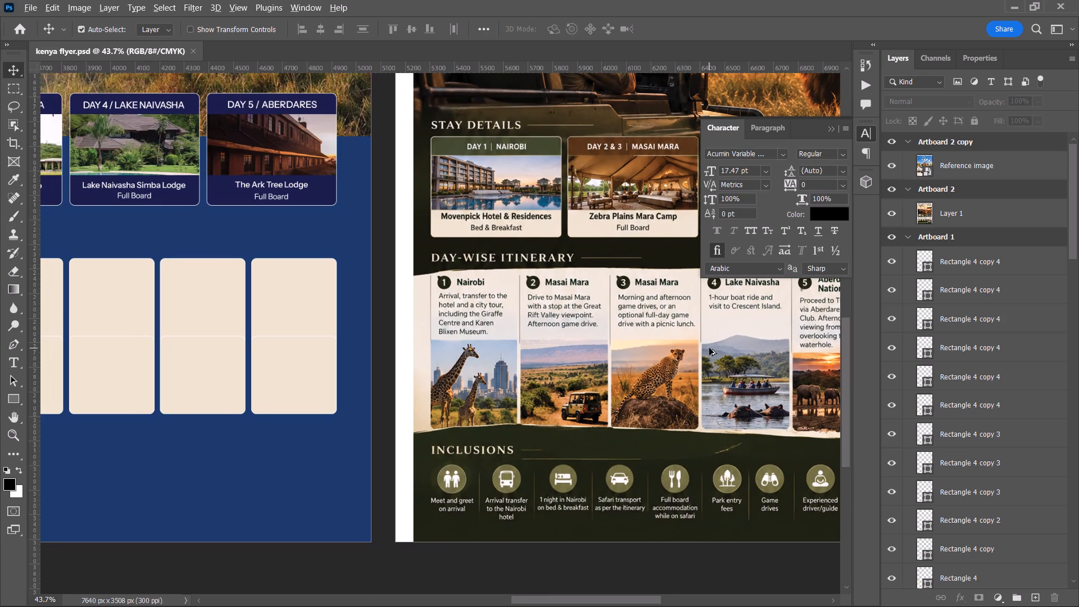
# Return to Pinterest in Chrome and replace the Aberdares search with a search for "departure".
pyautogui.hotkey('alt', 'Tab')
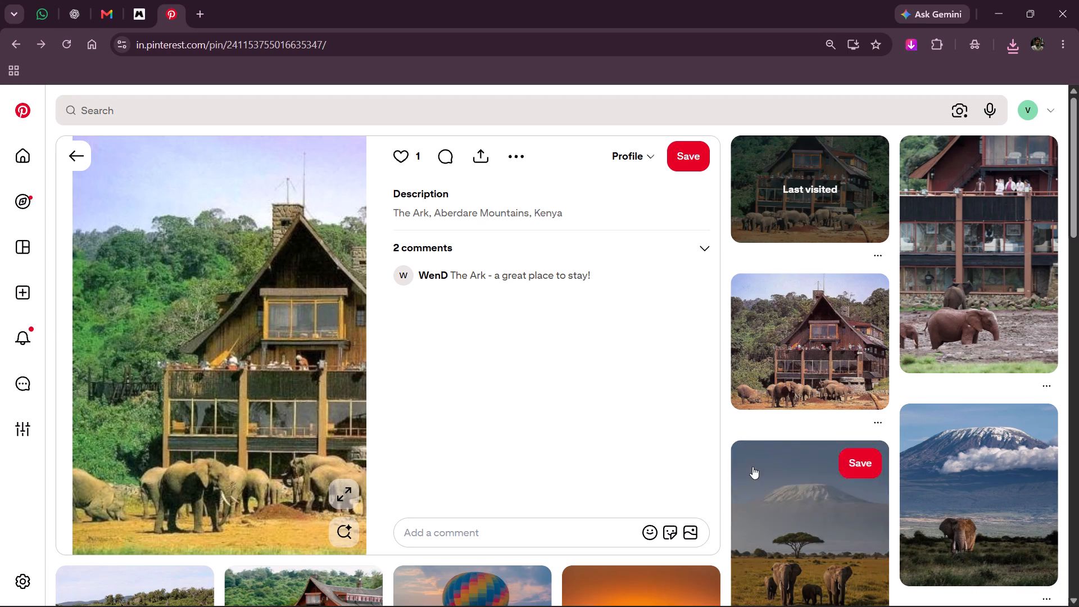
pyautogui.click(76, 149)
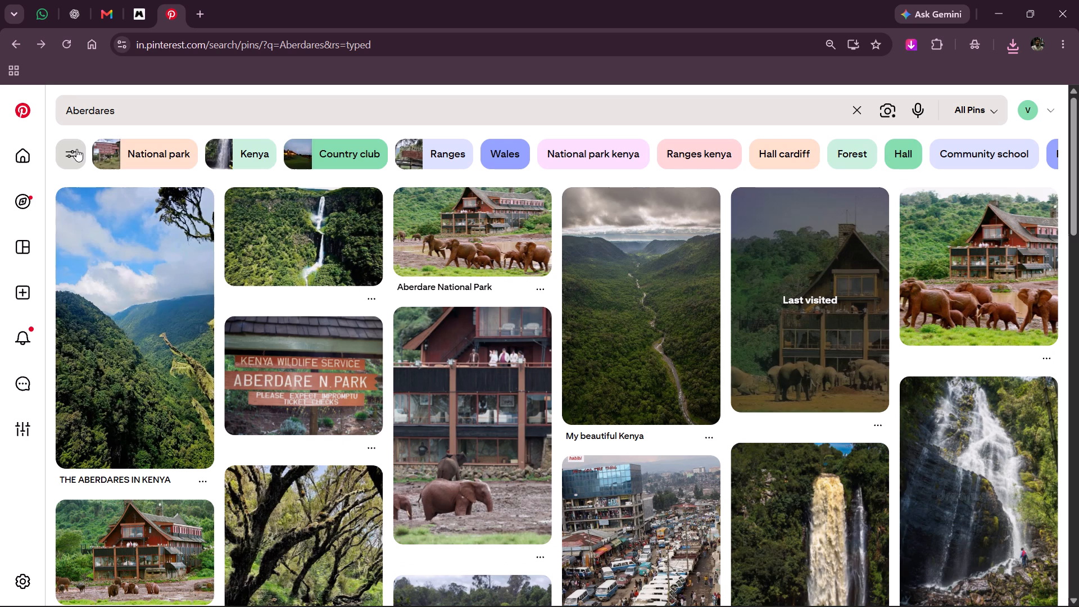
pyautogui.moveTo(166, 115); pyautogui.dragTo(60, 109)
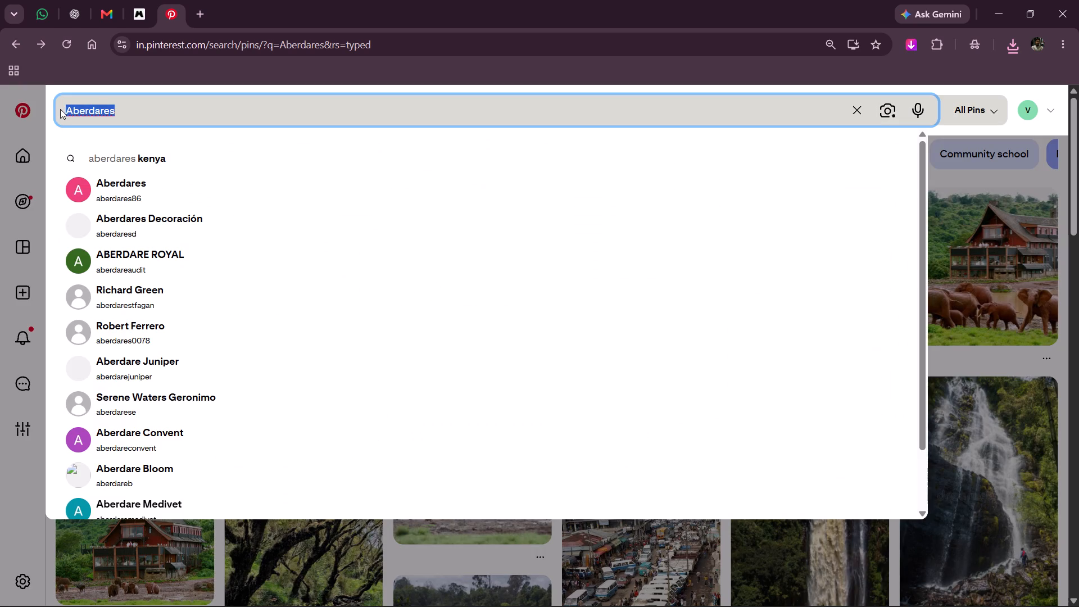
pyautogui.moveTo(60, 109); pyautogui.dragTo(60, 109)
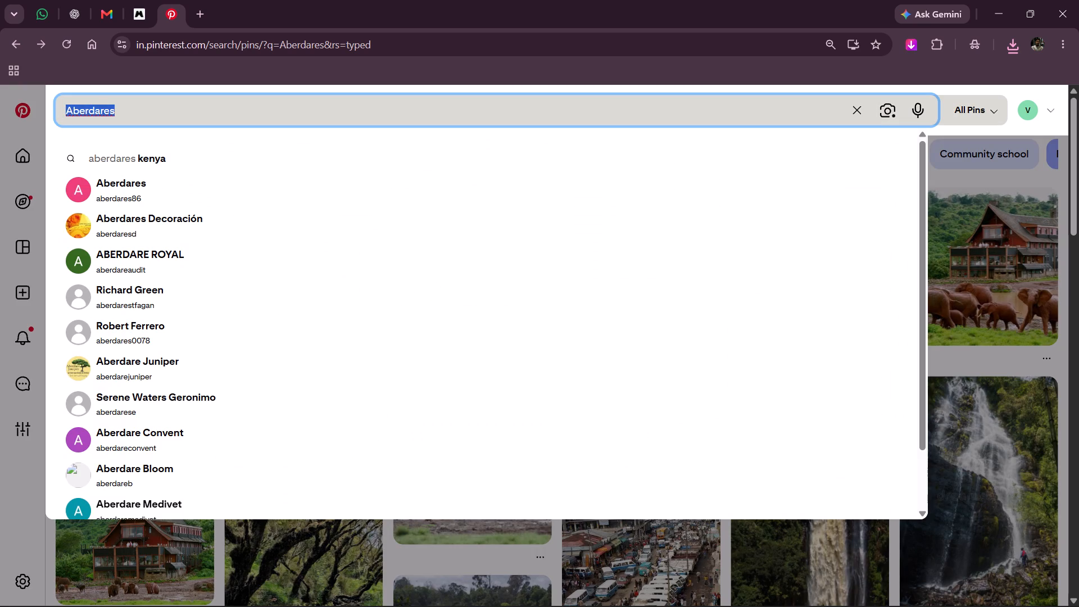
pyautogui.write('departer')
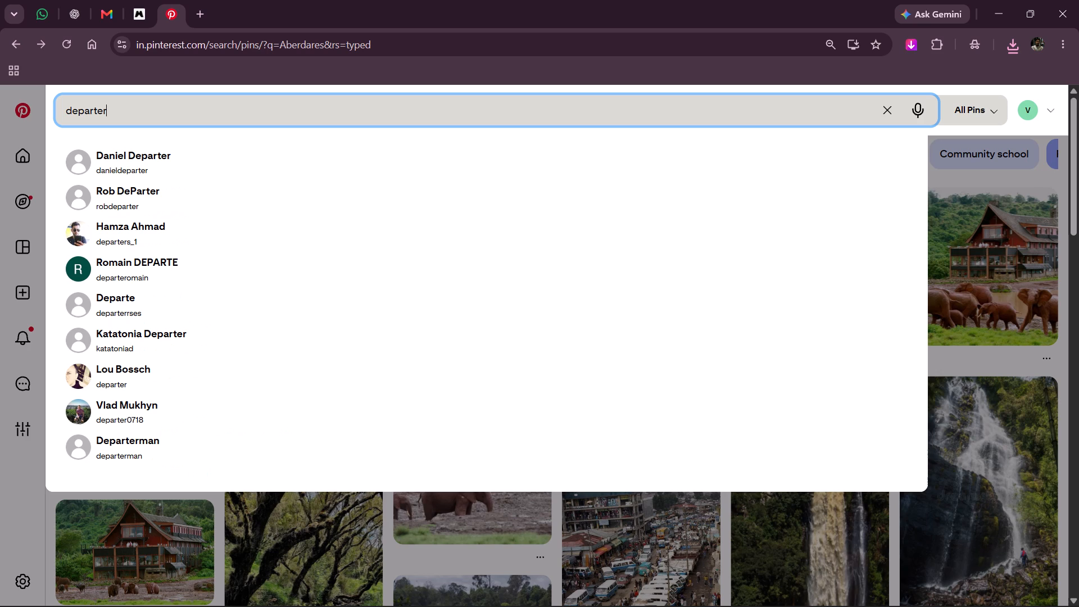
pyautogui.press('BackSpace')
pyautogui.press('BackSpace')
pyautogui.press('BackSpace')
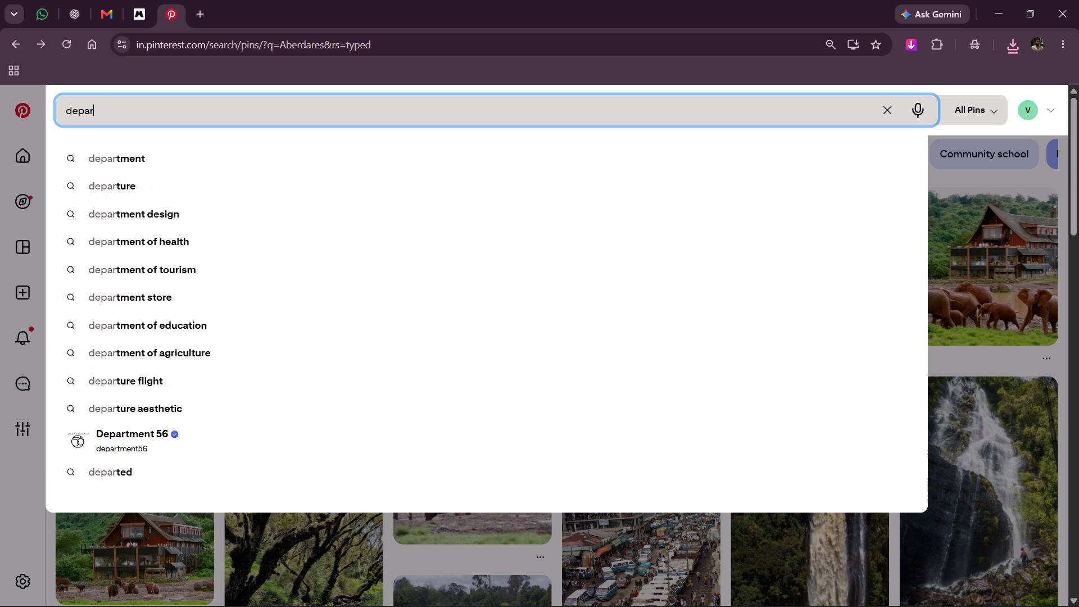
pyautogui.press('Down')
pyautogui.press('Down')
pyautogui.press('Return')
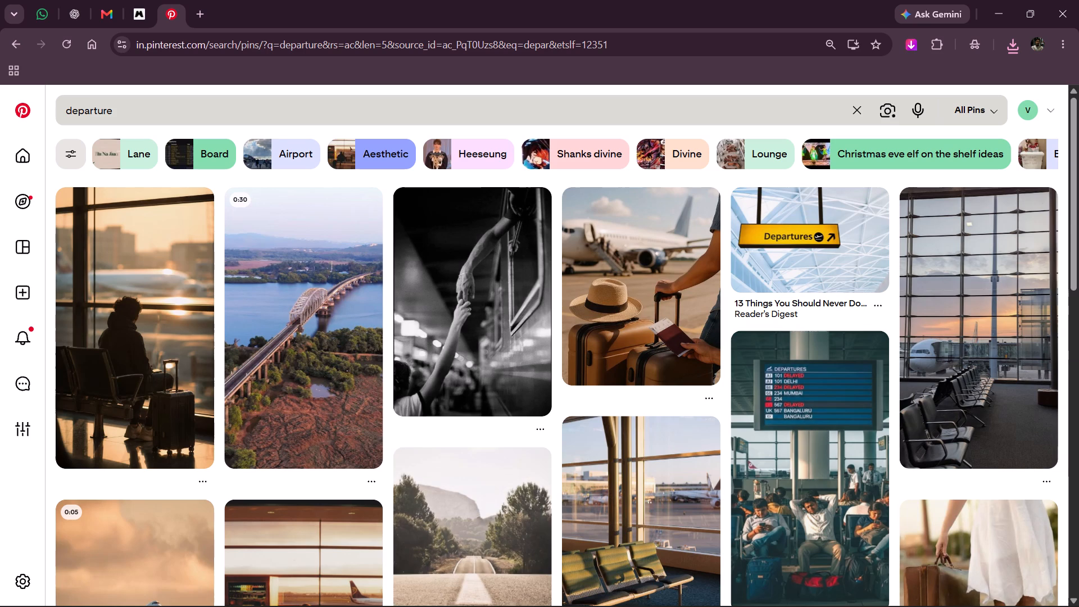
# Save the photo of a traveller with brown suitcases and a straw hat before an airplane to Downloads.
pyautogui.click(622, 281)
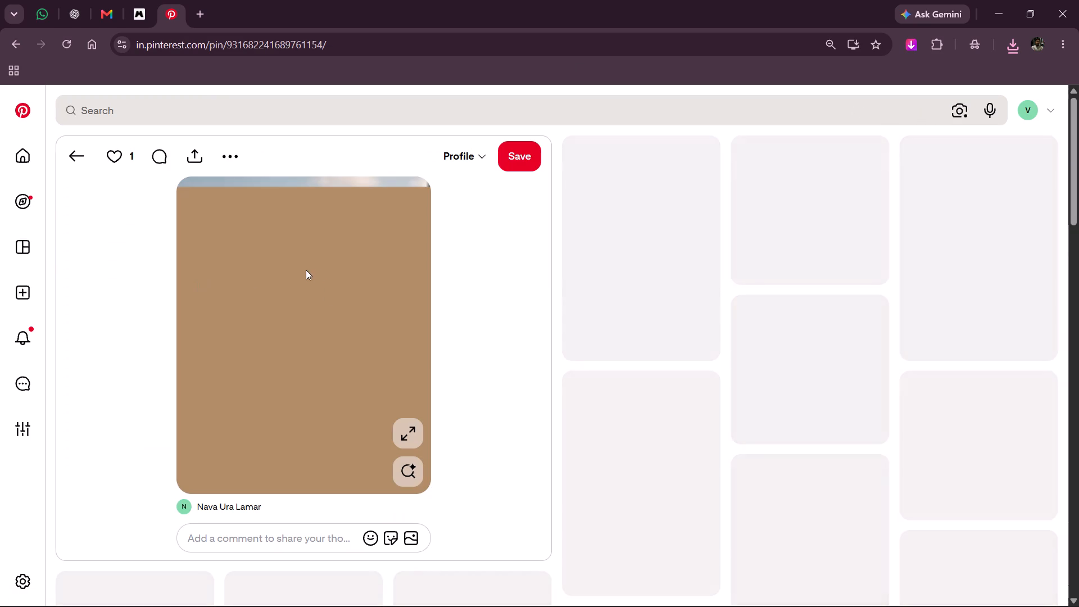
pyautogui.rightClick(315, 270)
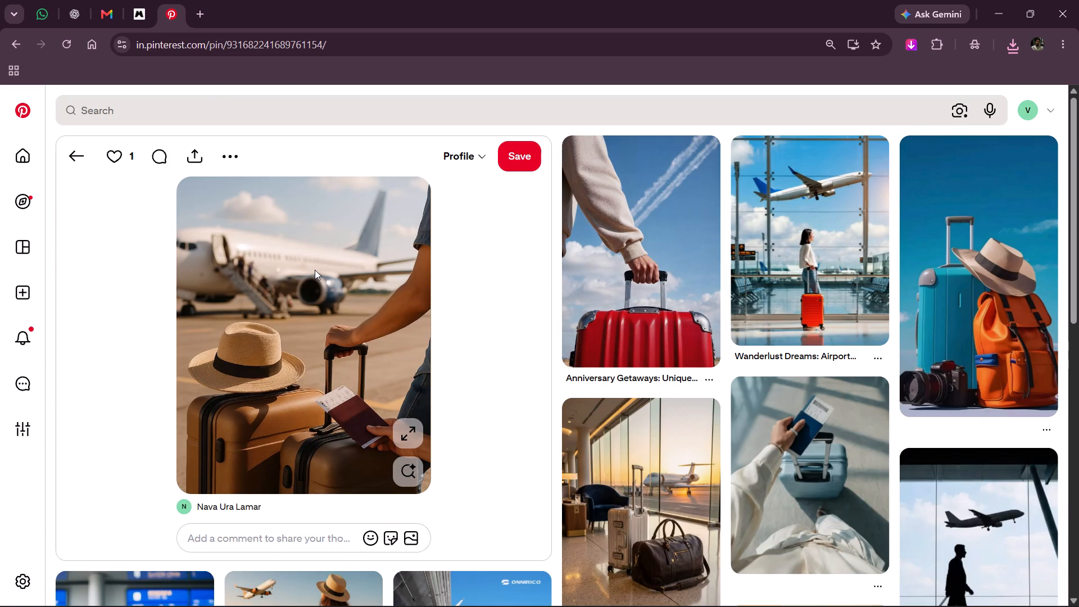
pyautogui.click(432, 311)
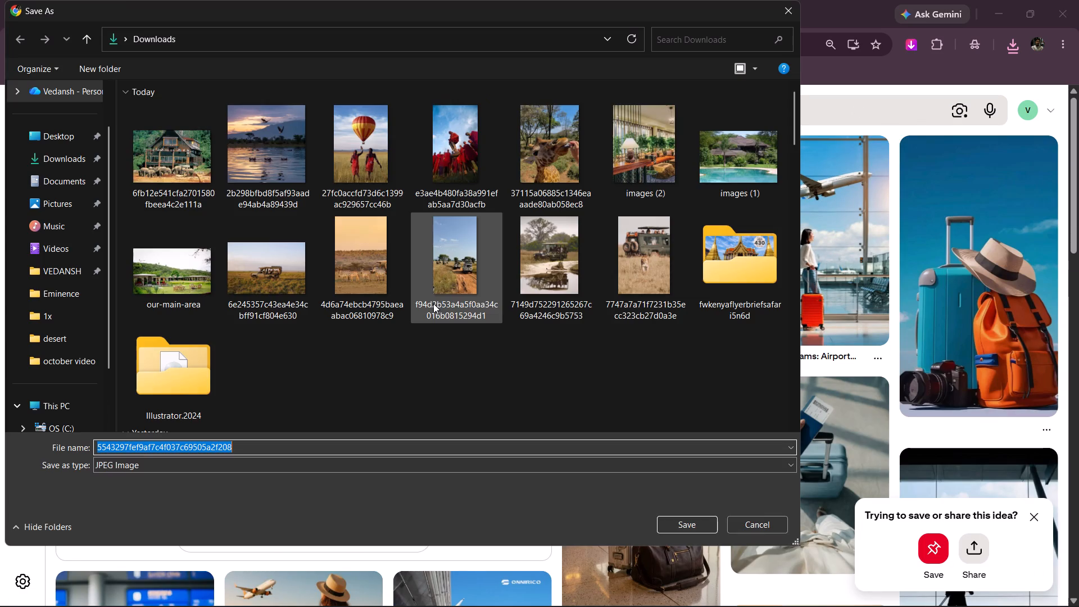
pyautogui.press('Return')
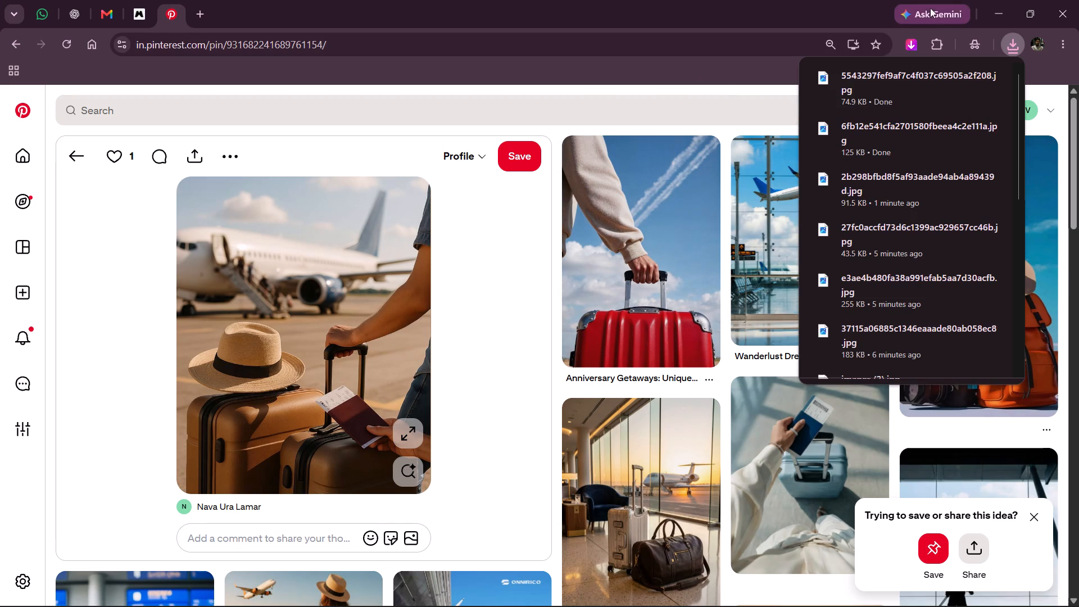
# In Photoshop, bring the downloaded giraffe photo into kenya flyer.psd and clip it to the lower rectangle of the first itinerary card.
pyautogui.click(995, 15)
pyautogui.press('space')
pyautogui.press('space')
pyautogui.press('space')
pyautogui.press('space')
pyautogui.press('space')
pyautogui.press('space')
pyautogui.press('space')
pyautogui.press('space')
pyautogui.press('space')
pyautogui.press('space')
pyautogui.press('space')
pyautogui.moveTo(248, 328); pyautogui.dragTo(636, 320)
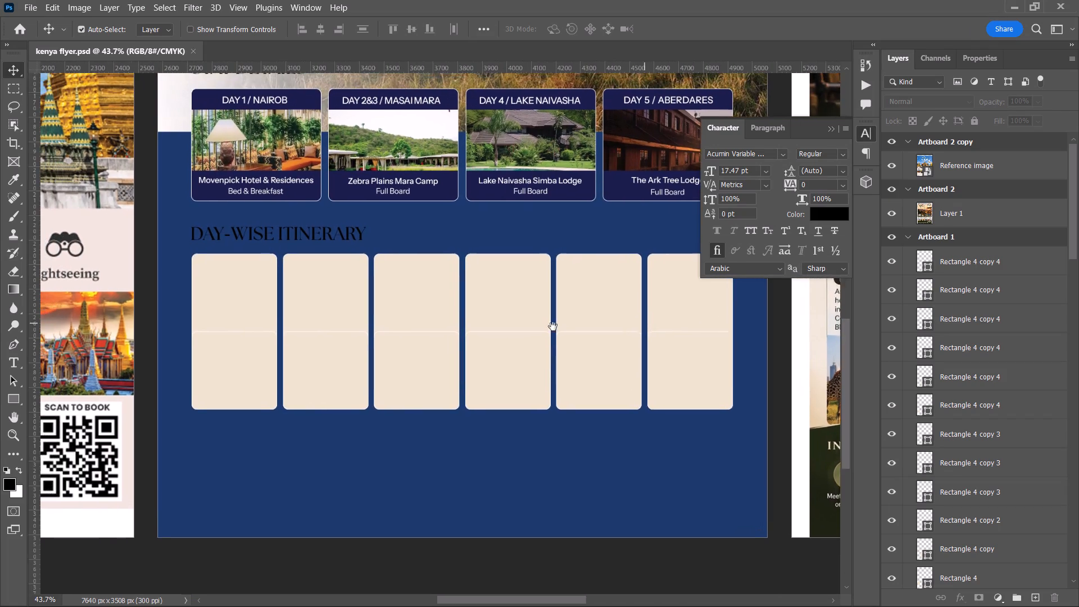
pyautogui.keyDown('alt'); pyautogui.scroll(4, 211, 380); pyautogui.keyUp('alt')
pyautogui.click(227, 360)
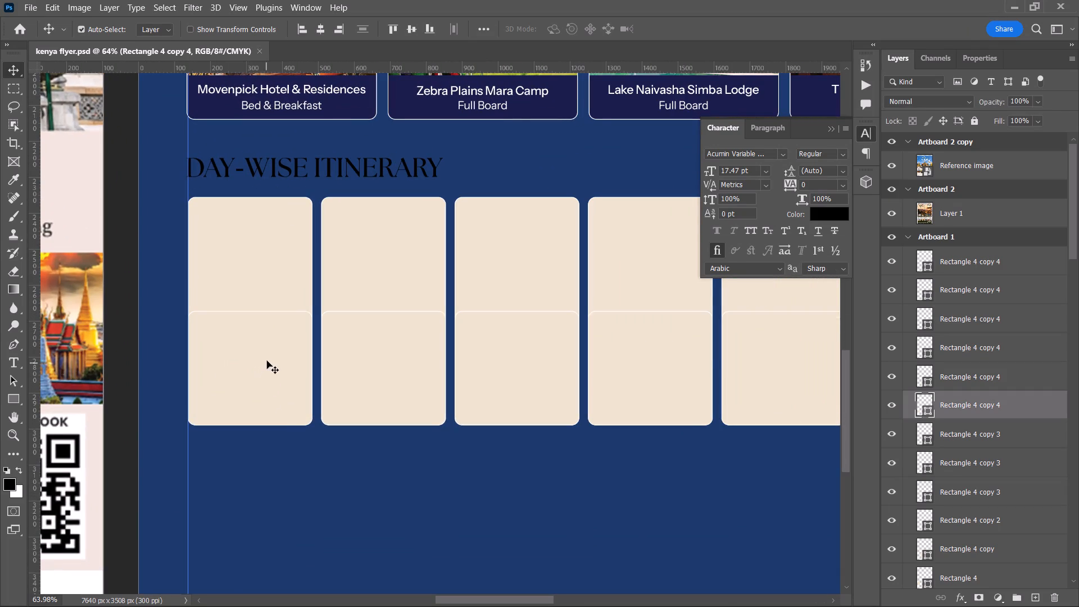
pyautogui.hotkey('ctrl', 'o')
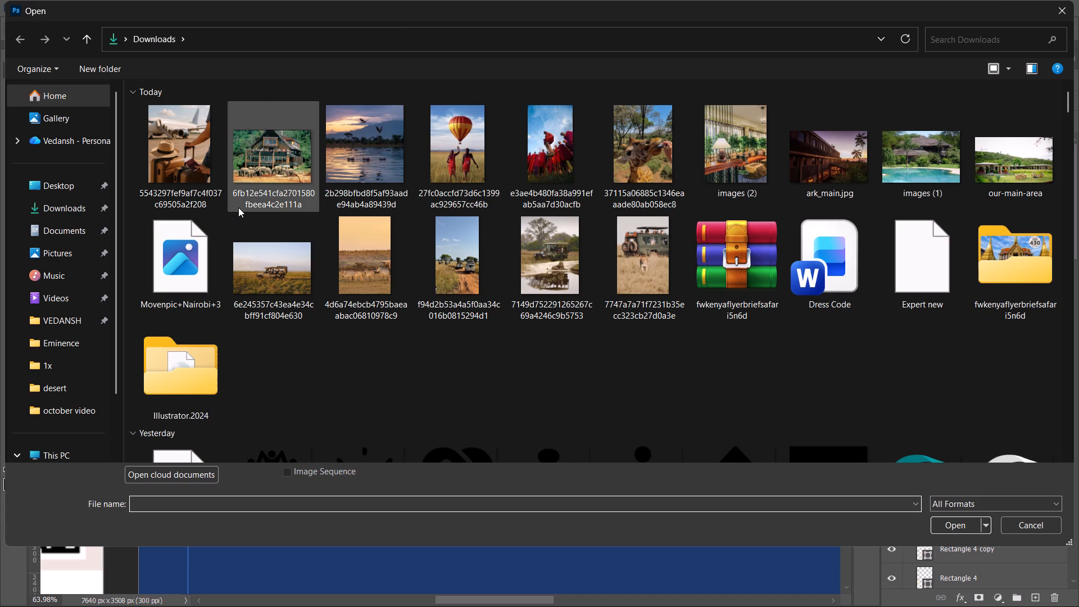
pyautogui.click(647, 146)
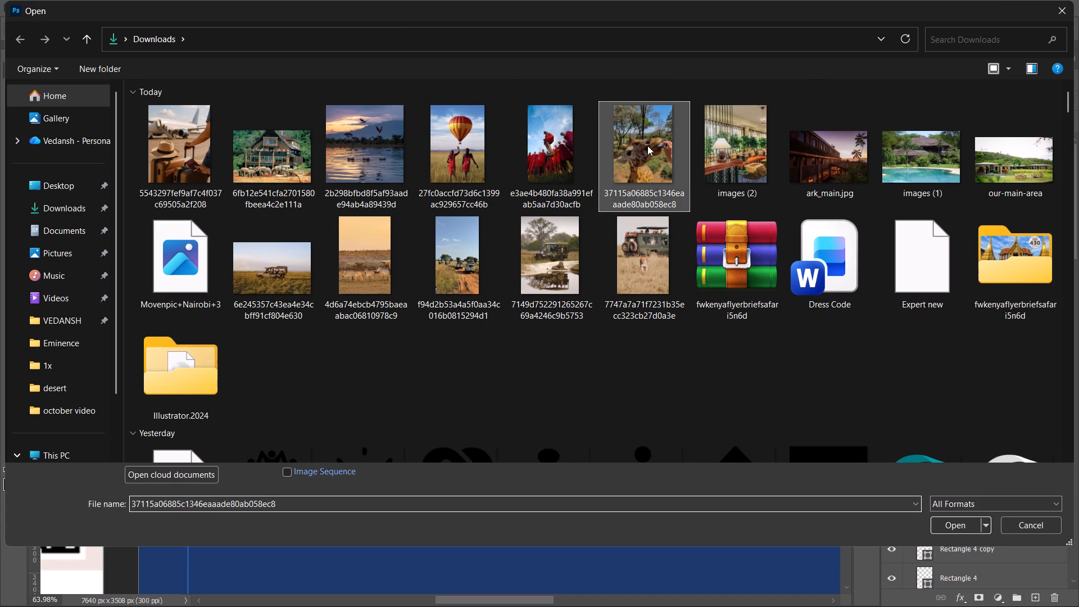
pyautogui.press('Return')
pyautogui.moveTo(471, 371); pyautogui.dragTo(174, 49)
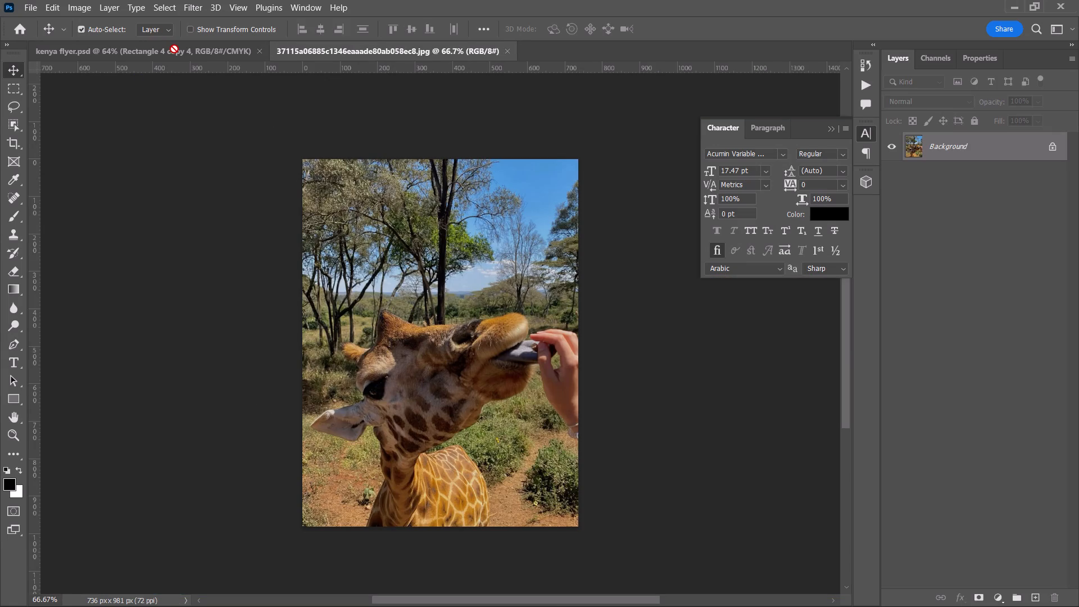
pyautogui.moveTo(174, 49); pyautogui.dragTo(238, 335)
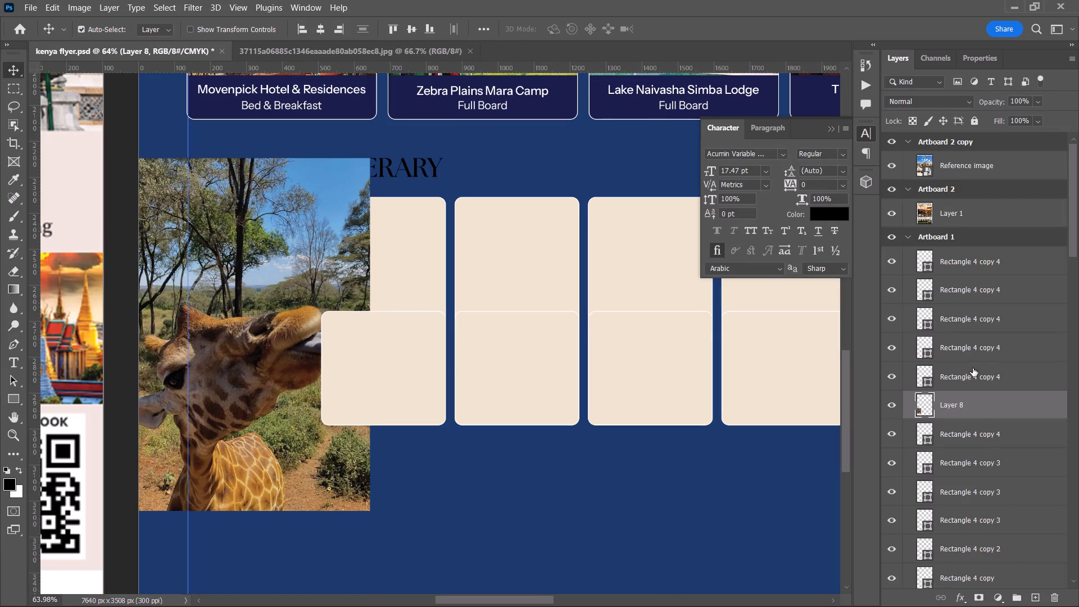
pyautogui.keyDown('alt'); pyautogui.click(931, 418); pyautogui.keyUp('alt')
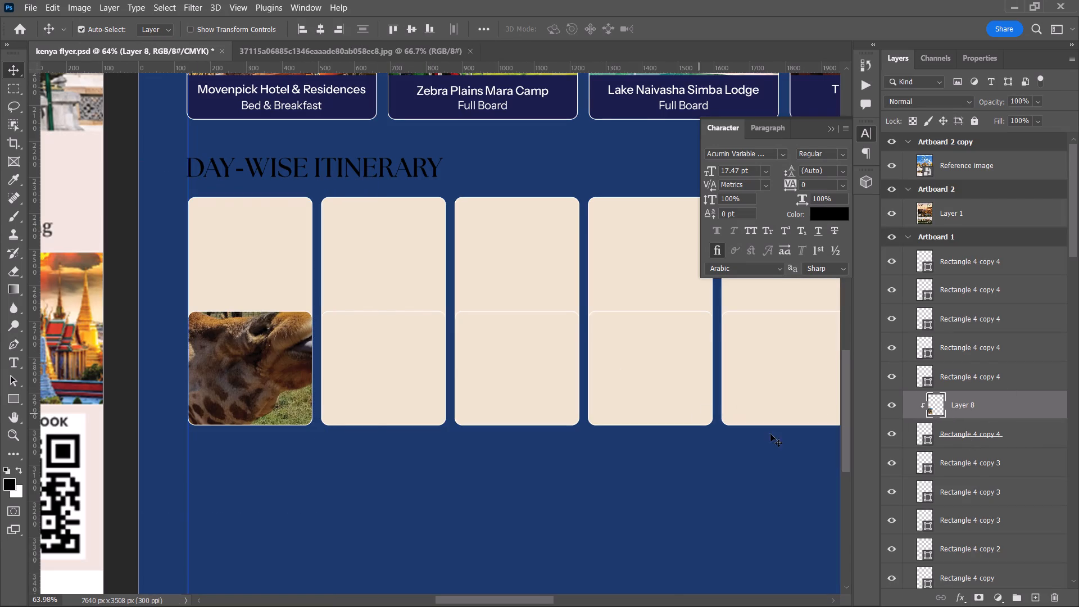
# Convert the giraffe layer to a smart object, scale it to about 48%, and position it to fill the first card's picture area.
pyautogui.rightClick(974, 404)
pyautogui.click(852, 212)
pyautogui.hotkey('ctrl', 't')
pyautogui.moveTo(240, 153); pyautogui.dragTo(261, 318)
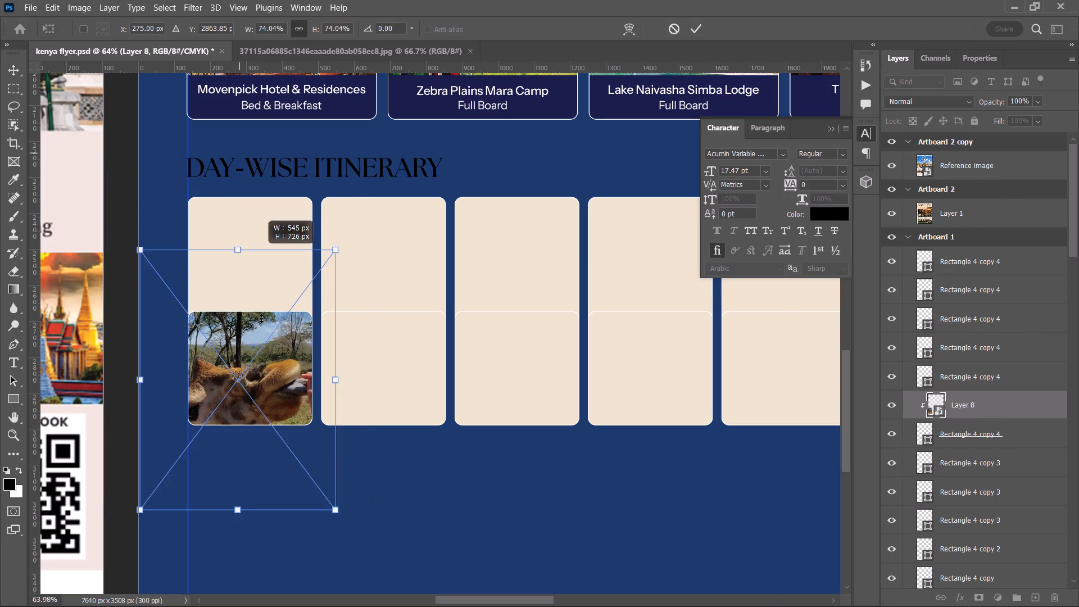
pyautogui.moveTo(261, 318); pyautogui.dragTo(257, 352)
pyautogui.moveTo(233, 402); pyautogui.dragTo(247, 336)
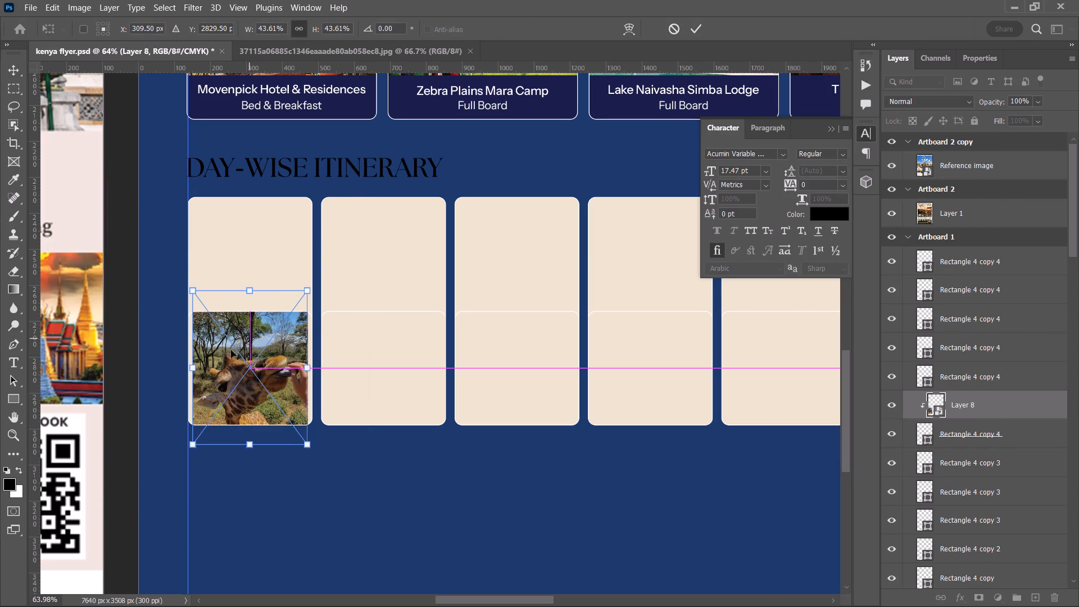
pyautogui.moveTo(247, 286); pyautogui.dragTo(247, 270)
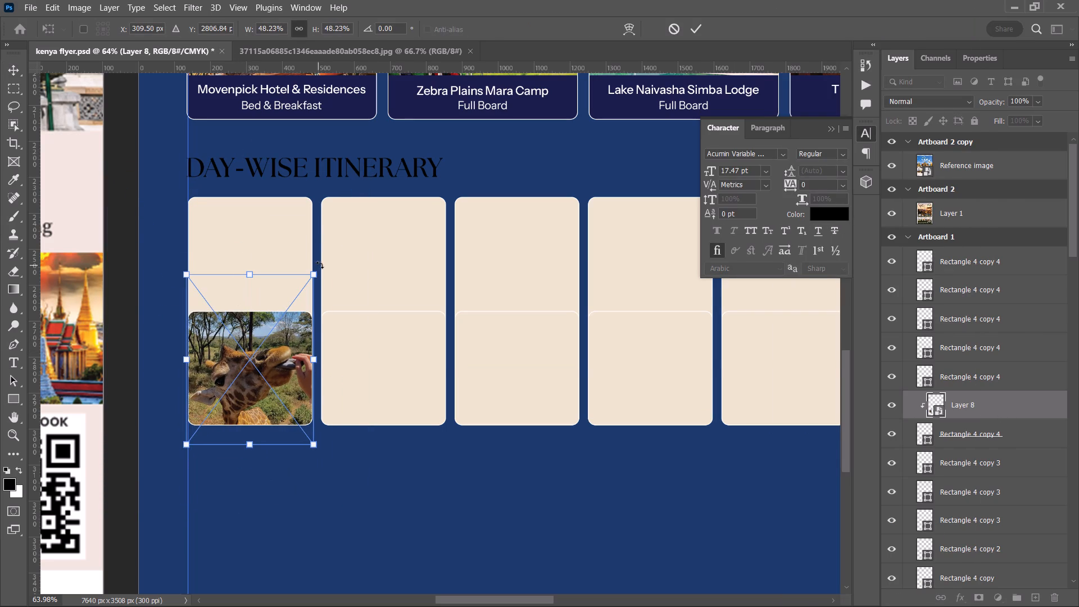
pyautogui.moveTo(252, 387); pyautogui.dragTo(254, 377)
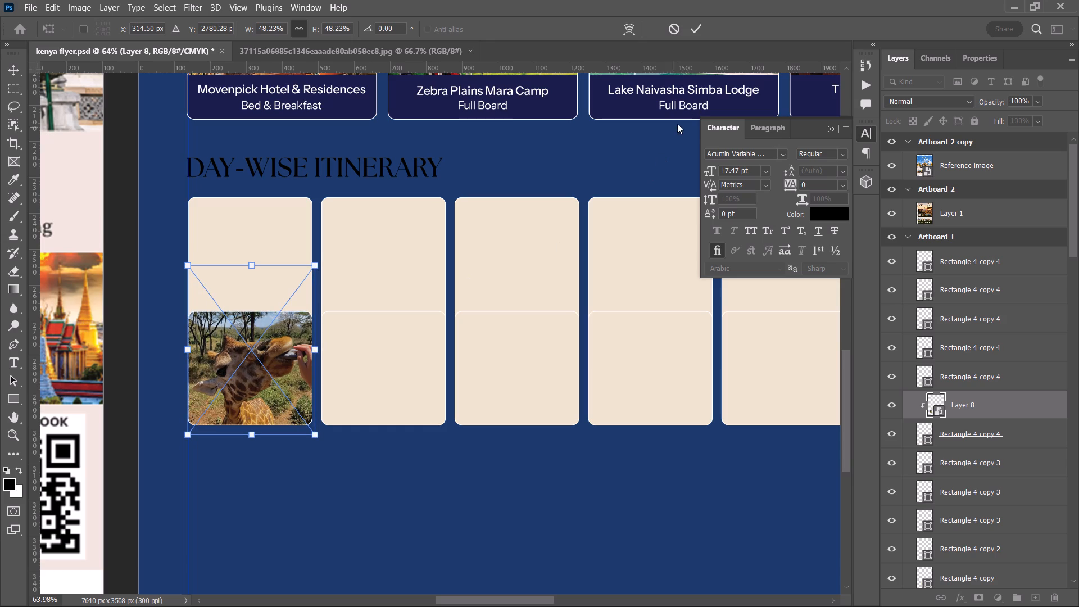
pyautogui.click(693, 27)
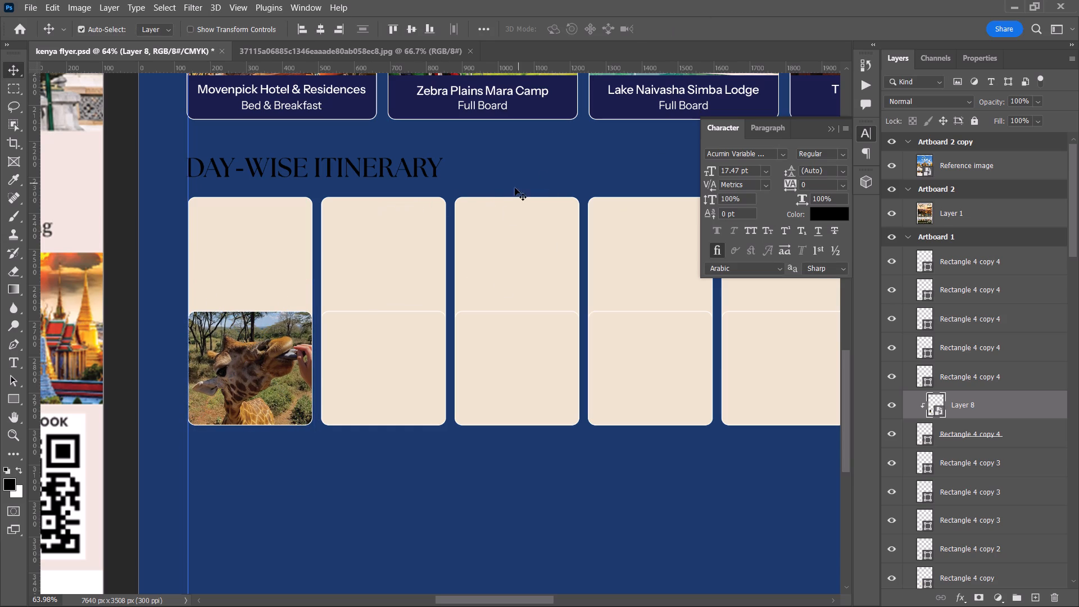
# Bring the downloaded photo of the jumping Maasai in red robes into kenya flyer.psd and clip it to the second itinerary card's lower rectangle.
pyautogui.click(399, 364)
pyautogui.hotkey('alt', 'Tab')
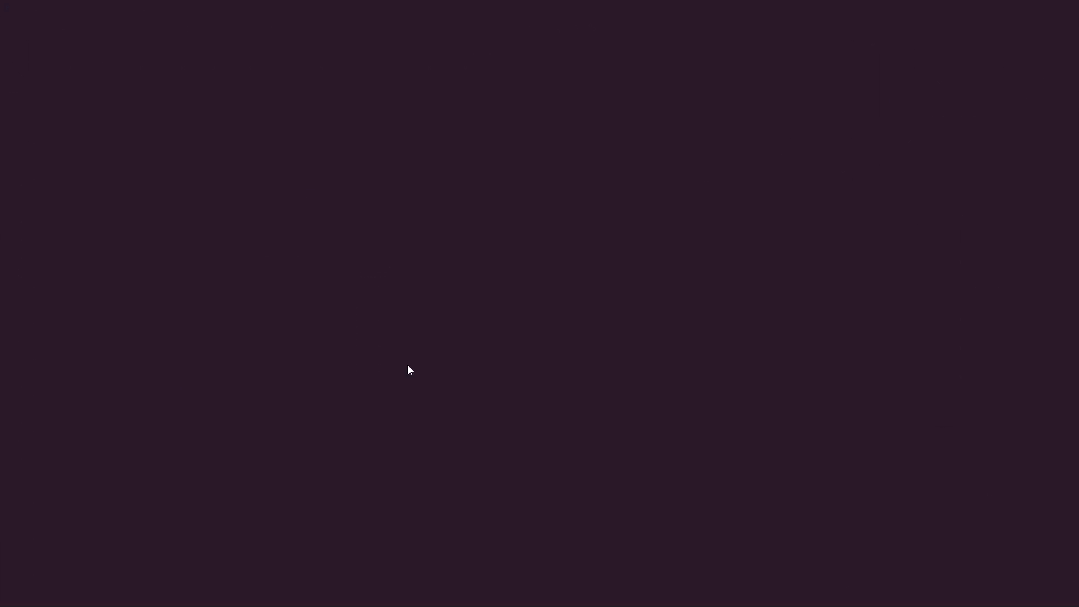
pyautogui.hotkey('alt', 'Tab')
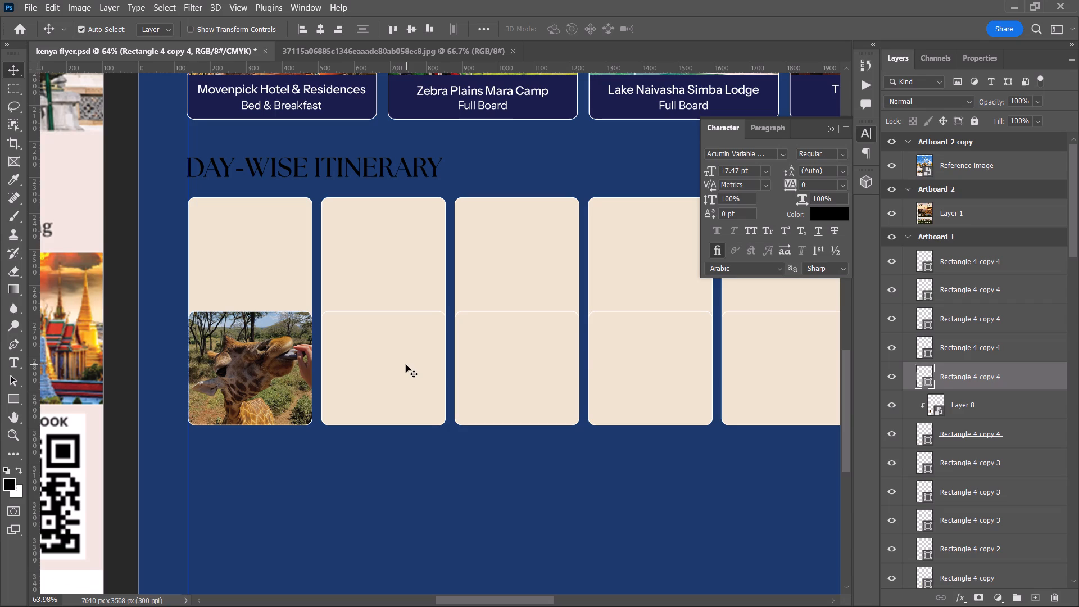
pyautogui.hotkey('ctrl', 'o')
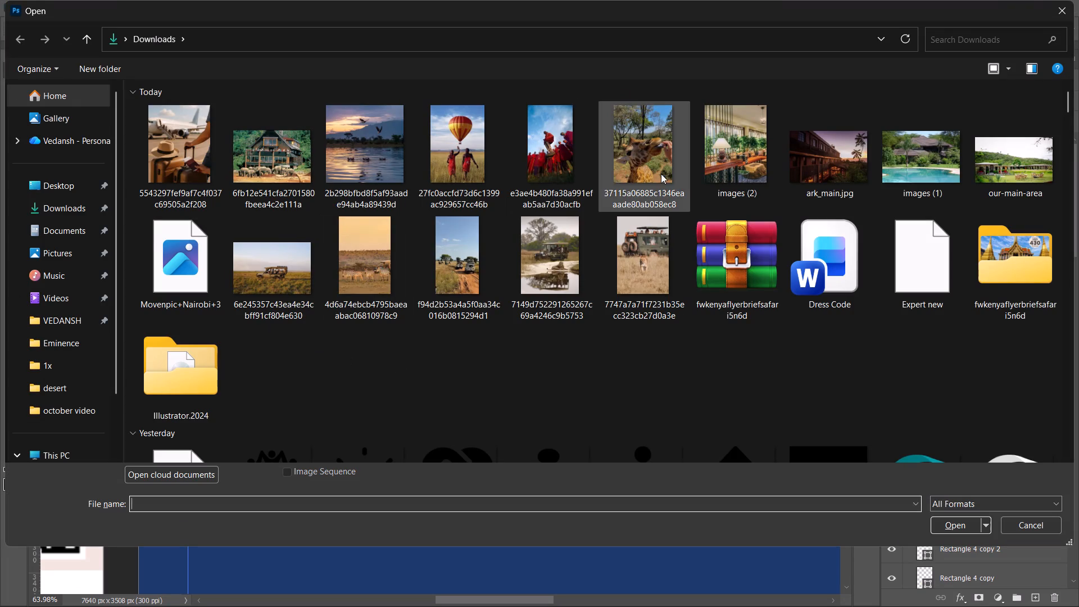
pyautogui.doubleClick(565, 155)
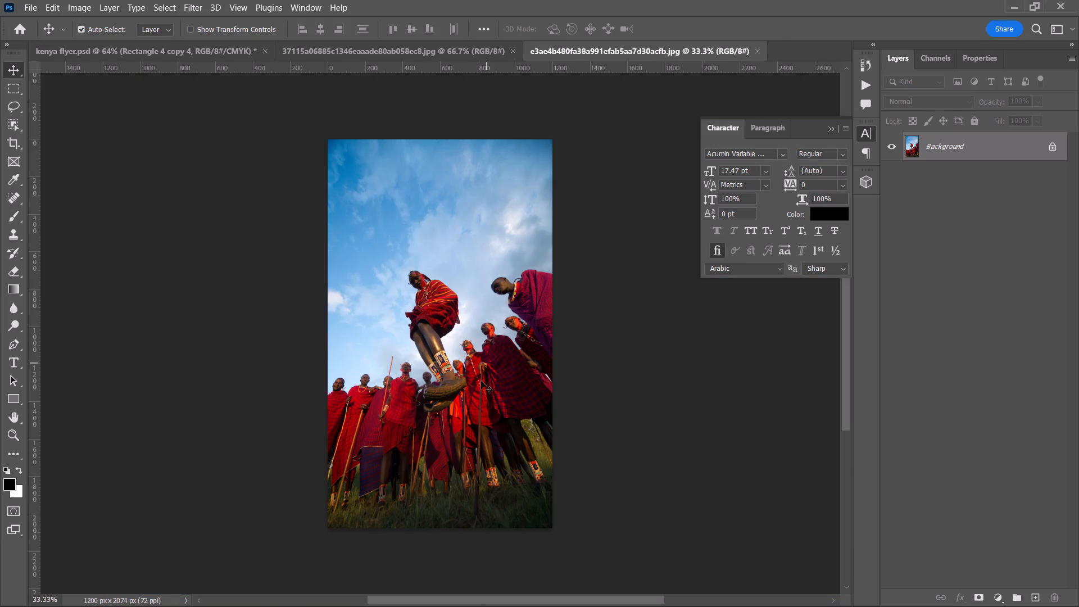
pyautogui.moveTo(473, 397); pyautogui.dragTo(327, 311)
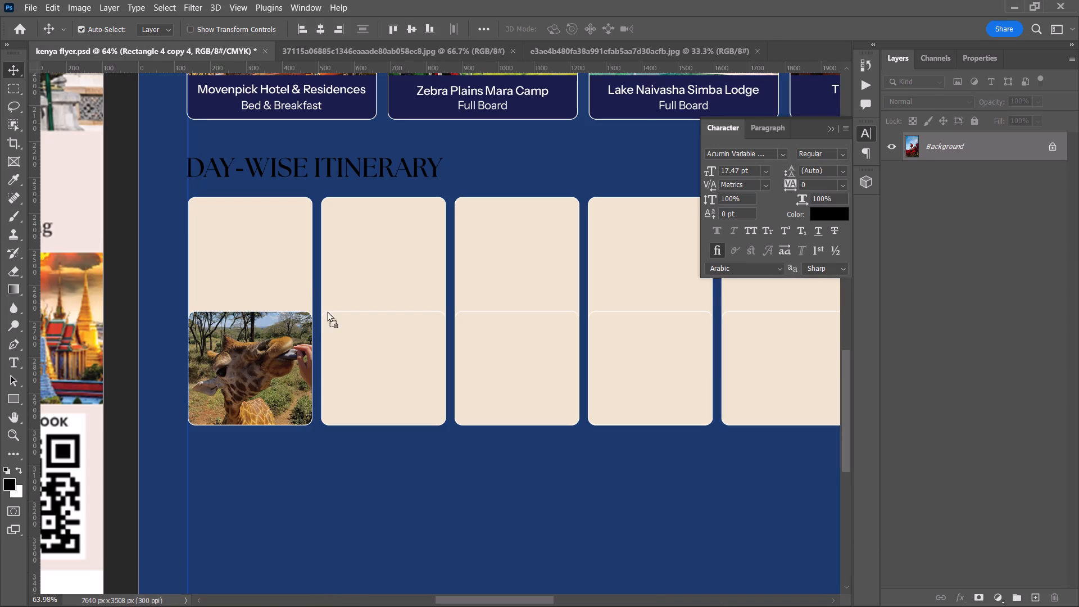
pyautogui.moveTo(327, 311); pyautogui.dragTo(374, 376)
pyautogui.keyDown('alt'); pyautogui.click(931, 391); pyautogui.keyUp('alt')
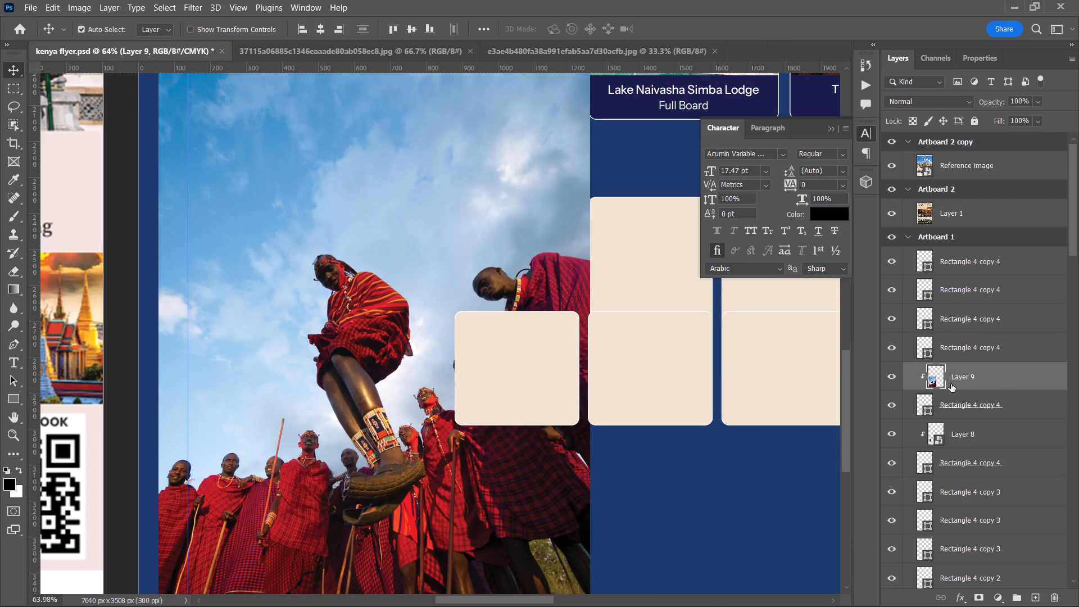
# Convert the clipped Maasai photo layer to a smart object.
pyautogui.rightClick(1007, 370)
pyautogui.click(905, 203)
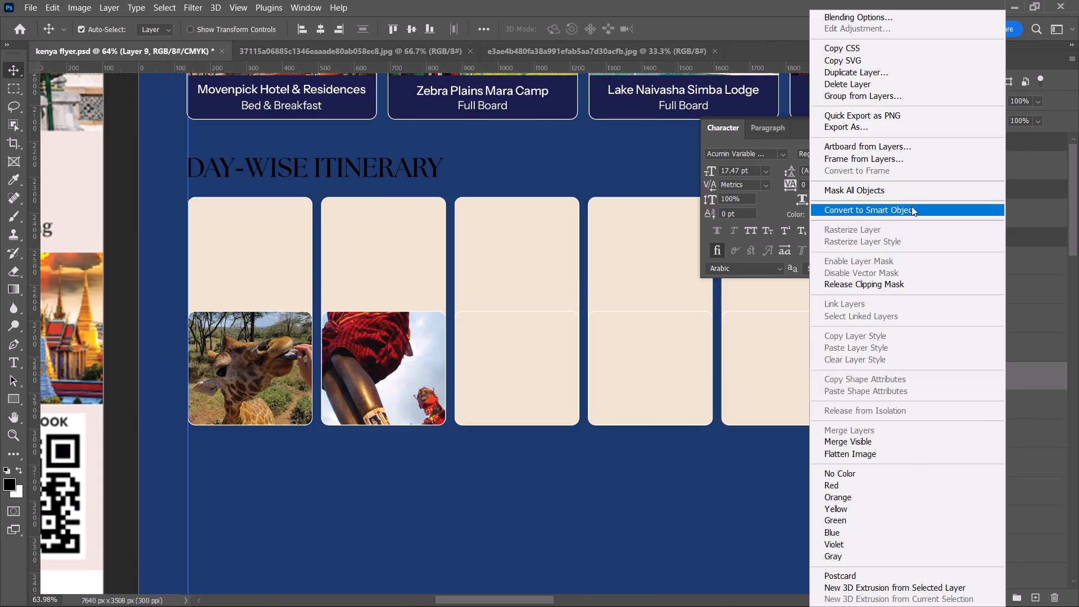
pyautogui.click(913, 206)
pyautogui.hotkey('ctrl', 't')
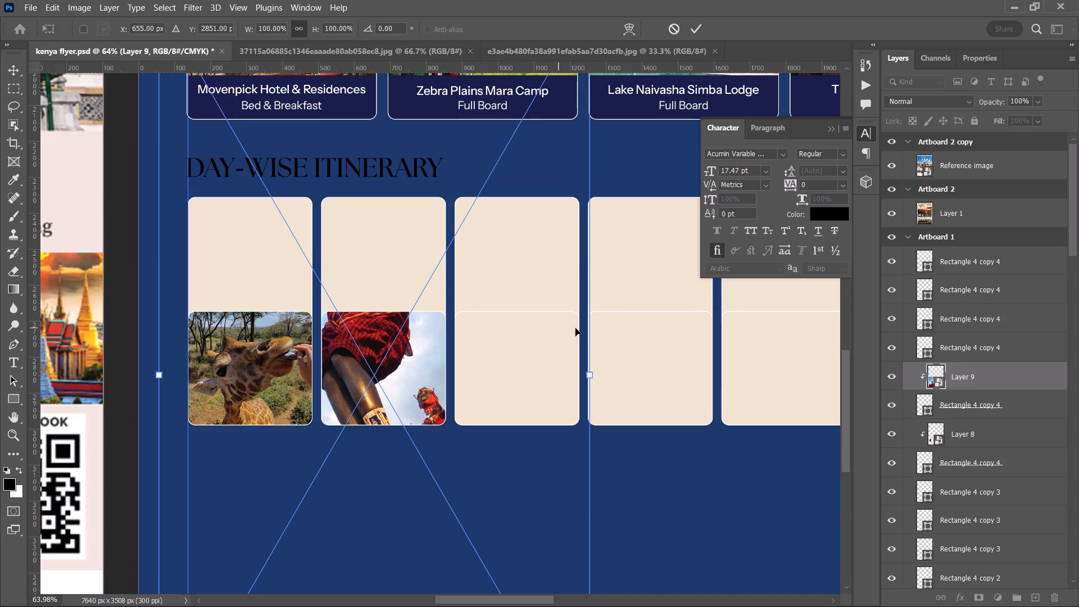
pyautogui.click(697, 22)
# Close the giraffe and Maasai source photo documents, keeping kenya flyer.psd open.
pyautogui.click(473, 51)
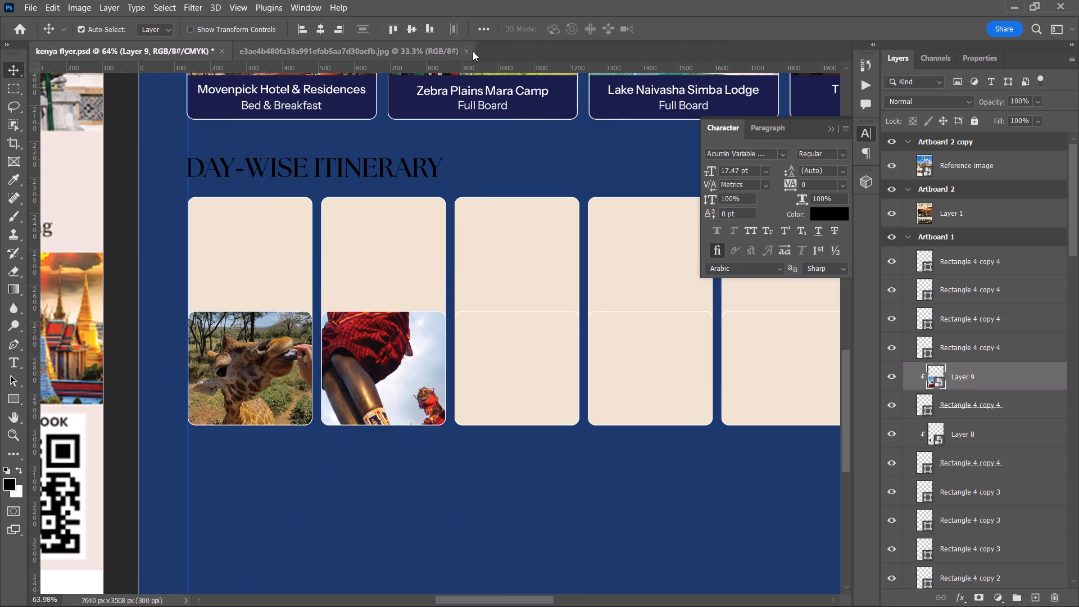
pyautogui.click(469, 51)
# Scale the Maasai photo to about 30% and position it to fill the second card's picture area with the jumping man centred.
pyautogui.click(389, 373)
pyautogui.hotkey('ctrl', 't')
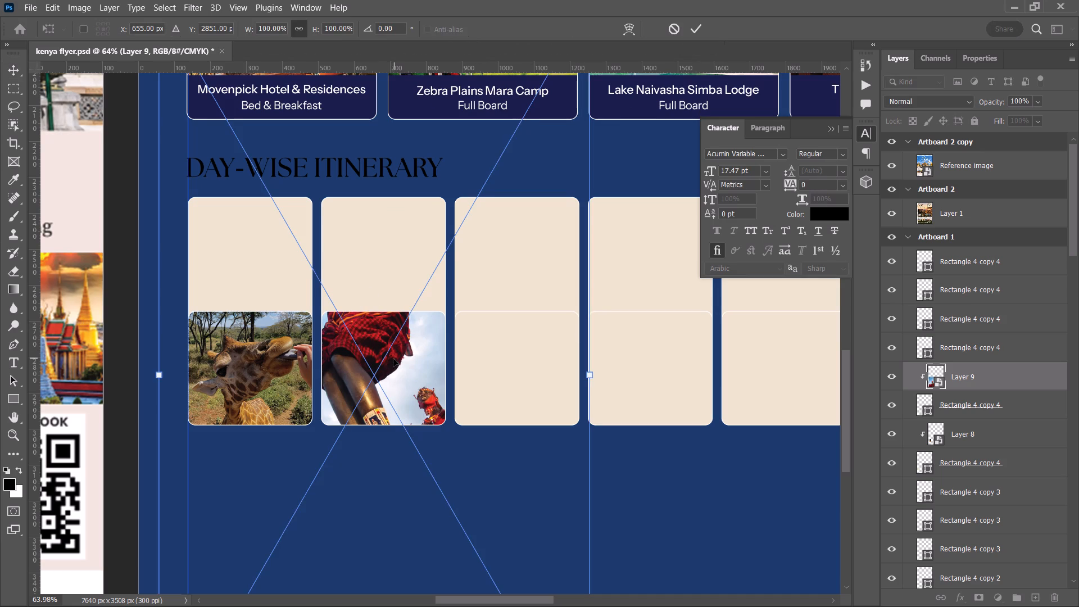
pyautogui.scroll(13, 368, 281)
pyautogui.moveTo(379, 150); pyautogui.dragTo(387, 187)
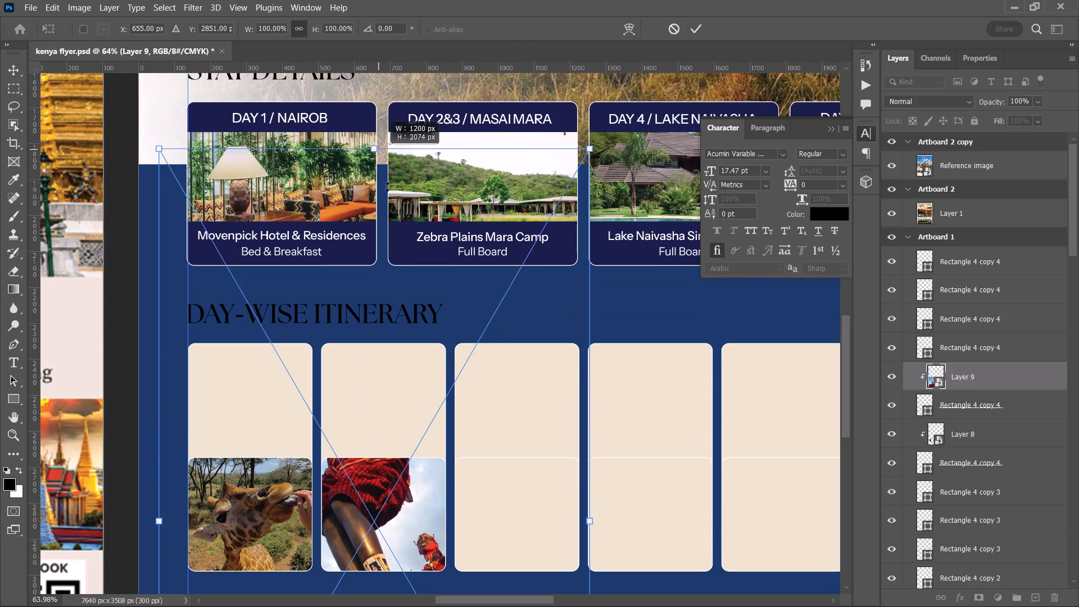
pyautogui.moveTo(387, 187); pyautogui.dragTo(400, 418)
pyautogui.moveTo(356, 527); pyautogui.dragTo(361, 403)
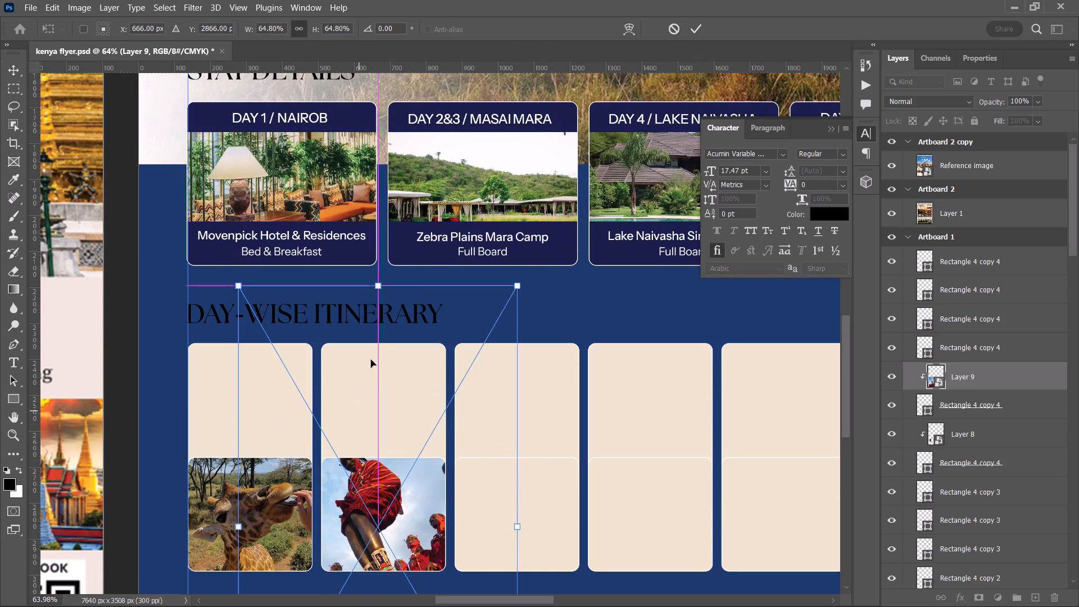
pyautogui.moveTo(382, 288); pyautogui.dragTo(397, 465)
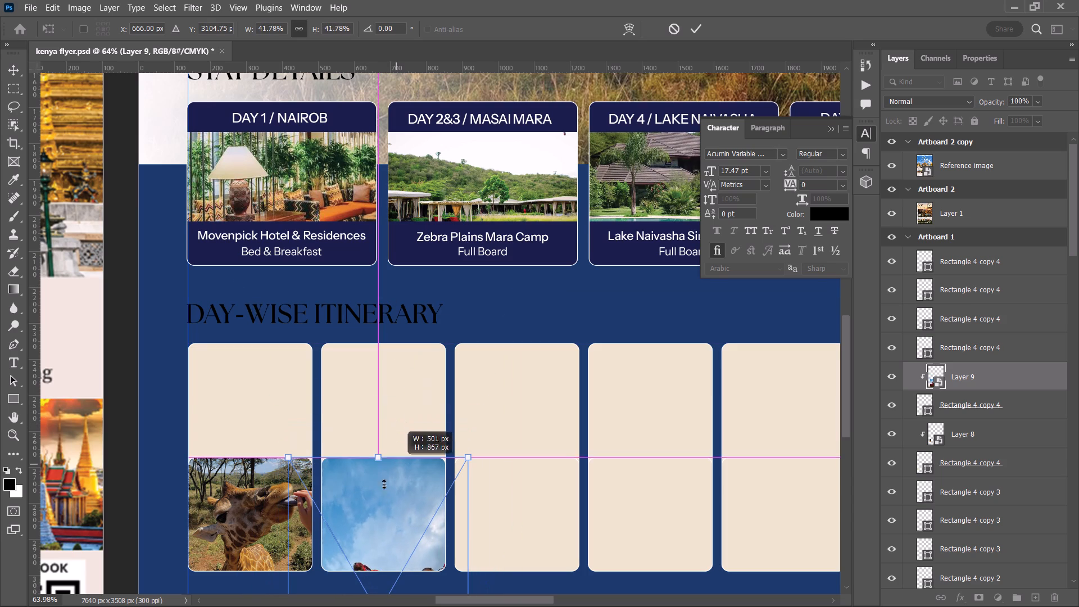
pyautogui.scroll(-12, 379, 519)
pyautogui.moveTo(374, 489); pyautogui.dragTo(378, 369)
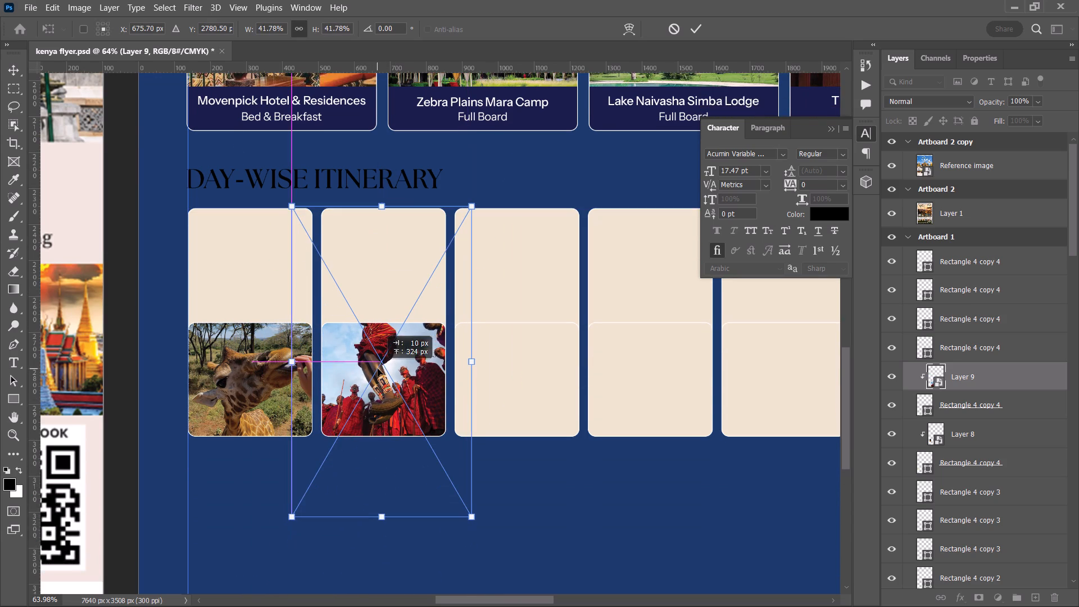
pyautogui.moveTo(386, 207); pyautogui.dragTo(389, 260)
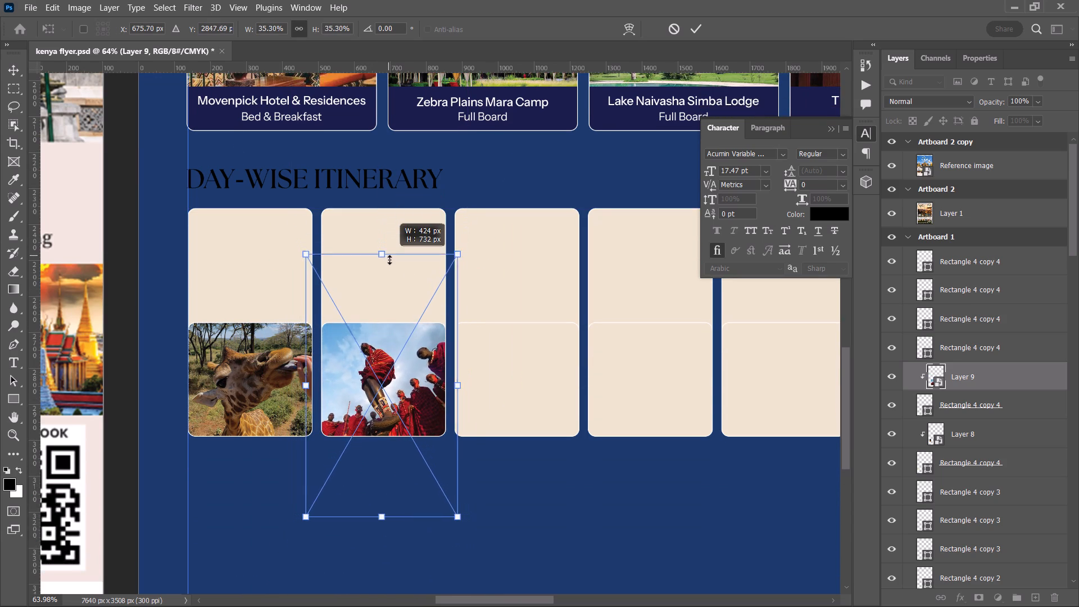
pyautogui.moveTo(389, 260); pyautogui.dragTo(397, 298)
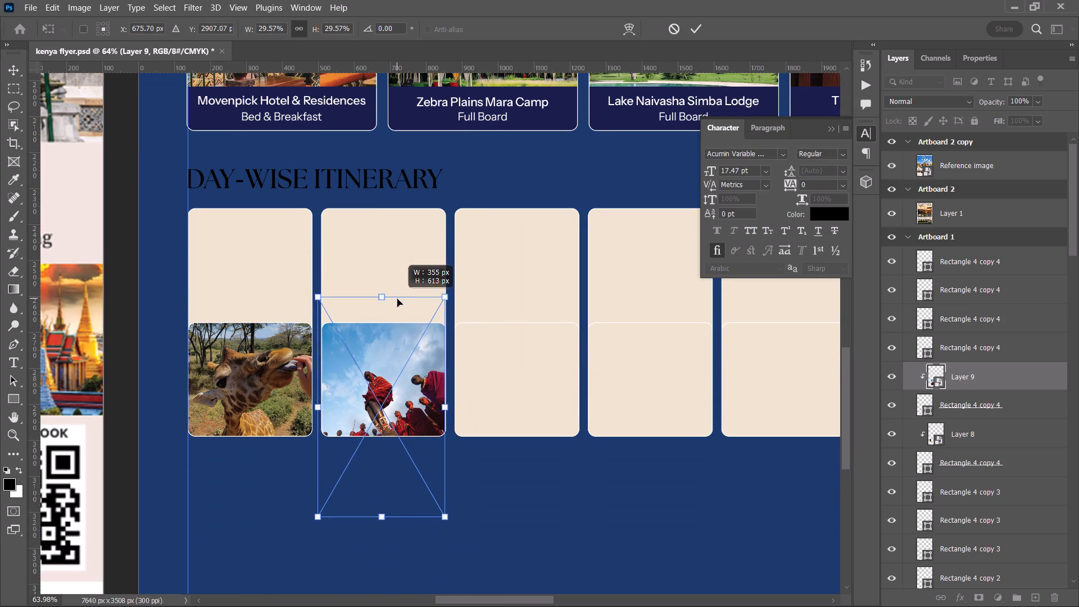
pyautogui.moveTo(388, 359); pyautogui.dragTo(393, 332)
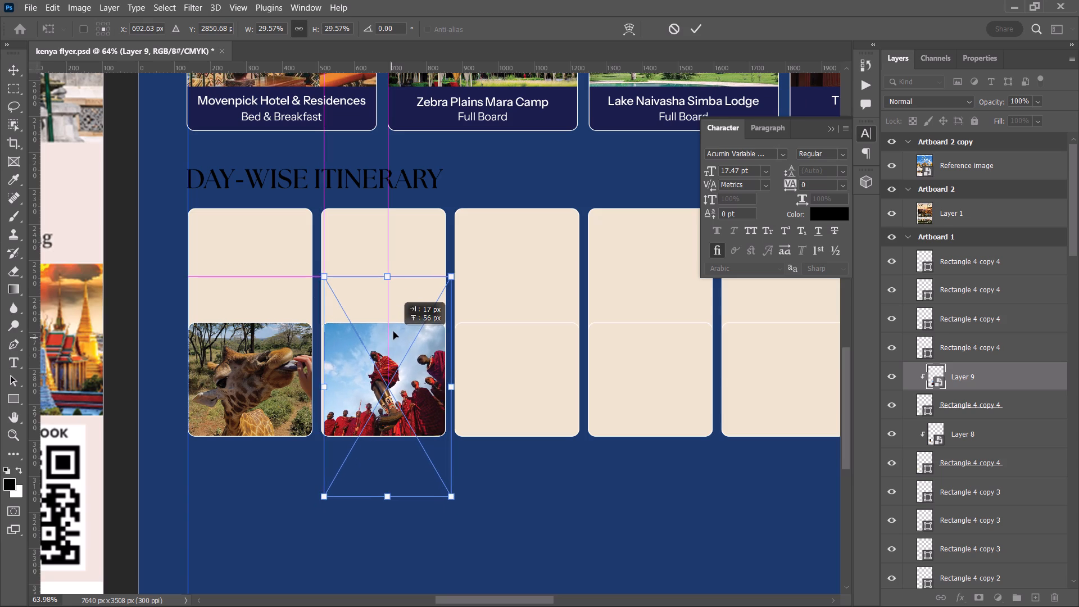
pyautogui.moveTo(393, 332); pyautogui.dragTo(392, 324)
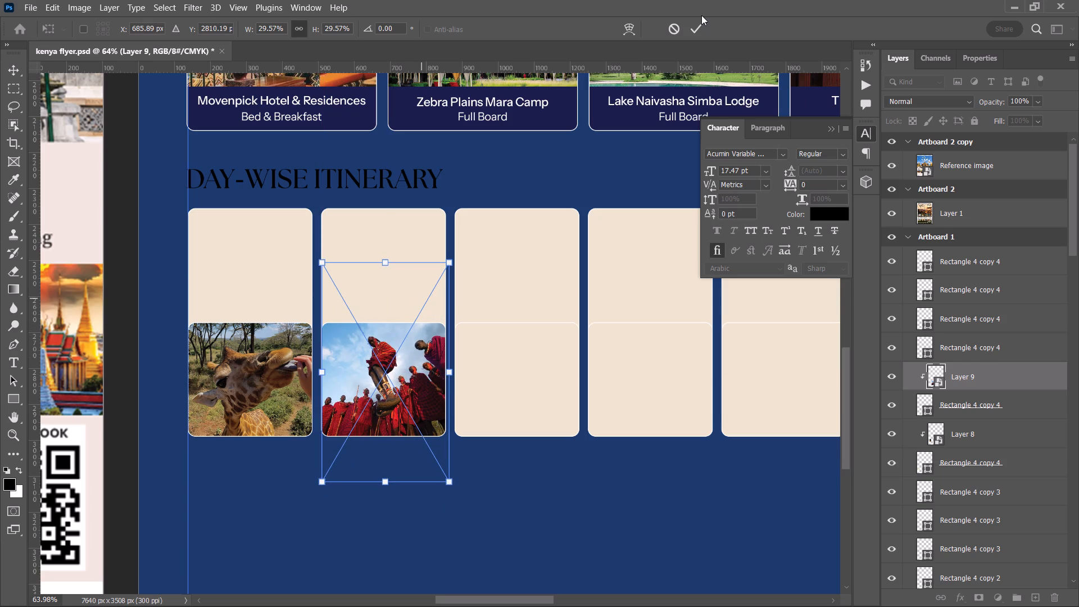
pyautogui.click(698, 28)
# Bring the downloaded hot-air balloon photo into kenya flyer.psd and clip it to the lower rectangle of the third itinerary card.
pyautogui.click(528, 373)
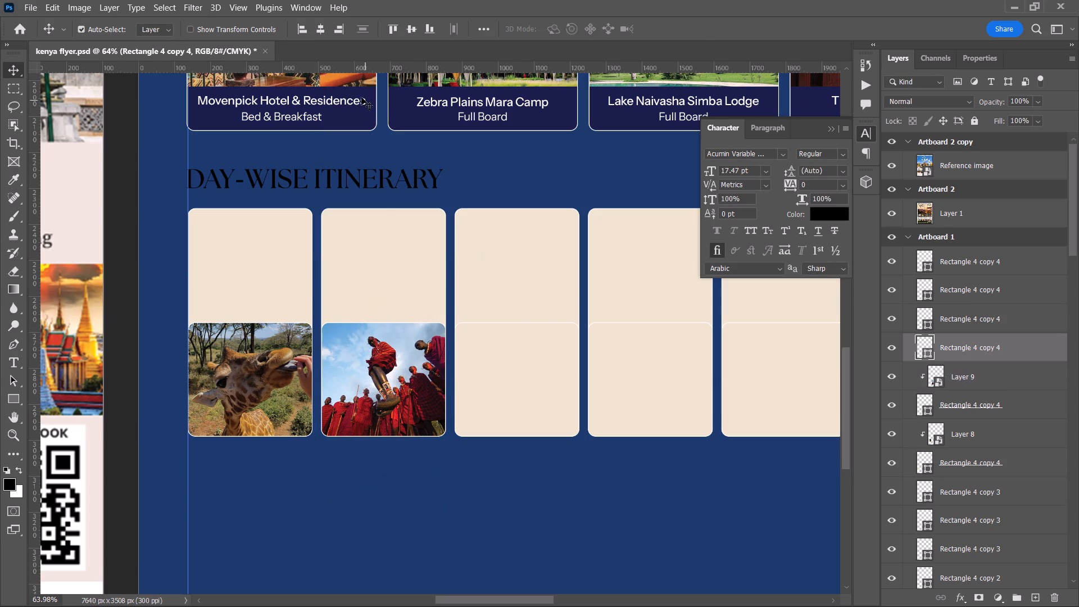
pyautogui.hotkey('ctrl', 'o')
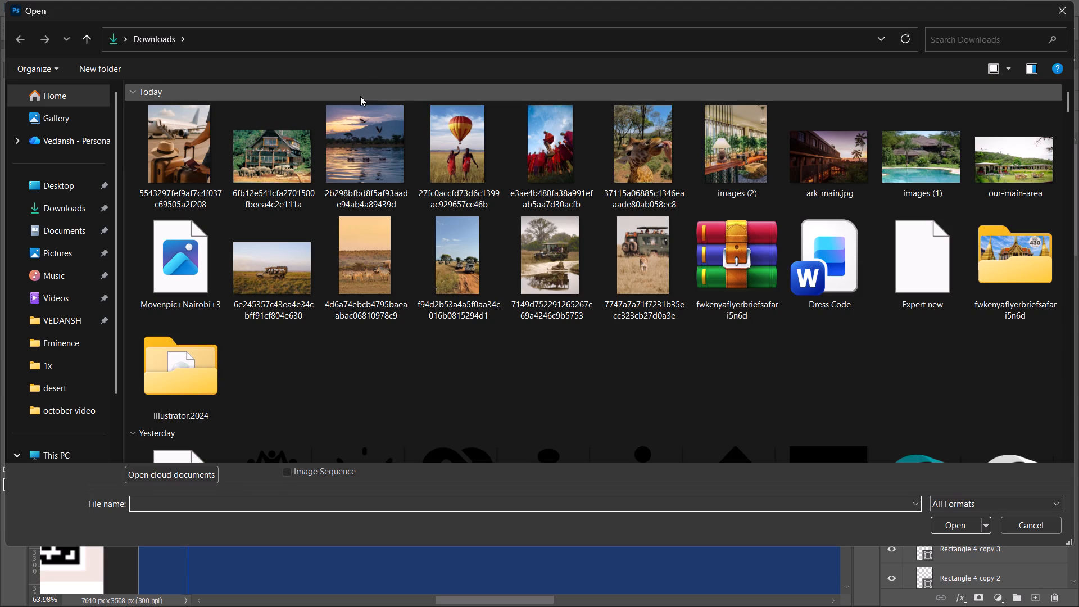
pyautogui.doubleClick(460, 171)
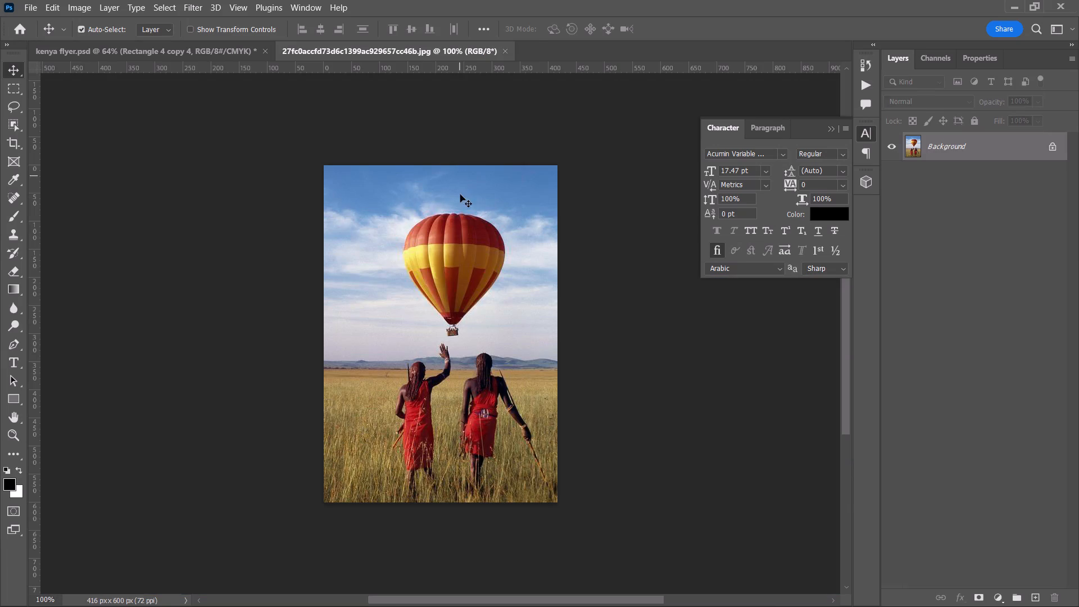
pyautogui.moveTo(433, 378); pyautogui.dragTo(484, 392)
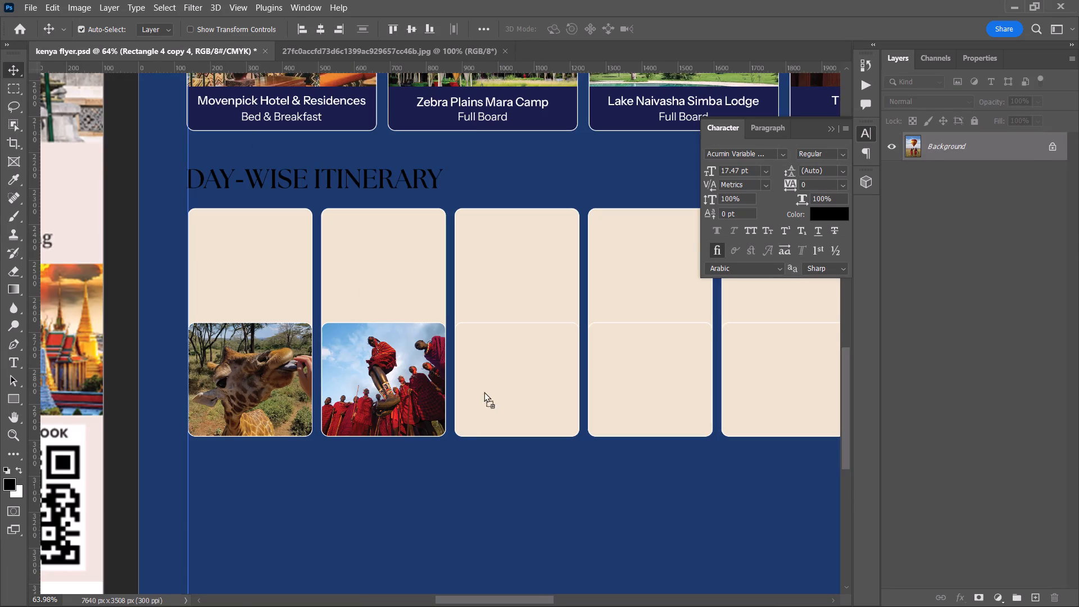
pyautogui.moveTo(484, 392); pyautogui.dragTo(489, 371)
pyautogui.press('space')
pyautogui.press('space')
pyautogui.press('space')
pyautogui.press('space')
pyautogui.moveTo(512, 370); pyautogui.dragTo(389, 370)
pyautogui.moveTo(398, 376); pyautogui.dragTo(424, 372)
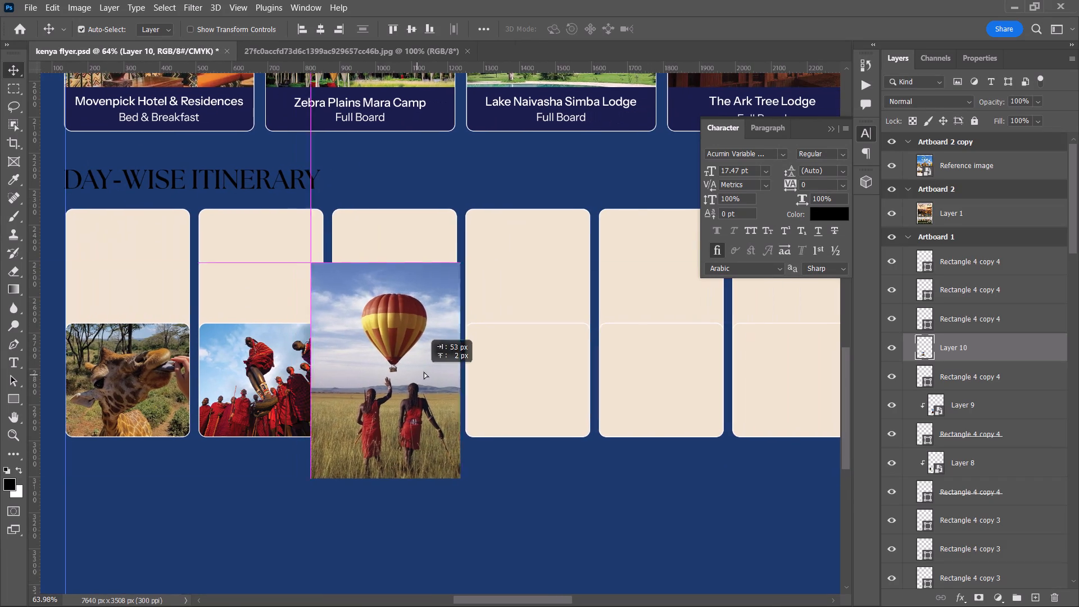
pyautogui.moveTo(424, 372); pyautogui.dragTo(425, 369)
pyautogui.keyDown('alt'); pyautogui.click(932, 365); pyautogui.keyUp('alt')
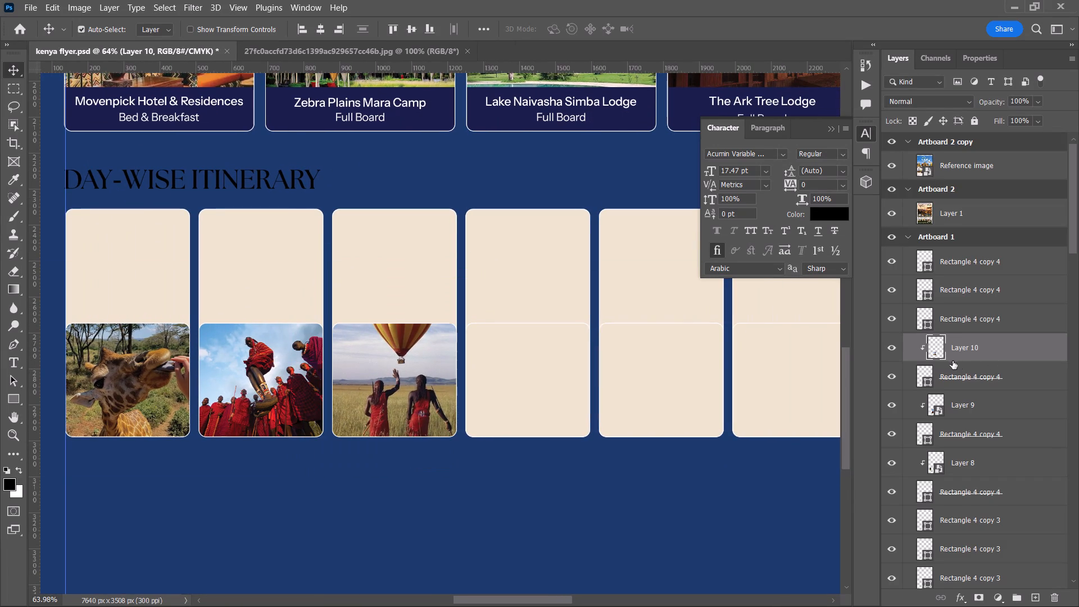
# Convert the balloon layer to a smart object, scale it to about 84%, and position it to fill the third card's picture area.
pyautogui.rightClick(969, 355)
pyautogui.click(855, 209)
pyautogui.hotkey('ctrl', 't')
pyautogui.moveTo(391, 252); pyautogui.dragTo(391, 283)
pyautogui.moveTo(404, 365); pyautogui.dragTo(400, 367)
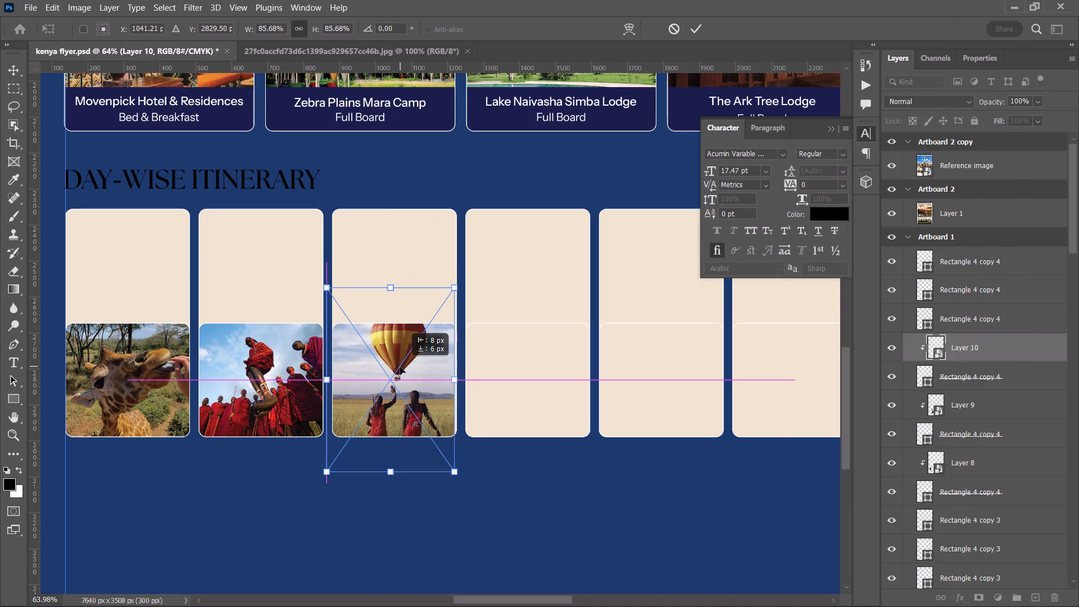
pyautogui.moveTo(400, 367); pyautogui.dragTo(404, 375)
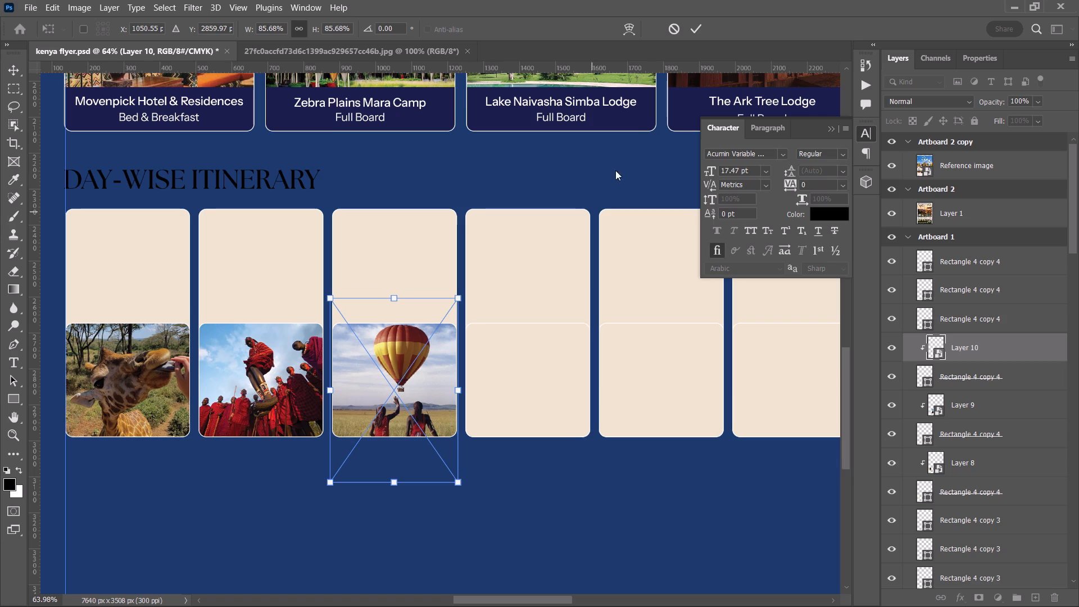
pyautogui.click(687, 33)
pyautogui.click(411, 377)
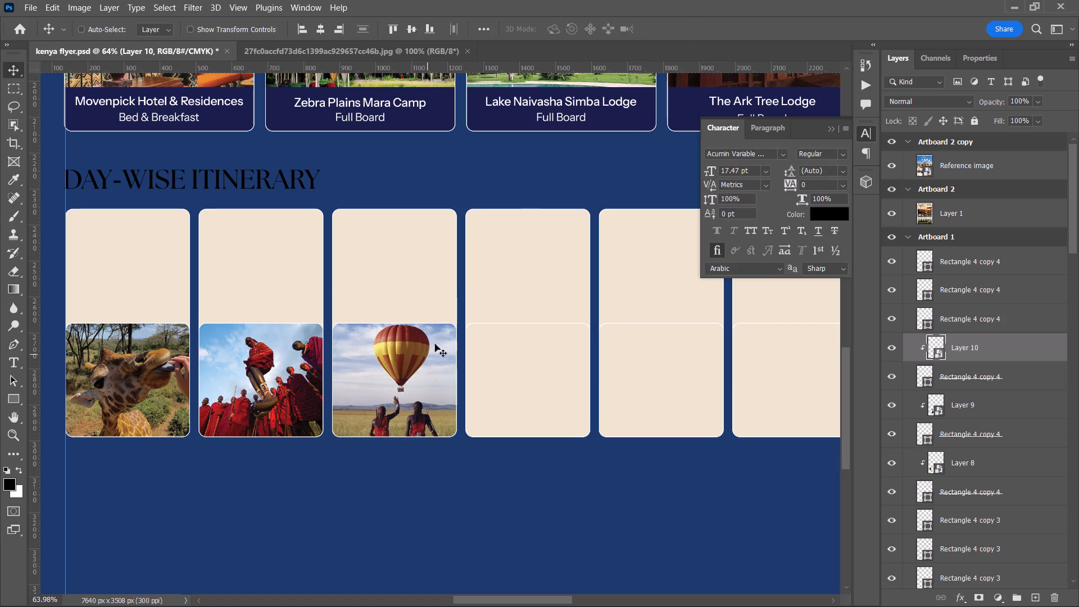
pyautogui.hotkey('ctrl', 't')
pyautogui.click(328, 392)
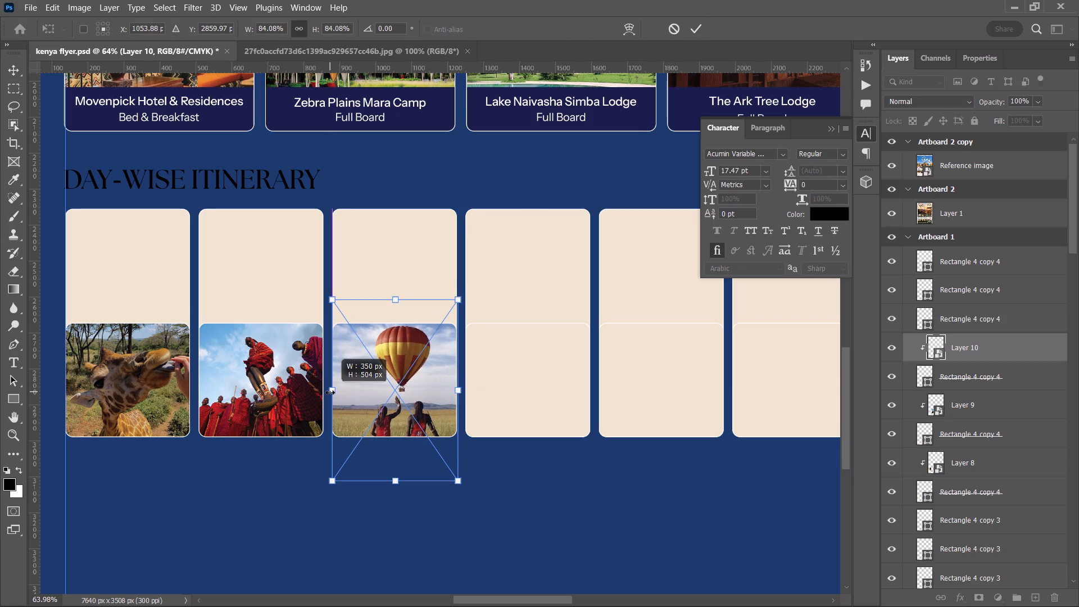
pyautogui.click(693, 20)
pyautogui.click(483, 164)
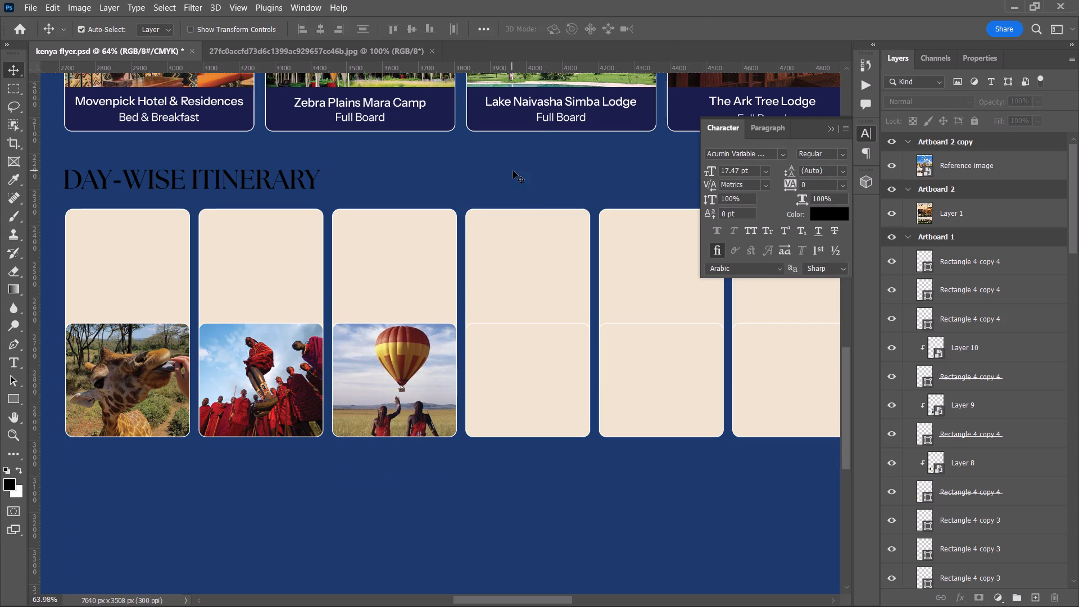
# Compare the remaining empty itinerary cards with the day-wise itinerary section of the reference flyer.
pyautogui.moveTo(515, 171); pyautogui.dragTo(473, 179)
pyautogui.press('space')
pyautogui.press('v')
pyautogui.press('space')
pyautogui.press('space')
pyautogui.press('space')
pyautogui.press('space')
pyautogui.press('space')
pyautogui.press('space')
pyautogui.press('space')
pyautogui.press('space')
pyautogui.press('space')
pyautogui.press('space')
pyautogui.press('space')
pyautogui.press('space')
pyautogui.press('space')
pyautogui.press('space')
pyautogui.press('space')
pyautogui.press('space')
pyautogui.press('space')
pyautogui.press('space')
pyautogui.press('space')
pyautogui.press('space')
pyautogui.moveTo(493, 194); pyautogui.dragTo(341, 191)
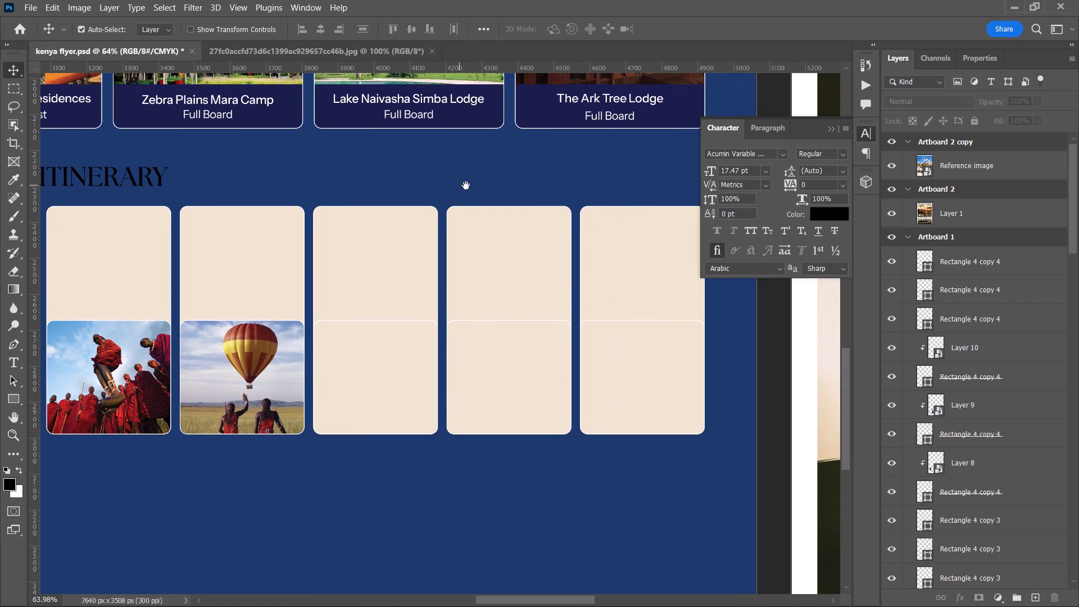
pyautogui.moveTo(487, 184); pyautogui.dragTo(599, 259)
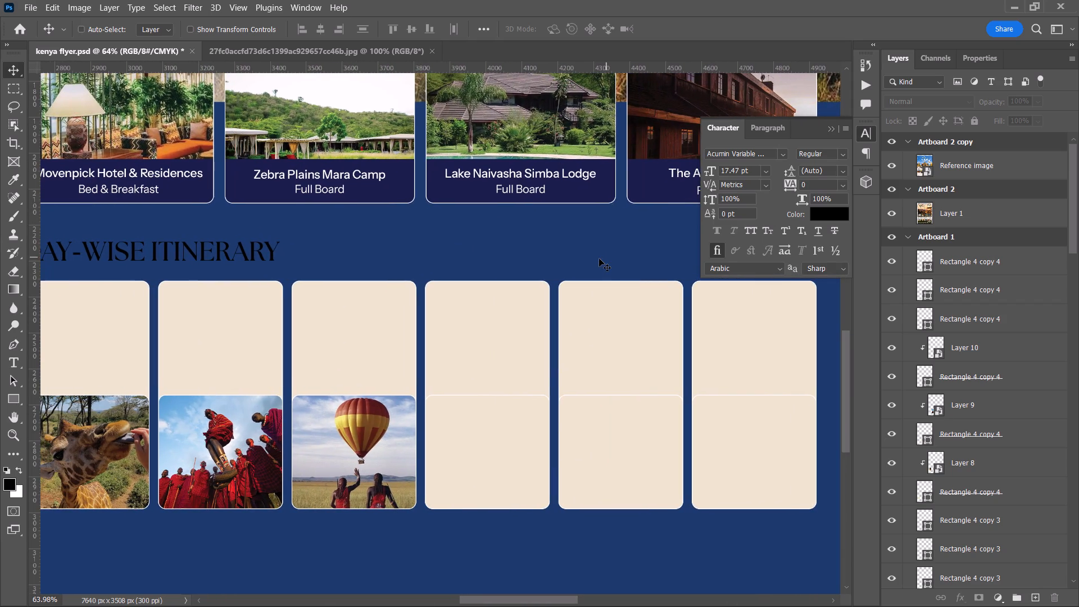
pyautogui.hotkey('ctrl', 'o')
pyautogui.click(1036, 526)
pyautogui.press('space')
pyautogui.press('space')
pyautogui.press('space')
pyautogui.press('space')
pyautogui.press('space')
pyautogui.press('space')
pyautogui.press('space')
pyautogui.press('space')
pyautogui.press('space')
pyautogui.press('space')
pyautogui.press('space')
pyautogui.press('space')
pyautogui.press('space')
pyautogui.press('space')
pyautogui.press('space')
pyautogui.press('space')
pyautogui.press('space')
pyautogui.press('space')
pyautogui.press('space')
pyautogui.press('space')
pyautogui.moveTo(745, 380); pyautogui.dragTo(347, 364)
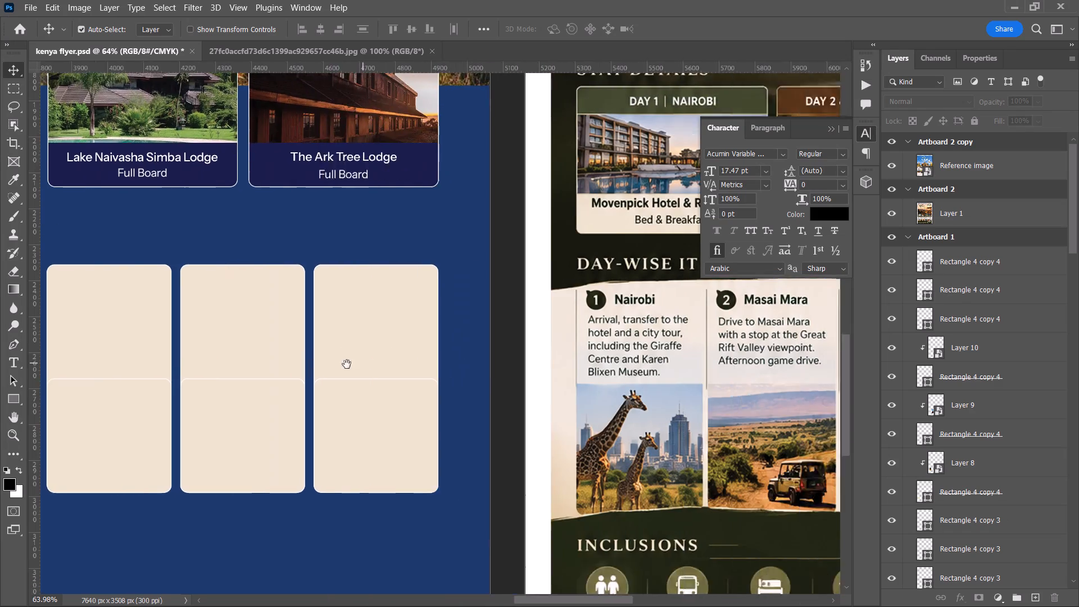
pyautogui.moveTo(347, 364); pyautogui.dragTo(130, 444)
pyautogui.moveTo(106, 334); pyautogui.dragTo(17, 290)
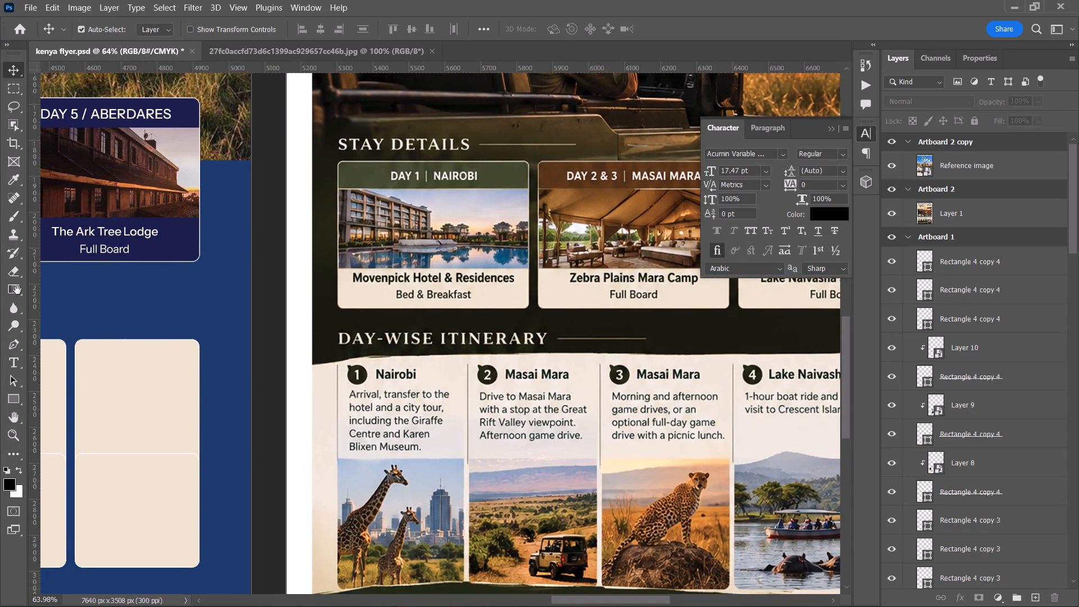
pyautogui.moveTo(17, 290); pyautogui.dragTo(482, 295)
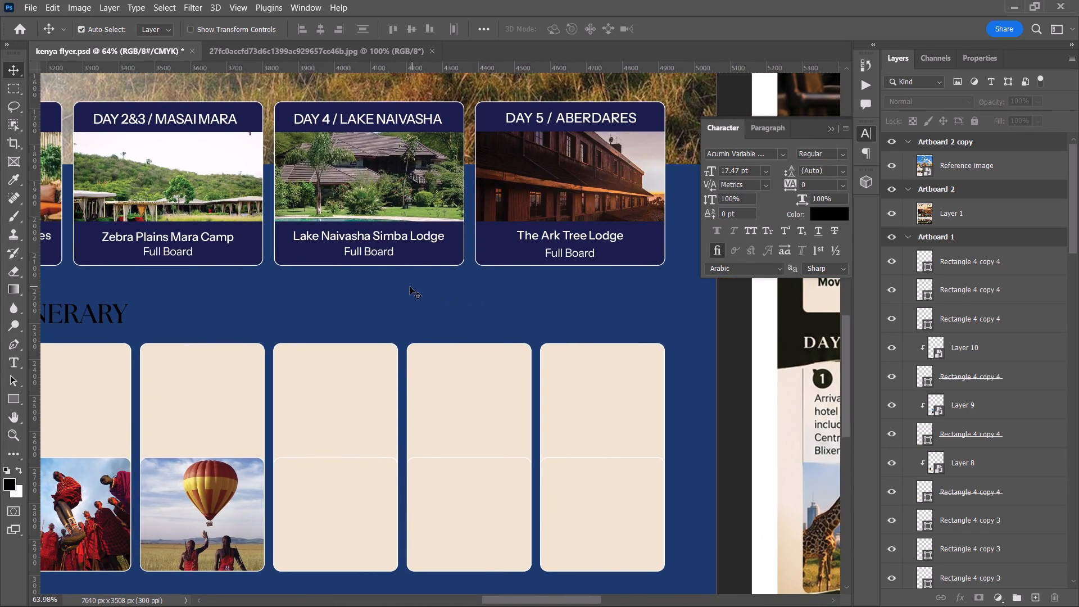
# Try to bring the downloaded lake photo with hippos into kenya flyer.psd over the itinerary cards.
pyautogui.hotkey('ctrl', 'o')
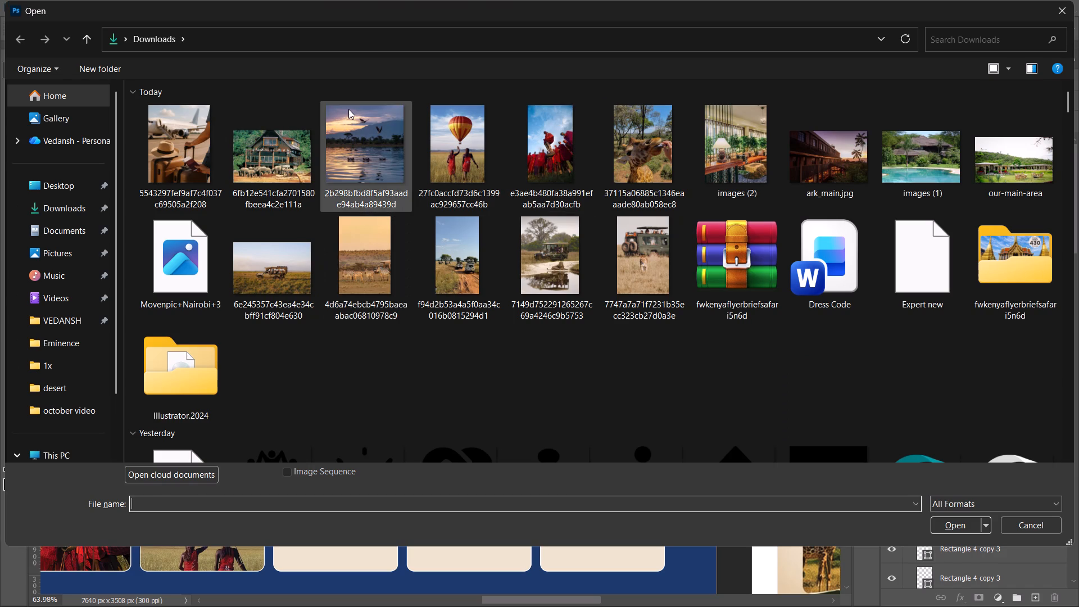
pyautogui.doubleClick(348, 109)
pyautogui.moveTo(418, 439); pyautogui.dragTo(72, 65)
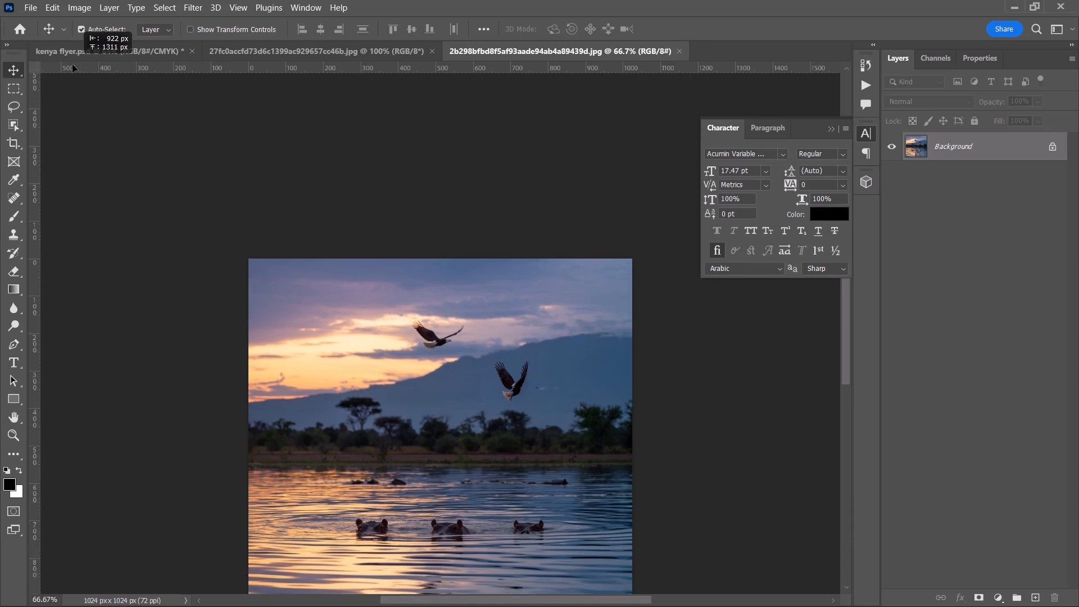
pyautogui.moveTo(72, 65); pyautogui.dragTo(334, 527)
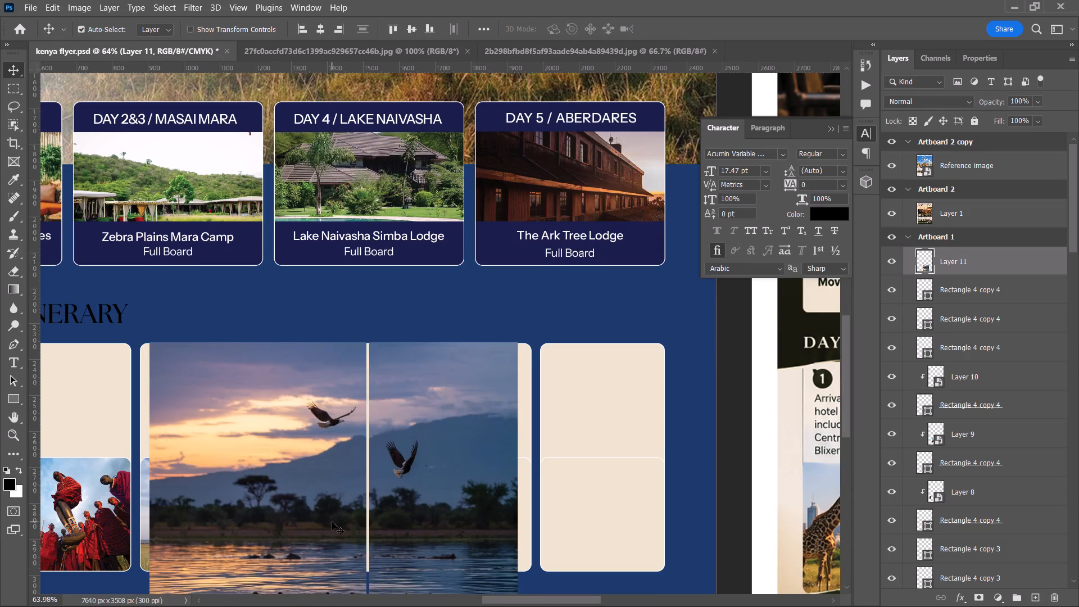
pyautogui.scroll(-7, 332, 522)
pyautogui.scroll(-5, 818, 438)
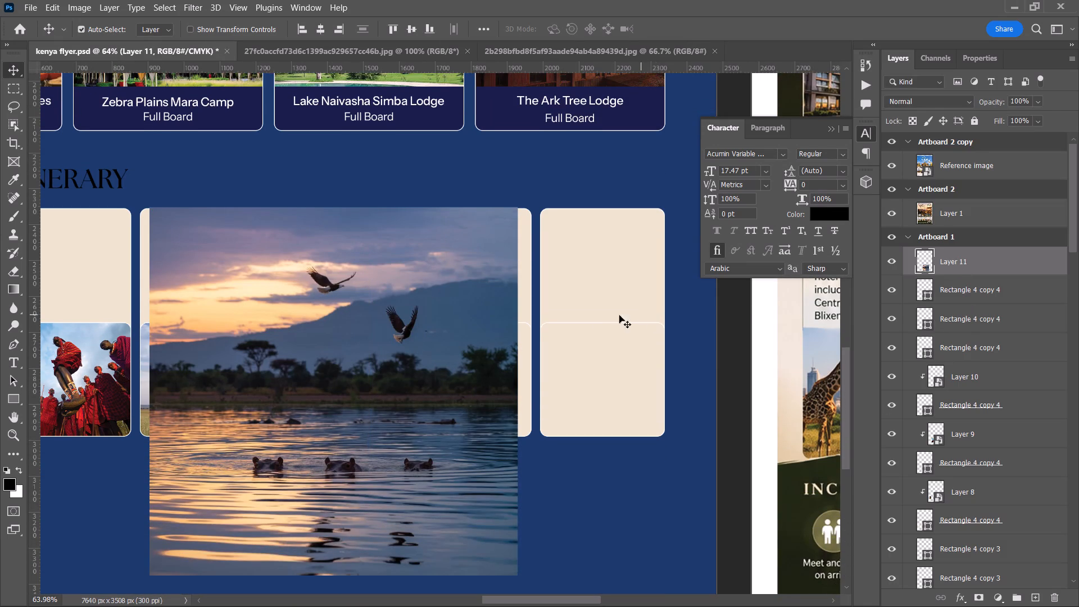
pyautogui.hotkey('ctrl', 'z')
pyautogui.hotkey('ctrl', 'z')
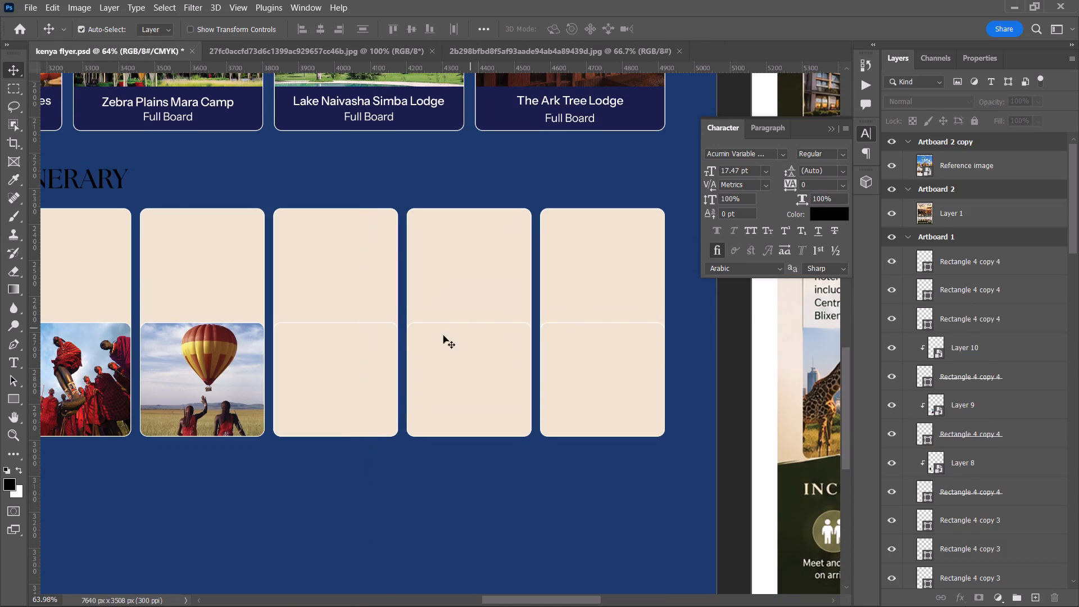
# Close the hot-air balloon and lake photo documents, leaving only kenya flyer.psd open.
pyautogui.click(430, 49)
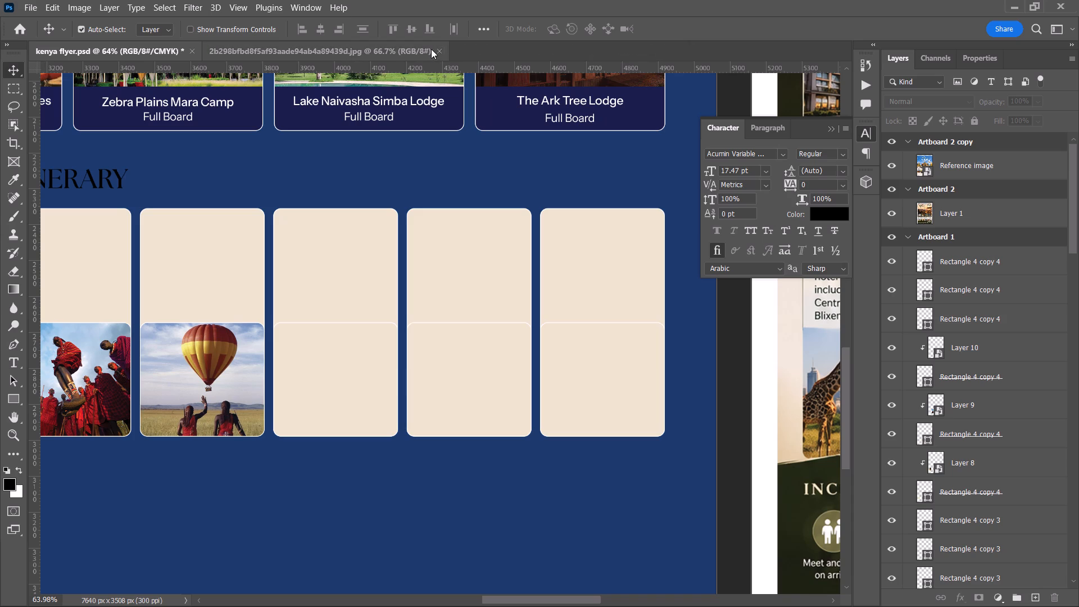
pyautogui.click(440, 52)
# Bring the downloaded lake photo with hippos into kenya flyer.psd and clip it to the lower rectangle of the fourth itinerary card.
pyautogui.click(341, 366)
pyautogui.hotkey('ctrl', 'o')
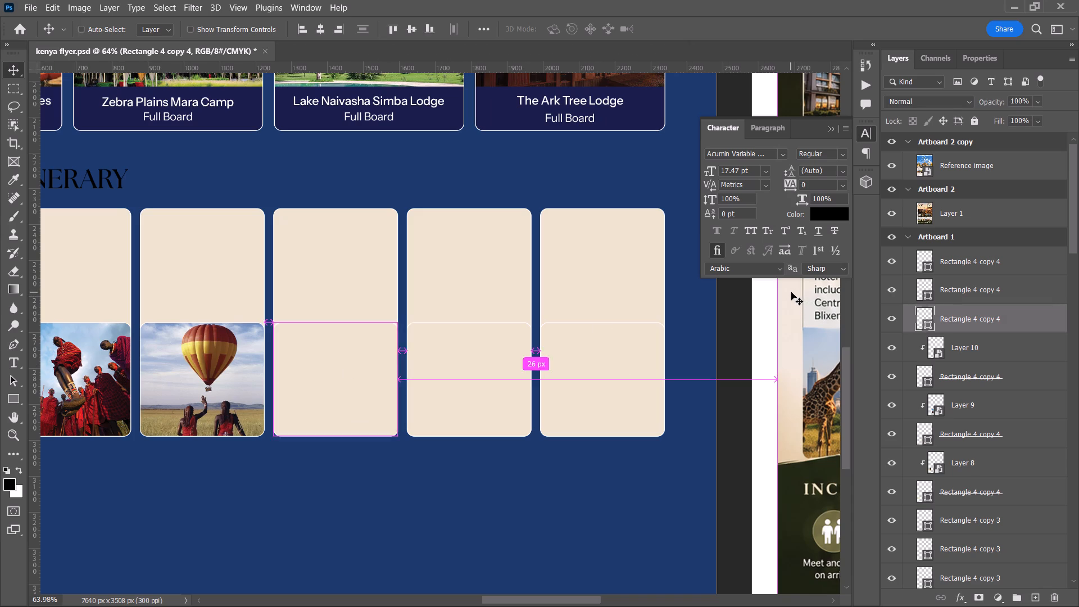
pyautogui.doubleClick(378, 143)
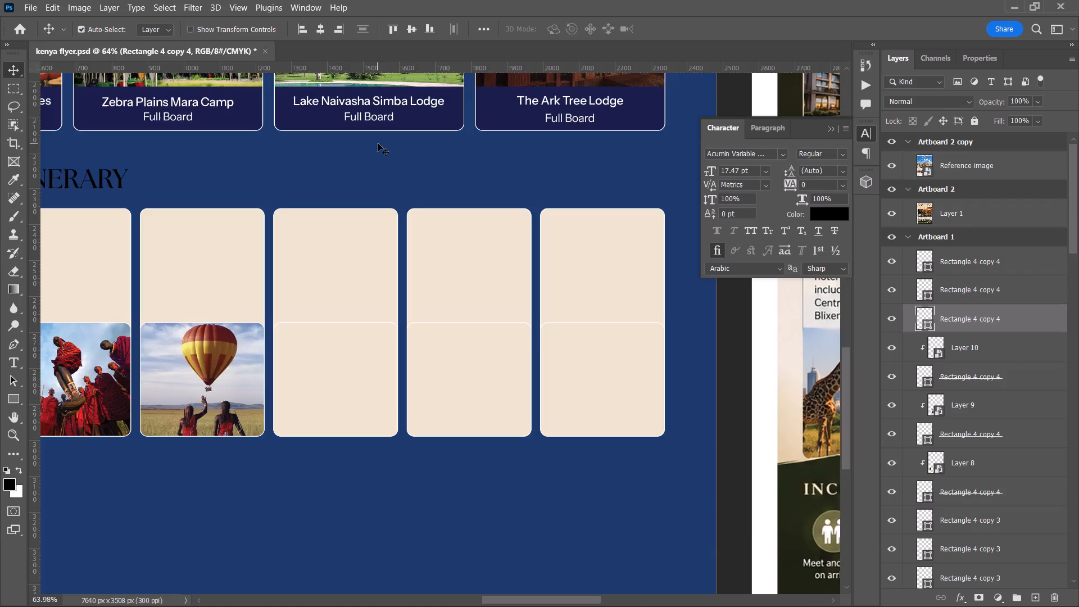
pyautogui.moveTo(383, 390); pyautogui.dragTo(241, 79)
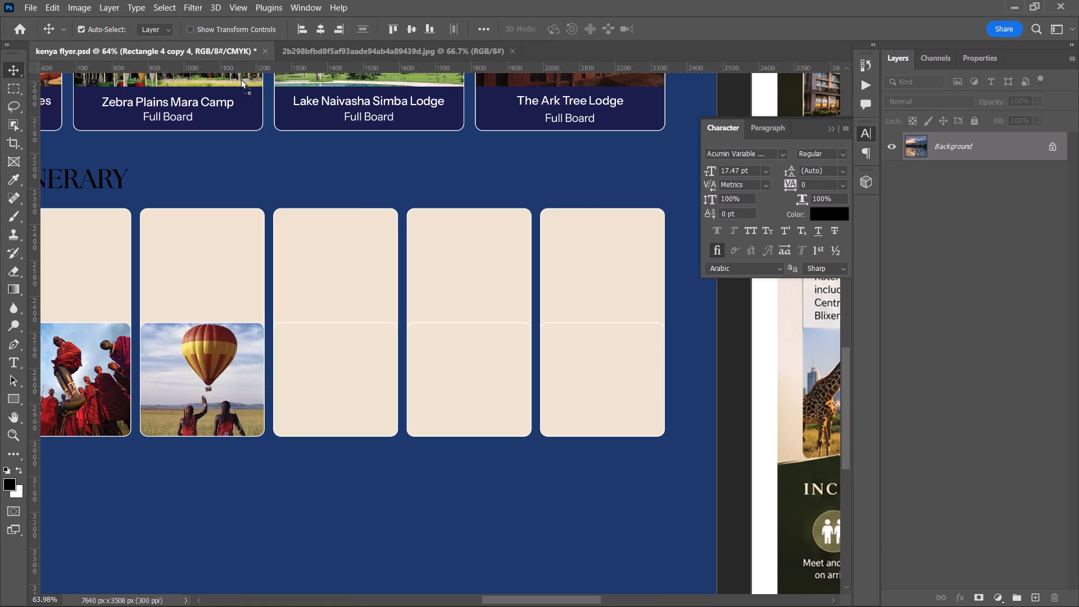
pyautogui.moveTo(241, 79); pyautogui.dragTo(339, 357)
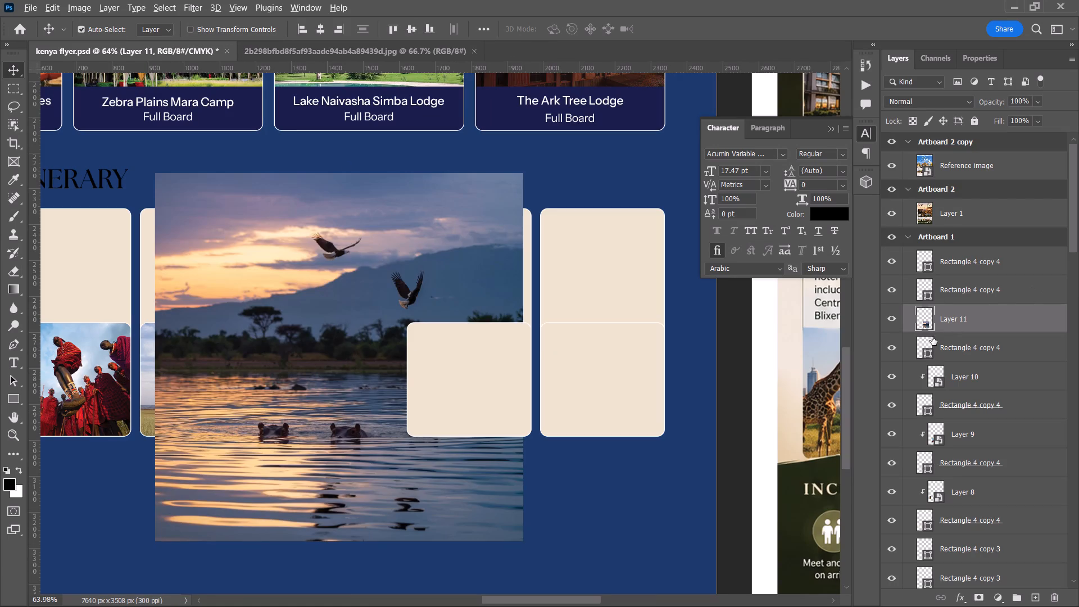
pyautogui.keyDown('alt'); pyautogui.click(927, 334); pyautogui.keyUp('alt')
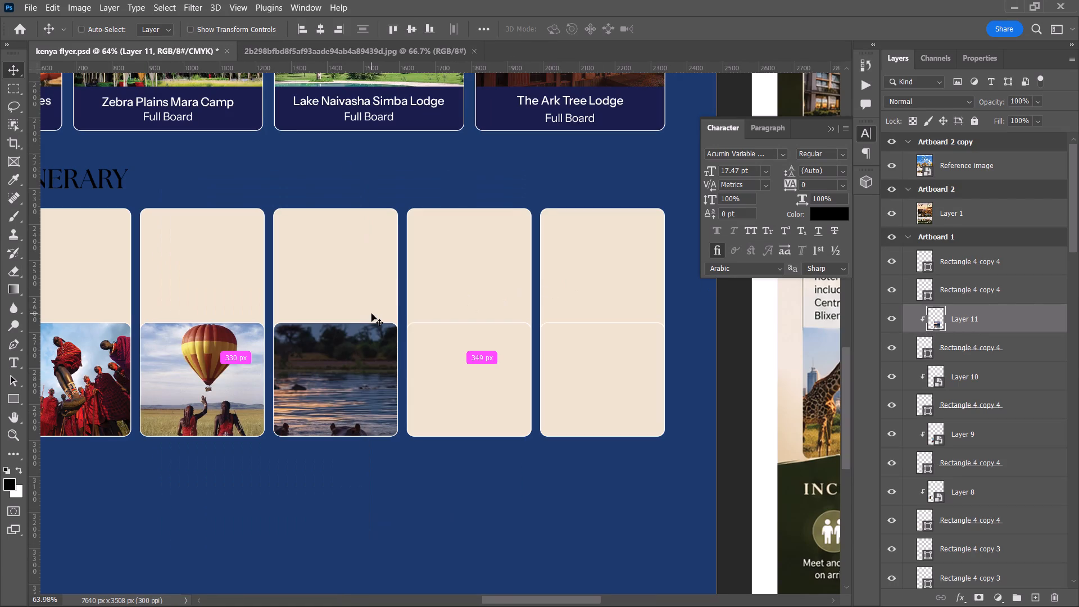
# Convert the lake layer to a smart object, scale it to about 53%, and position it to fill the fourth card's picture area.
pyautogui.rightClick(1013, 320)
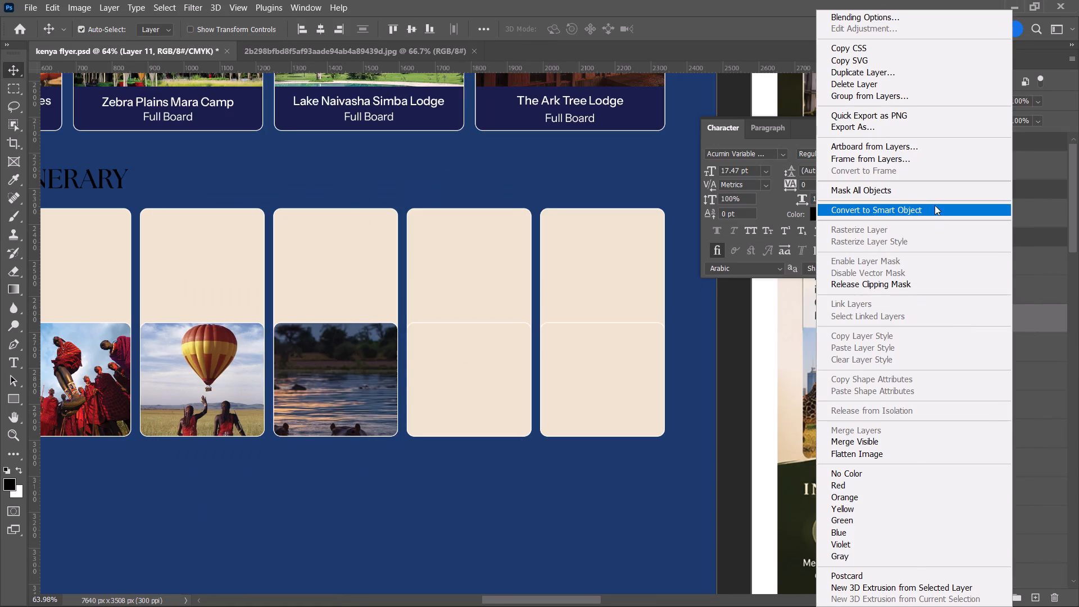
pyautogui.click(935, 205)
pyautogui.hotkey('ctrl', 't')
pyautogui.moveTo(336, 172); pyautogui.dragTo(332, 215)
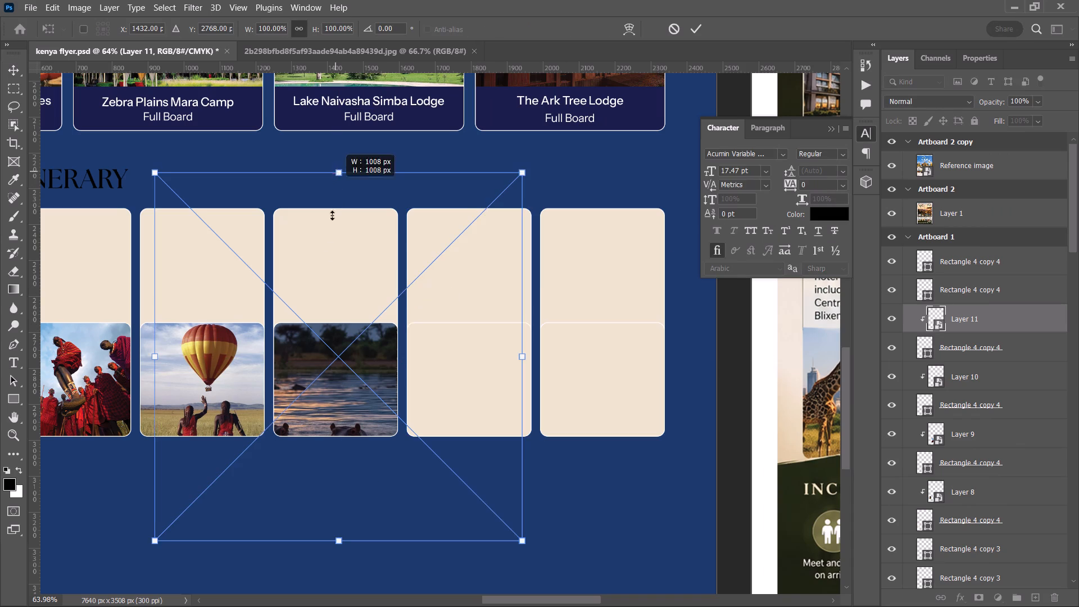
pyautogui.moveTo(332, 215); pyautogui.dragTo(331, 348)
pyautogui.moveTo(330, 397); pyautogui.dragTo(333, 329)
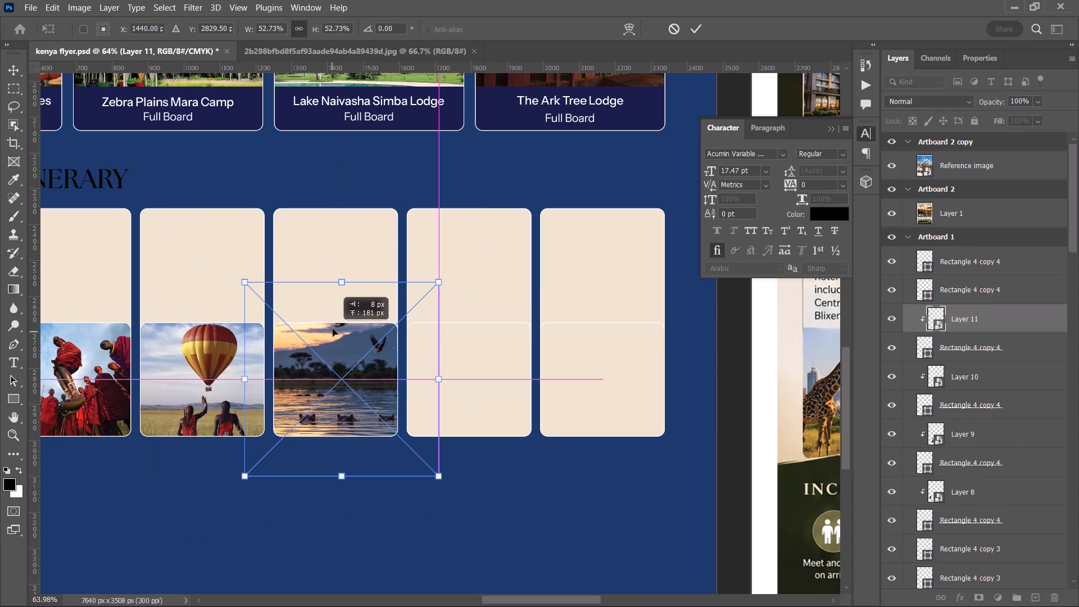
pyautogui.moveTo(333, 329); pyautogui.dragTo(333, 328)
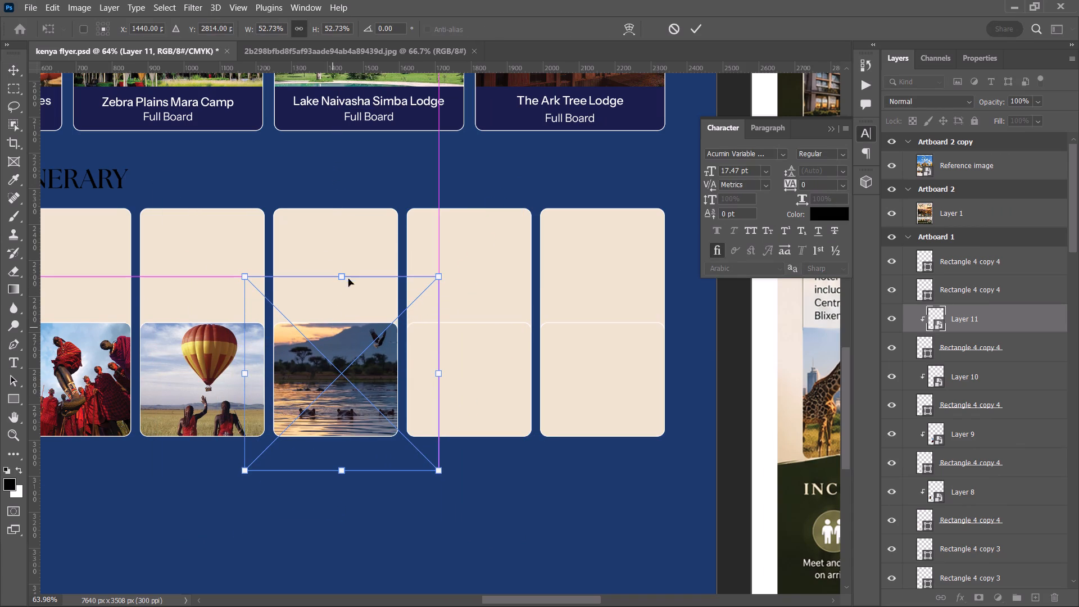
pyautogui.moveTo(343, 271); pyautogui.dragTo(341, 259)
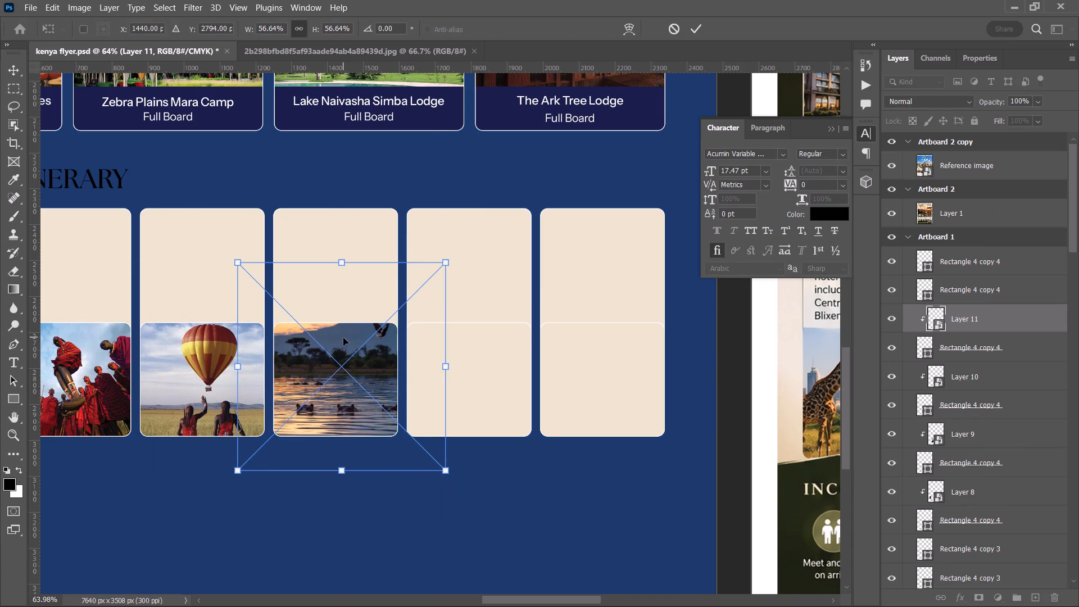
pyautogui.press('z')
pyautogui.hotkey('ctrl', 'z')
pyautogui.click(332, 380)
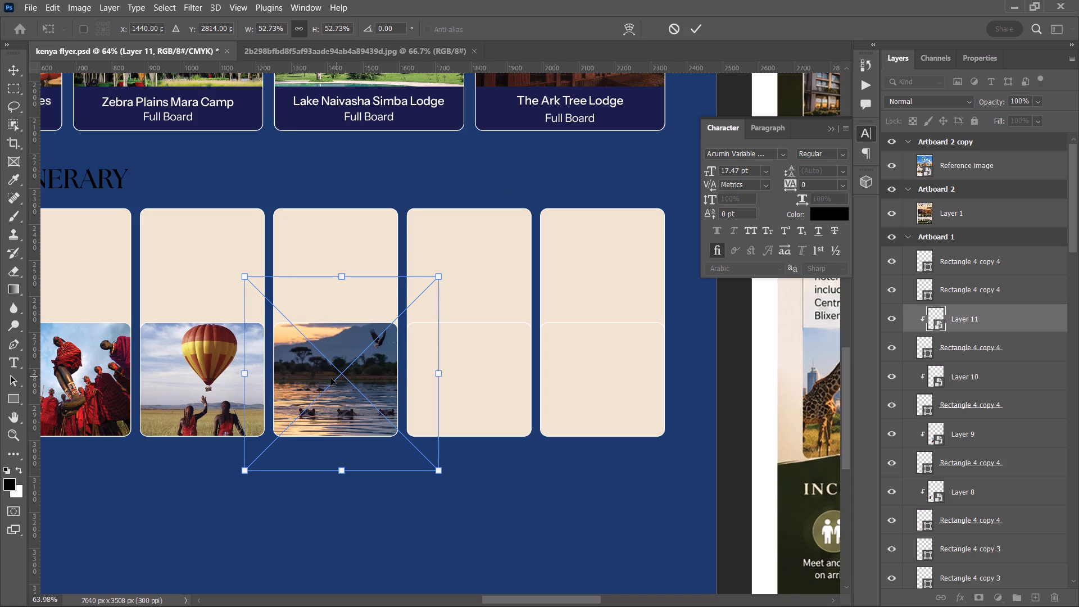
pyautogui.click(690, 23)
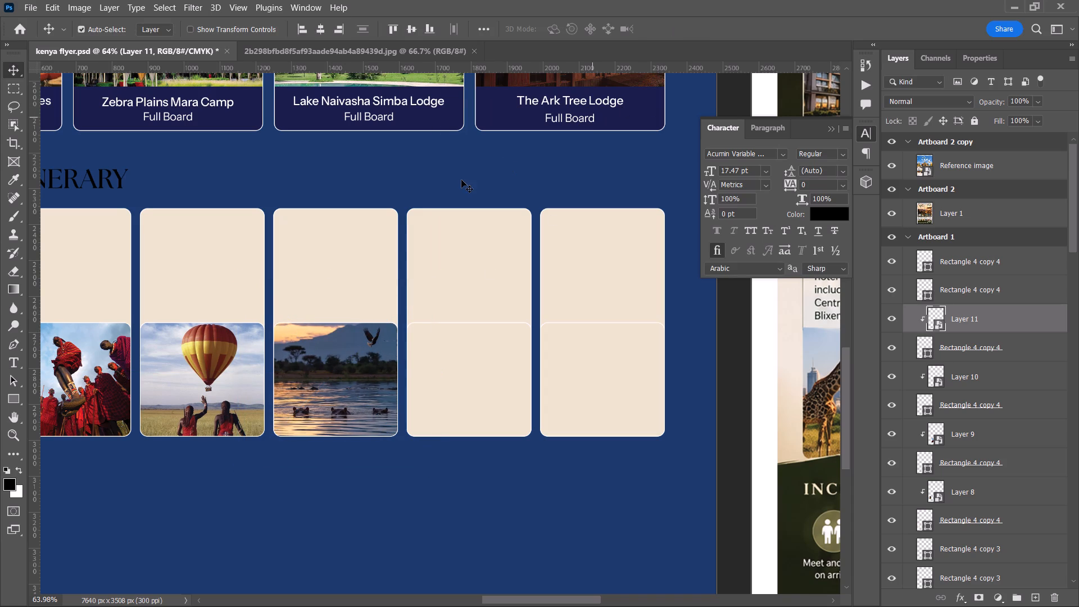
# Bring the downloaded photo of the lodge with elephants into kenya flyer.psd and clip it to the fifth itinerary card's lower rectangle.
pyautogui.press('space')
pyautogui.press('space')
pyautogui.press('space')
pyautogui.press('space')
pyautogui.press('space')
pyautogui.press('space')
pyautogui.press('space')
pyautogui.press('space')
pyautogui.moveTo(467, 179); pyautogui.dragTo(314, 182)
pyautogui.click(306, 411)
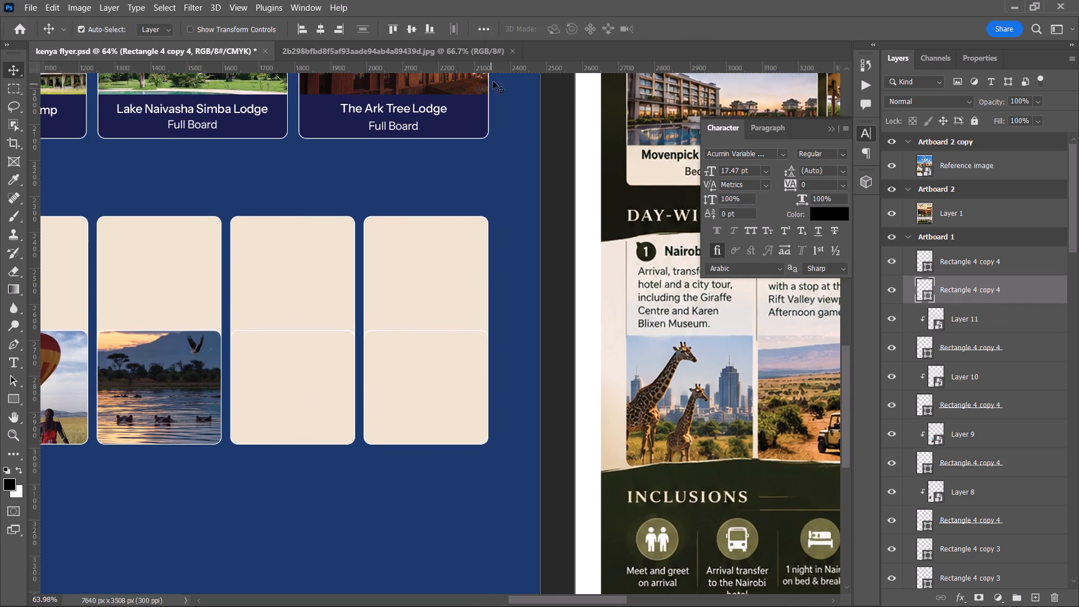
pyautogui.click(515, 54)
pyautogui.hotkey('alt', 'Tab')
pyautogui.hotkey('alt', 'Tab')
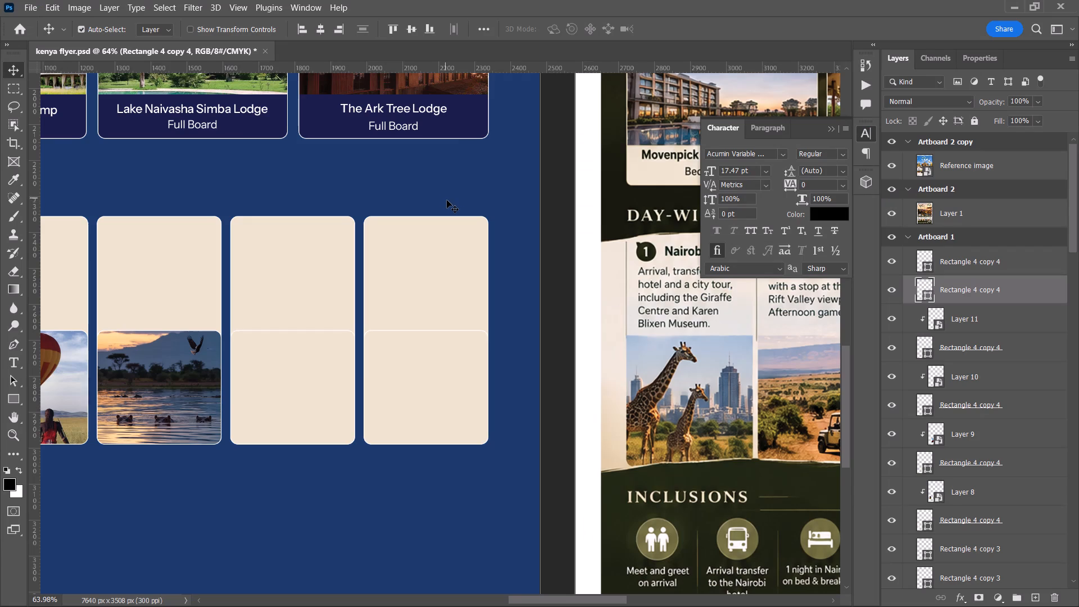
pyautogui.hotkey('ctrl', 'o')
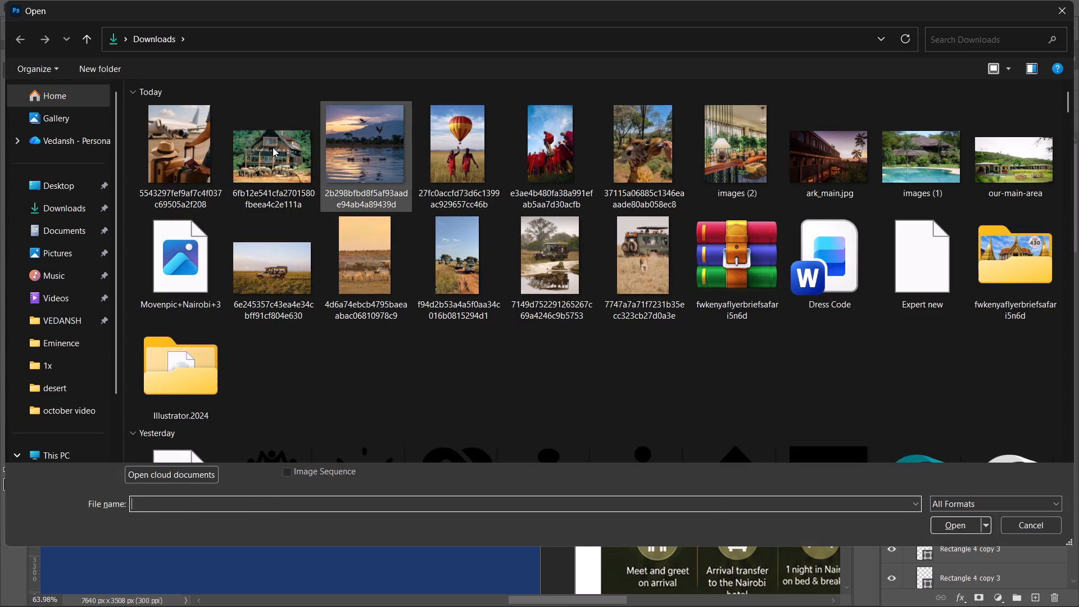
pyautogui.doubleClick(273, 147)
pyautogui.moveTo(437, 368); pyautogui.dragTo(339, 232)
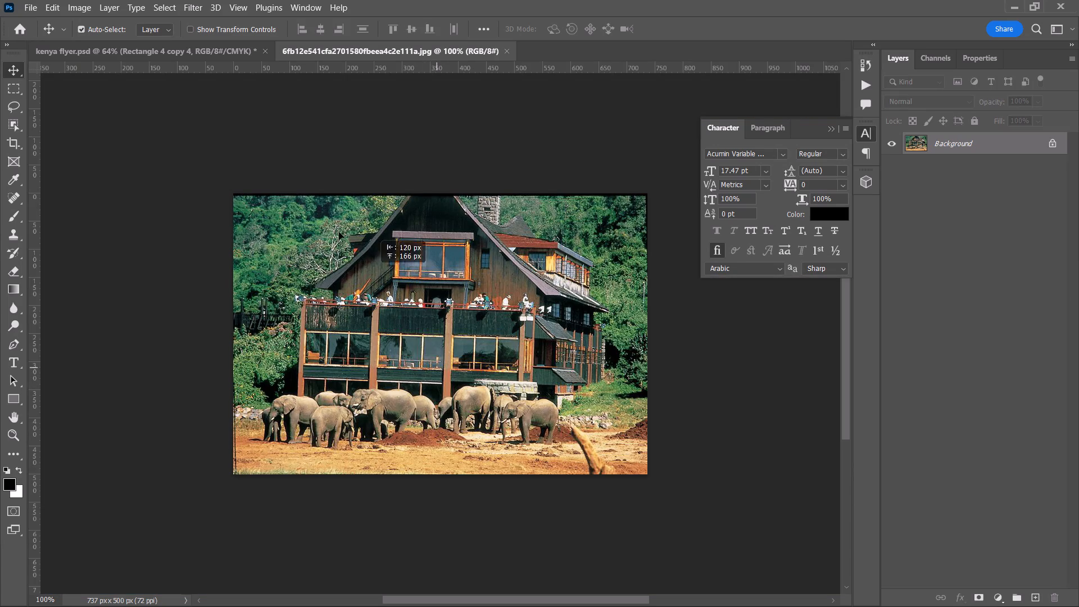
pyautogui.moveTo(339, 232); pyautogui.dragTo(273, 235)
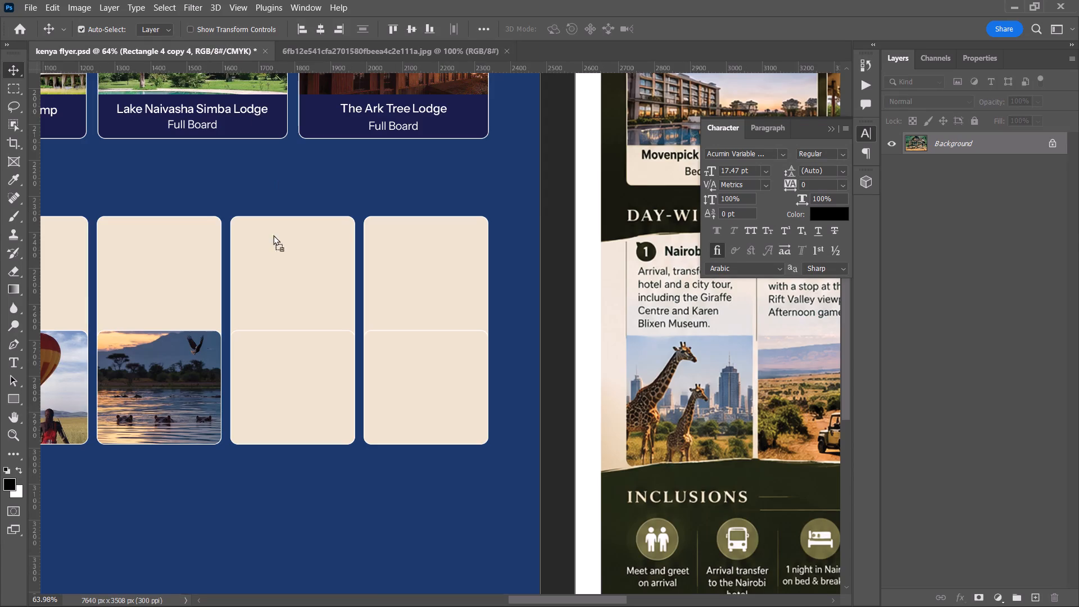
pyautogui.moveTo(273, 235); pyautogui.dragTo(297, 403)
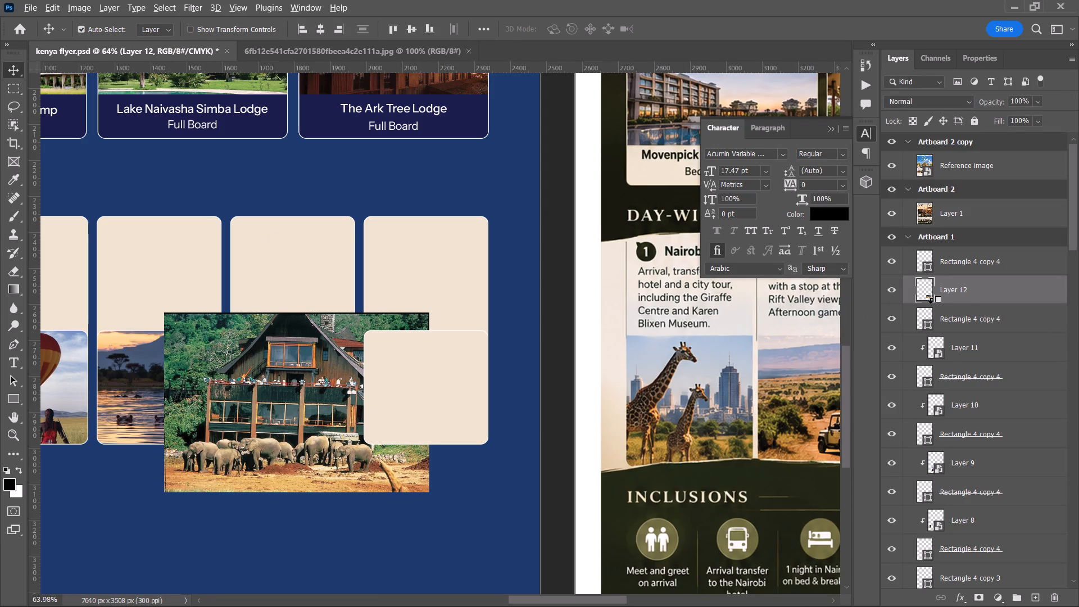
pyautogui.keyDown('alt'); pyautogui.click(931, 303); pyautogui.keyUp('alt')
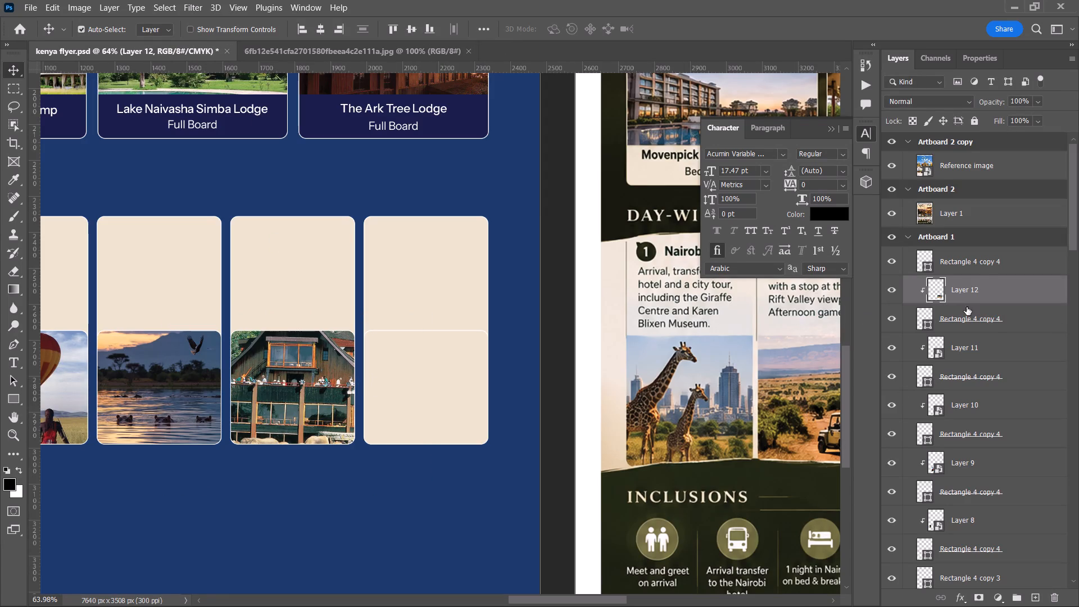
# Convert the lodge layer to a smart object and scale it down to fit the height of the fifth card's picture area.
pyautogui.rightClick(999, 286)
pyautogui.click(935, 206)
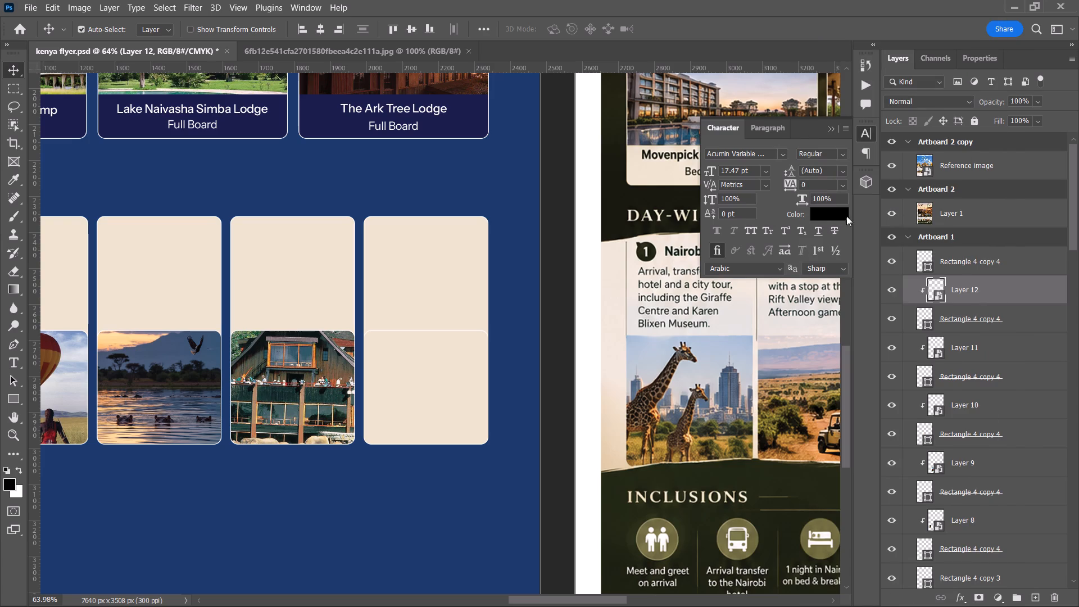
pyautogui.hotkey('ctrl', 't')
pyautogui.moveTo(297, 306); pyautogui.dragTo(294, 321)
pyautogui.moveTo(302, 492); pyautogui.dragTo(297, 465)
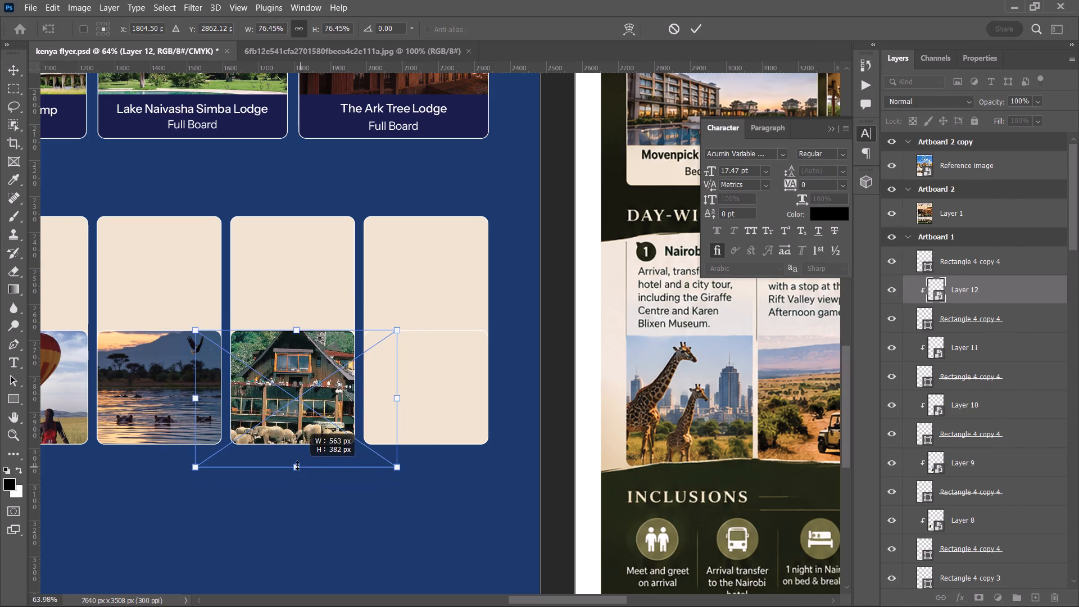
pyautogui.moveTo(297, 465); pyautogui.dragTo(295, 447)
pyautogui.click(696, 24)
# Compare the last empty itinerary card with the day-wise itinerary section of the reference flyer.
pyautogui.press('space')
pyautogui.press('space')
pyautogui.press('space')
pyautogui.press('space')
pyautogui.press('space')
pyautogui.press('space')
pyautogui.press('space')
pyautogui.press('space')
pyautogui.press('space')
pyautogui.press('space')
pyautogui.press('space')
pyautogui.press('space')
pyautogui.press('space')
pyautogui.press('space')
pyautogui.press('space')
pyautogui.press('space')
pyautogui.press('space')
pyautogui.press('space')
pyautogui.press('space')
pyautogui.press('space')
pyautogui.moveTo(474, 309); pyautogui.dragTo(219, 292)
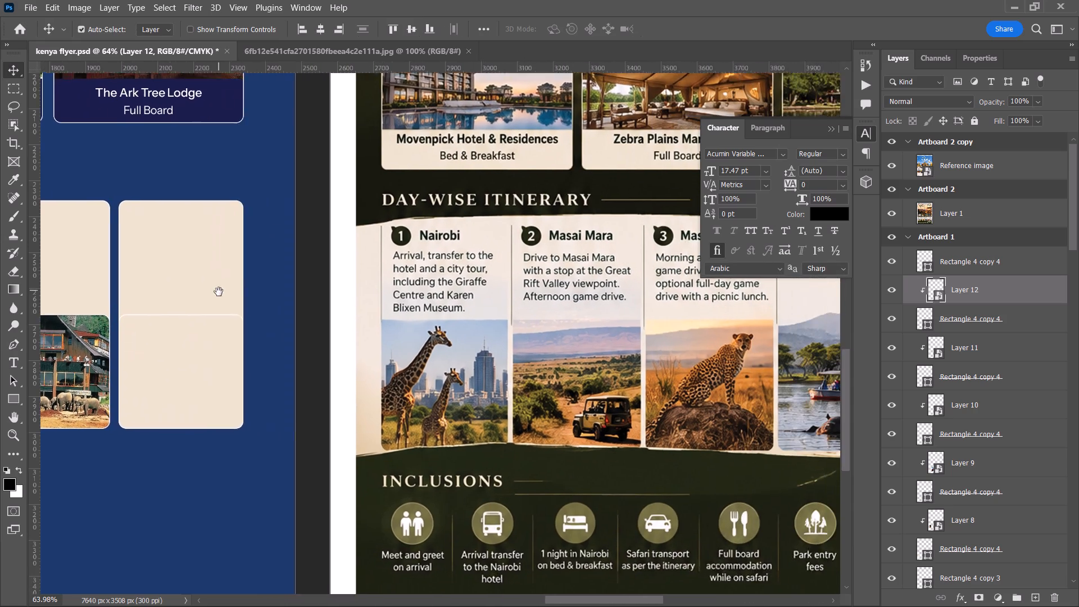
pyautogui.moveTo(219, 292); pyautogui.dragTo(82, 345)
pyautogui.moveTo(80, 346); pyautogui.dragTo(468, 268)
pyautogui.moveTo(380, 287); pyautogui.dragTo(374, 289)
# Bring the downloaded airport luggage photo into kenya flyer.psd, clip it to the sixth itinerary card's lower rectangle, and close the source photos.
pyautogui.hotkey('ctrl', 'o')
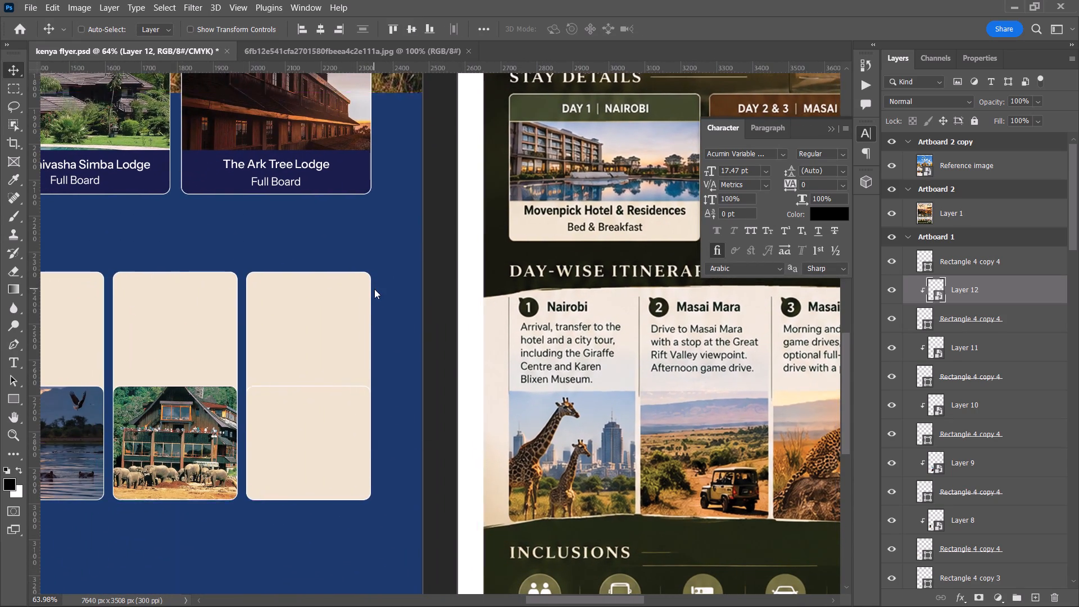
pyautogui.doubleClick(181, 156)
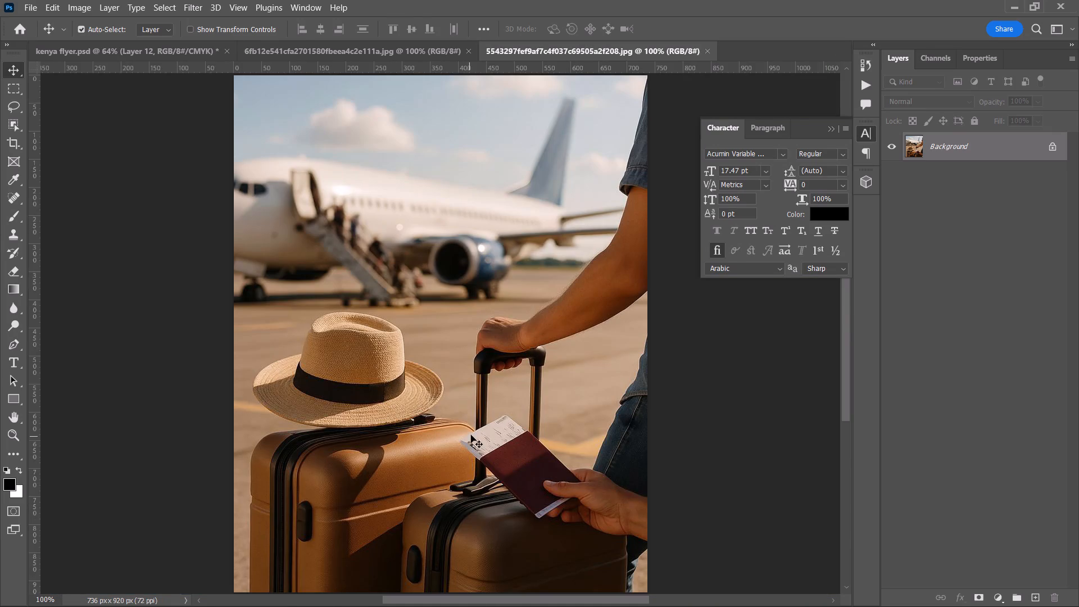
pyautogui.moveTo(471, 435); pyautogui.dragTo(457, 350)
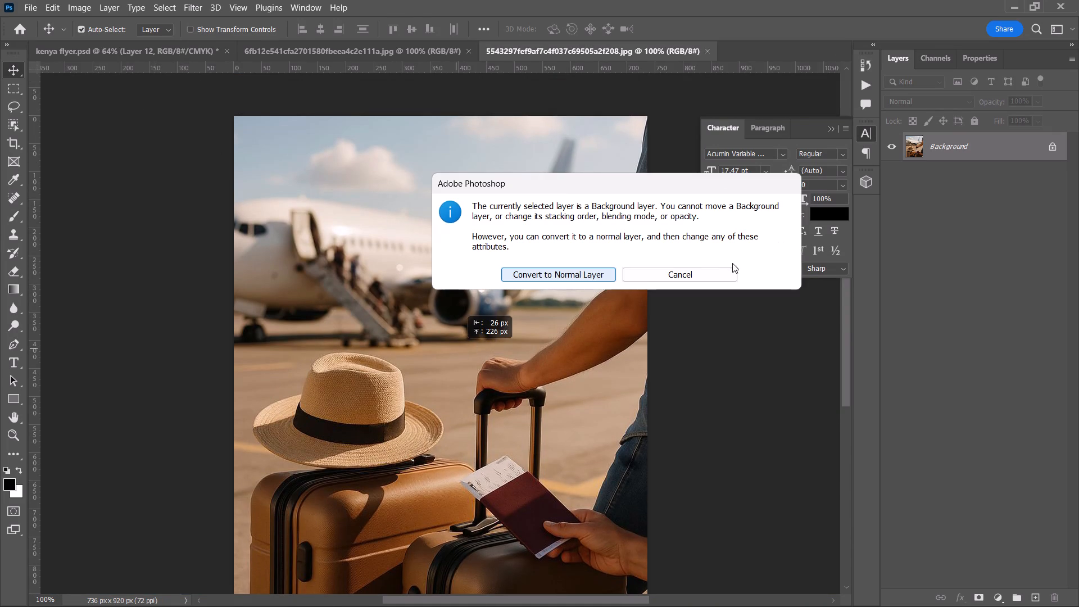
pyautogui.click(718, 273)
pyautogui.click(467, 53)
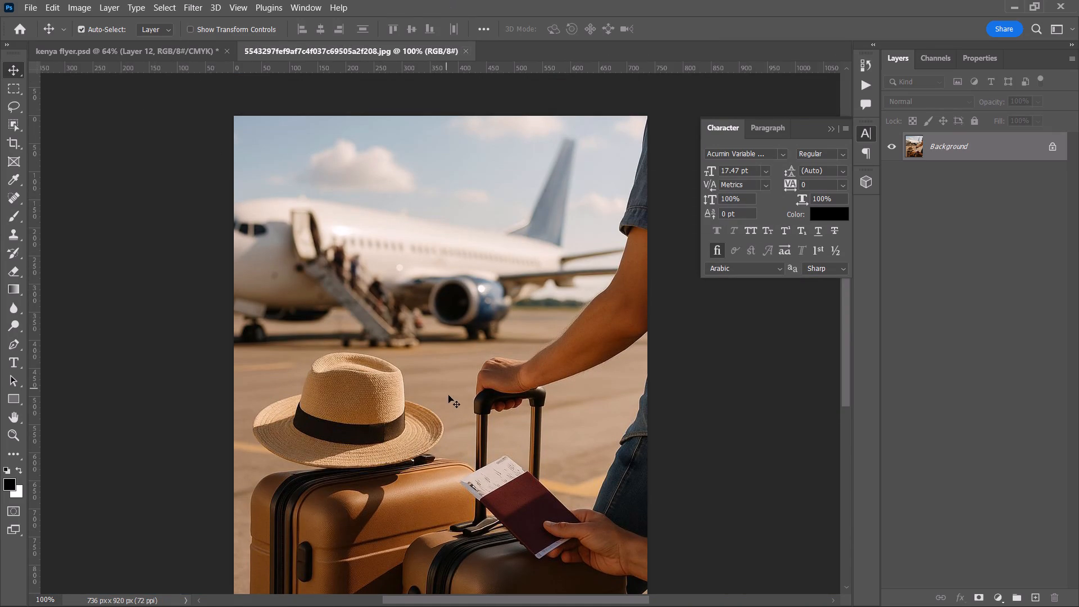
pyautogui.moveTo(448, 402); pyautogui.dragTo(294, 460)
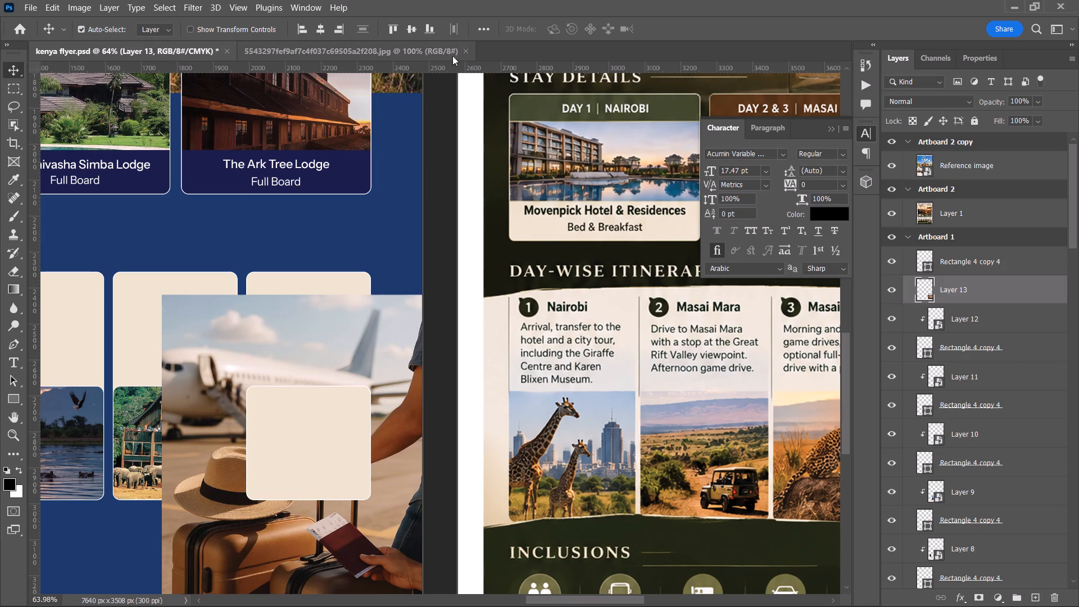
pyautogui.click(466, 52)
pyautogui.moveTo(964, 288); pyautogui.dragTo(971, 252)
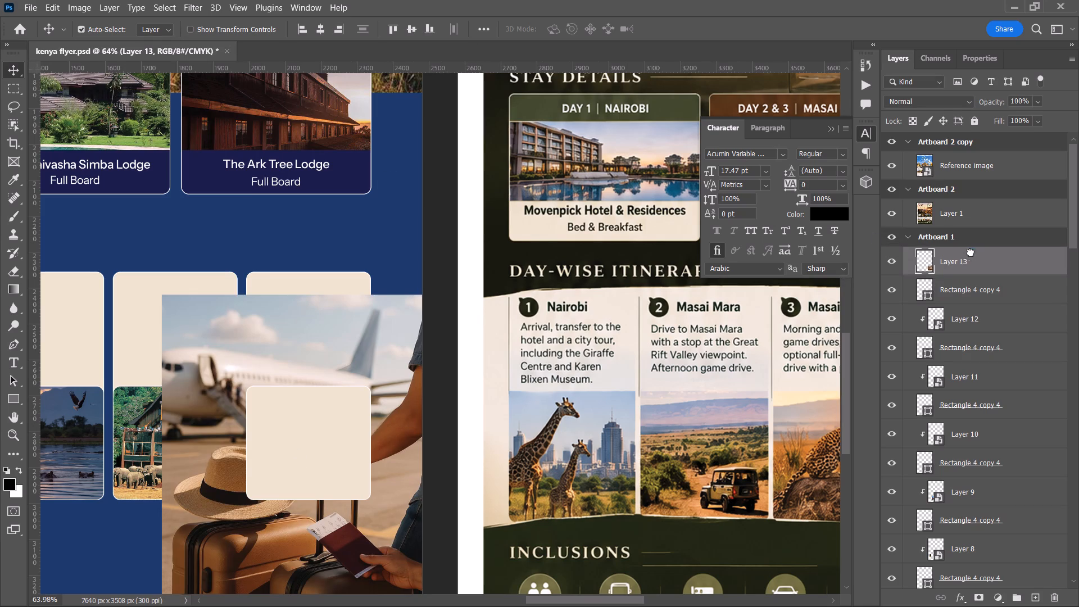
pyautogui.keyDown('alt'); pyautogui.click(932, 277); pyautogui.keyUp('alt')
pyautogui.scroll(-6, 447, 381)
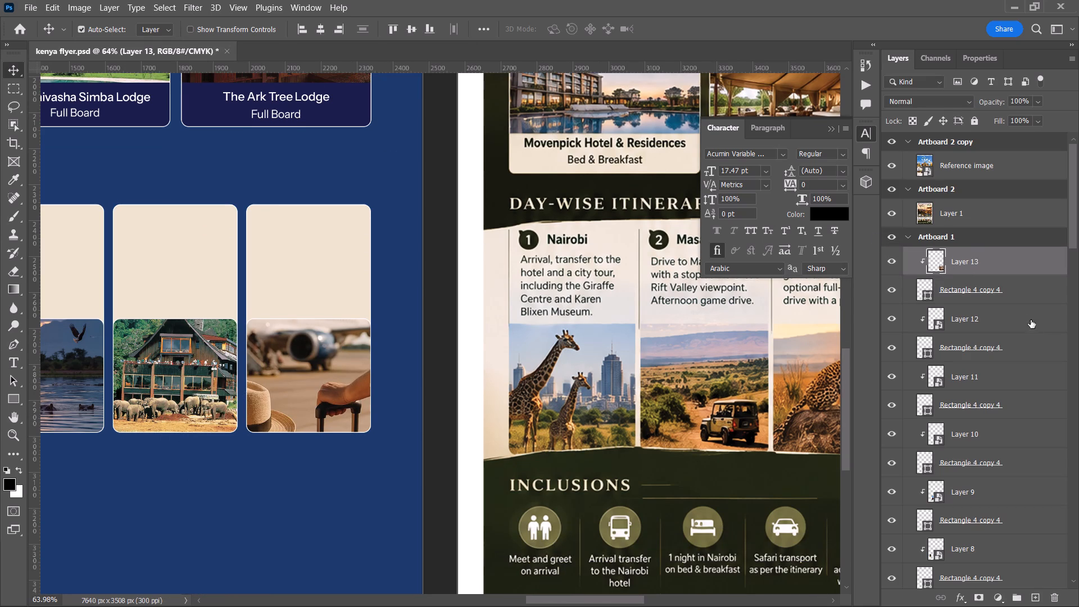
# Convert the airport luggage layer to a smart object, scale it to about 48.6%, and position it within the sixth card's picture area.
pyautogui.rightClick(991, 251)
pyautogui.click(891, 204)
pyautogui.hotkey('ctrl', 't')
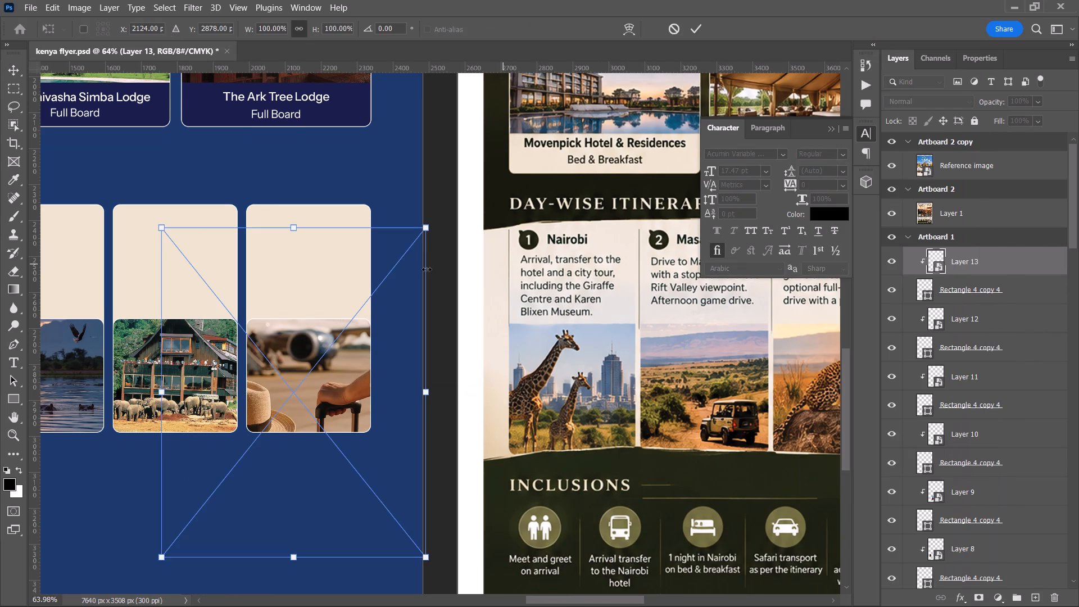
pyautogui.scroll(-2, 312, 252)
pyautogui.moveTo(299, 200); pyautogui.dragTo(303, 297)
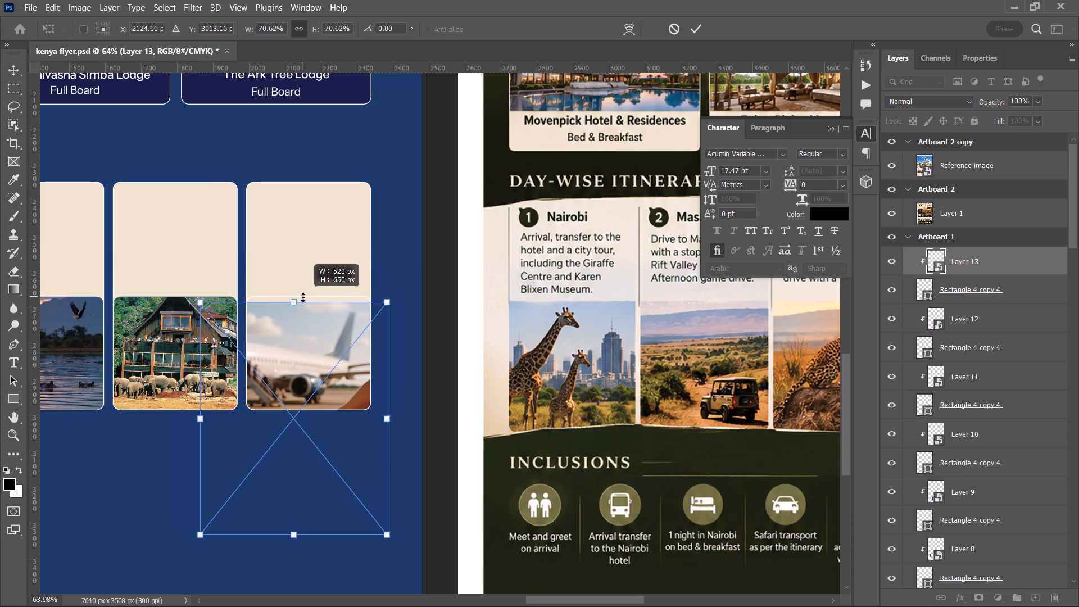
pyautogui.moveTo(303, 297); pyautogui.dragTo(303, 291)
pyautogui.moveTo(291, 538); pyautogui.dragTo(301, 447)
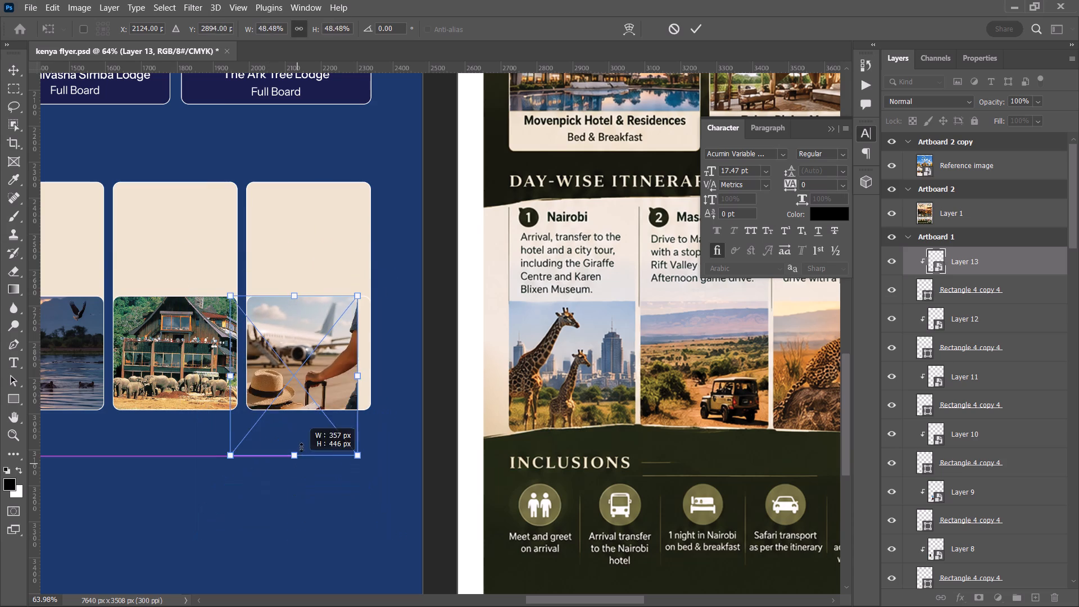
pyautogui.moveTo(301, 447); pyautogui.dragTo(306, 431)
pyautogui.click(328, 373)
pyautogui.moveTo(348, 360); pyautogui.dragTo(356, 359)
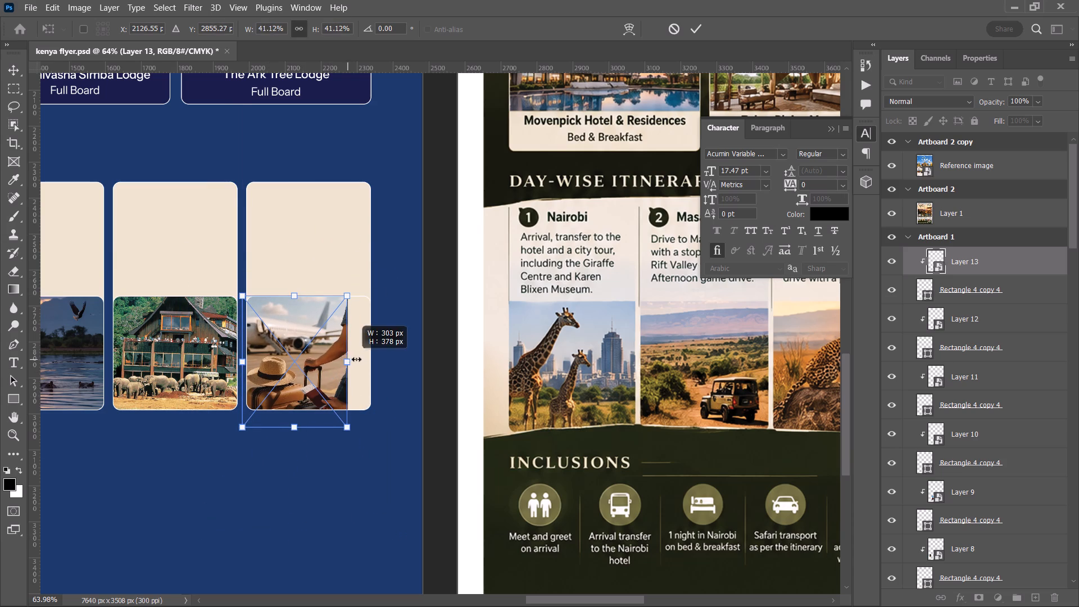
pyautogui.moveTo(356, 359); pyautogui.dragTo(370, 362)
pyautogui.moveTo(347, 357); pyautogui.dragTo(352, 357)
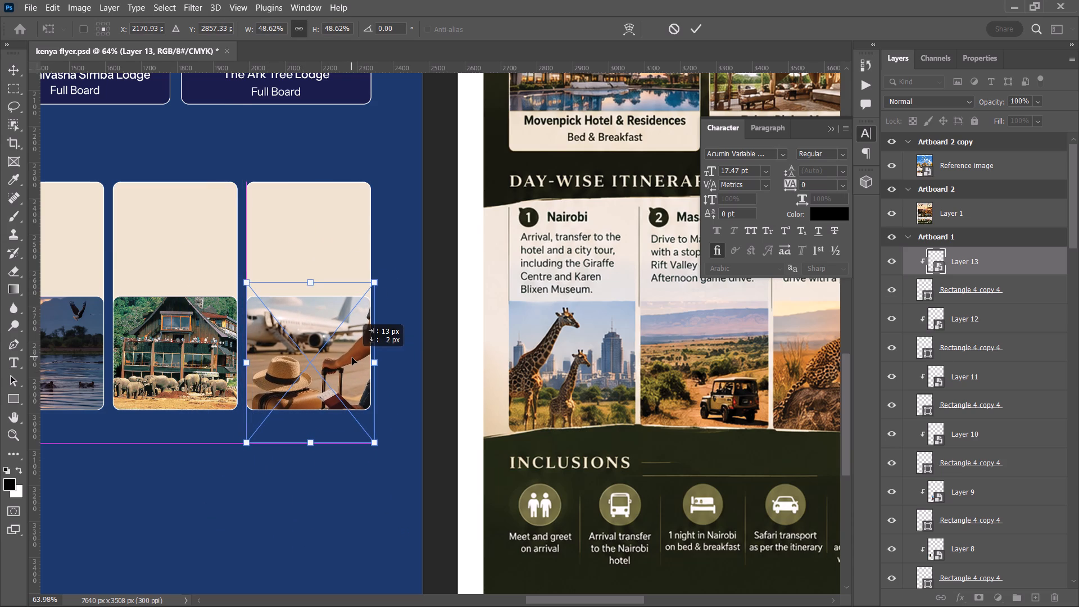
pyautogui.moveTo(352, 357); pyautogui.dragTo(351, 346)
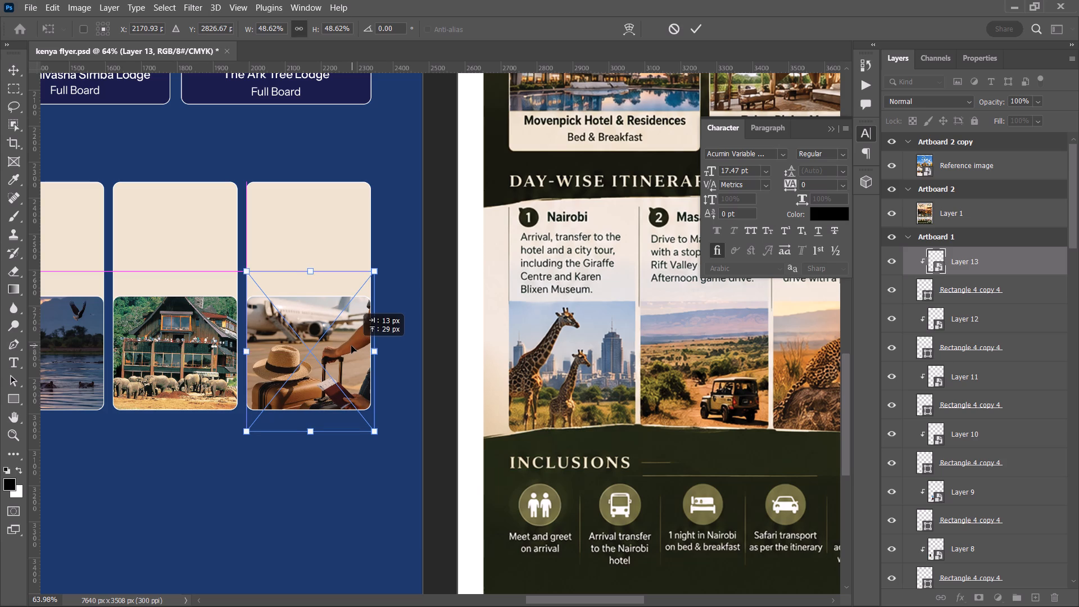
pyautogui.moveTo(351, 346); pyautogui.dragTo(351, 345)
pyautogui.click(695, 27)
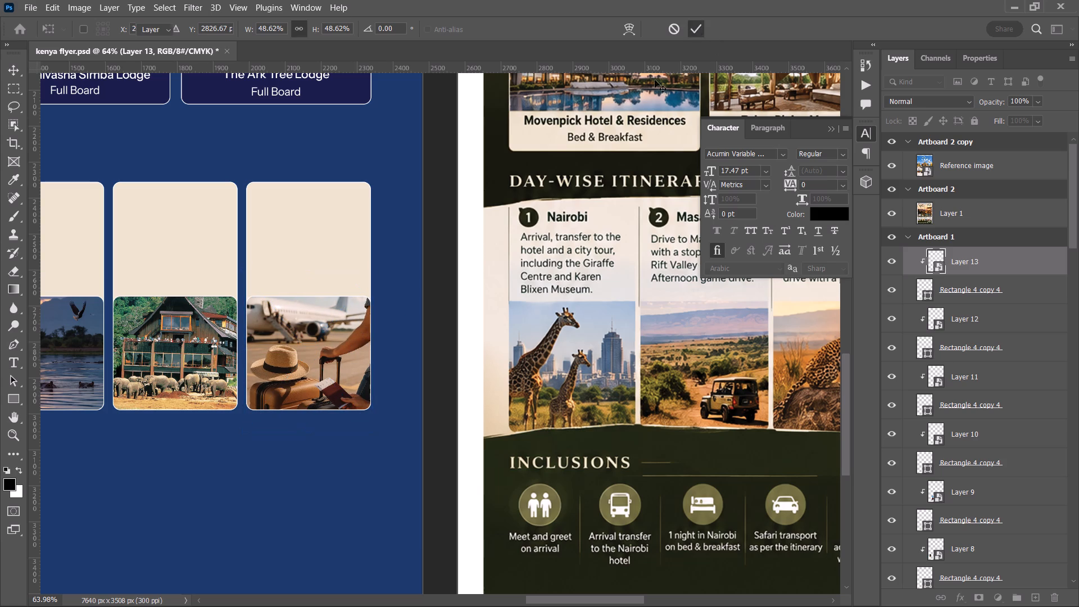
# Review the completed row of six itinerary photos together with the stay details and day-wise itinerary headings.
pyautogui.keyDown('alt'); pyautogui.scroll(-6, 377, 427); pyautogui.keyUp('alt')
pyautogui.press('space')
pyautogui.press('space')
pyautogui.press('space')
pyautogui.press('space')
pyautogui.press('space')
pyautogui.press('space')
pyautogui.press('space')
pyautogui.press('space')
pyautogui.press('space')
pyautogui.moveTo(341, 461); pyautogui.dragTo(546, 475)
pyautogui.press('space')
pyautogui.moveTo(419, 486); pyautogui.dragTo(547, 518)
pyautogui.press('space')
pyautogui.moveTo(348, 487); pyautogui.dragTo(342, 490)
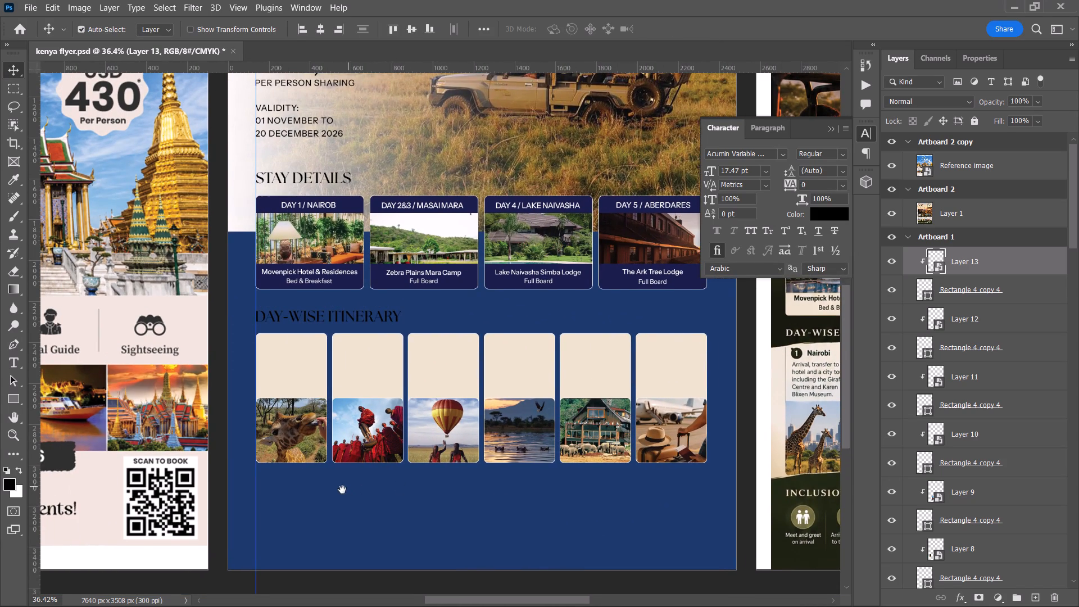
pyautogui.moveTo(342, 490); pyautogui.dragTo(330, 493)
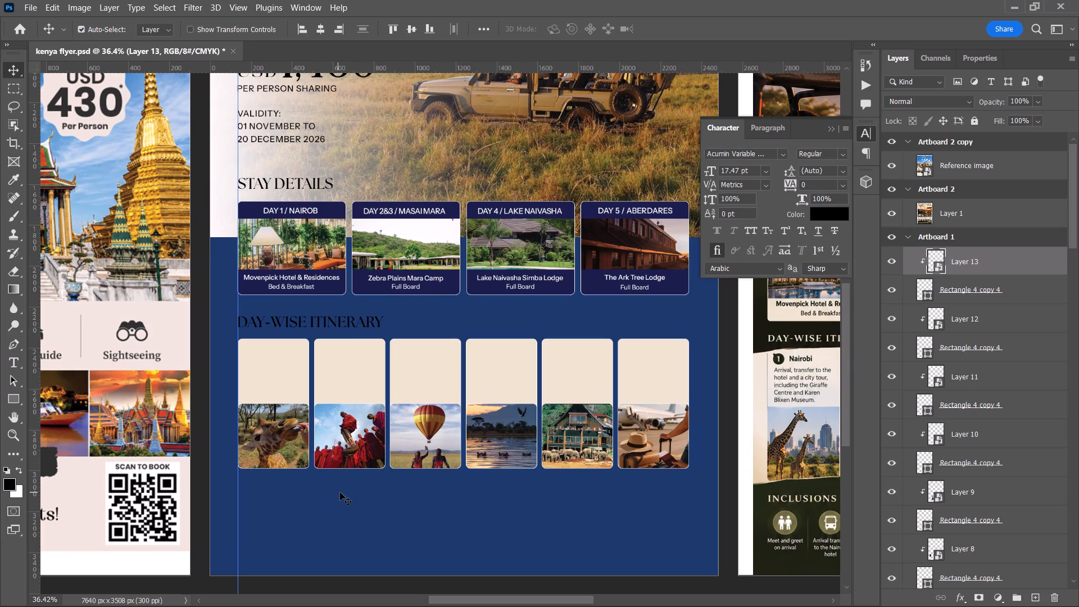
pyautogui.click(346, 320)
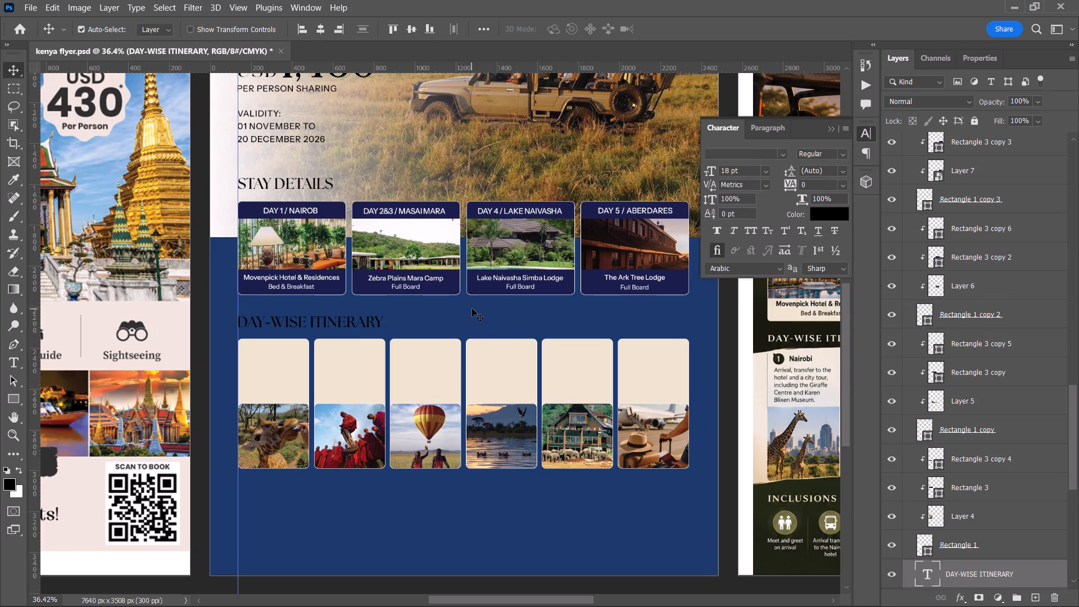
pyautogui.click(472, 309)
# Capture the day 1 title Nairobi and its description from the reference flyer with the screen text extractor, as two separate clips.
pyautogui.press('space')
pyautogui.press('space')
pyautogui.press('space')
pyautogui.press('space')
pyautogui.press('space')
pyautogui.press('space')
pyautogui.press('space')
pyautogui.press('space')
pyautogui.press('space')
pyautogui.moveTo(472, 309); pyautogui.dragTo(251, 308)
pyautogui.keyDown('alt'); pyautogui.scroll(6, 605, 348); pyautogui.keyUp('alt')
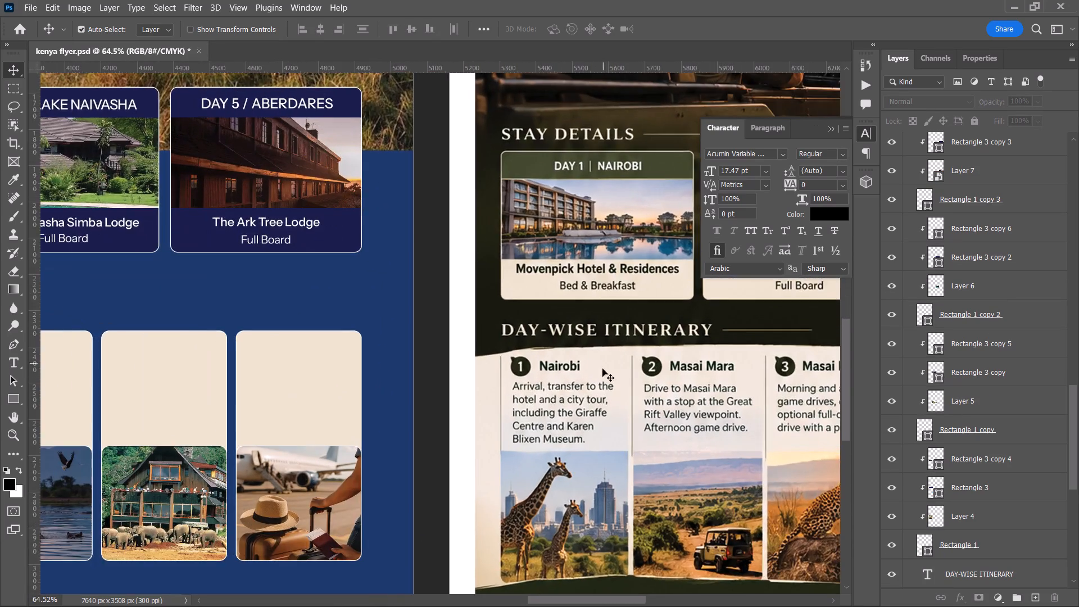
pyautogui.keyDown('alt'); pyautogui.scroll(3, 600, 386); pyautogui.keyUp('alt')
pyautogui.hotkey('alt', 't')
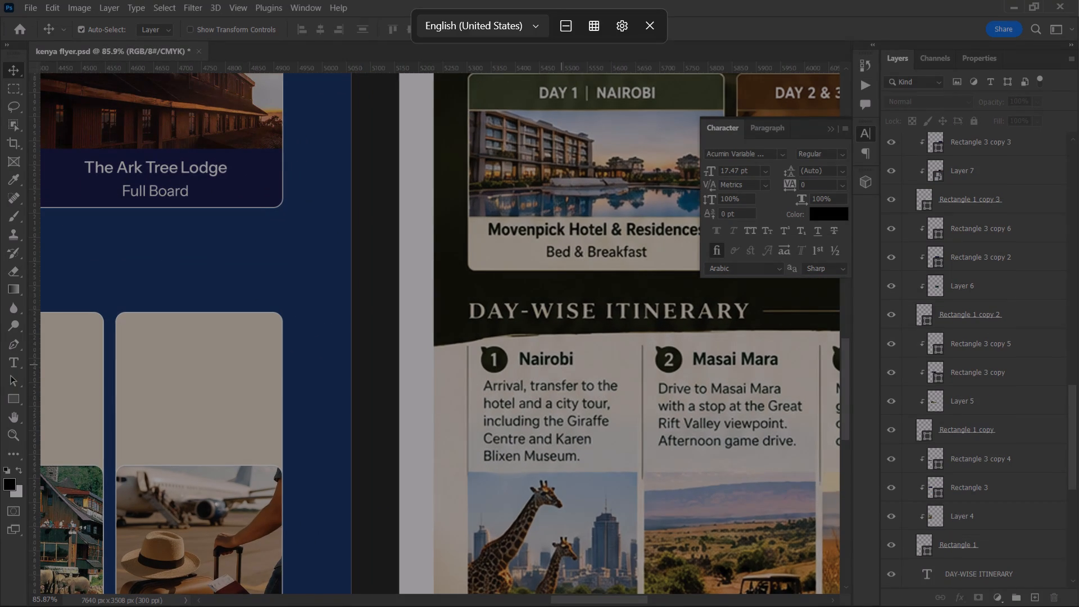
pyautogui.moveTo(511, 343); pyautogui.dragTo(585, 373)
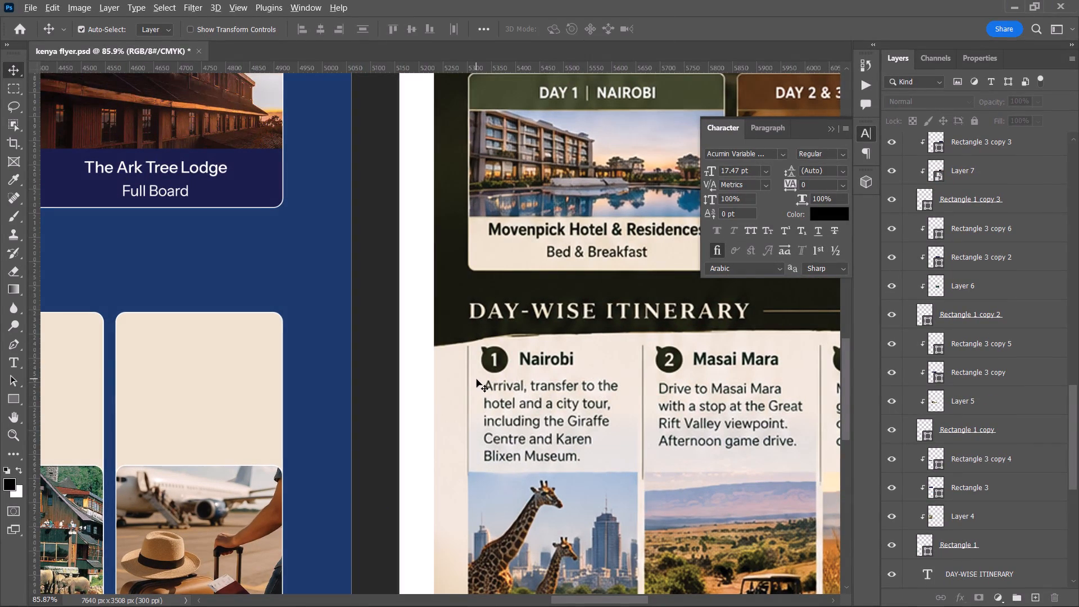
pyautogui.hotkey('alt', 't')
pyautogui.moveTo(478, 375); pyautogui.dragTo(628, 464)
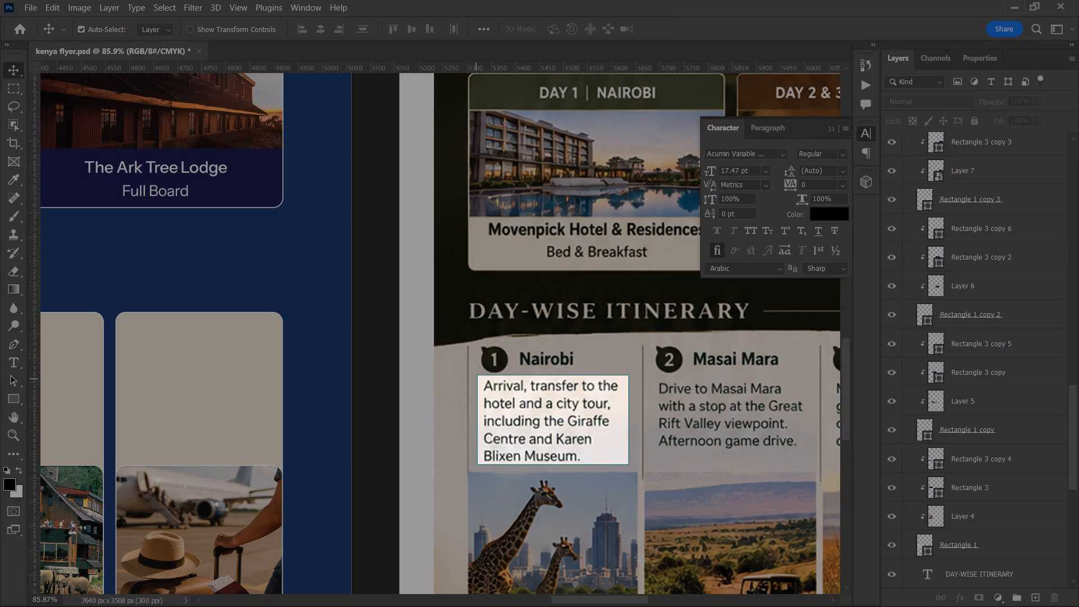
pyautogui.moveTo(628, 464); pyautogui.dragTo(628, 465)
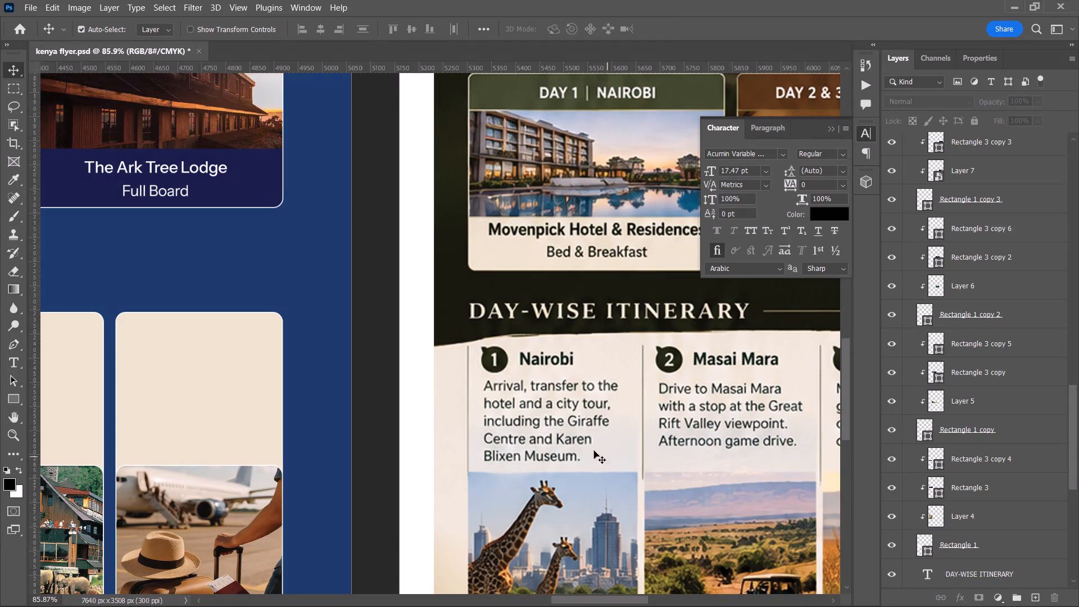
# Duplicate the STAY DETAILS heading onto the top of the first itinerary card and bring the copy in front of all other layers.
pyautogui.press('space')
pyautogui.press('space')
pyautogui.press('space')
pyautogui.press('space')
pyautogui.press('space')
pyautogui.press('space')
pyautogui.press('space')
pyautogui.press('space')
pyautogui.press('space')
pyautogui.press('space')
pyautogui.press('space')
pyautogui.press('space')
pyautogui.press('space')
pyautogui.press('space')
pyautogui.press('space')
pyautogui.press('space')
pyautogui.press('space')
pyautogui.press('space')
pyautogui.press('space')
pyautogui.press('space')
pyautogui.moveTo(370, 395); pyautogui.dragTo(945, 406)
pyautogui.moveTo(633, 390); pyautogui.dragTo(520, 374)
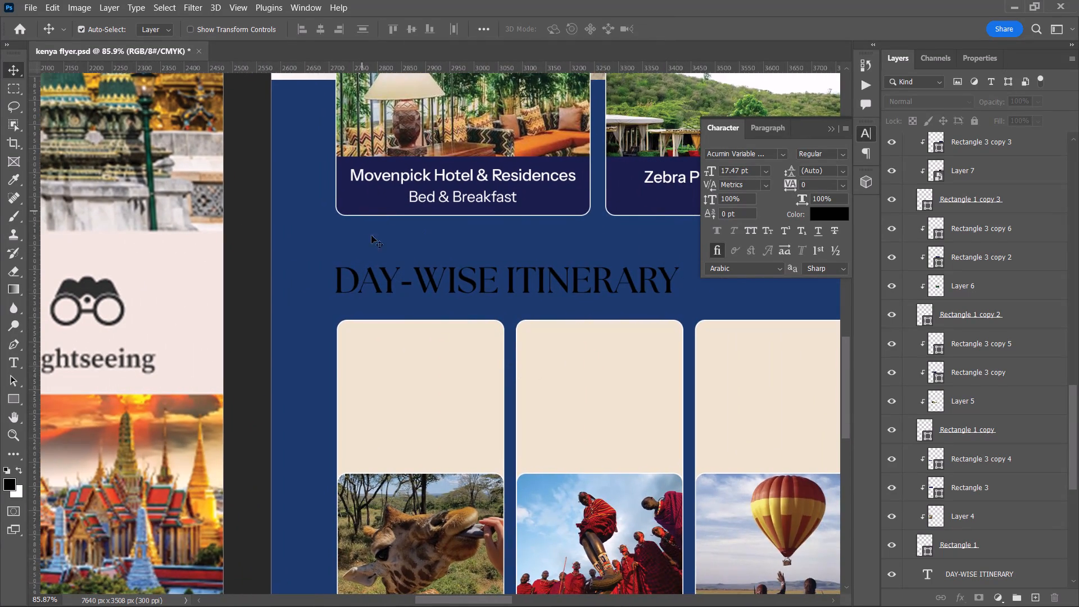
pyautogui.scroll(20, 396, 270)
pyautogui.scroll(9, 396, 270)
pyautogui.scroll(-6, 403, 278)
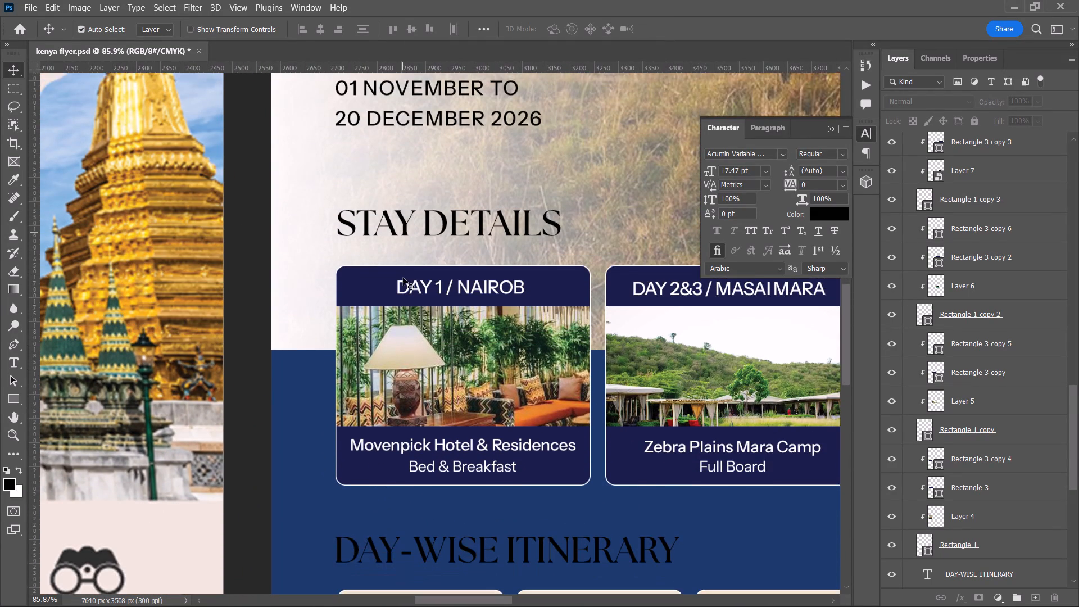
pyautogui.keyDown('alt'); pyautogui.moveTo(393, 212); pyautogui.dragTo(409, 559); pyautogui.keyUp('alt')
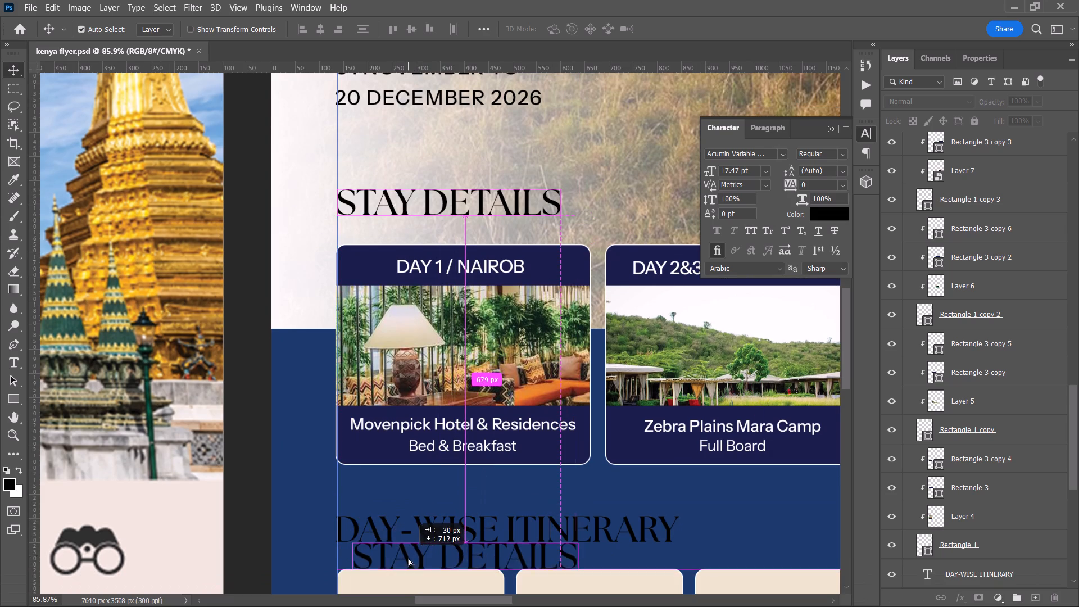
pyautogui.keyDown('alt'); pyautogui.moveTo(409, 559); pyautogui.dragTo(409, 560); pyautogui.keyUp('alt')
pyautogui.scroll(-8, 409, 560)
pyautogui.hotkey('ctrl', 'shift', ']')
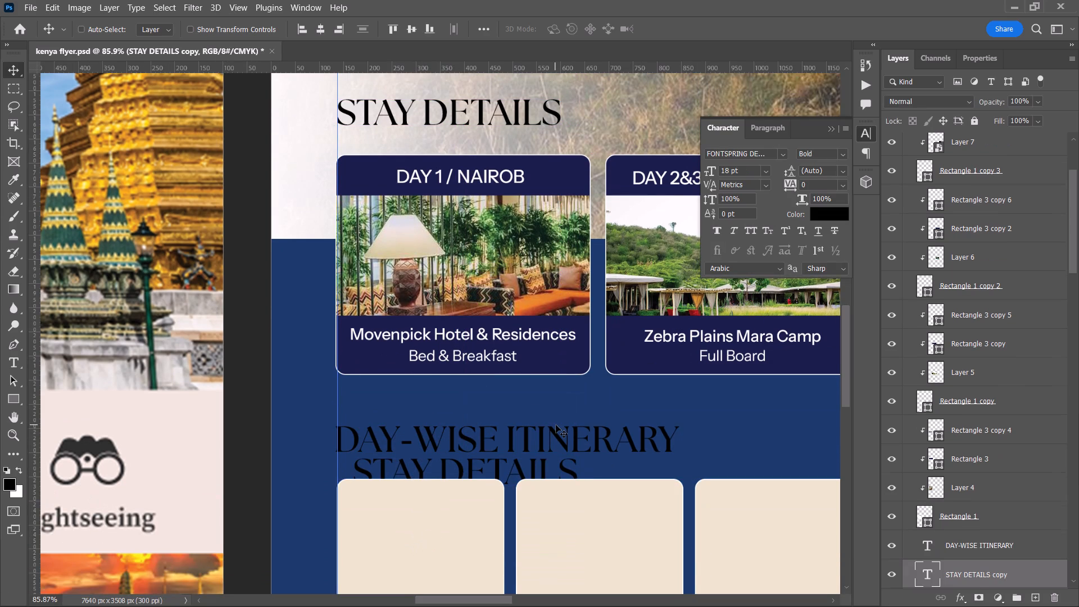
pyautogui.moveTo(501, 466); pyautogui.dragTo(496, 497)
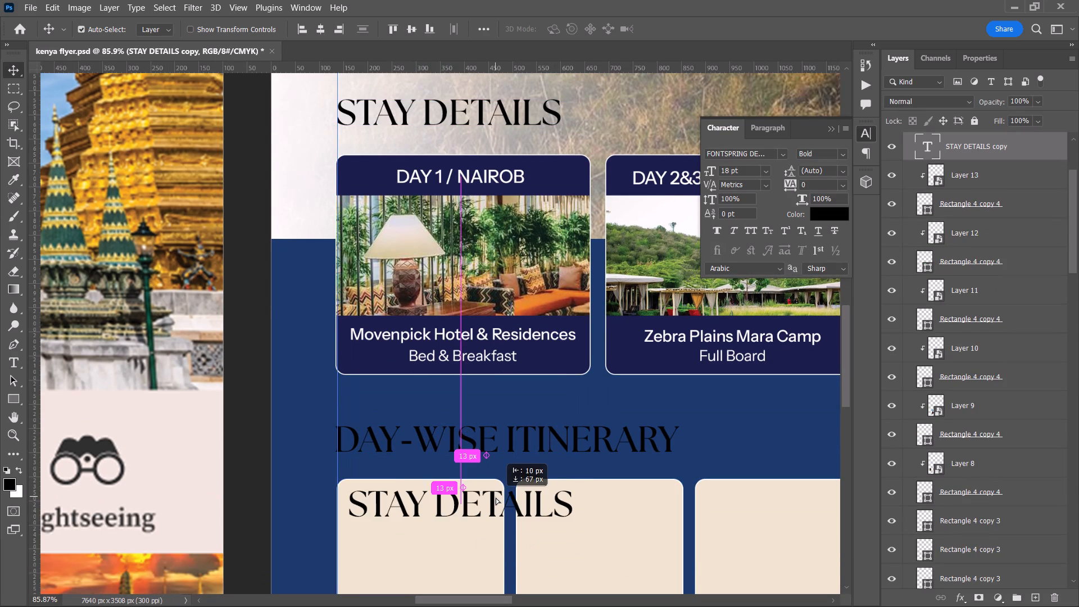
pyautogui.moveTo(496, 497); pyautogui.dragTo(495, 496)
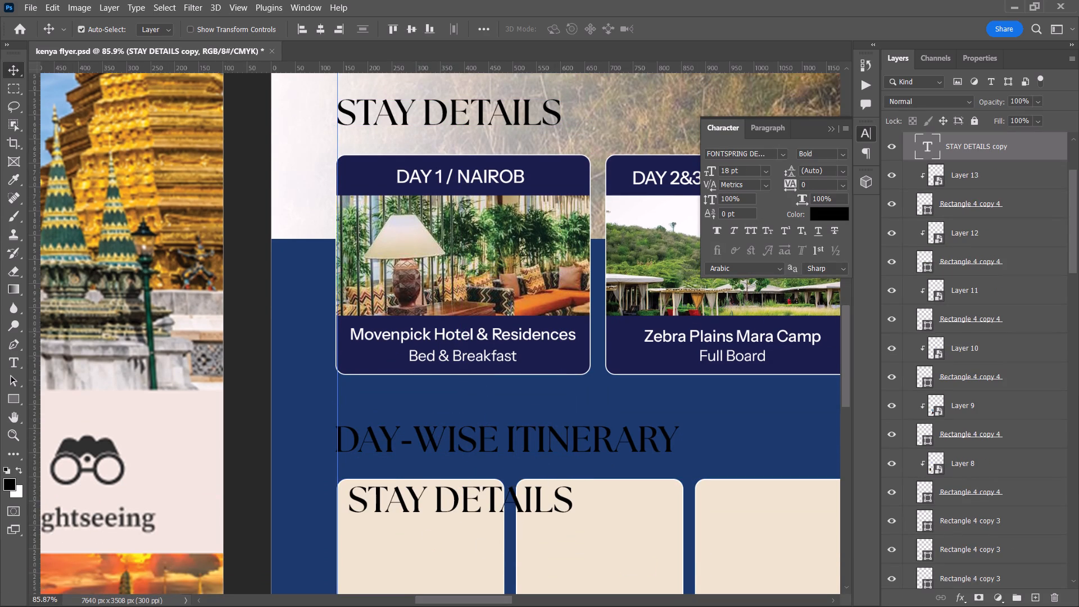
# Set the duplicated heading's font size to 13 pt.
pyautogui.click(724, 172)
pyautogui.scroll(-5, 724, 172)
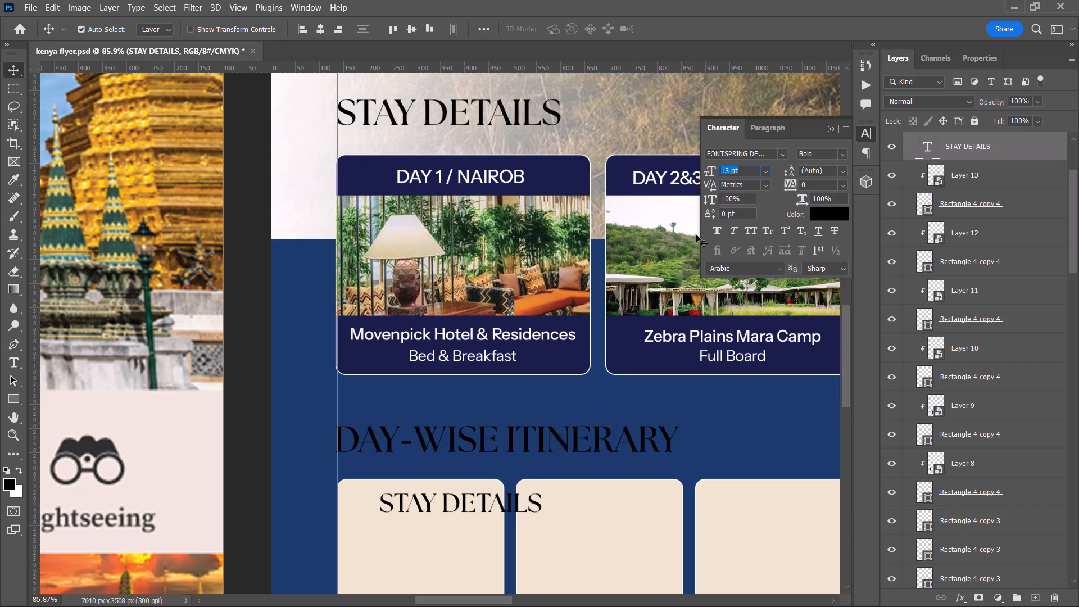
pyautogui.moveTo(509, 508); pyautogui.dragTo(480, 509)
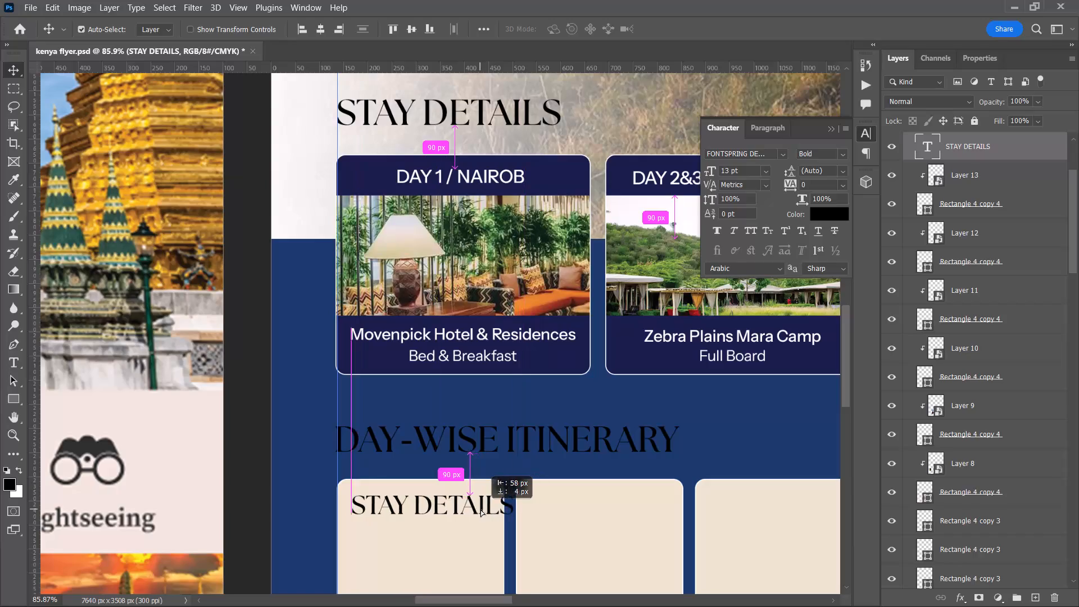
# Replace the duplicated heading's text with the captured title Nairobi and position it in the first card's upper-left corner.
pyautogui.press('t')
pyautogui.tripleClick(473, 502)
pyautogui.click(473, 502)
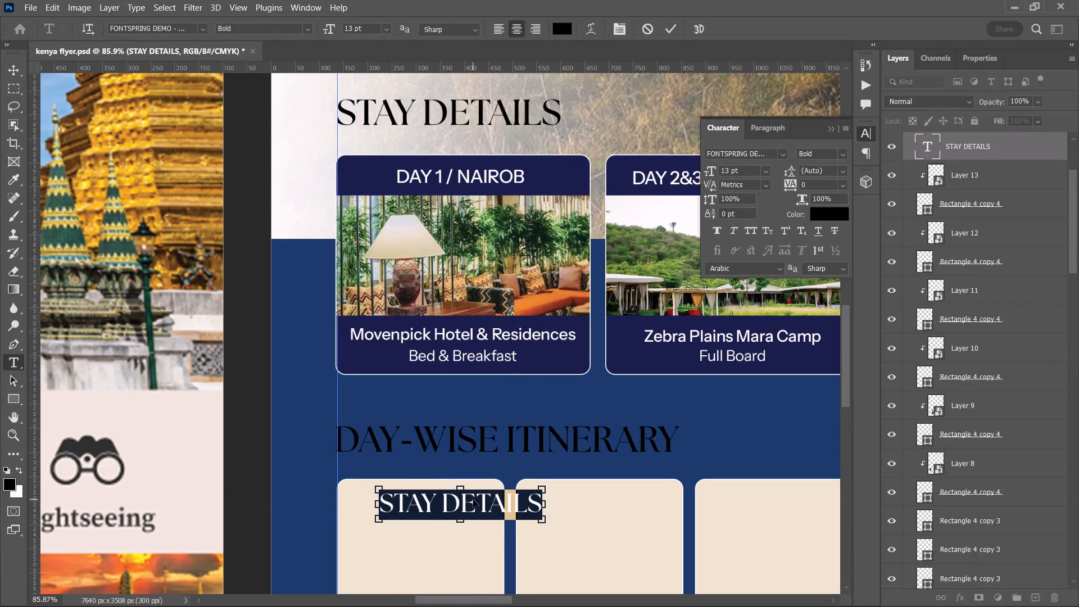
pyautogui.hotkey('ctrl', 'v')
pyautogui.hotkey('ctrl', 'z')
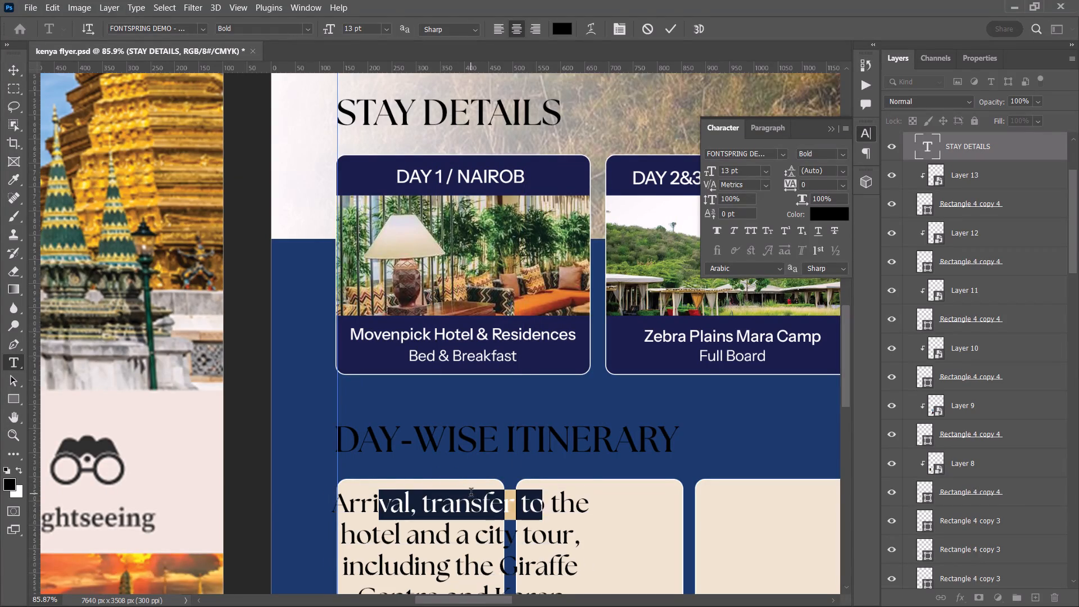
pyautogui.press('super+v')
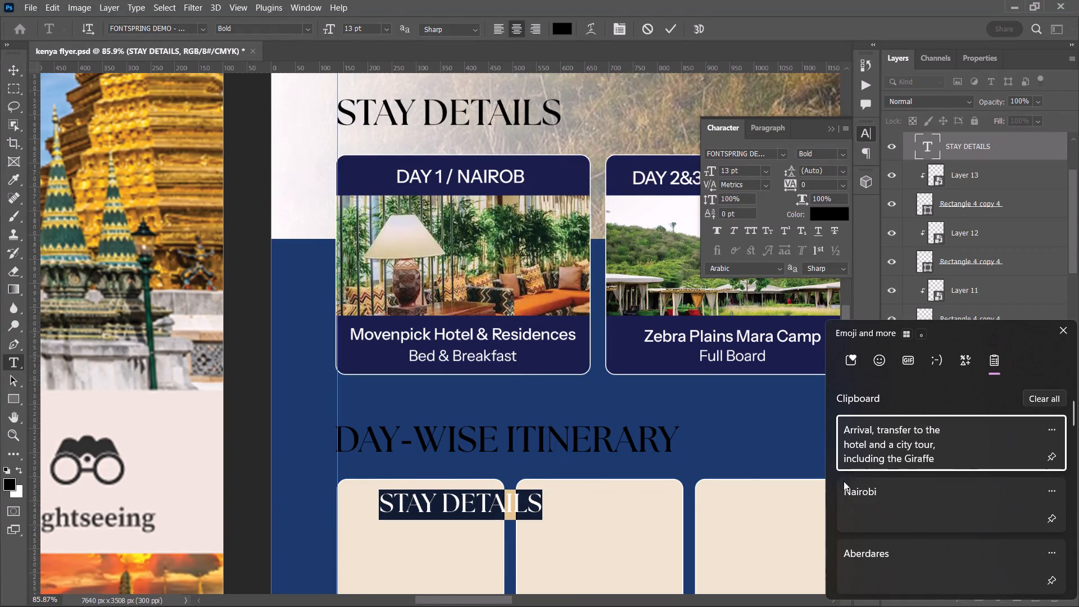
pyautogui.click(891, 500)
pyautogui.hotkey('ctrl', 'v')
pyautogui.moveTo(438, 537); pyautogui.dragTo(376, 534)
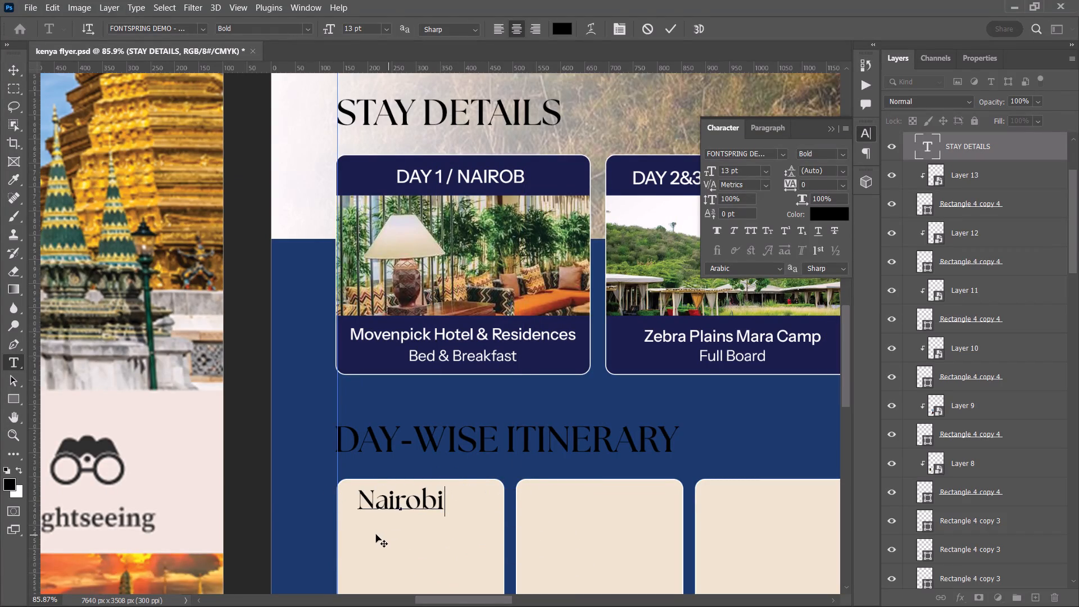
pyautogui.moveTo(376, 534); pyautogui.dragTo(375, 537)
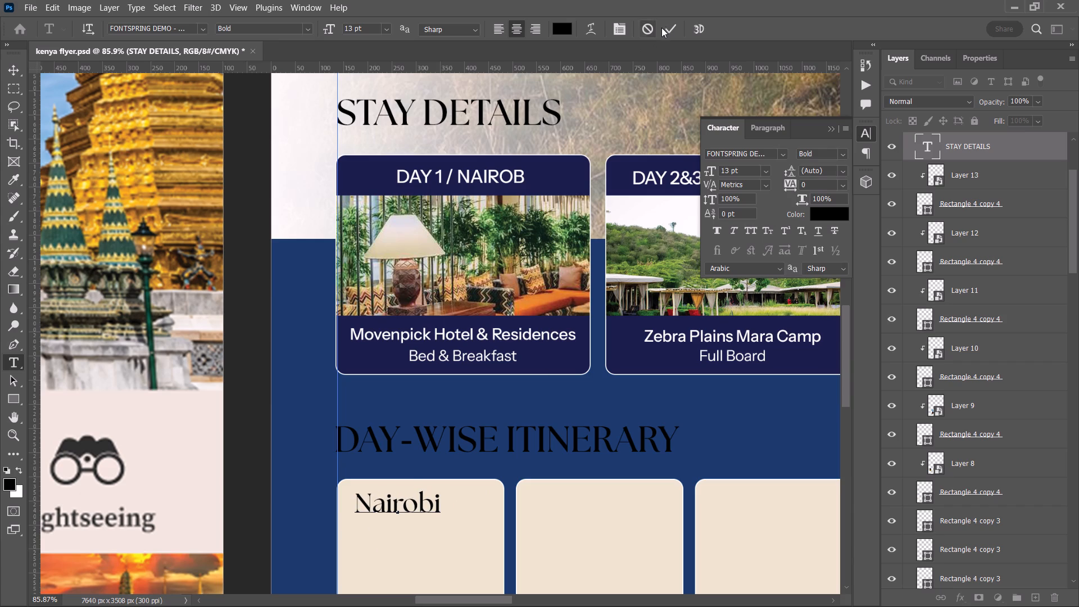
pyautogui.click(665, 24)
pyautogui.click(12, 63)
pyautogui.scroll(-12, 259, 384)
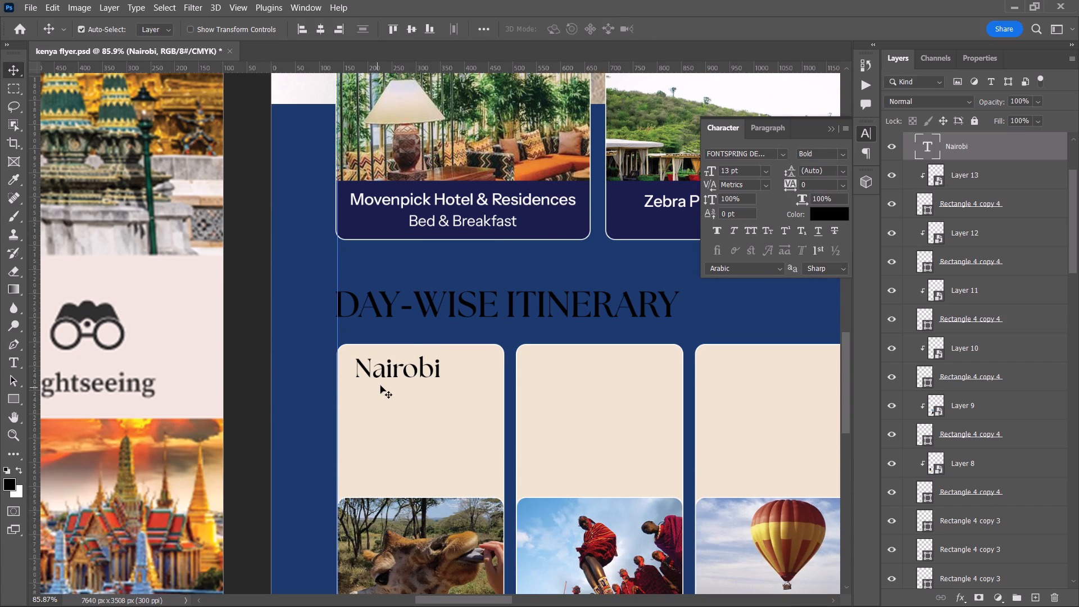
pyautogui.moveTo(393, 373); pyautogui.dragTo(384, 370)
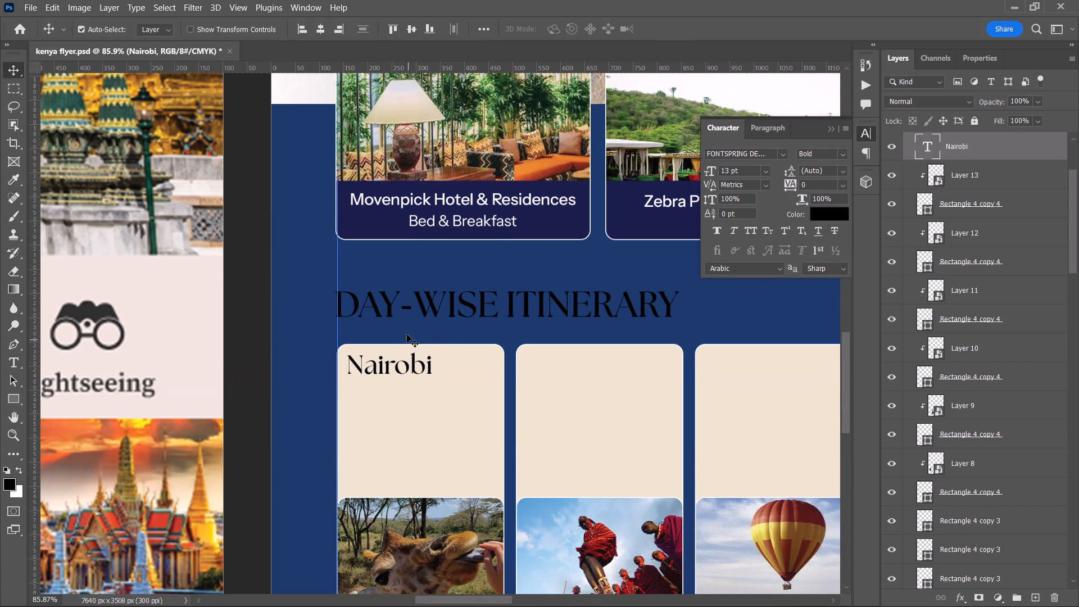
# Duplicate the Bed & Breakfast text from the Movenpick card onto the first itinerary card, just below the Nairobi title.
pyautogui.scroll(12, 392, 364)
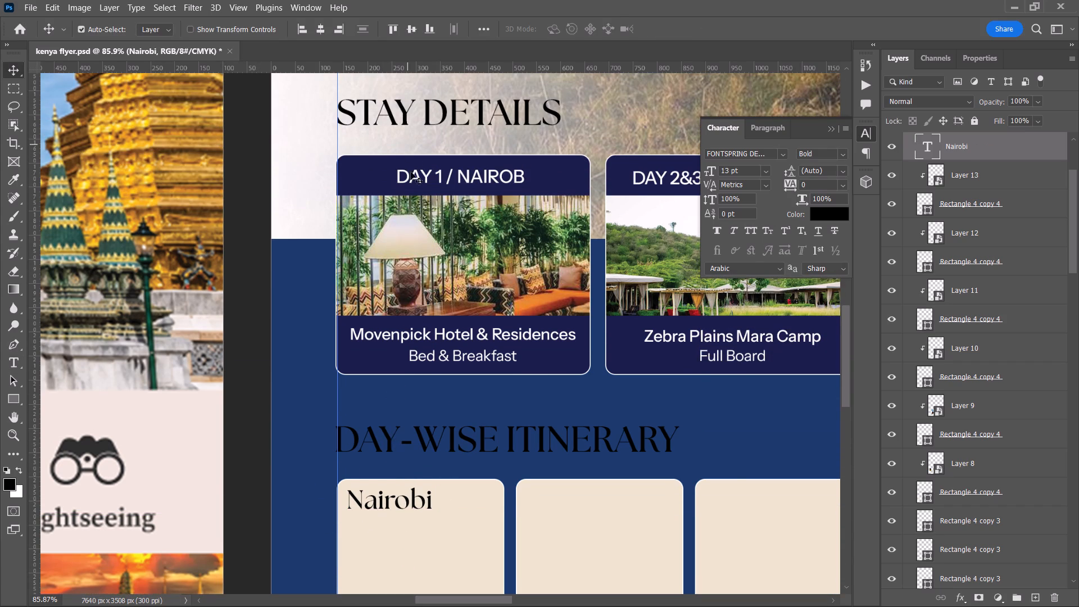
pyautogui.keyDown('alt'); pyautogui.moveTo(425, 359); pyautogui.dragTo(366, 533); pyautogui.keyUp('alt')
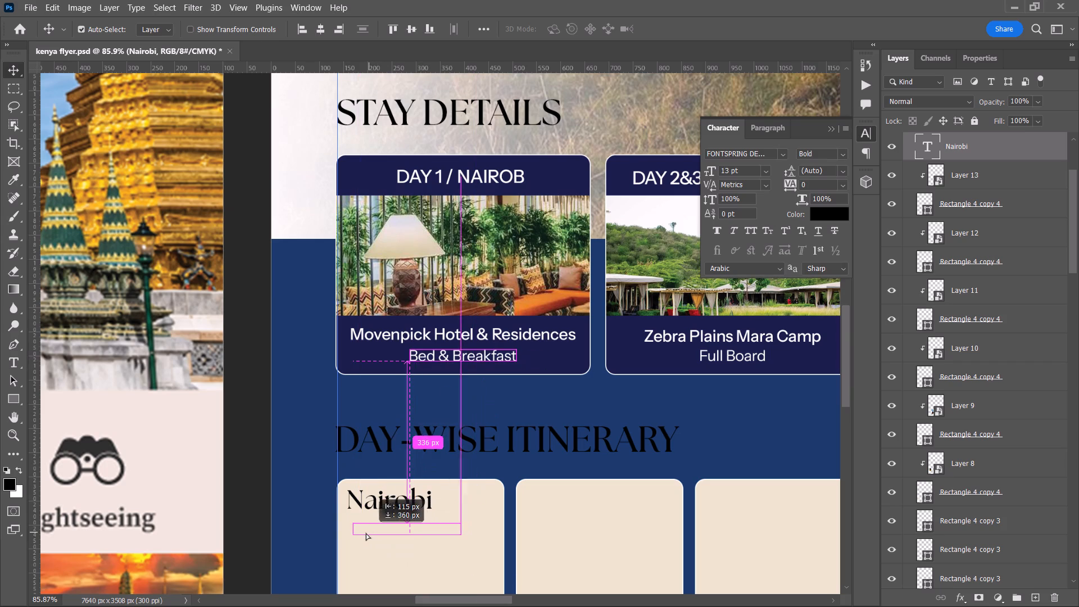
pyautogui.keyDown('alt'); pyautogui.moveTo(366, 533); pyautogui.dragTo(363, 529); pyautogui.keyUp('alt')
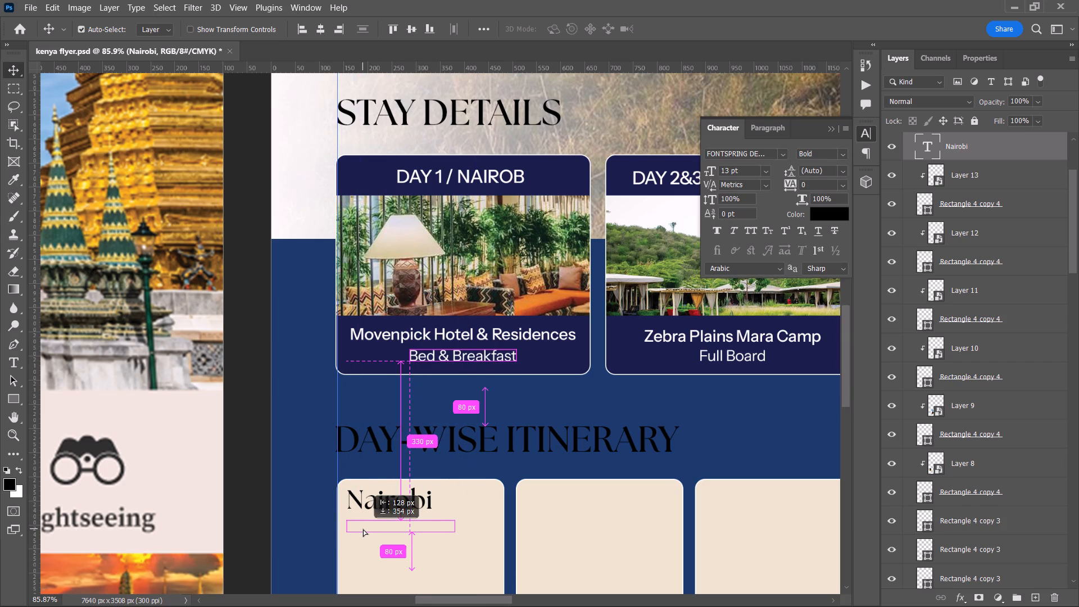
pyautogui.keyDown('alt'); pyautogui.moveTo(363, 529); pyautogui.dragTo(365, 529); pyautogui.keyUp('alt')
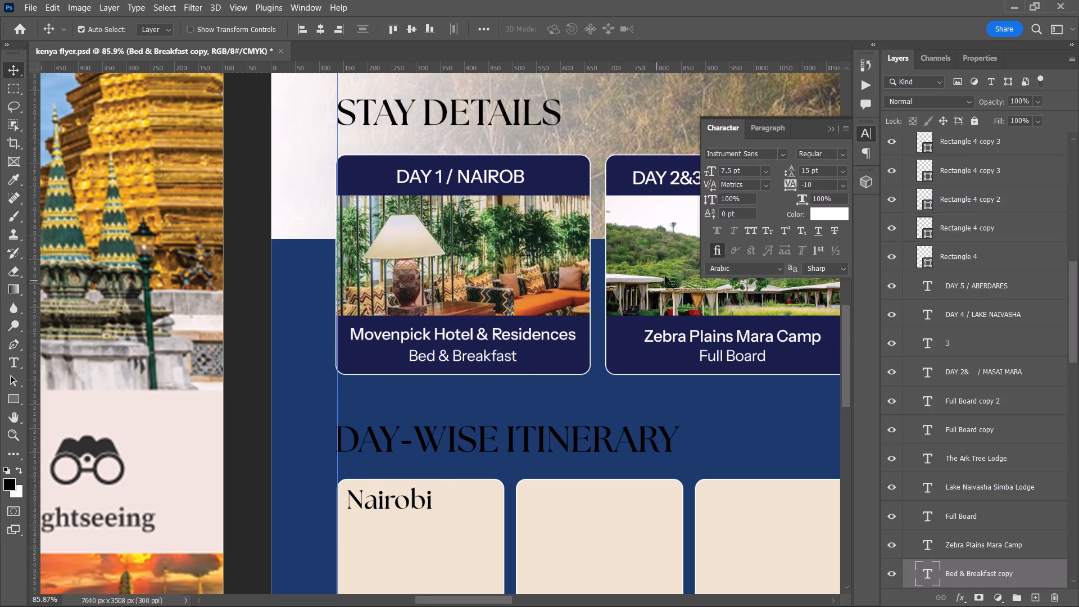
# Set the copied Bed & Breakfast text's colour to black (000000) and bring it in front of all other layers.
pyautogui.doubleClick(818, 217)
pyautogui.moveTo(789, 193); pyautogui.dragTo(646, 330)
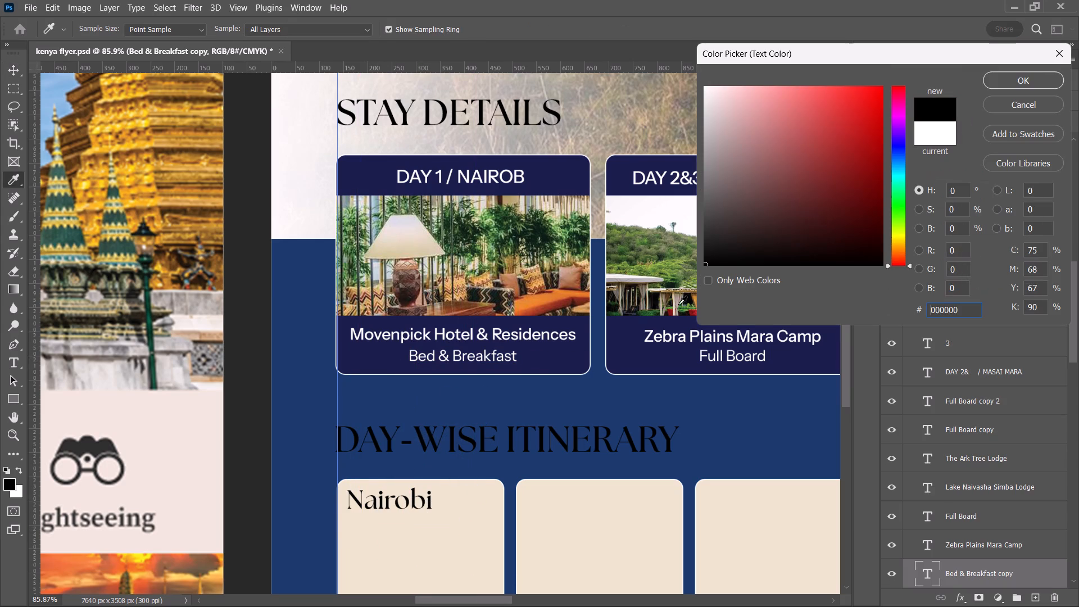
pyautogui.moveTo(881, 202); pyautogui.dragTo(986, 301)
pyautogui.click(1026, 79)
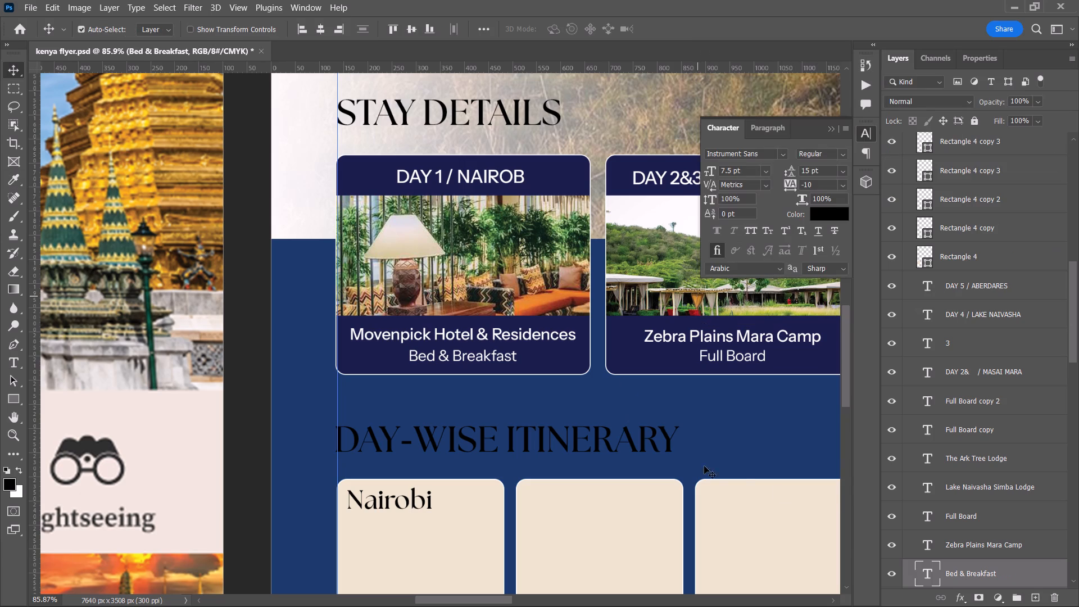
pyautogui.hotkey('ctrl', 'shift', ']')
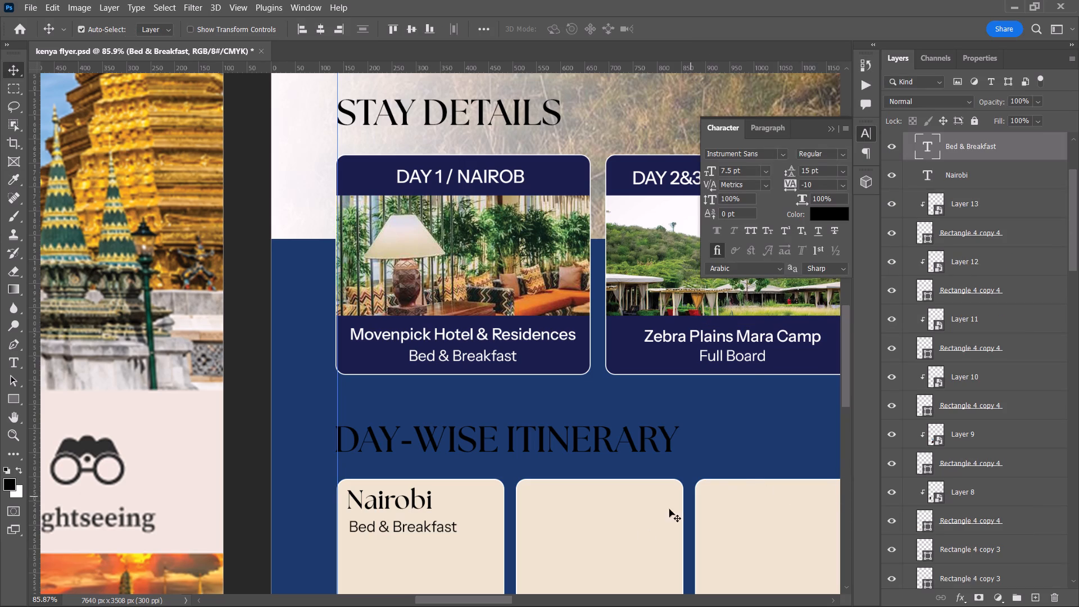
# Replace the first card's Bed & Breakfast text with "Arrival, transfer to the hotel and a city tour, including the Giraffe Centre and Karen Blixen Museum.".
pyautogui.scroll(-7, 459, 526)
pyautogui.click(416, 448)
pyautogui.press('t')
pyautogui.tripleClick(416, 448)
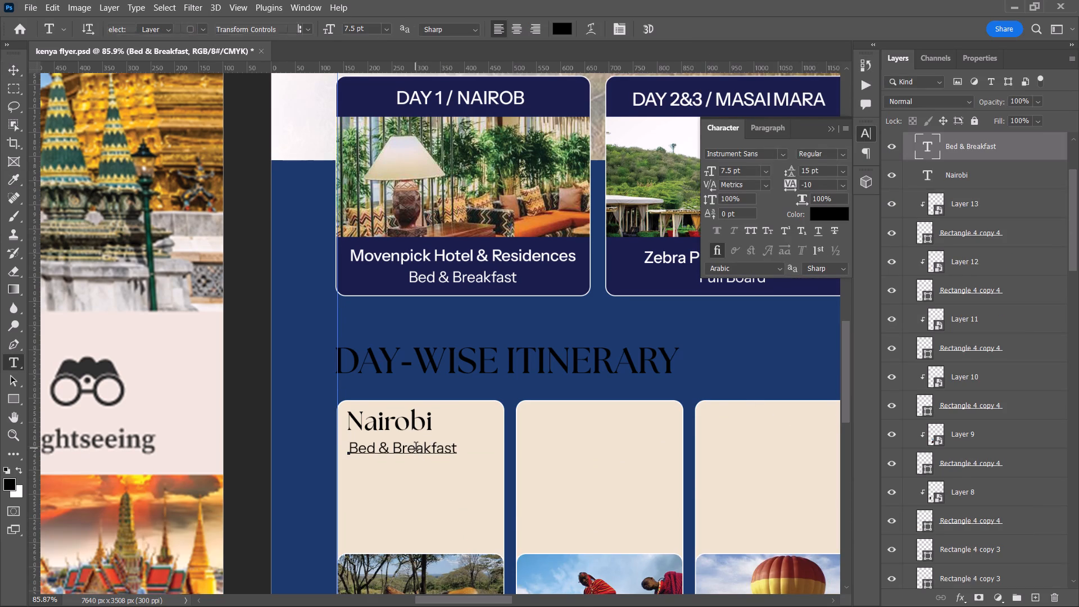
pyautogui.hotkey('ctrl', 'v')
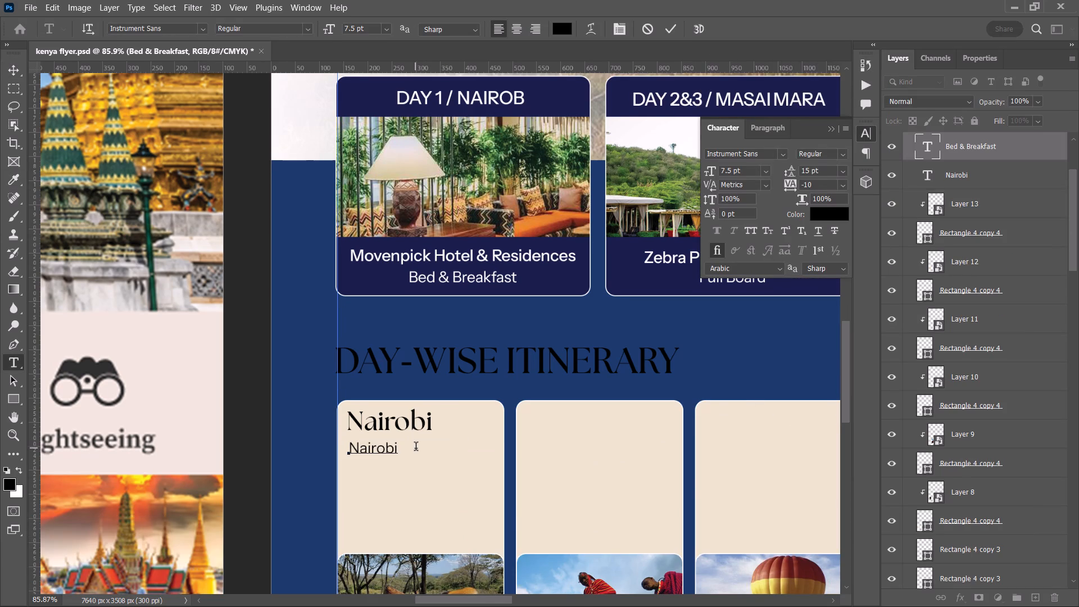
pyautogui.hotkey('ctrl', 'z')
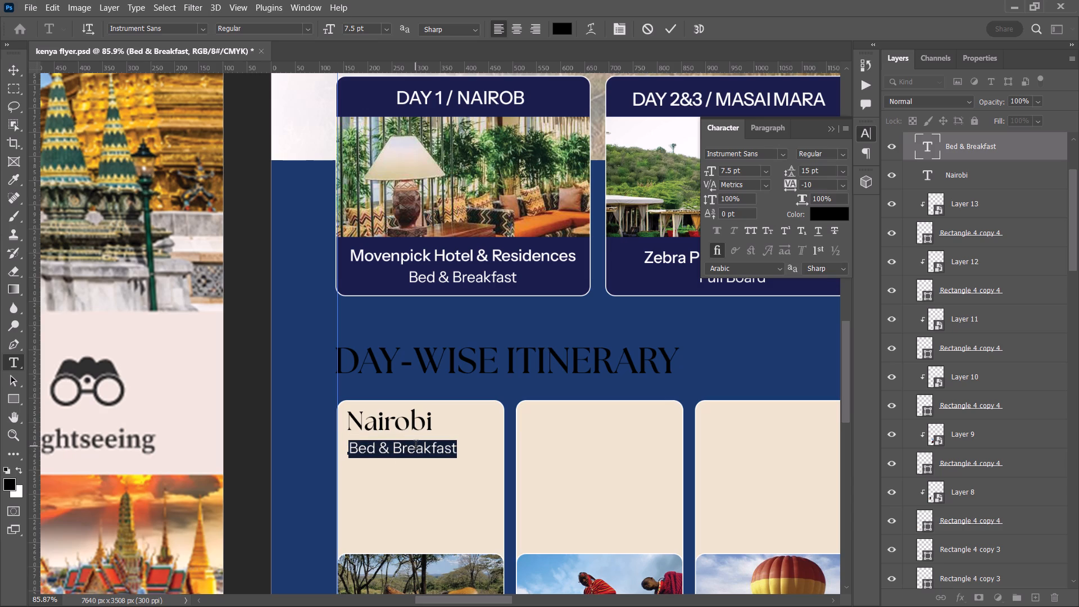
pyautogui.press('super+v')
pyautogui.click(937, 436)
pyautogui.hotkey('ctrl', 'v')
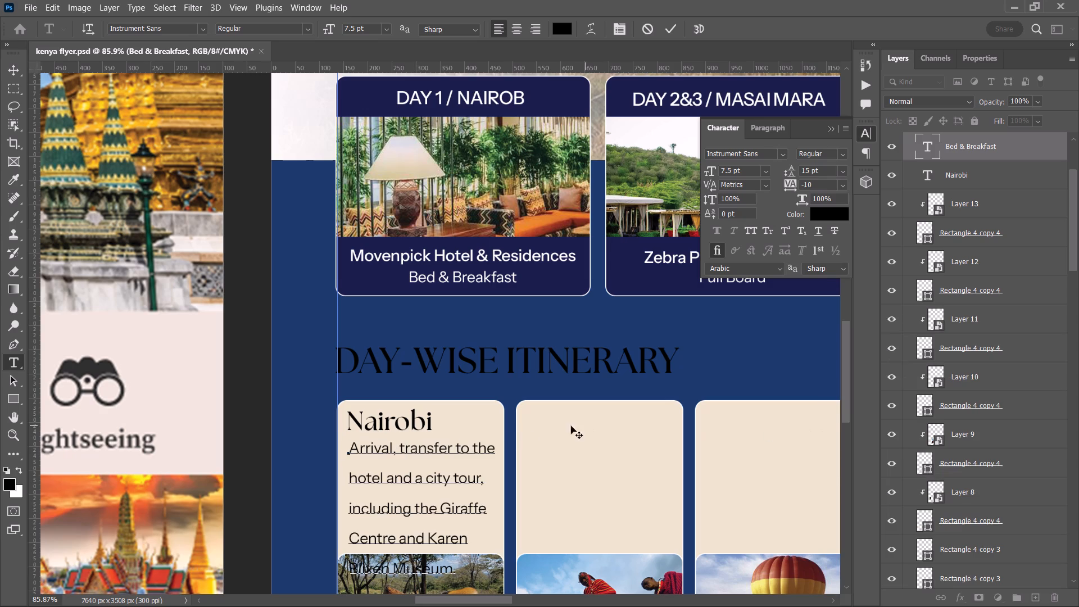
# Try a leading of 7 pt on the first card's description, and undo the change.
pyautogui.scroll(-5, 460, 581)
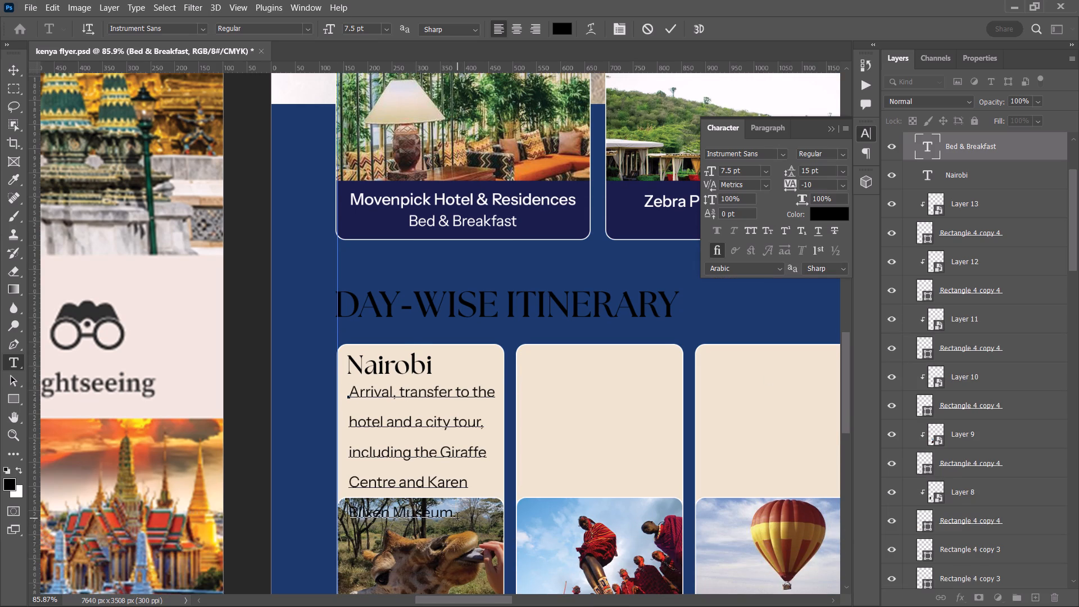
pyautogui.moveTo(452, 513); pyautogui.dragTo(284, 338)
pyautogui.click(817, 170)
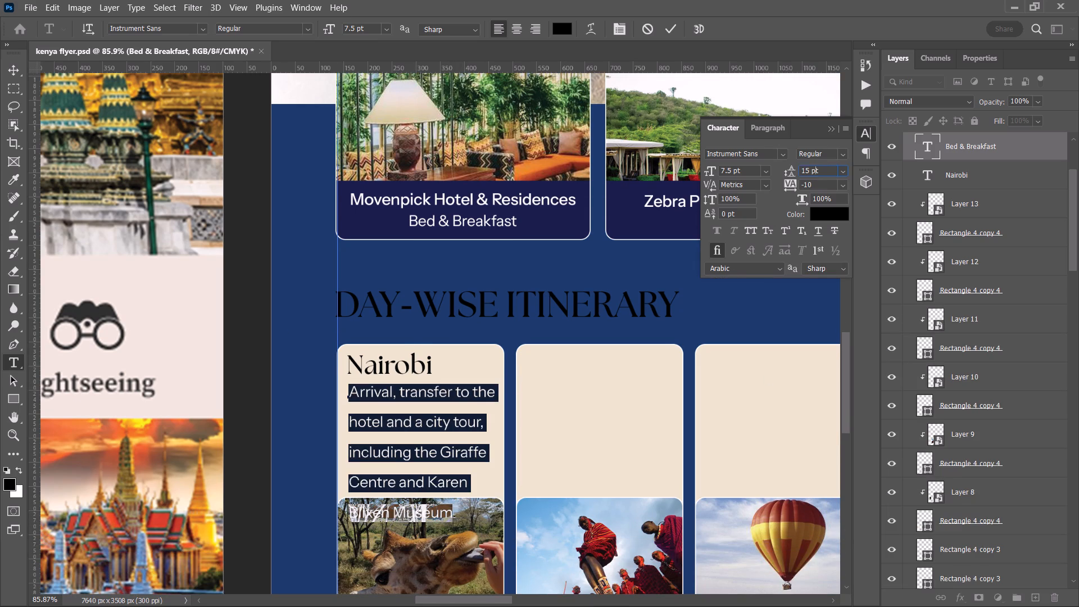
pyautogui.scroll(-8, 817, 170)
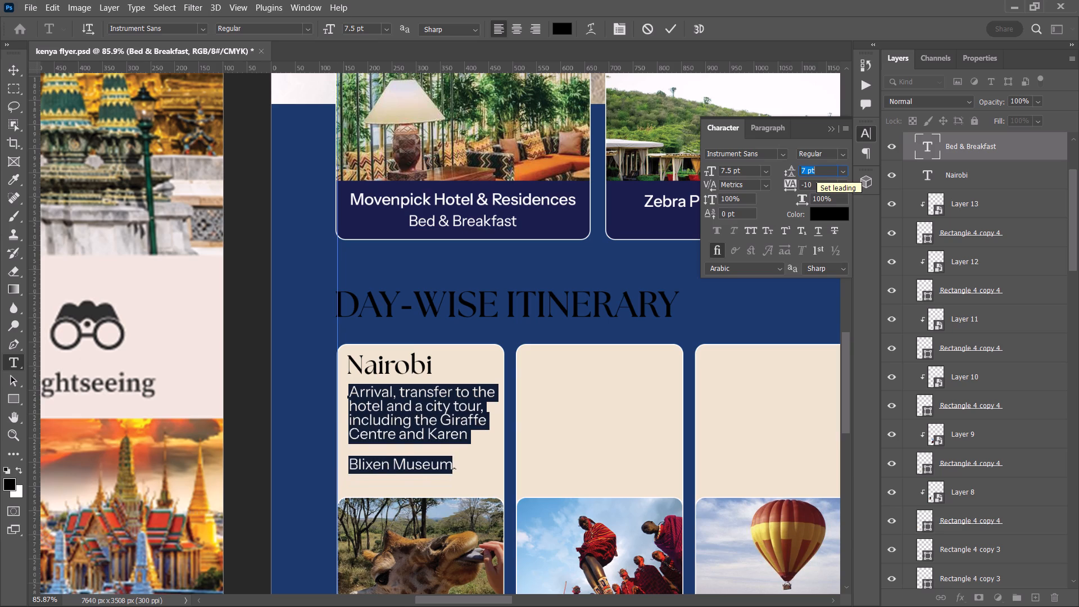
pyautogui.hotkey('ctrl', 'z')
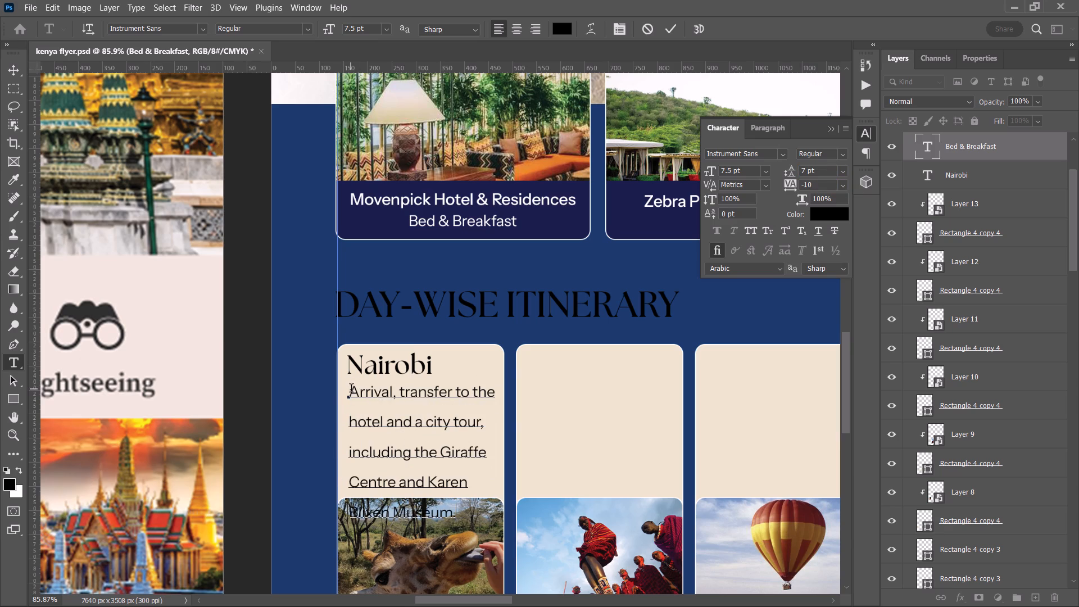
# Set the leading of the whole description in the first itinerary card to 9 pt.
pyautogui.moveTo(351, 389); pyautogui.dragTo(508, 551)
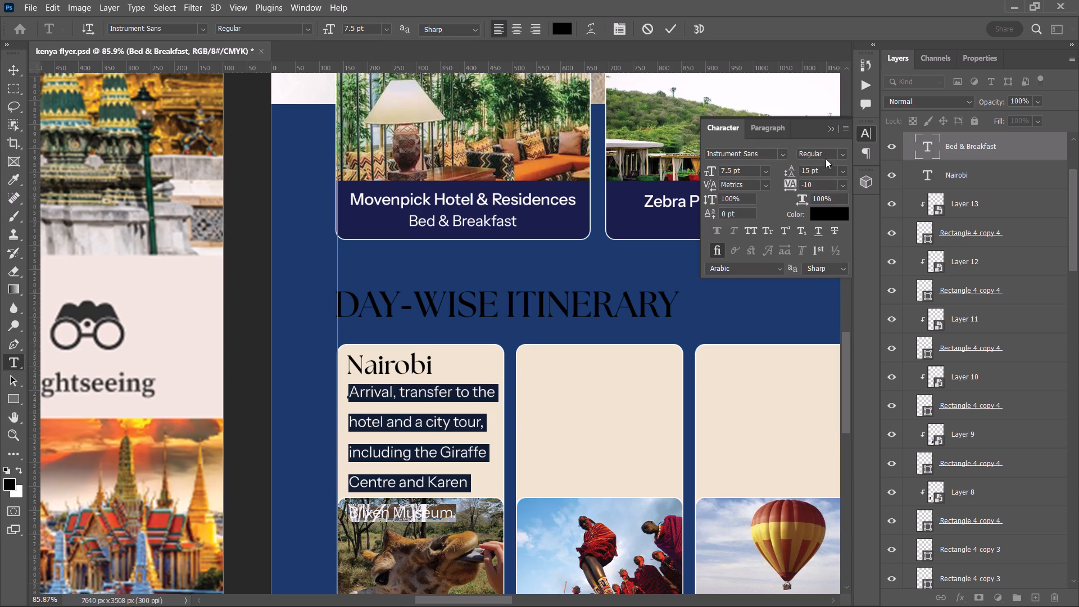
pyautogui.click(826, 170)
pyautogui.scroll(-4, 826, 170)
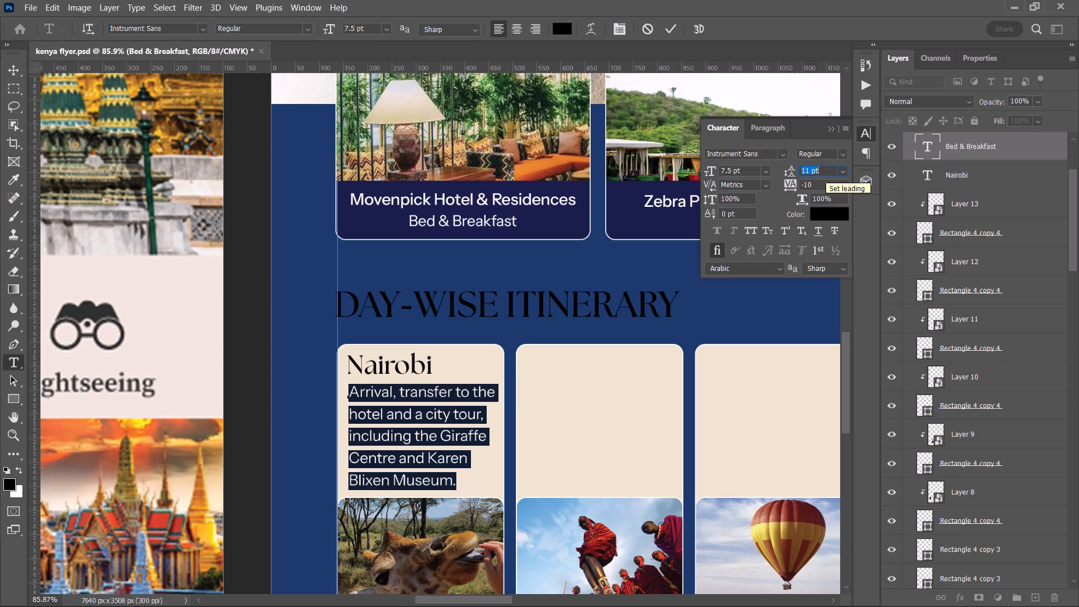
pyautogui.scroll(-2, 826, 170)
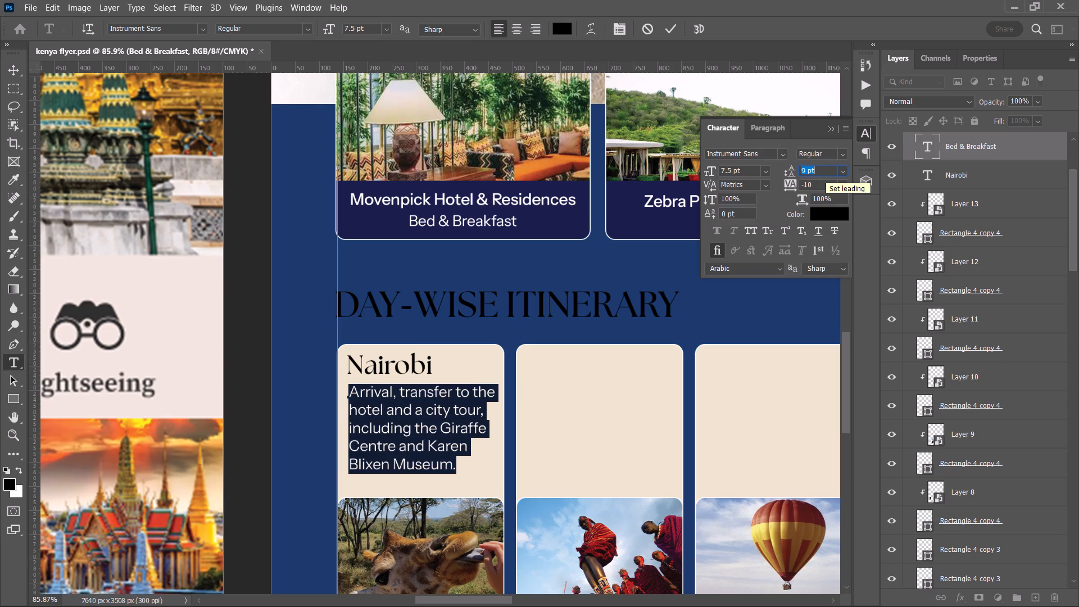
pyautogui.click(673, 25)
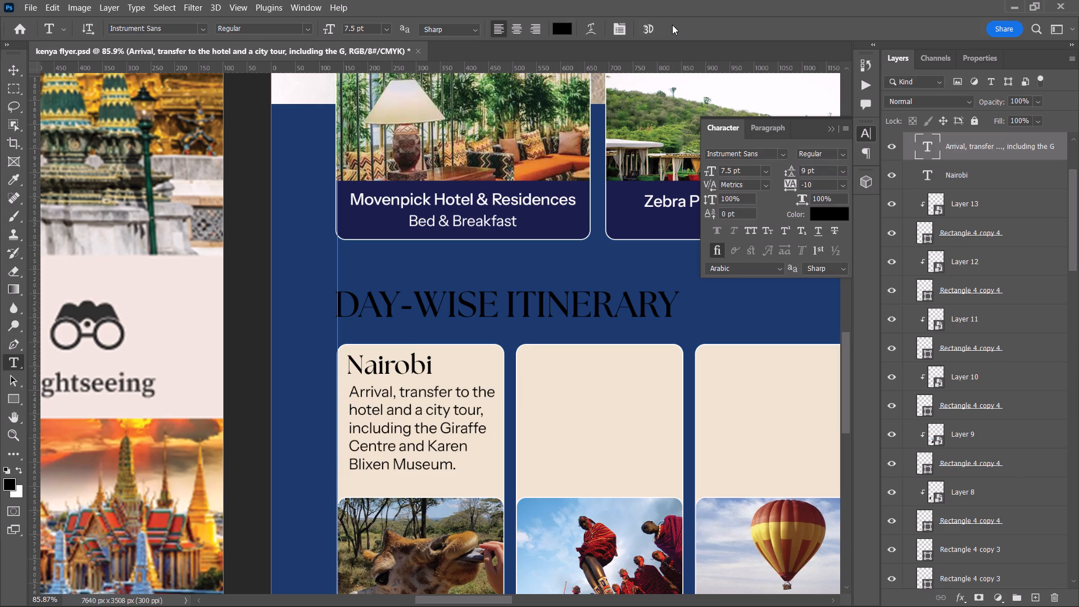
# Move the first card's description so its left edge lines up with the Nairobi title.
pyautogui.click(12, 71)
pyautogui.click(249, 363)
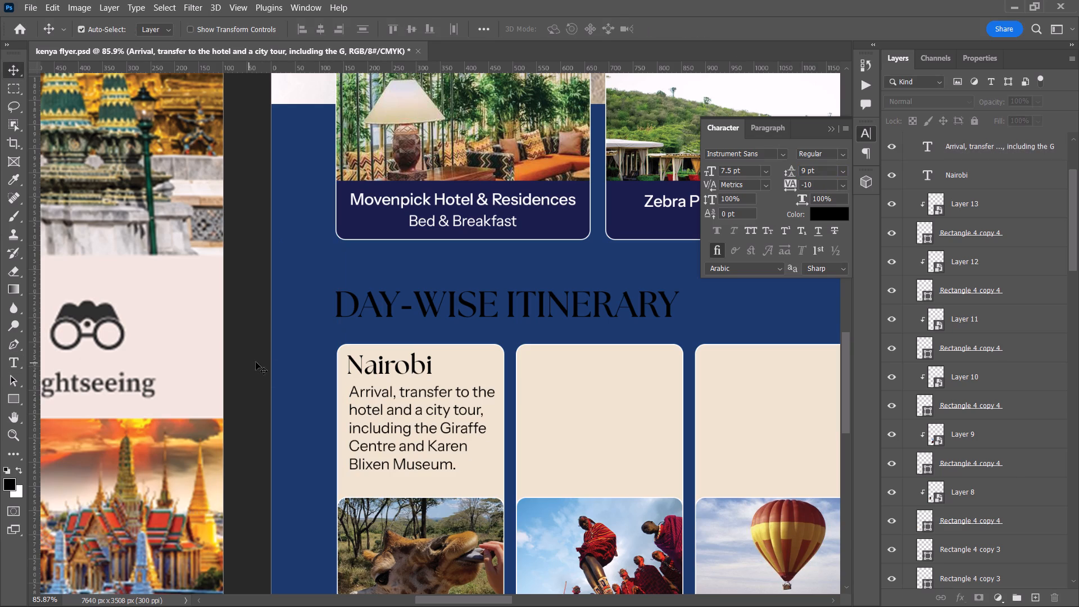
pyautogui.click(373, 395)
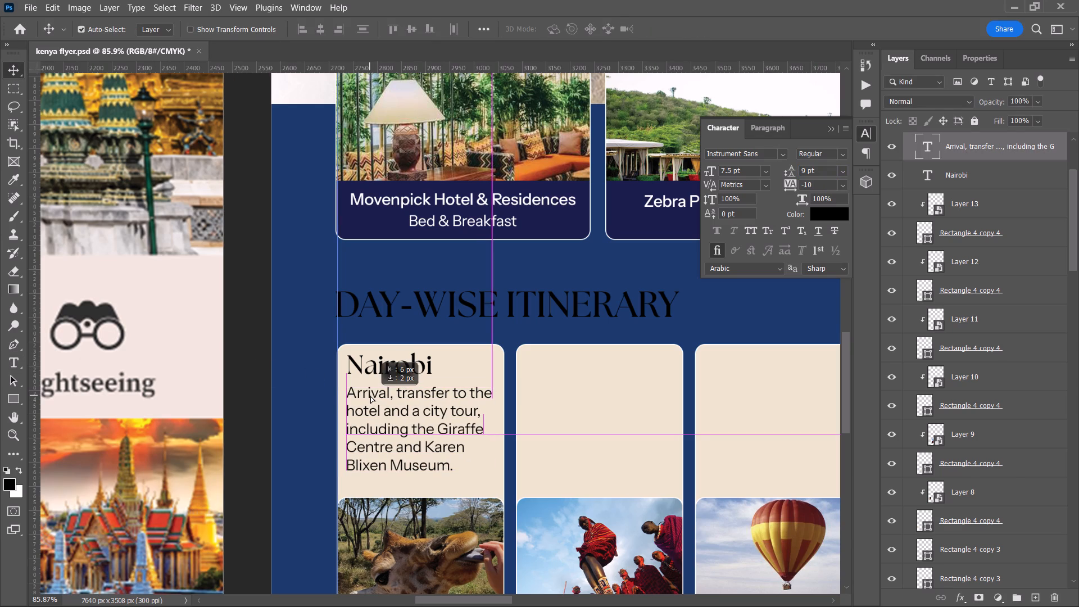
# Duplicate the Nairobi title onto the top of the second itinerary card, level with the original.
pyautogui.press('space')
pyautogui.moveTo(413, 410); pyautogui.dragTo(327, 399)
pyautogui.keyDown('alt'); pyautogui.click(296, 351); pyautogui.keyUp('alt')
pyautogui.keyDown('alt'); pyautogui.moveTo(297, 354); pyautogui.dragTo(477, 354); pyautogui.keyUp('alt')
# Capture the day 2 title Masai Mara from the reference flyer's day-wise itinerary with the text extractor.
pyautogui.press('space')
pyautogui.press('space')
pyautogui.press('space')
pyautogui.press('space')
pyautogui.press('space')
pyautogui.press('space')
pyautogui.press('space')
pyautogui.press('space')
pyautogui.press('space')
pyautogui.press('space')
pyautogui.press('space')
pyautogui.press('space')
pyautogui.press('space')
pyautogui.press('space')
pyautogui.press('space')
pyautogui.press('space')
pyautogui.press('space')
pyautogui.moveTo(568, 375); pyautogui.dragTo(0, 403)
pyautogui.moveTo(201, 391); pyautogui.dragTo(202, 391)
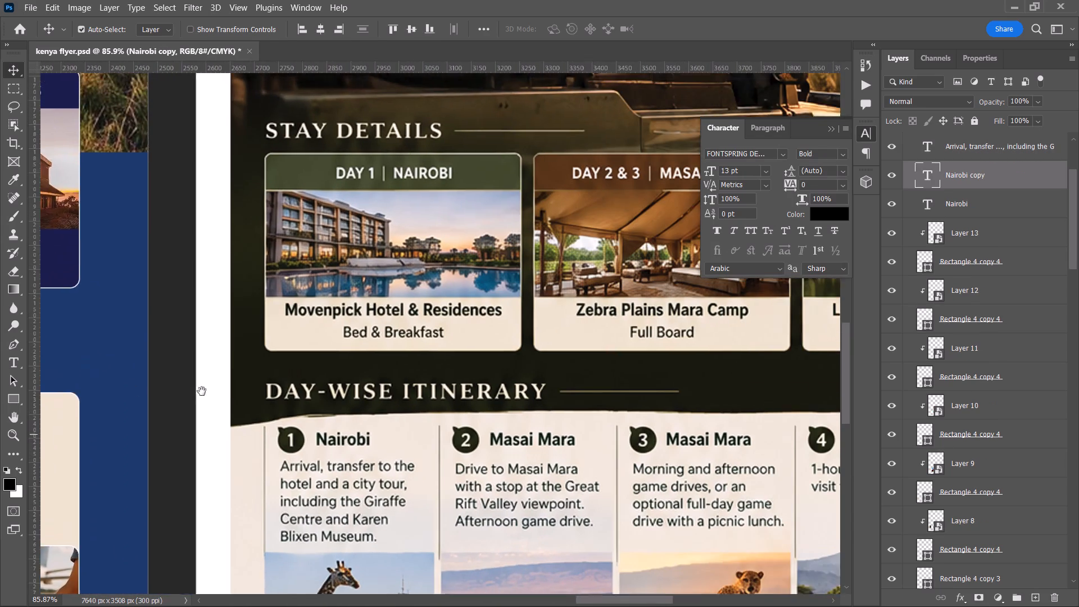
pyautogui.moveTo(202, 391); pyautogui.dragTo(196, 390)
pyautogui.hotkey('alt', 't')
pyautogui.moveTo(435, 424); pyautogui.dragTo(448, 438)
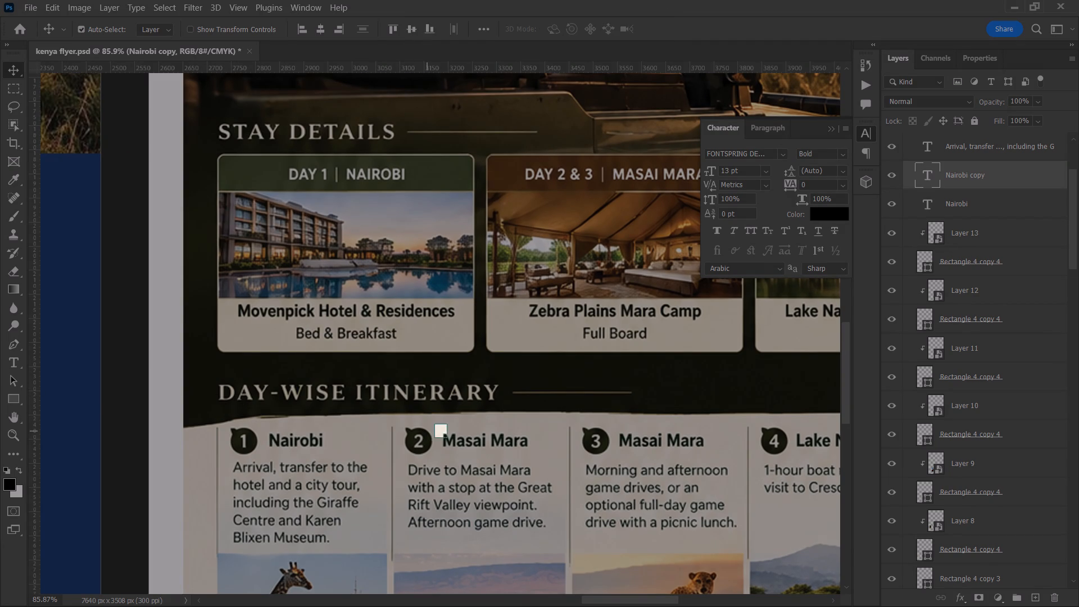
pyautogui.moveTo(448, 438); pyautogui.dragTo(542, 455)
# Replace the Nairobi title on the second itinerary card with the captured text Masai Mara.
pyautogui.press('space')
pyautogui.press('space')
pyautogui.press('space')
pyautogui.press('space')
pyautogui.press('space')
pyautogui.press('space')
pyautogui.press('space')
pyautogui.press('space')
pyautogui.press('space')
pyautogui.press('space')
pyautogui.press('space')
pyautogui.press('space')
pyautogui.press('space')
pyautogui.press('space')
pyautogui.press('space')
pyautogui.press('space')
pyautogui.press('space')
pyautogui.press('space')
pyautogui.press('space')
pyautogui.press('space')
pyautogui.moveTo(447, 436); pyautogui.dragTo(728, 449)
pyautogui.moveTo(418, 424); pyautogui.dragTo(722, 360)
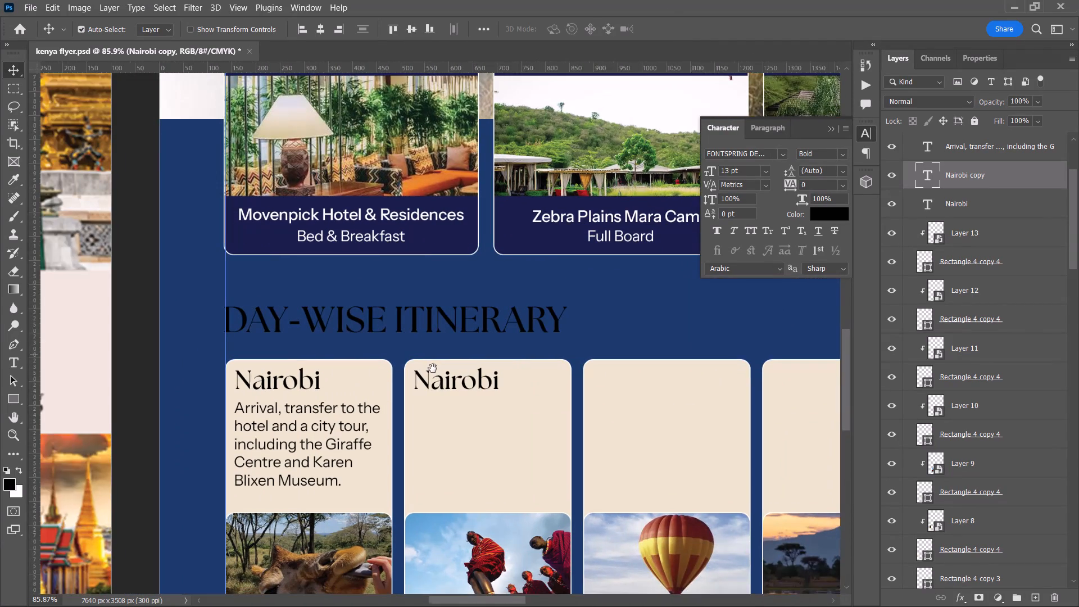
pyautogui.click(433, 368)
pyautogui.press('t')
pyautogui.tripleClick(464, 386)
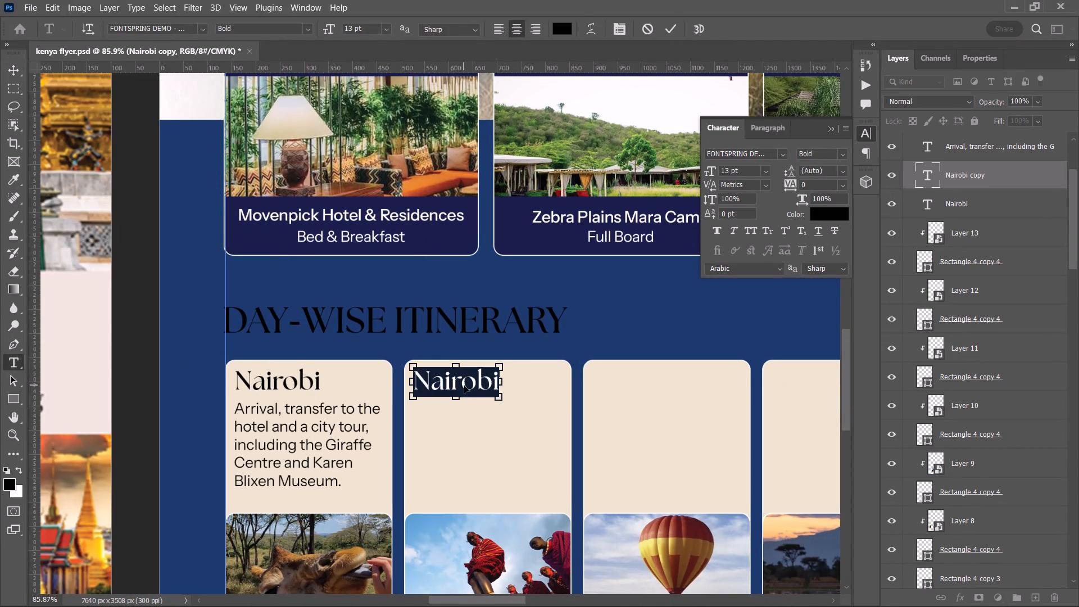
pyautogui.hotkey('ctrl', 'v')
pyautogui.moveTo(487, 424); pyautogui.dragTo(510, 425)
pyautogui.click(672, 26)
pyautogui.press('v')
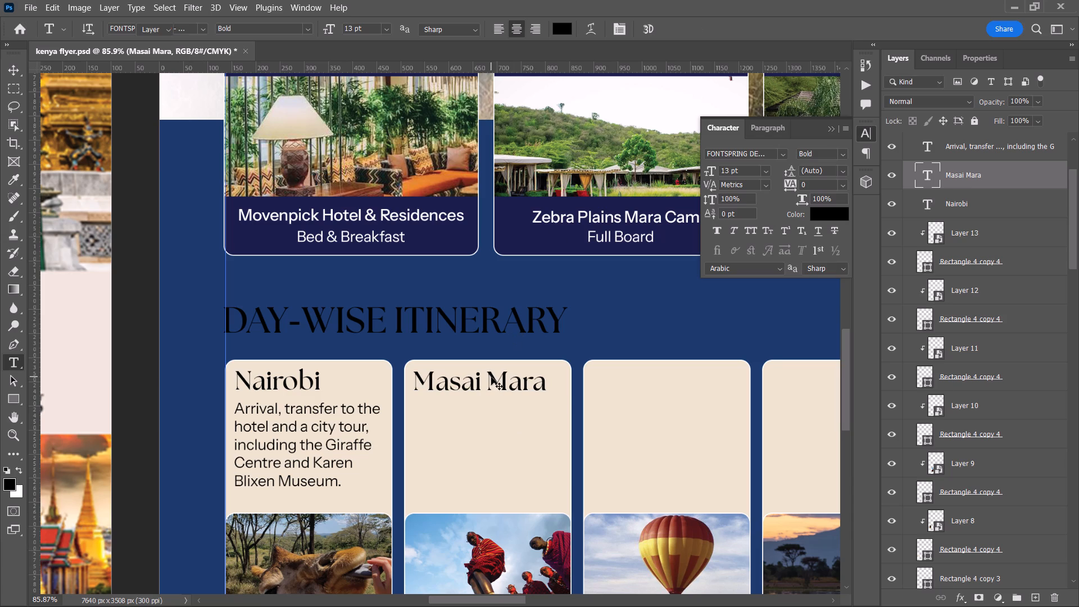
# Shift the Masai Mara title about 5 px toward the second card's left edge, keeping its height.
pyautogui.keyDown('alt'); pyautogui.scroll(3, 427, 388); pyautogui.keyUp('alt')
pyautogui.click(429, 383)
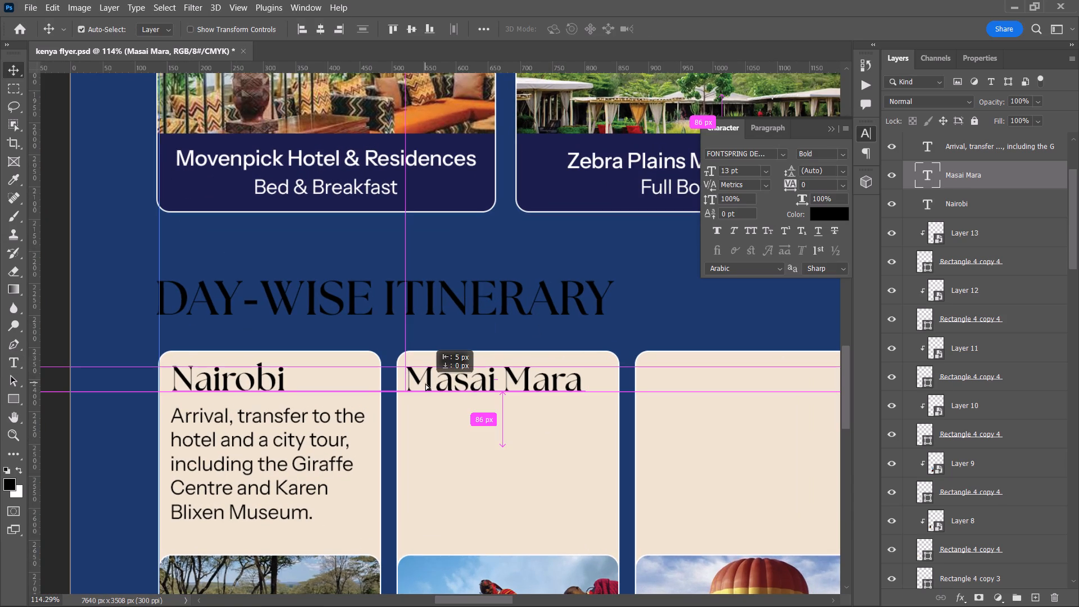
# Duplicate the Masai Mara title onto the top of the third itinerary card, level with the second card's title.
pyautogui.keyDown('alt'); pyautogui.moveTo(425, 383); pyautogui.dragTo(660, 386); pyautogui.keyUp('alt')
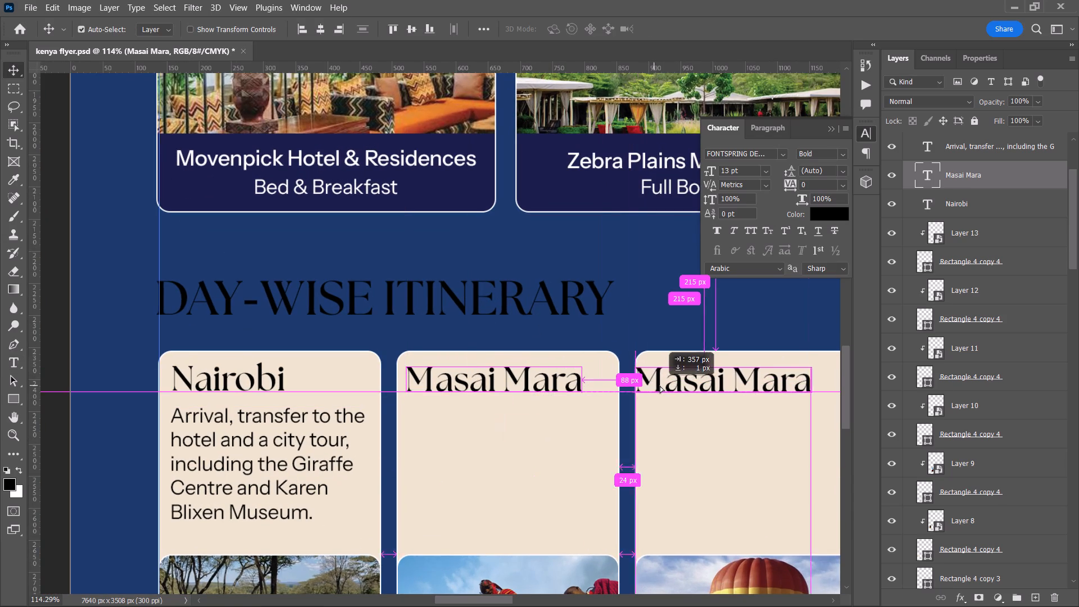
pyautogui.keyDown('alt'); pyautogui.moveTo(660, 386); pyautogui.dragTo(669, 386); pyautogui.keyUp('alt')
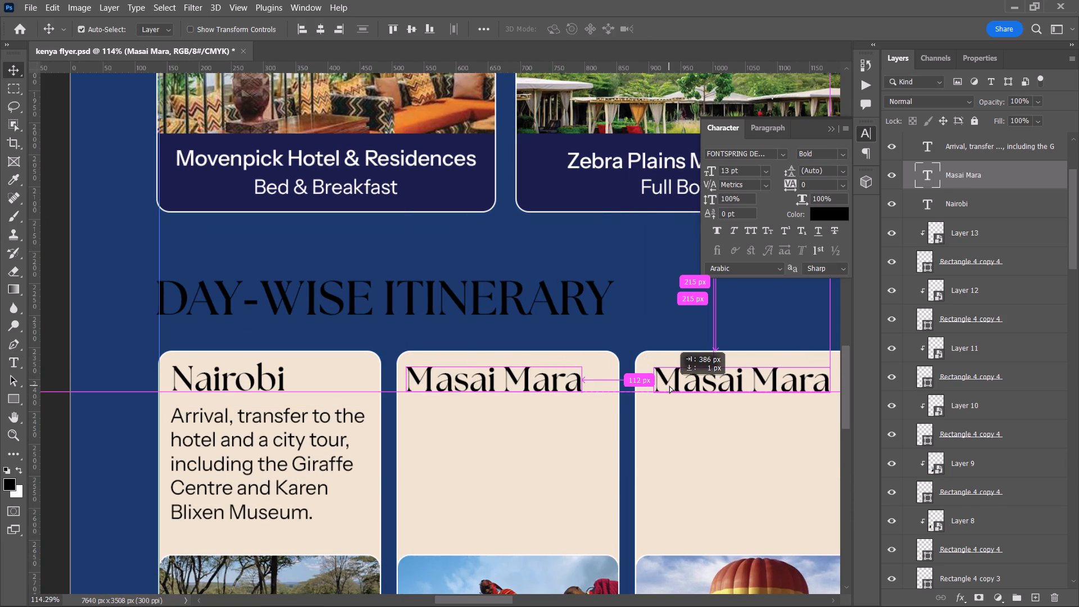
pyautogui.keyDown('alt'); pyautogui.moveTo(669, 386); pyautogui.dragTo(668, 386); pyautogui.keyUp('alt')
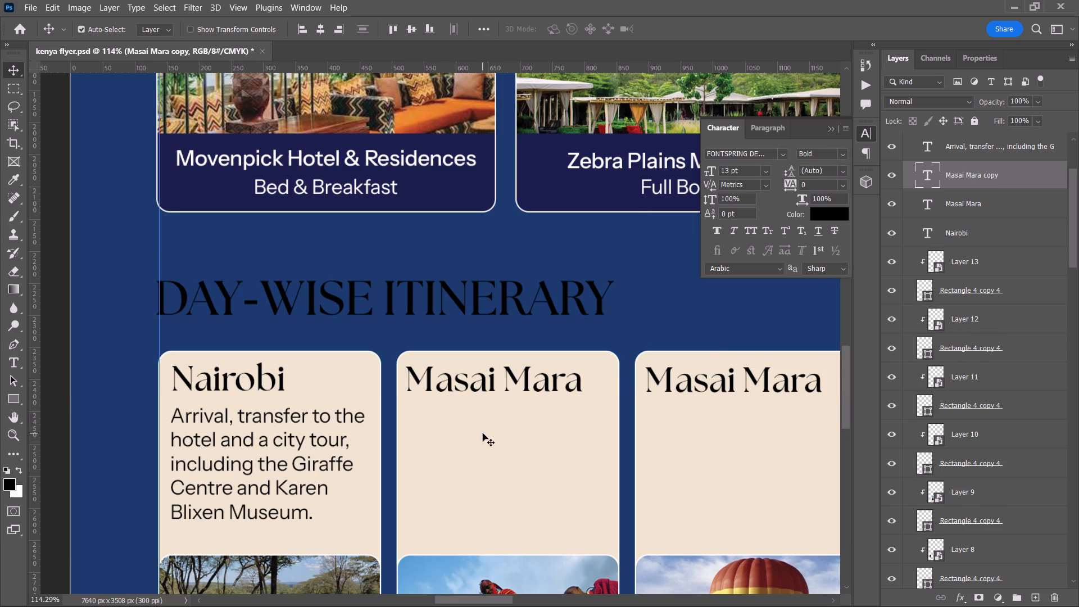
# Duplicate the first card's description onto the second itinerary card, just below its Masai Mara title.
pyautogui.keyDown('alt'); pyautogui.scroll(-5, 482, 436); pyautogui.keyUp('alt')
pyautogui.press('space')
pyautogui.moveTo(502, 434); pyautogui.dragTo(452, 445)
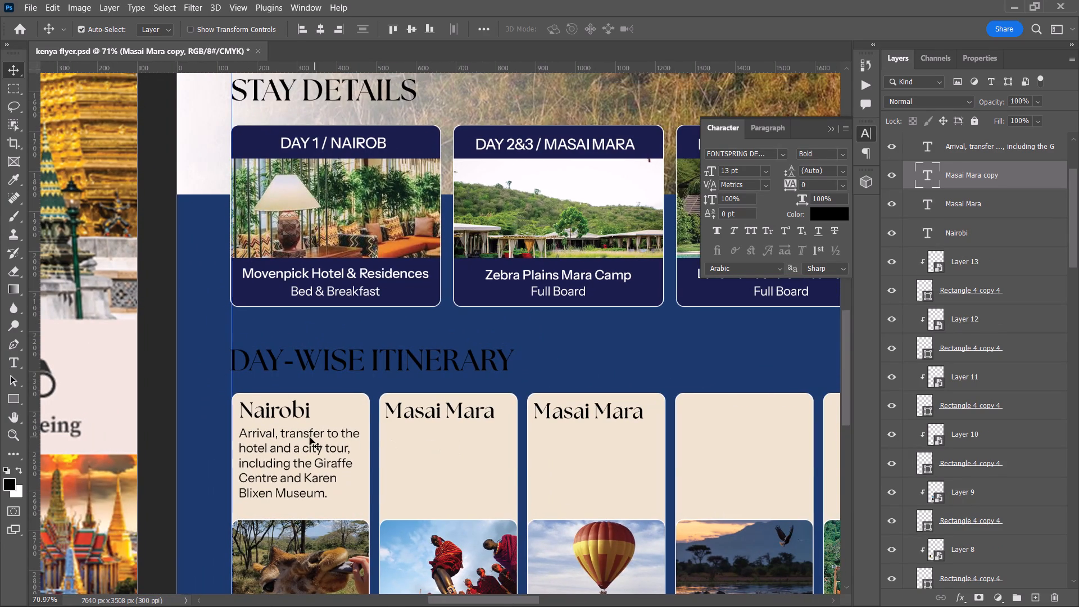
pyautogui.keyDown('alt'); pyautogui.moveTo(310, 437); pyautogui.dragTo(454, 438); pyautogui.keyUp('alt')
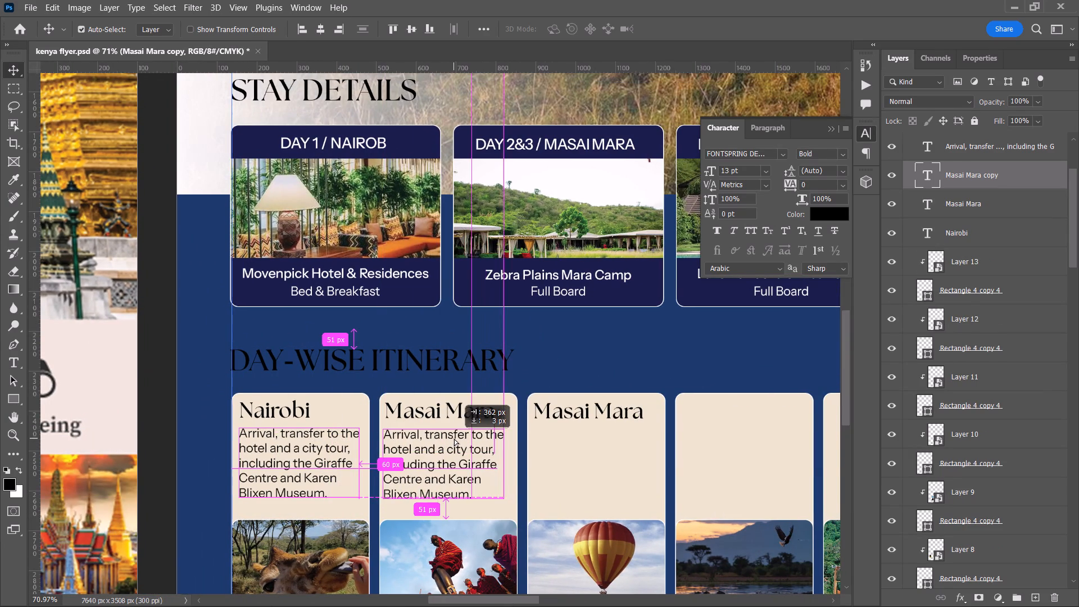
pyautogui.keyDown('alt'); pyautogui.moveTo(454, 438); pyautogui.dragTo(455, 438); pyautogui.keyUp('alt')
pyautogui.hotkey('alt', 'Tab')
pyautogui.hotkey('alt', 'Tab')
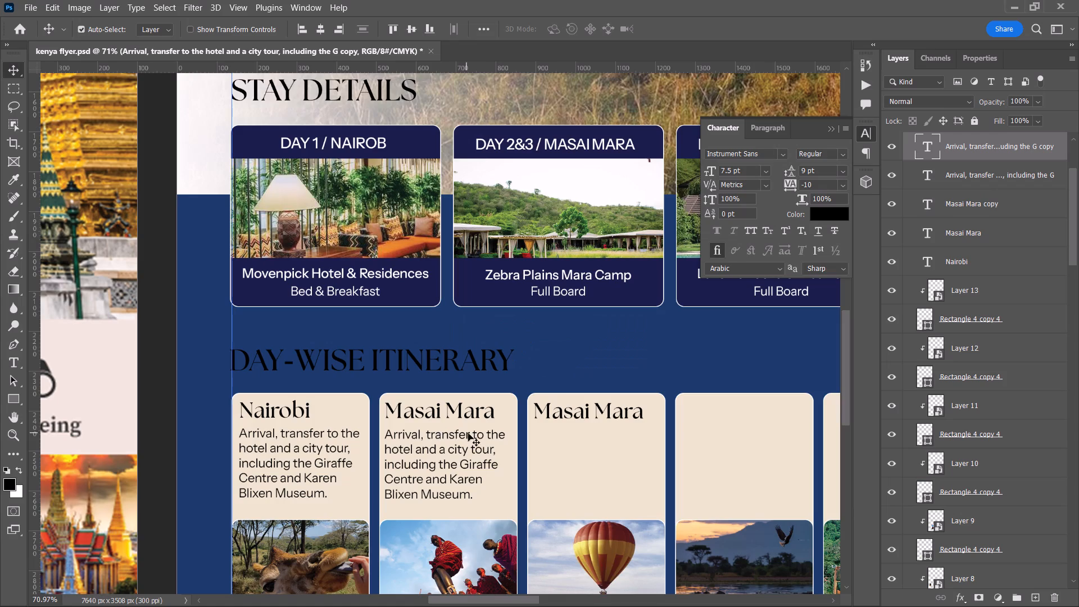
# Capture the day 2 Masai Mara description from the reference flyer with the text extractor and return to the itinerary cards.
pyautogui.press('space')
pyautogui.press('space')
pyautogui.press('space')
pyautogui.press('space')
pyautogui.press('space')
pyautogui.press('space')
pyautogui.press('space')
pyautogui.moveTo(592, 418); pyautogui.dragTo(227, 409)
pyautogui.click(241, 406)
pyautogui.hotkey('alt', 't')
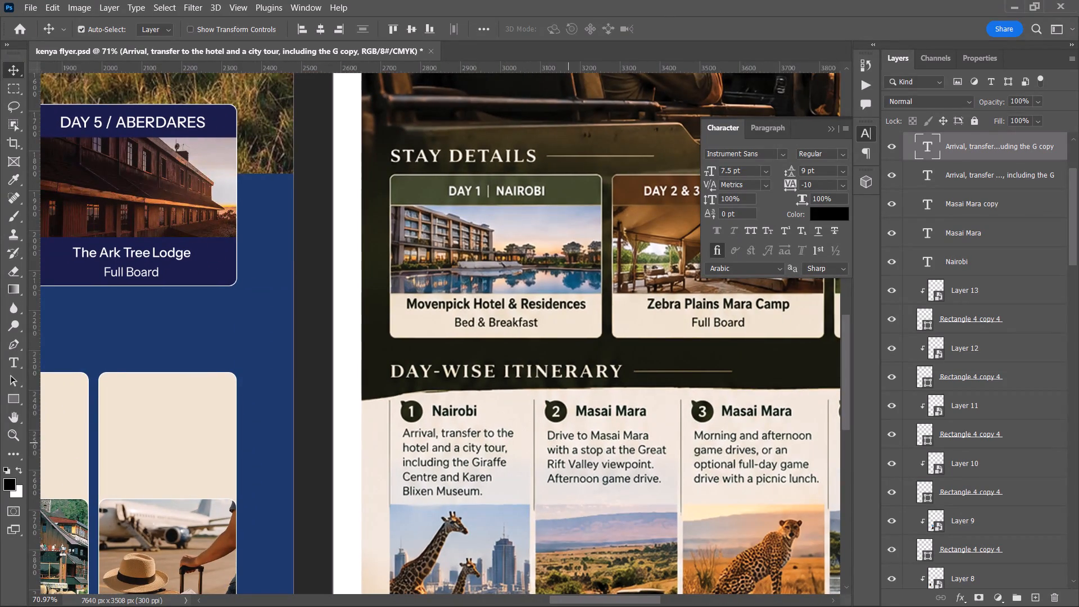
pyautogui.moveTo(537, 427); pyautogui.dragTo(670, 492)
pyautogui.press('space')
pyautogui.press('space')
pyautogui.press('space')
pyautogui.press('space')
pyautogui.press('space')
pyautogui.press('space')
pyautogui.press('space')
pyautogui.press('space')
pyautogui.press('space')
pyautogui.press('space')
pyautogui.press('space')
pyautogui.press('space')
pyautogui.press('space')
pyautogui.press('space')
pyautogui.press('space')
pyautogui.press('space')
pyautogui.press('space')
pyautogui.press('space')
pyautogui.press('space')
pyautogui.press('space')
pyautogui.moveTo(518, 461); pyautogui.dragTo(652, 457)
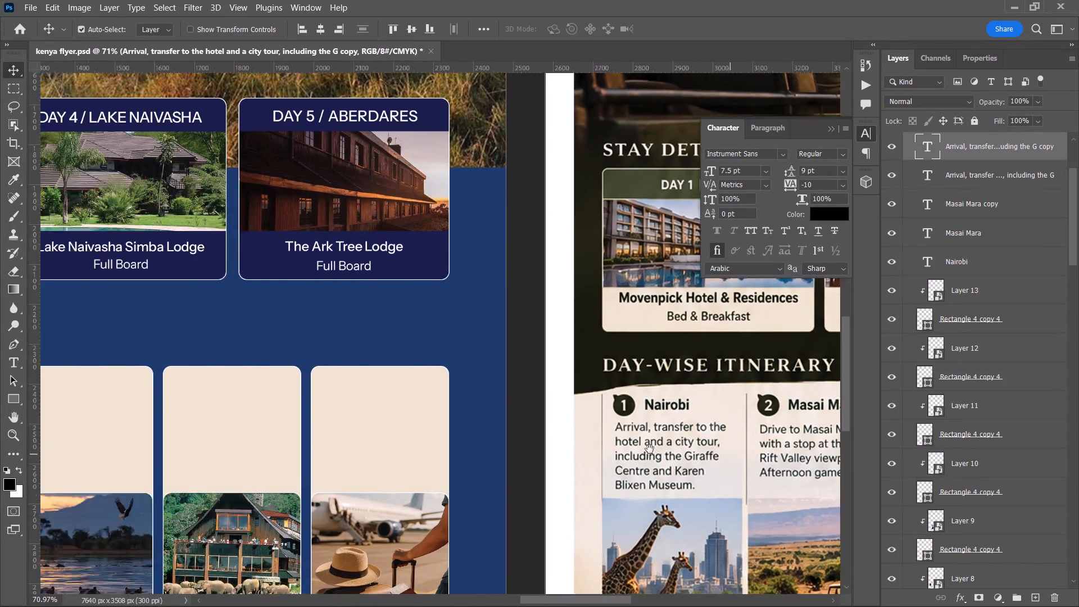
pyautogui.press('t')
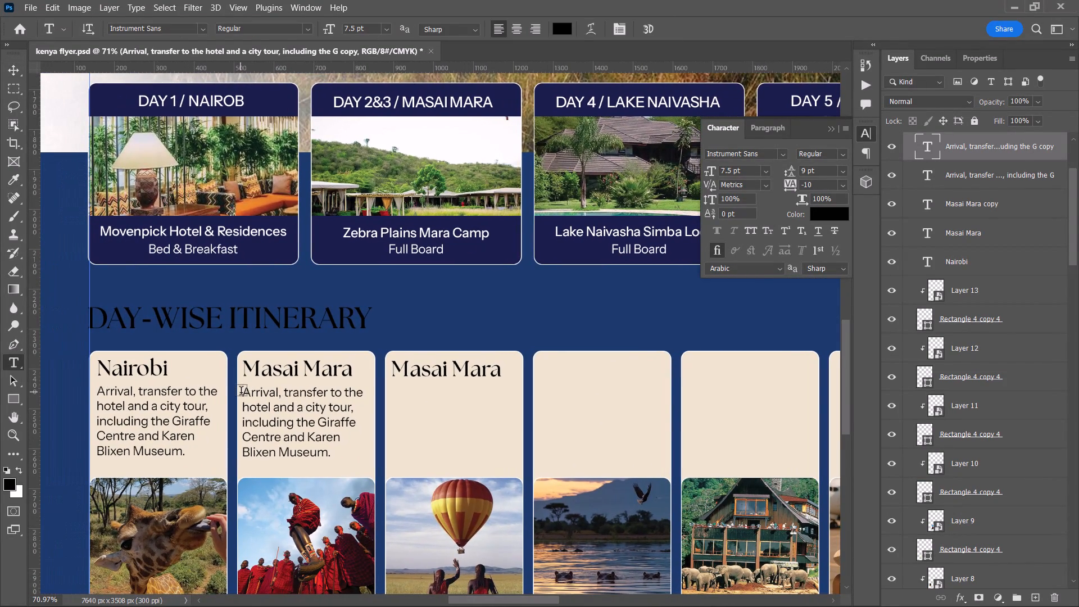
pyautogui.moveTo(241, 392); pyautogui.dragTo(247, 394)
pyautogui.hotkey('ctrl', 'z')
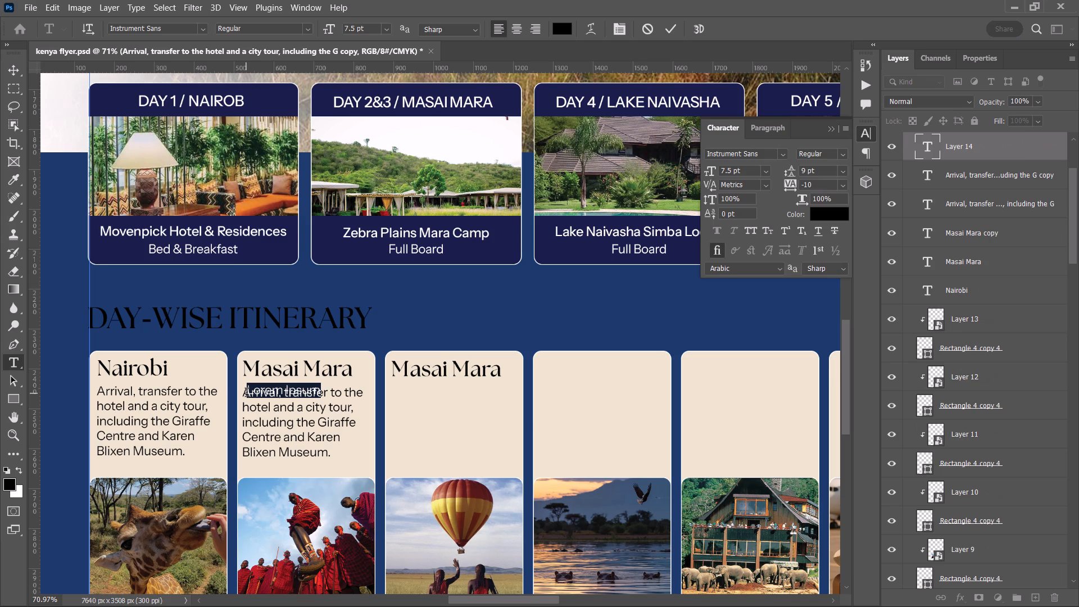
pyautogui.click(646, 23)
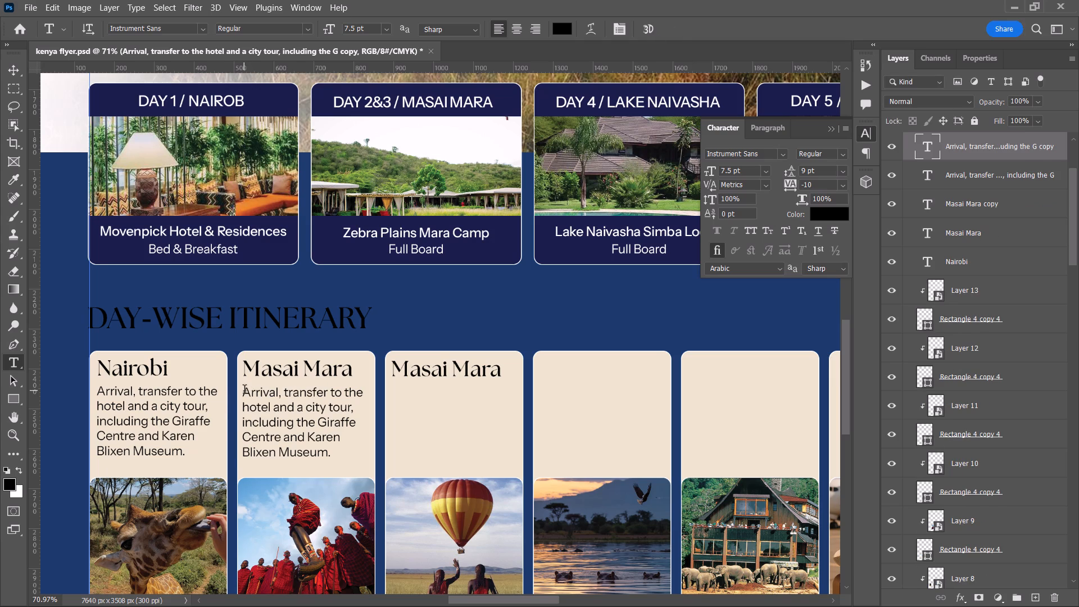
# Replace the second itinerary card's description with the captured day 2 Masai Mara text, starting "Drive to Masai Mara".
pyautogui.moveTo(243, 391); pyautogui.dragTo(376, 477)
pyautogui.hotkey('ctrl', 'v')
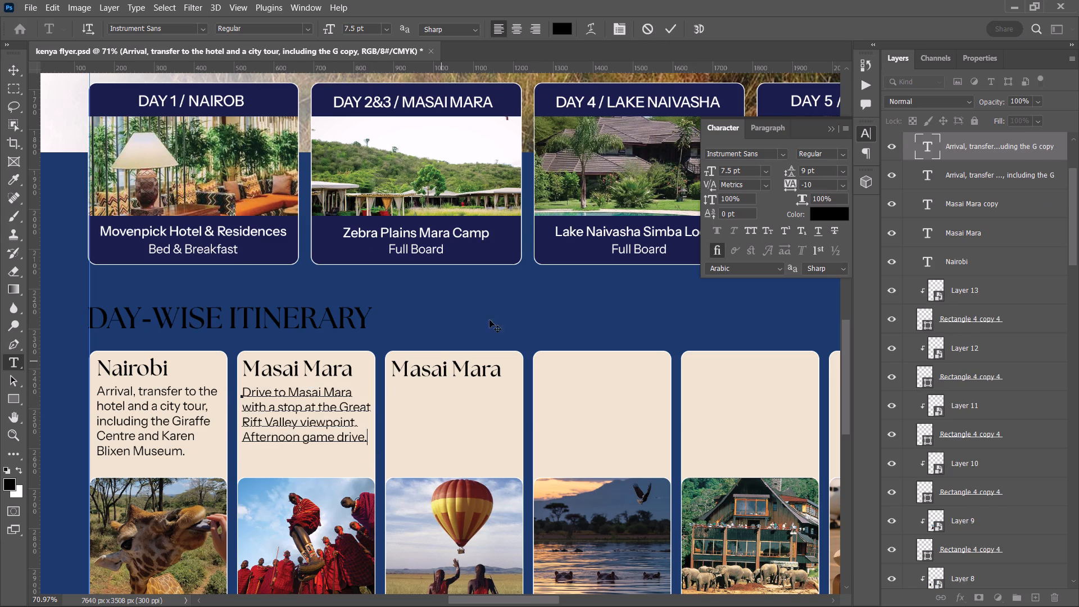
pyautogui.click(669, 29)
# Duplicate the second card's description onto the third itinerary card, just below its Masai Mara title.
pyautogui.press('v')
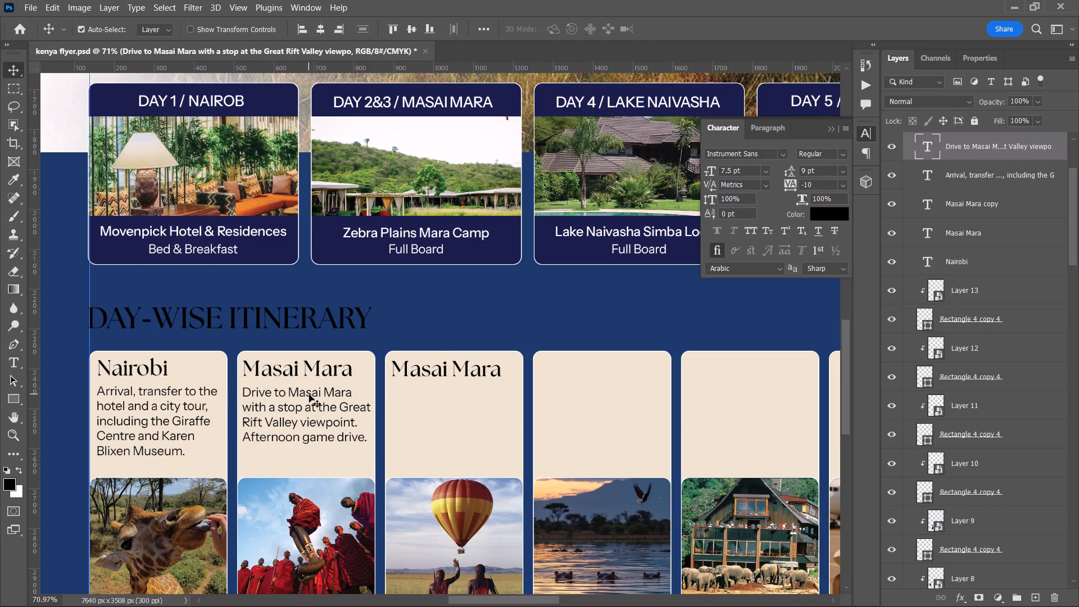
pyautogui.keyDown('alt'); pyautogui.moveTo(265, 393); pyautogui.dragTo(416, 394); pyautogui.keyUp('alt')
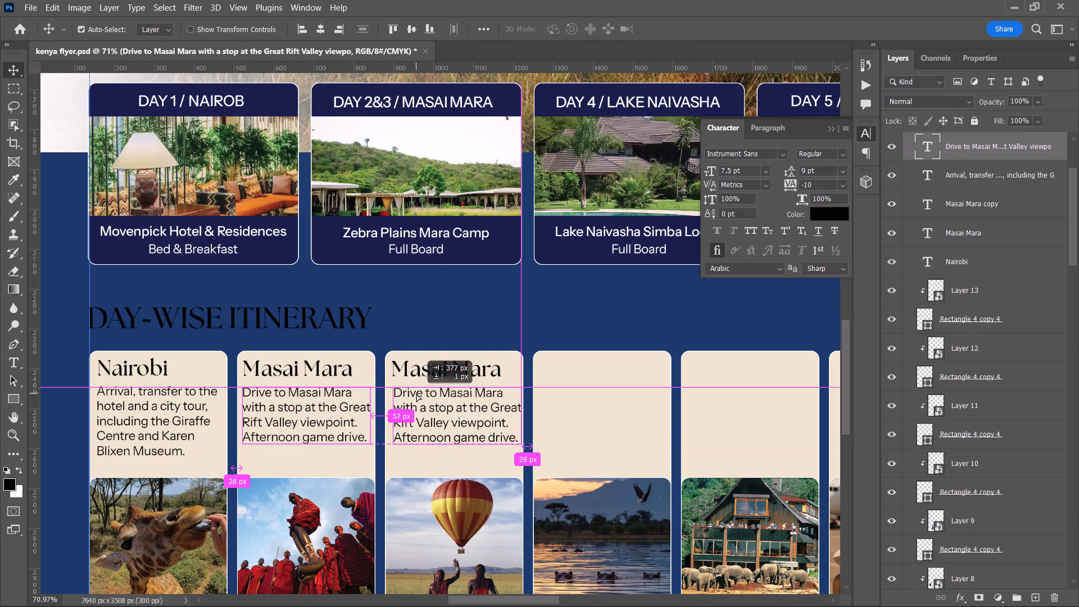
pyautogui.keyDown('alt'); pyautogui.moveTo(416, 394); pyautogui.dragTo(415, 394); pyautogui.keyUp('alt')
# Capture the day 3 Masai Mara description from the reference flyer with the text extractor and return to the itinerary cards.
pyautogui.press('space')
pyautogui.press('space')
pyautogui.press('space')
pyautogui.press('space')
pyautogui.press('space')
pyautogui.press('space')
pyautogui.press('space')
pyautogui.press('space')
pyautogui.press('space')
pyautogui.press('space')
pyautogui.press('space')
pyautogui.press('space')
pyautogui.press('space')
pyautogui.press('space')
pyautogui.moveTo(596, 400); pyautogui.dragTo(327, 401)
pyautogui.click(258, 383)
pyautogui.hotkey('alt', 't')
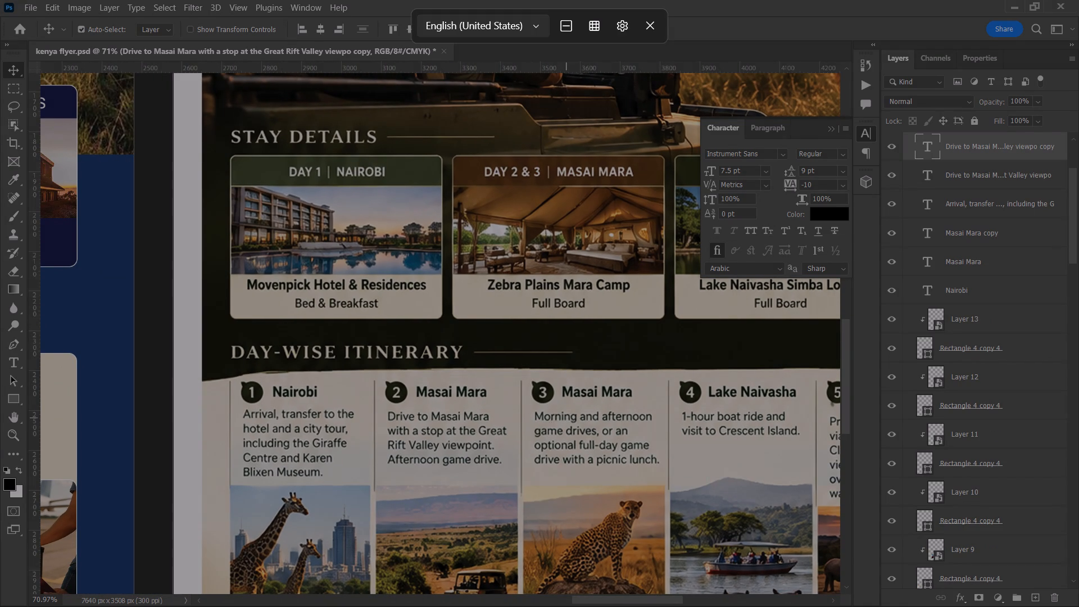
pyautogui.moveTo(527, 404); pyautogui.dragTo(661, 470)
pyautogui.press('space')
pyautogui.press('space')
pyautogui.press('space')
pyautogui.press('space')
pyautogui.press('space')
pyautogui.press('space')
pyautogui.press('space')
pyautogui.press('space')
pyautogui.press('space')
pyautogui.press('space')
pyautogui.press('space')
pyautogui.press('space')
pyautogui.press('space')
pyautogui.press('space')
pyautogui.press('space')
pyautogui.press('space')
pyautogui.press('space')
pyautogui.moveTo(341, 432); pyautogui.dragTo(574, 446)
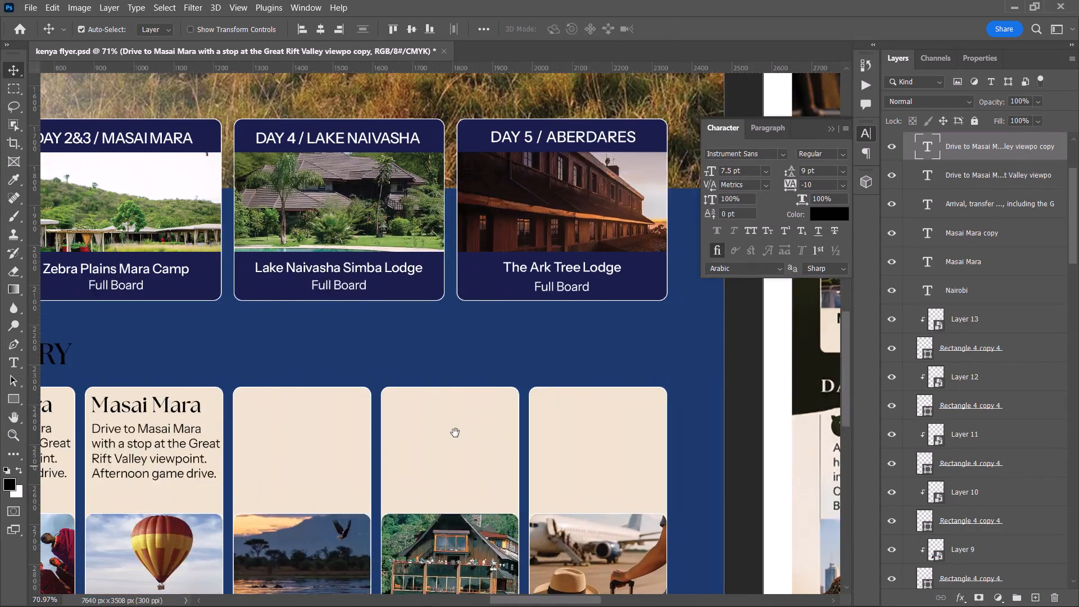
pyautogui.click(455, 433)
# Replace the third card's description with the captured day 3 text, breaking "lunch." onto its own line.
pyautogui.press('t')
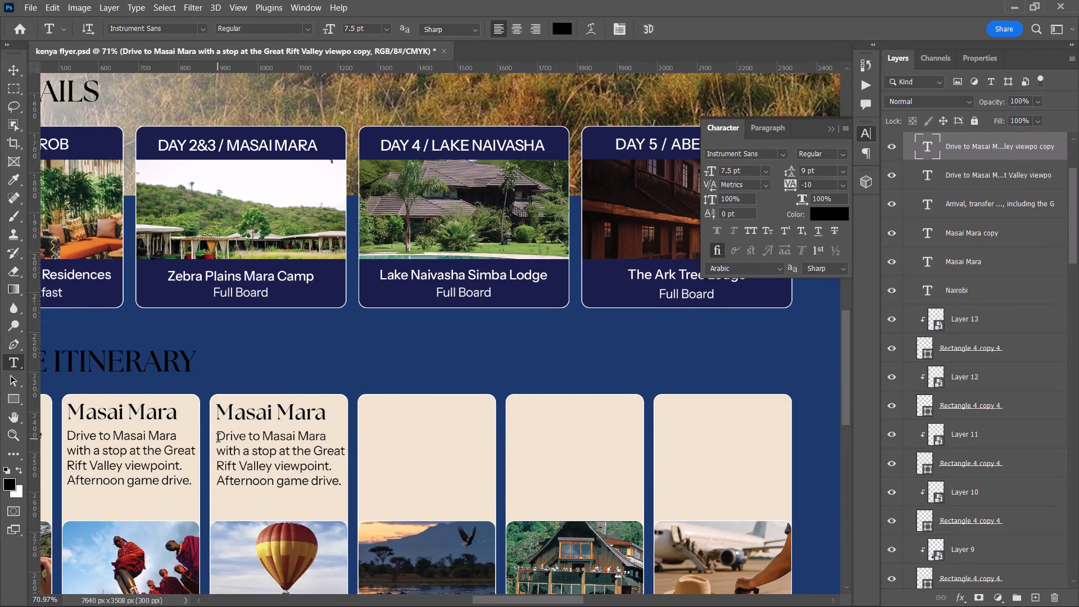
pyautogui.moveTo(218, 440); pyautogui.dragTo(355, 492)
pyautogui.hotkey('ctrl', 'v')
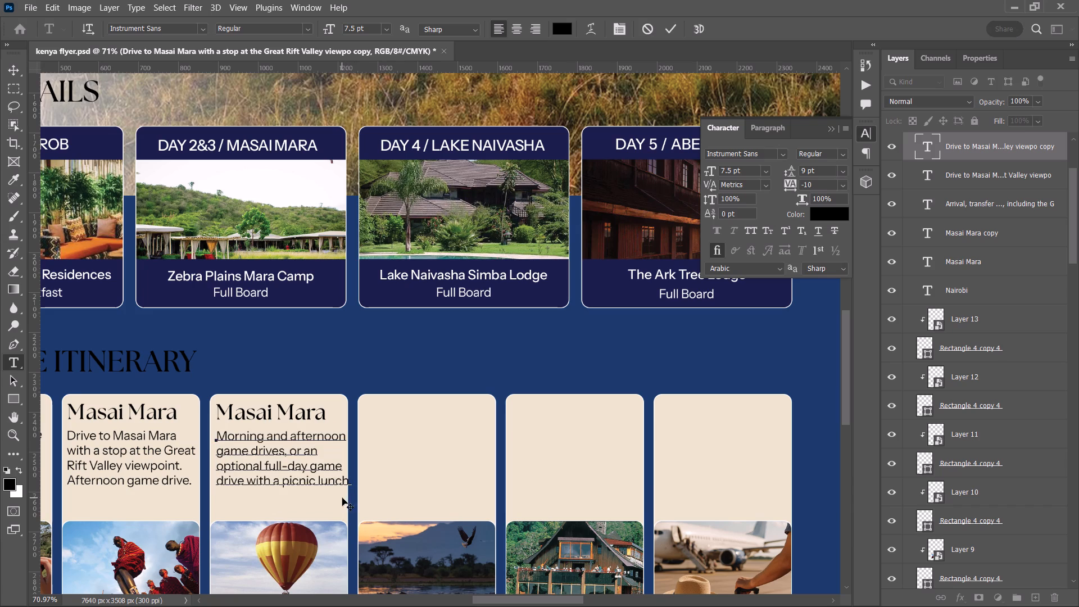
pyautogui.click(316, 487)
pyautogui.press('BackSpace')
pyautogui.press('Return')
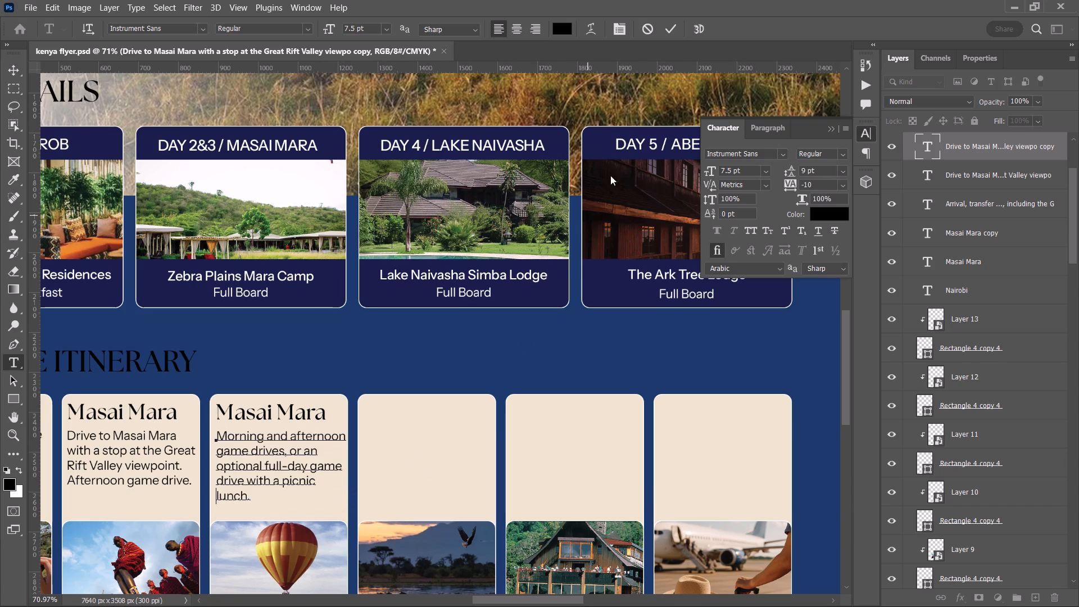
pyautogui.click(665, 19)
pyautogui.click(663, 24)
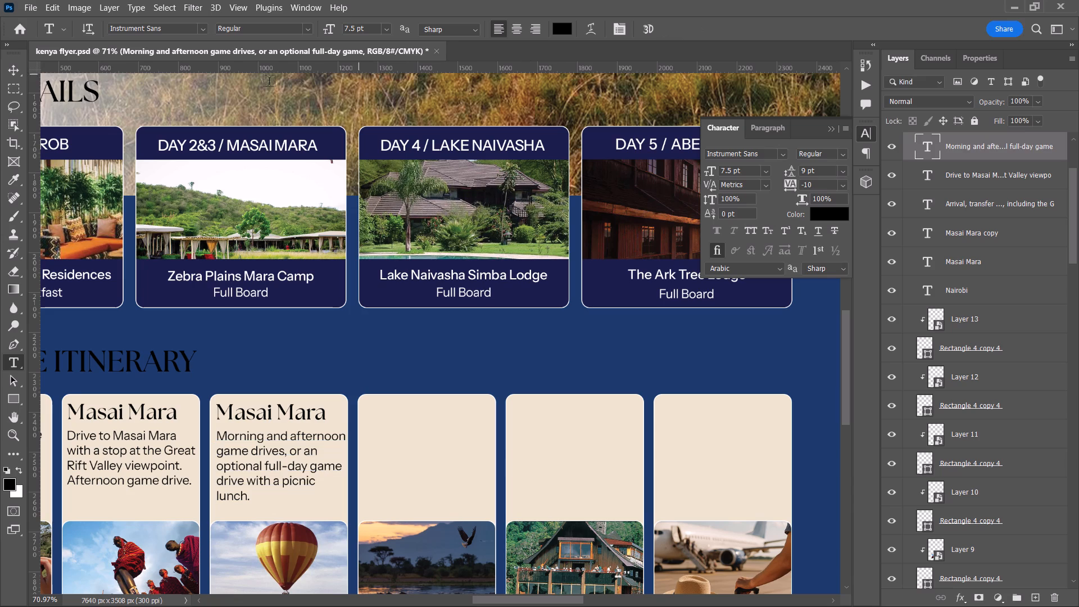
# Duplicate the third card's Masai Mara title onto the top of the fourth itinerary card, placed near its left edge.
pyautogui.click(9, 71)
pyautogui.keyDown('alt'); pyautogui.scroll(3, 207, 457); pyautogui.keyUp('alt')
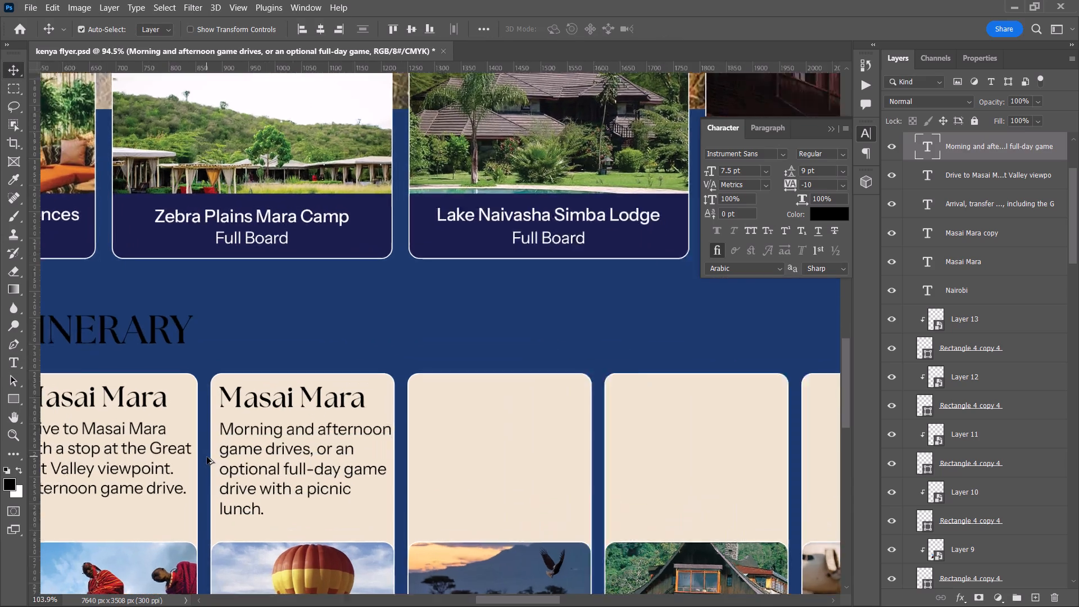
pyautogui.keyDown('alt'); pyautogui.scroll(8, 207, 457); pyautogui.keyUp('alt')
pyautogui.click(267, 406)
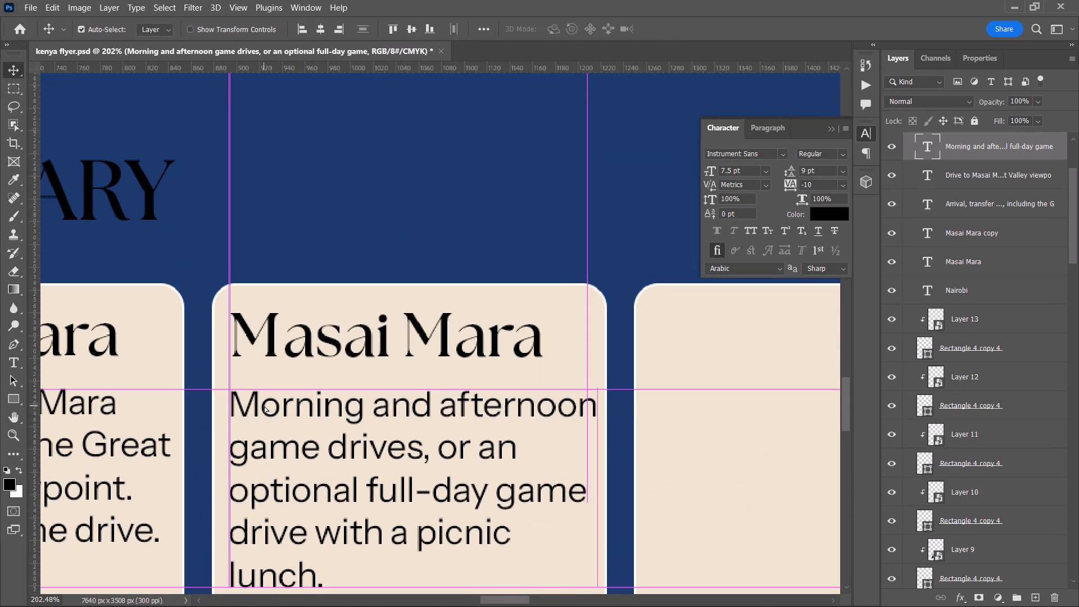
pyautogui.keyDown('alt'); pyautogui.scroll(-9, 265, 412); pyautogui.keyUp('alt')
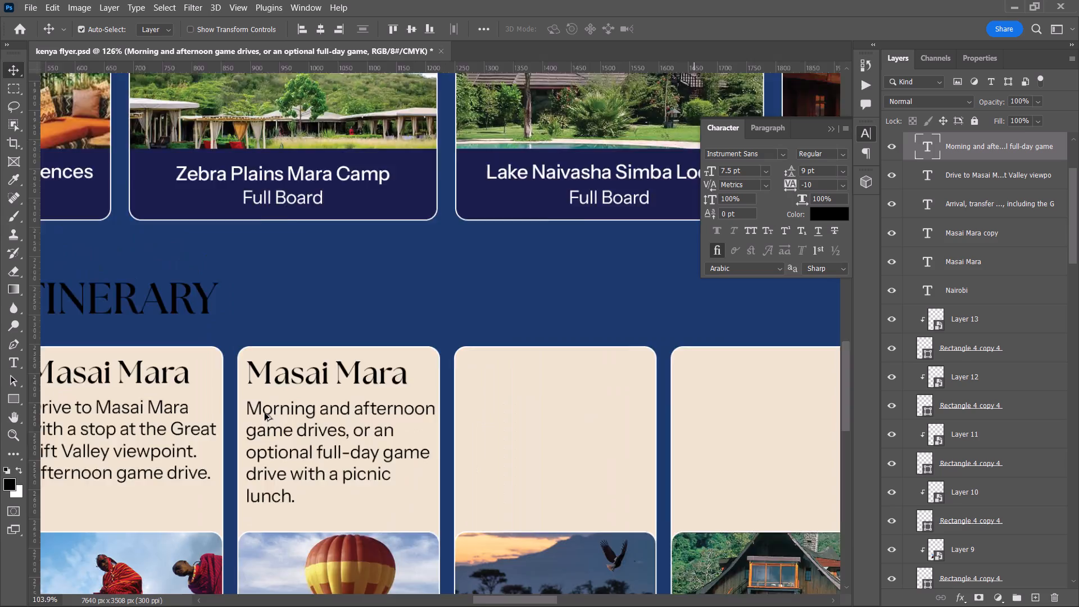
pyautogui.keyDown('alt'); pyautogui.scroll(-5, 265, 413); pyautogui.keyUp('alt')
pyautogui.press('space')
pyautogui.moveTo(349, 426); pyautogui.dragTo(311, 427)
pyautogui.keyDown('alt'); pyautogui.moveTo(253, 397); pyautogui.dragTo(274, 397); pyautogui.keyUp('alt')
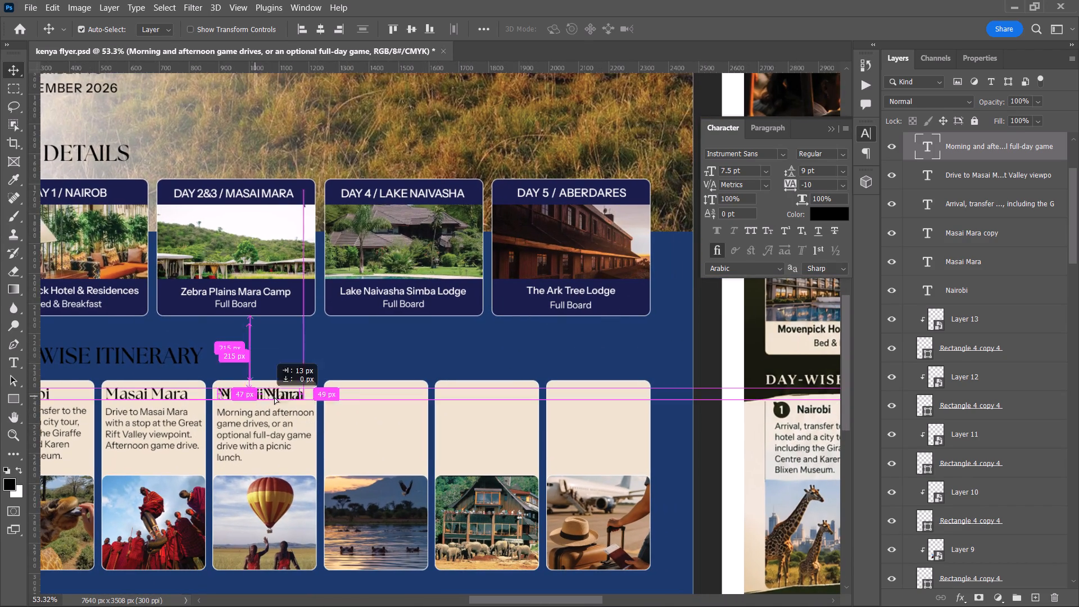
pyautogui.keyDown('alt'); pyautogui.moveTo(274, 397); pyautogui.dragTo(371, 396); pyautogui.keyUp('alt')
pyautogui.press('space')
pyautogui.moveTo(388, 408); pyautogui.dragTo(336, 424)
pyautogui.keyDown('alt'); pyautogui.scroll(5, 279, 422); pyautogui.keyUp('alt')
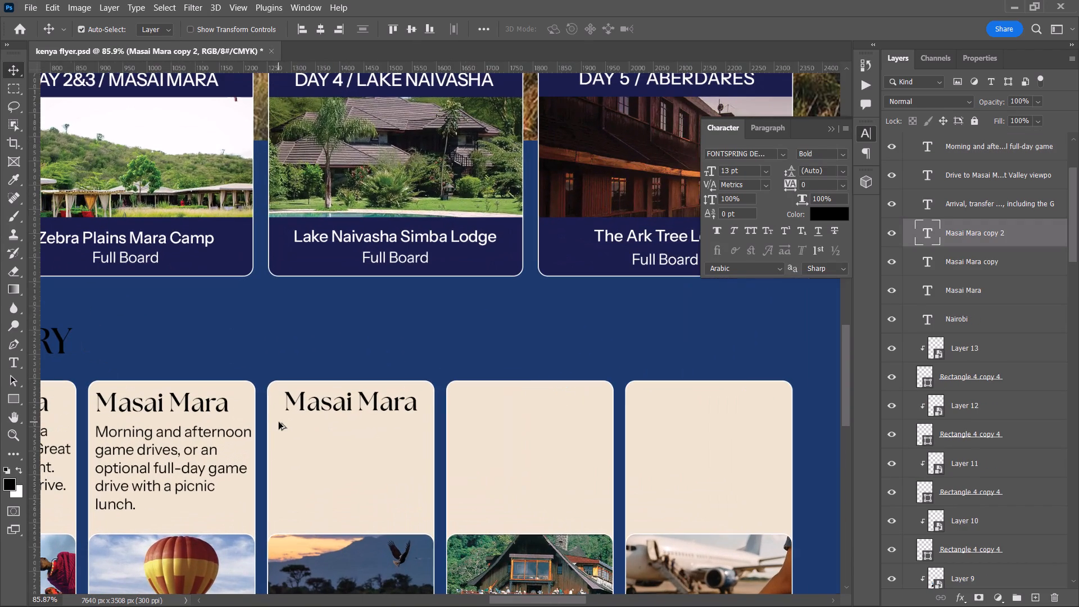
pyautogui.moveTo(301, 409); pyautogui.dragTo(295, 409)
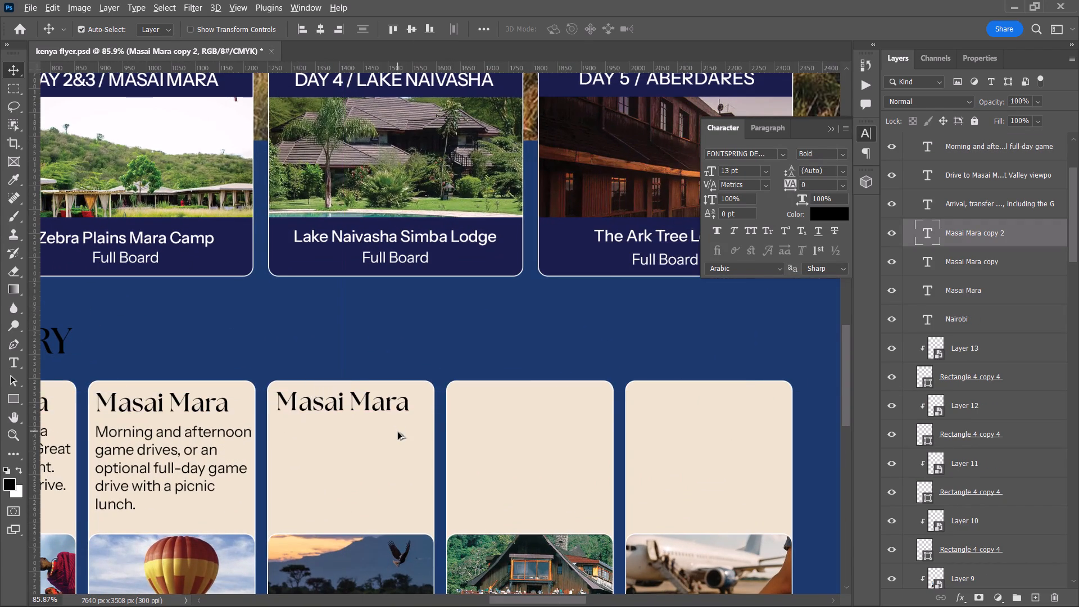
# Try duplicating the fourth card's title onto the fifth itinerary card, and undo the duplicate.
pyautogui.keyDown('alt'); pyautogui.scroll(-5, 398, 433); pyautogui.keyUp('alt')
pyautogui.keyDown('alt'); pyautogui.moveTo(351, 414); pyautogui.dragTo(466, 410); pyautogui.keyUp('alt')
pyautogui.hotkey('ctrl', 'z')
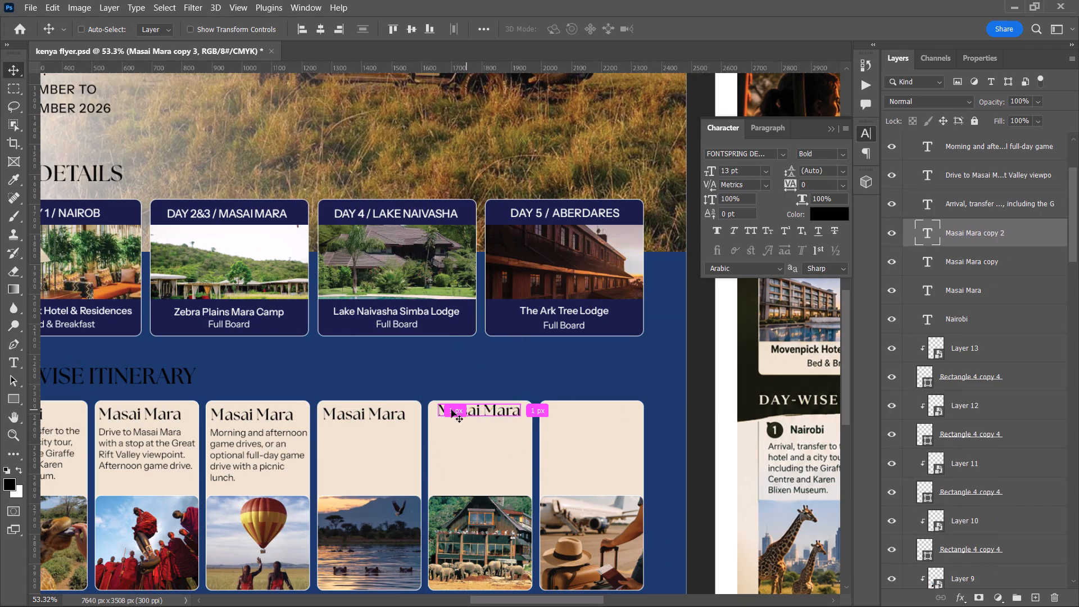
# Capture the day 4 title "Lake Naivasha" from the reference flyer with the text extractor and return to the itinerary cards.
pyautogui.press('space')
pyautogui.press('space')
pyautogui.press('space')
pyautogui.press('space')
pyautogui.press('space')
pyautogui.press('space')
pyautogui.press('space')
pyautogui.press('space')
pyautogui.press('space')
pyautogui.moveTo(437, 434); pyautogui.dragTo(200, 411)
pyautogui.click(176, 422)
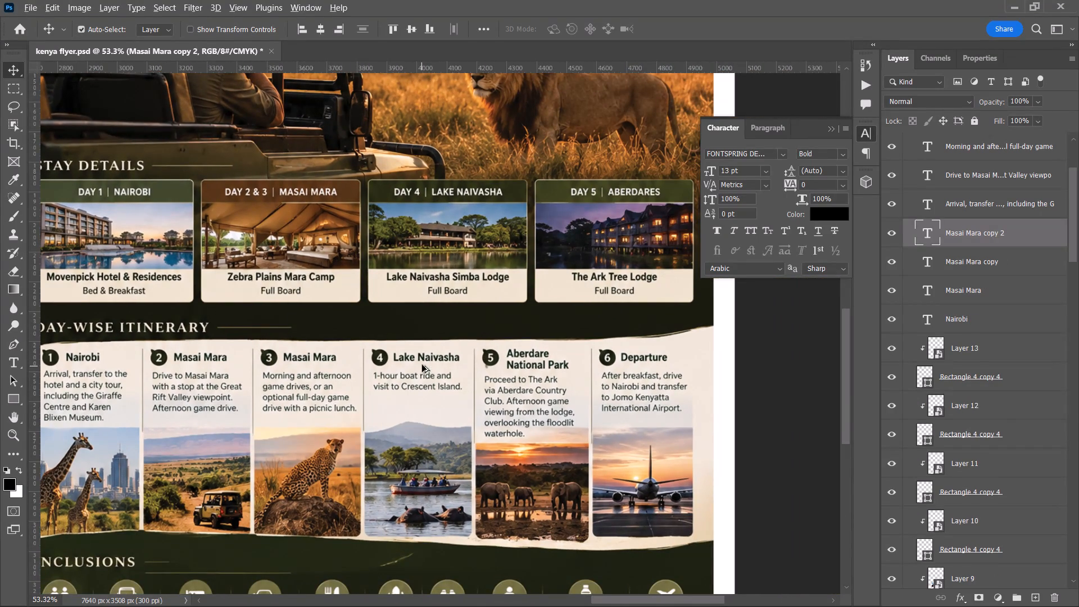
pyautogui.hotkey('alt', 't')
pyautogui.moveTo(391, 348); pyautogui.dragTo(391, 350)
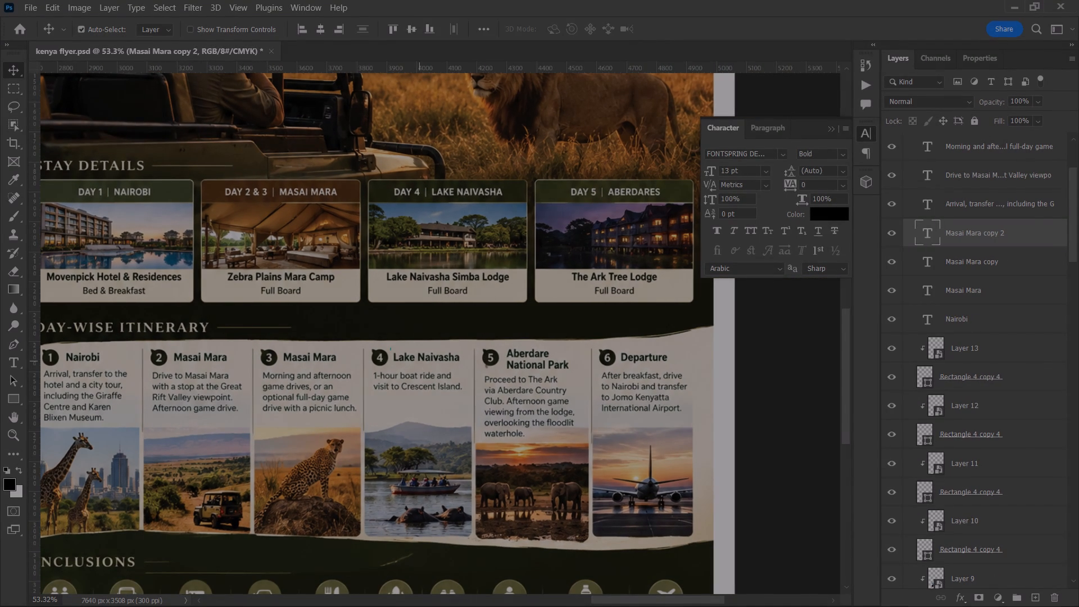
pyautogui.moveTo(391, 350); pyautogui.dragTo(463, 366)
pyautogui.press('space')
pyautogui.press('space')
pyautogui.press('space')
pyautogui.press('space')
pyautogui.press('space')
pyautogui.press('space')
pyautogui.press('space')
pyautogui.press('space')
pyautogui.press('space')
pyautogui.press('space')
pyautogui.press('space')
pyautogui.press('space')
pyautogui.press('space')
pyautogui.press('space')
pyautogui.press('space')
pyautogui.press('space')
pyautogui.press('space')
pyautogui.press('space')
pyautogui.press('space')
pyautogui.press('space')
pyautogui.moveTo(397, 374); pyautogui.dragTo(493, 375)
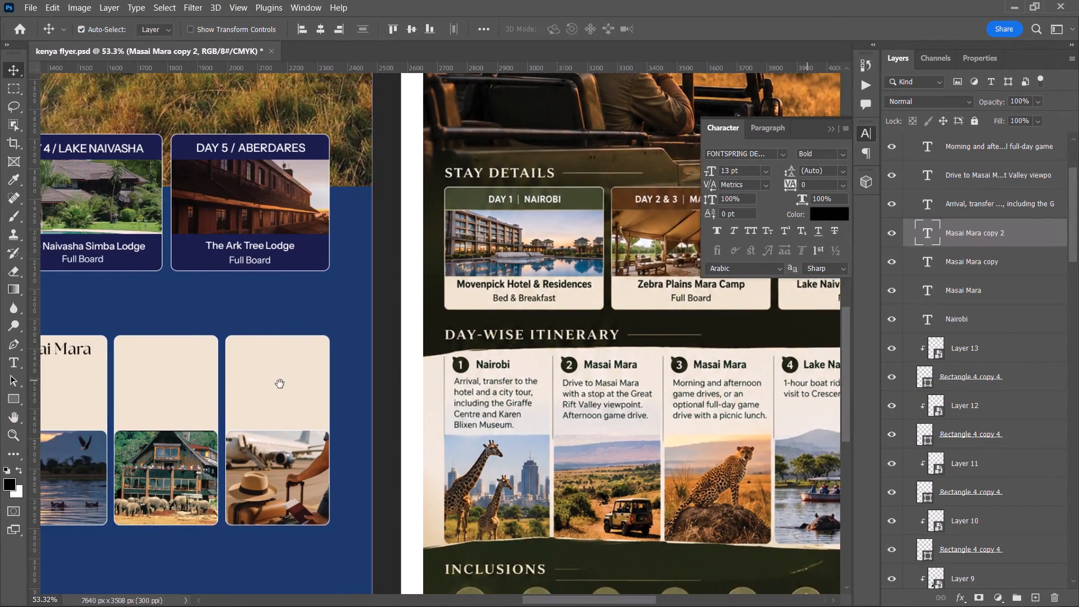
# Replace the fourth card's title with "Lake Naivasha" and shift it slightly so it starts inside the card.
pyautogui.press('t')
pyautogui.tripleClick(129, 356)
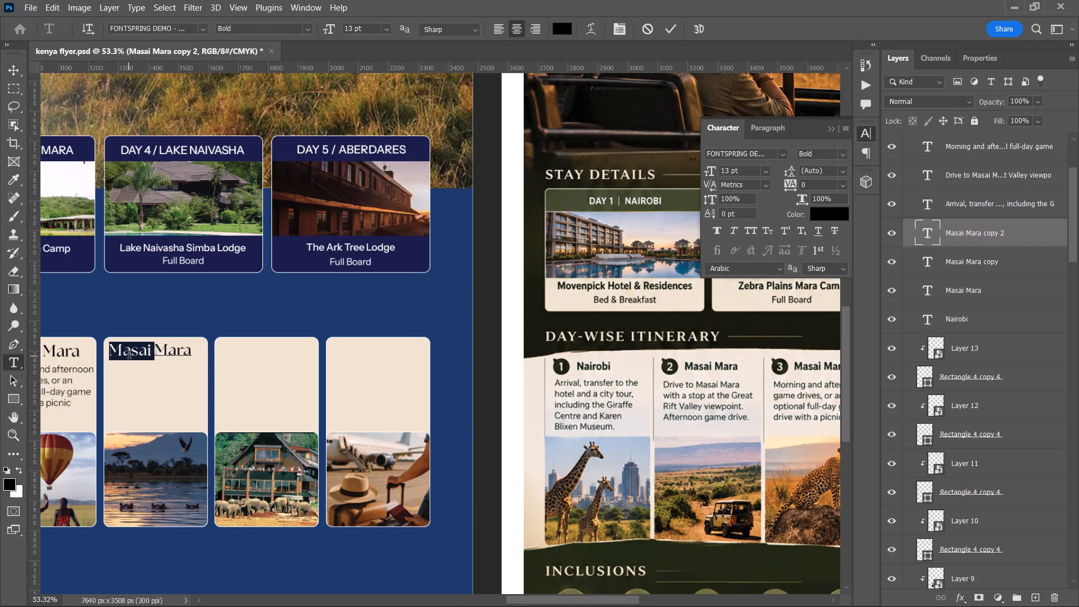
pyautogui.hotkey('ctrl', 'v')
pyautogui.moveTo(145, 375); pyautogui.dragTo(152, 375)
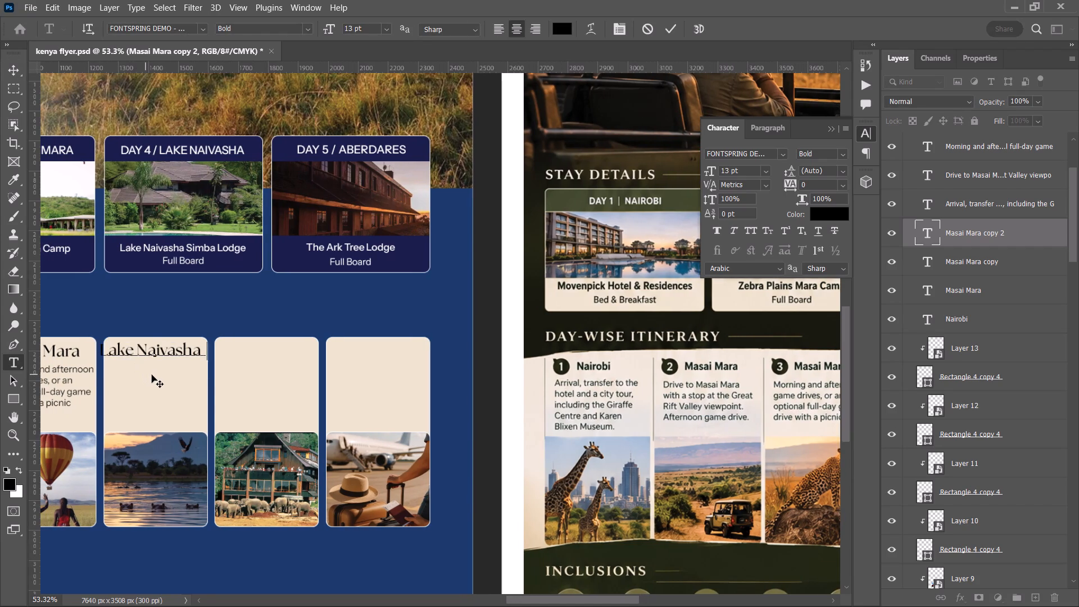
pyautogui.moveTo(152, 375); pyautogui.dragTo(151, 375)
# Set the Lake Naivasha title's font size to 12 pt.
pyautogui.moveTo(206, 351); pyautogui.dragTo(200, 351)
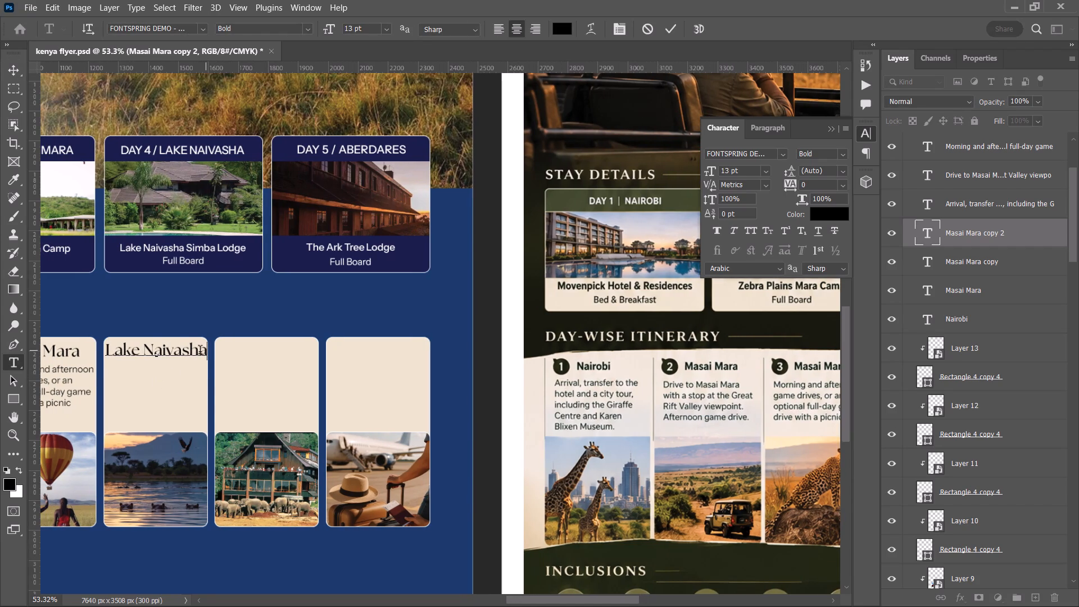
pyautogui.moveTo(200, 351); pyautogui.dragTo(81, 333)
pyautogui.click(729, 172)
pyautogui.scroll(-1, 729, 172)
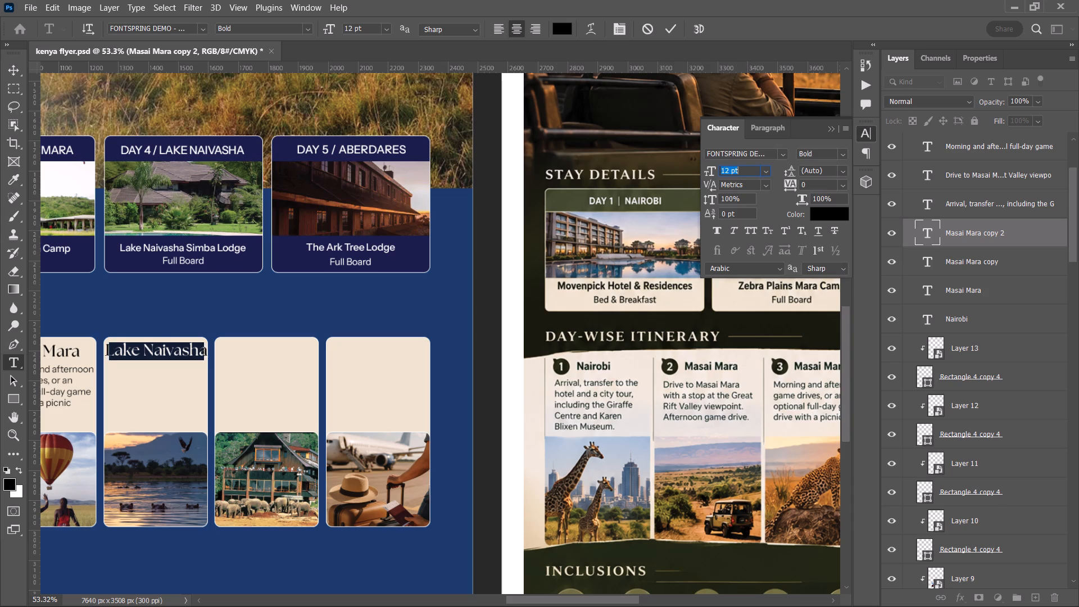
pyautogui.scroll(-1, 730, 173)
pyautogui.scroll(1, 731, 174)
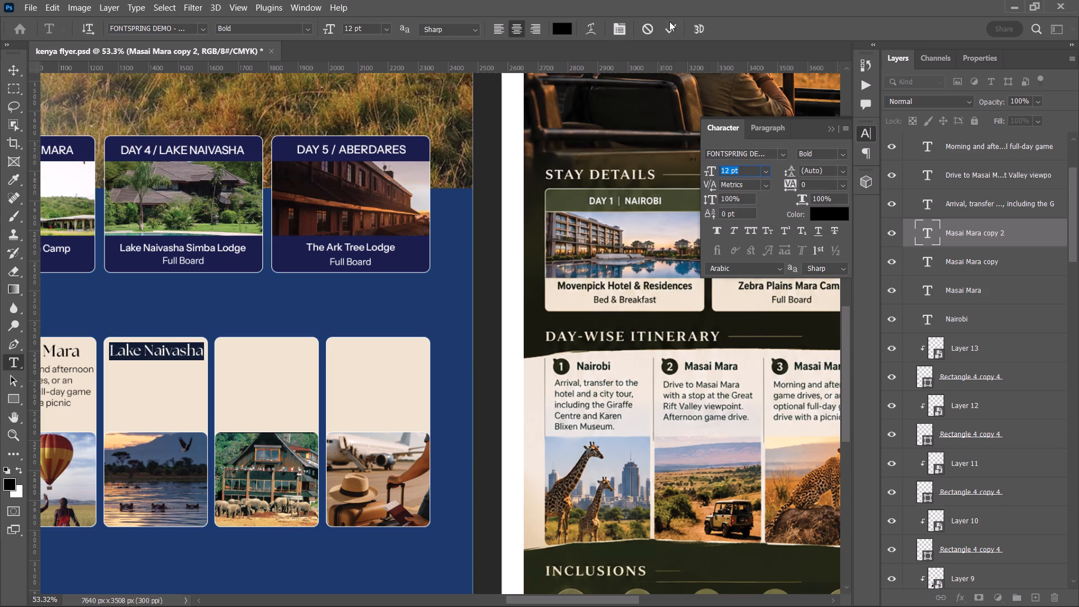
pyautogui.click(669, 25)
# Duplicate the third card's description onto the fourth itinerary card, aligned just below its Lake Naivasha title.
pyautogui.press('space')
pyautogui.moveTo(139, 317); pyautogui.dragTo(232, 315)
pyautogui.click(12, 65)
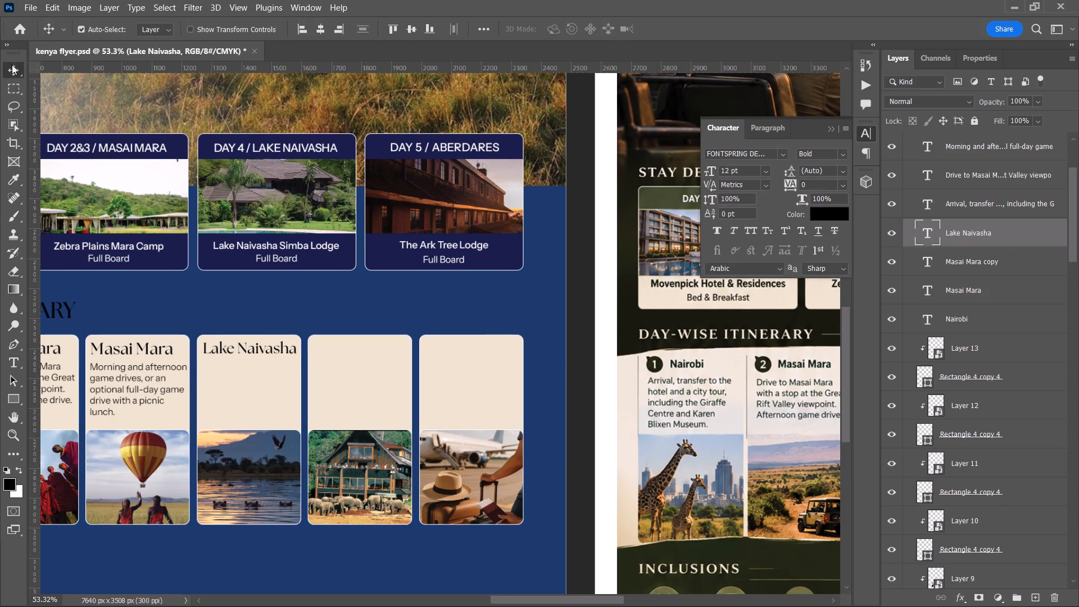
pyautogui.keyDown('alt'); pyautogui.moveTo(170, 368); pyautogui.dragTo(283, 368); pyautogui.keyUp('alt')
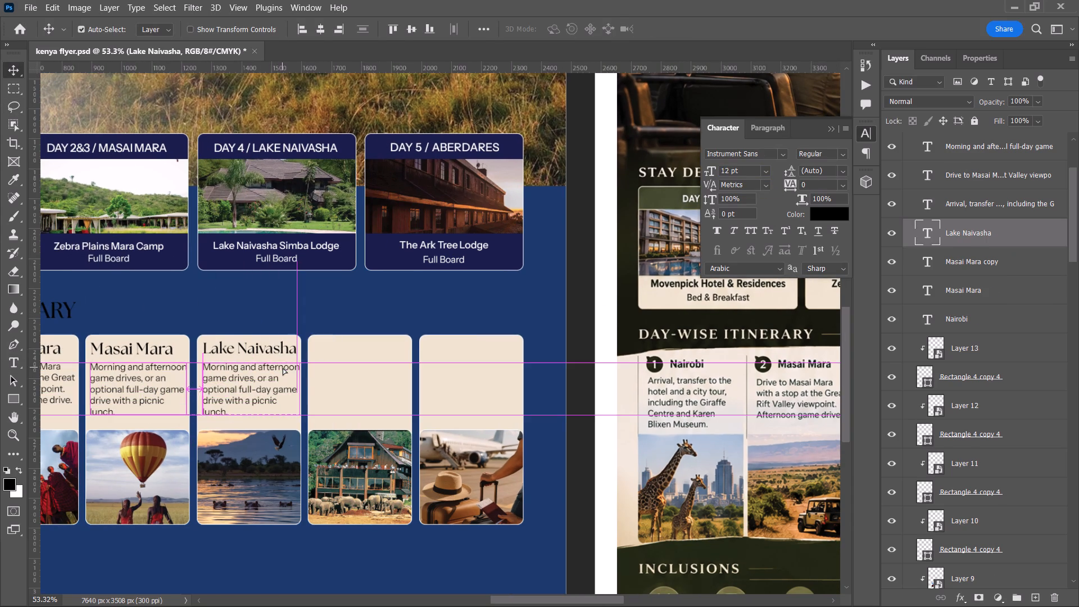
# Capture the day 4 Lake Naivasha description from the reference flyer with the text extractor and return to the itinerary cards.
pyautogui.press('space')
pyautogui.press('space')
pyautogui.press('space')
pyautogui.press('space')
pyautogui.press('space')
pyautogui.press('space')
pyautogui.press('space')
pyautogui.press('space')
pyautogui.press('space')
pyautogui.press('space')
pyautogui.moveTo(392, 380); pyautogui.dragTo(161, 384)
pyautogui.moveTo(253, 378); pyautogui.dragTo(261, 377)
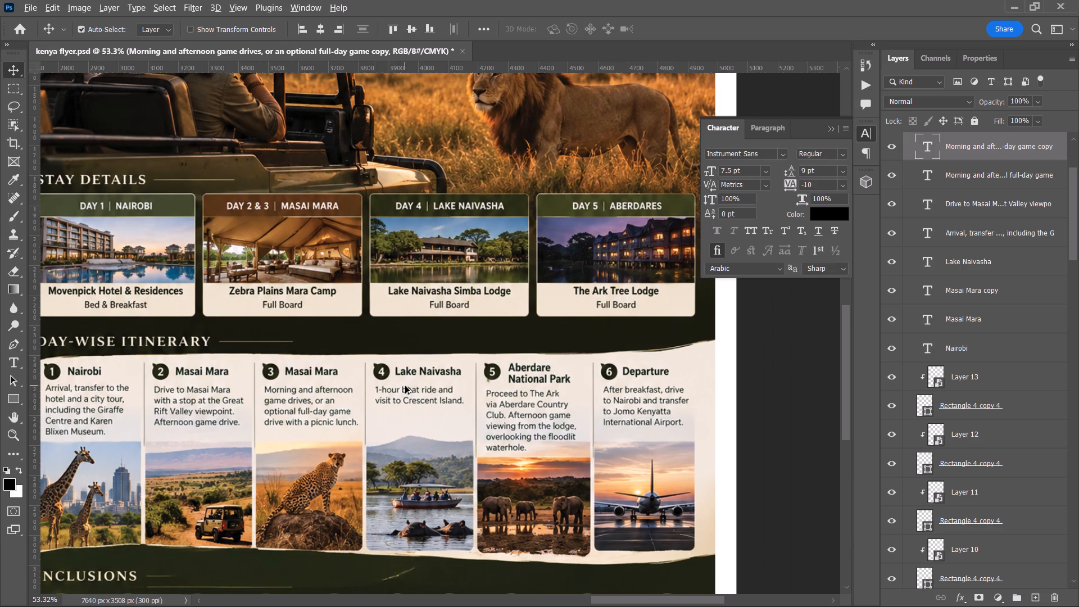
pyautogui.hotkey('alt', 't')
pyautogui.moveTo(370, 383); pyautogui.dragTo(469, 413)
pyautogui.press('space')
pyautogui.press('space')
pyautogui.press('space')
pyautogui.press('space')
pyautogui.press('space')
pyautogui.press('space')
pyautogui.press('space')
pyautogui.press('space')
pyautogui.press('space')
pyautogui.press('space')
pyautogui.press('space')
pyautogui.press('space')
pyautogui.press('space')
pyautogui.press('space')
pyautogui.press('space')
pyautogui.press('space')
pyautogui.press('space')
pyautogui.press('space')
pyautogui.press('space')
pyautogui.press('space')
pyautogui.moveTo(421, 407); pyautogui.dragTo(649, 387)
pyautogui.moveTo(402, 385); pyautogui.dragTo(423, 392)
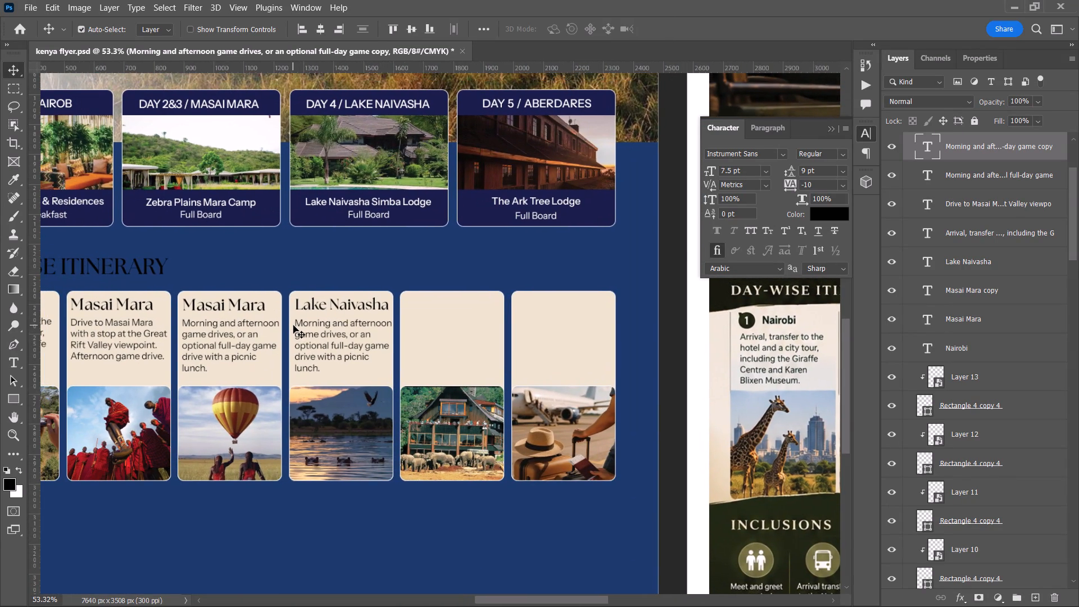
# Replace the fourth card's description with the captured text about the boat ride and visit to Crescent Island.
pyautogui.press('t')
pyautogui.moveTo(297, 323); pyautogui.dragTo(377, 386)
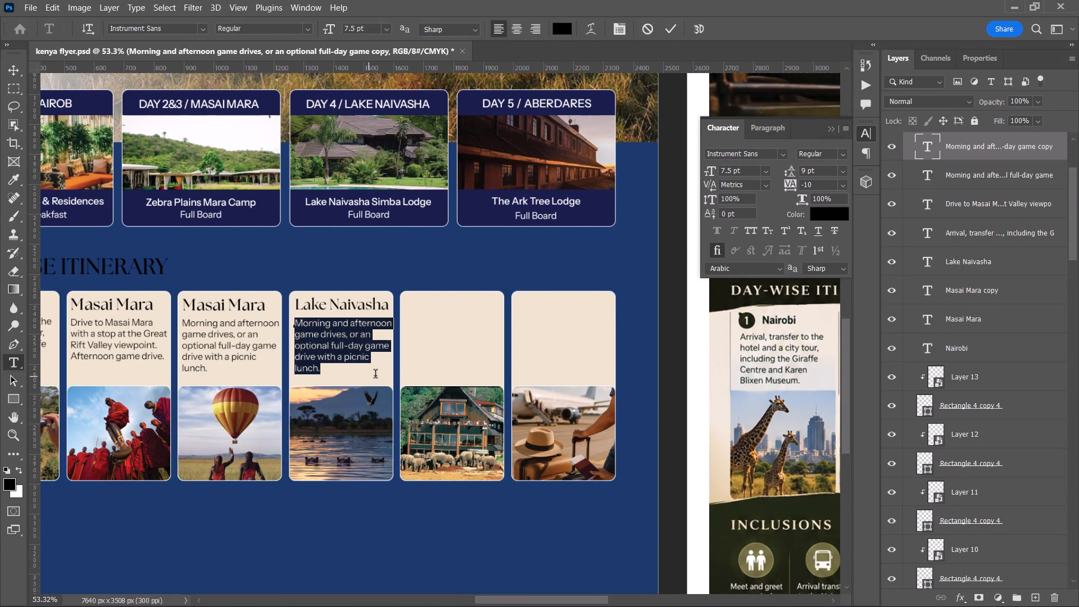
pyautogui.hotkey('ctrl', 'v')
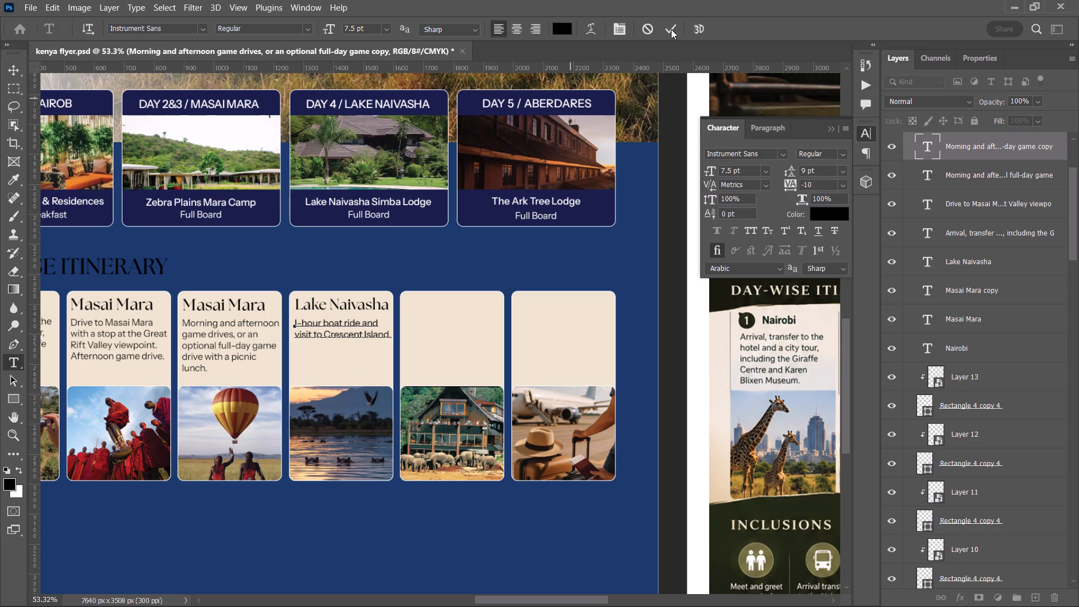
pyautogui.click(672, 29)
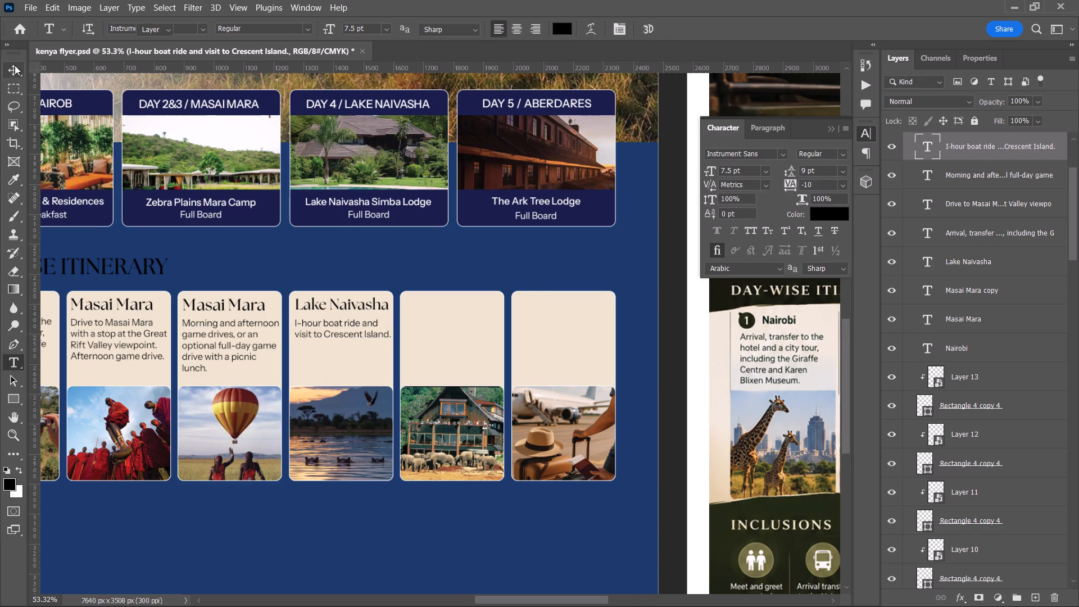
# Correct the first character of the fourth card's Lake Naivasha description so it reads "1-hour boat ride".
pyautogui.click(15, 65)
pyautogui.keyDown('alt'); pyautogui.scroll(8, 274, 372); pyautogui.keyUp('alt')
pyautogui.press('space')
pyautogui.press('space')
pyautogui.press('space')
pyautogui.press('space')
pyautogui.press('space')
pyautogui.press('space')
pyautogui.press('space')
pyautogui.press('space')
pyautogui.press('space')
pyautogui.press('space')
pyautogui.press('space')
pyautogui.press('space')
pyautogui.press('space')
pyautogui.press('space')
pyautogui.press('space')
pyautogui.press('space')
pyautogui.press('space')
pyautogui.press('space')
pyautogui.press('space')
pyautogui.press('space')
pyautogui.moveTo(484, 370); pyautogui.dragTo(0, 446)
pyautogui.moveTo(130, 429); pyautogui.dragTo(62, 278)
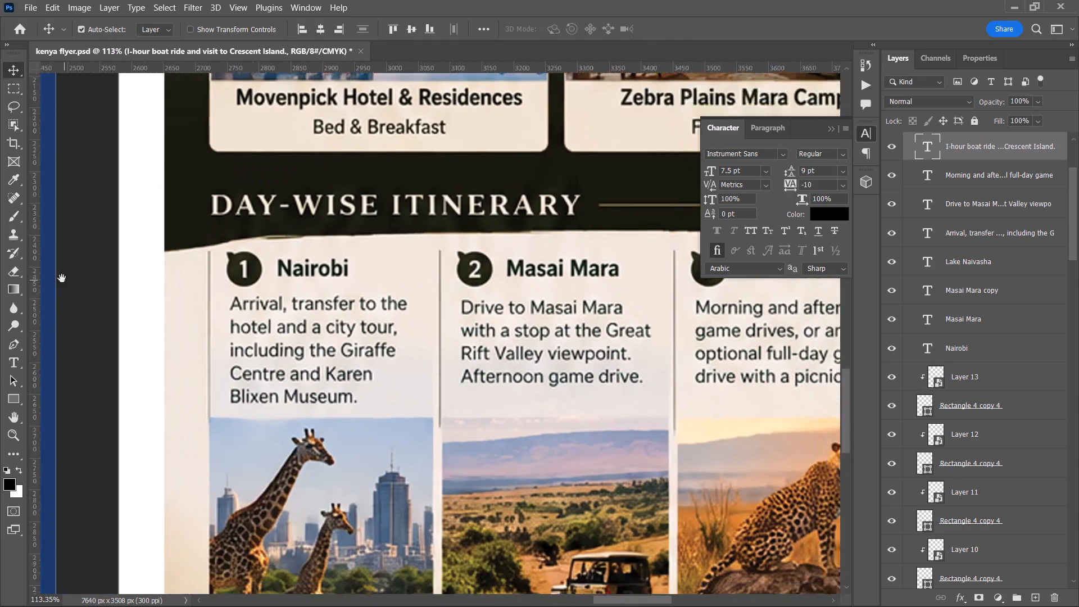
pyautogui.moveTo(62, 278); pyautogui.dragTo(63, 279)
pyautogui.moveTo(363, 287); pyautogui.dragTo(925, 499)
pyautogui.moveTo(548, 461); pyautogui.dragTo(647, 451)
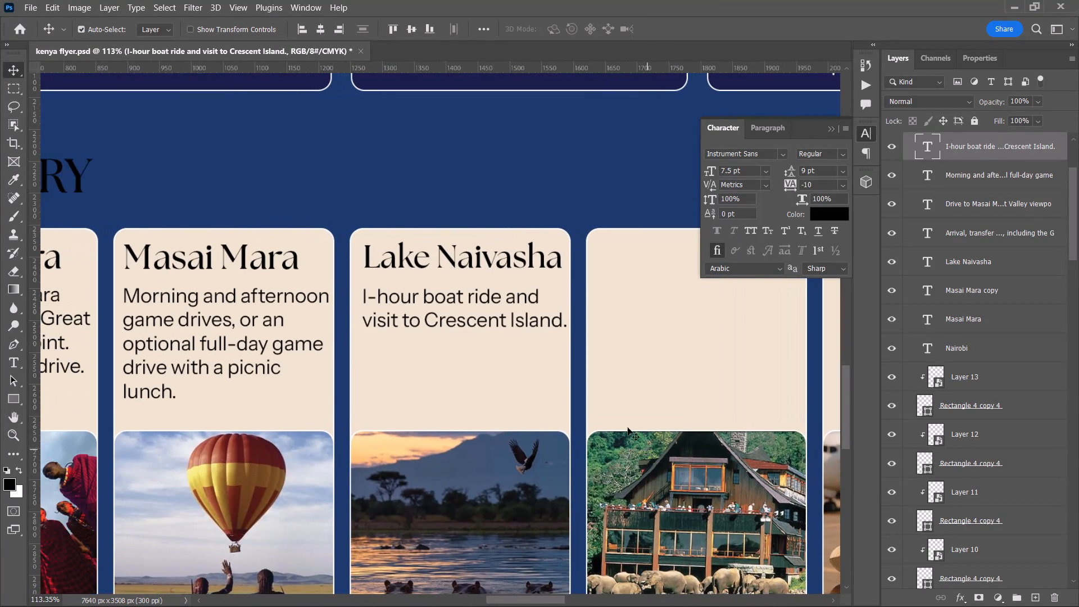
pyautogui.press('t')
pyautogui.moveTo(366, 299); pyautogui.dragTo(342, 297)
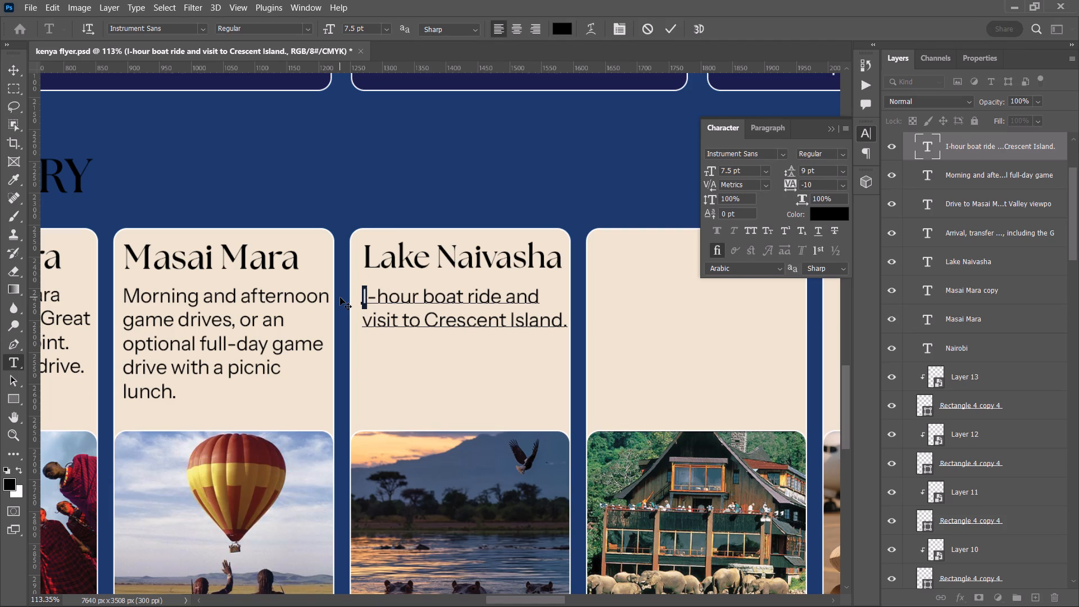
pyautogui.press('1')
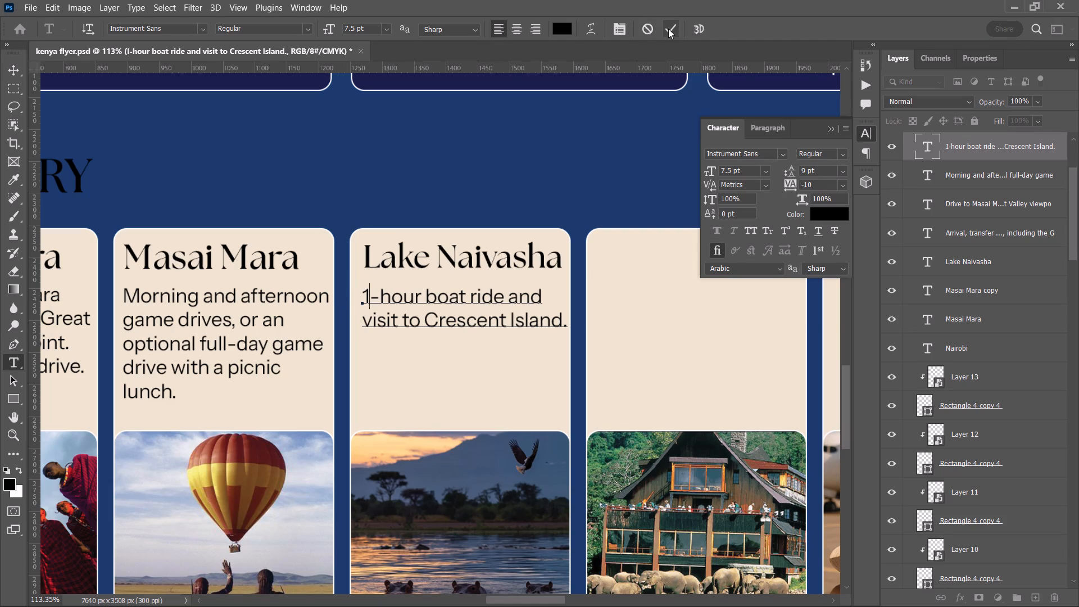
pyautogui.click(668, 29)
pyautogui.click(15, 70)
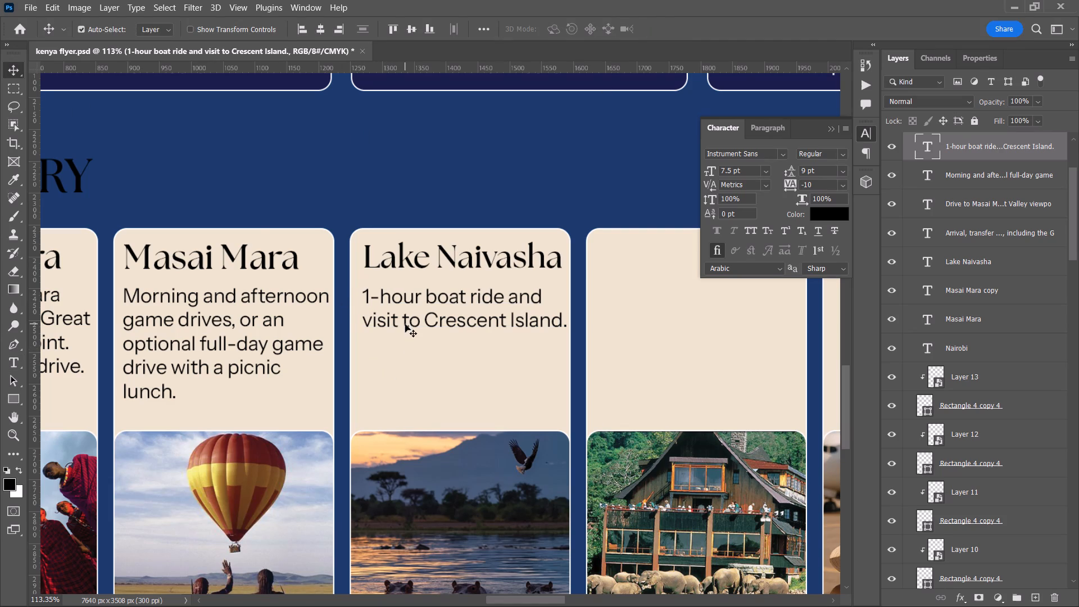
# Break the fourth card's description before "Island." so that word starts a third line.
pyautogui.press('t')
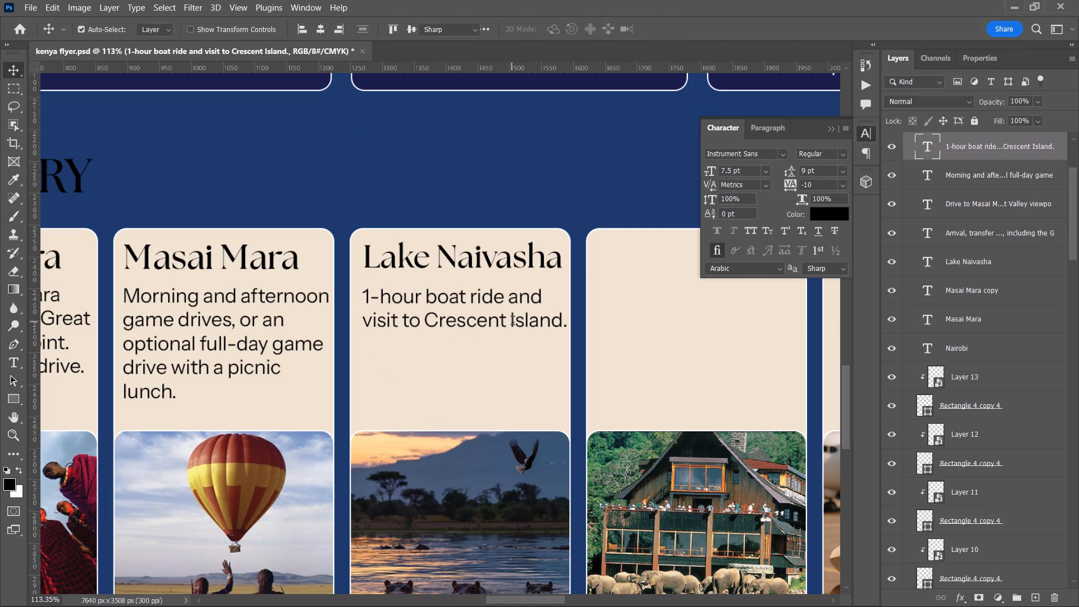
pyautogui.click(513, 322)
pyautogui.press('BackSpace')
pyautogui.press('Return')
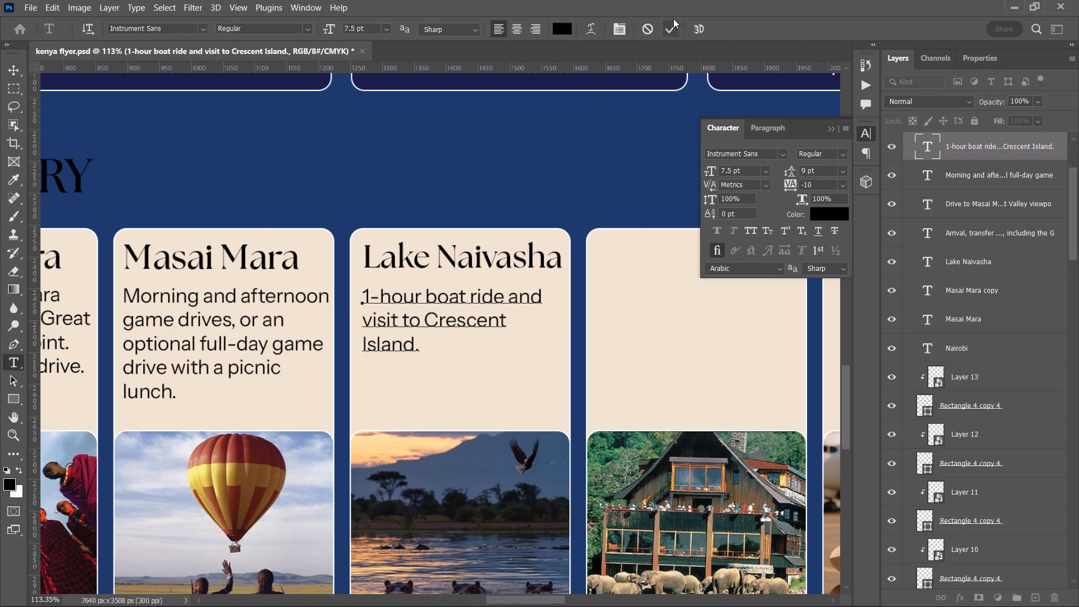
pyautogui.click(675, 19)
pyautogui.click(672, 28)
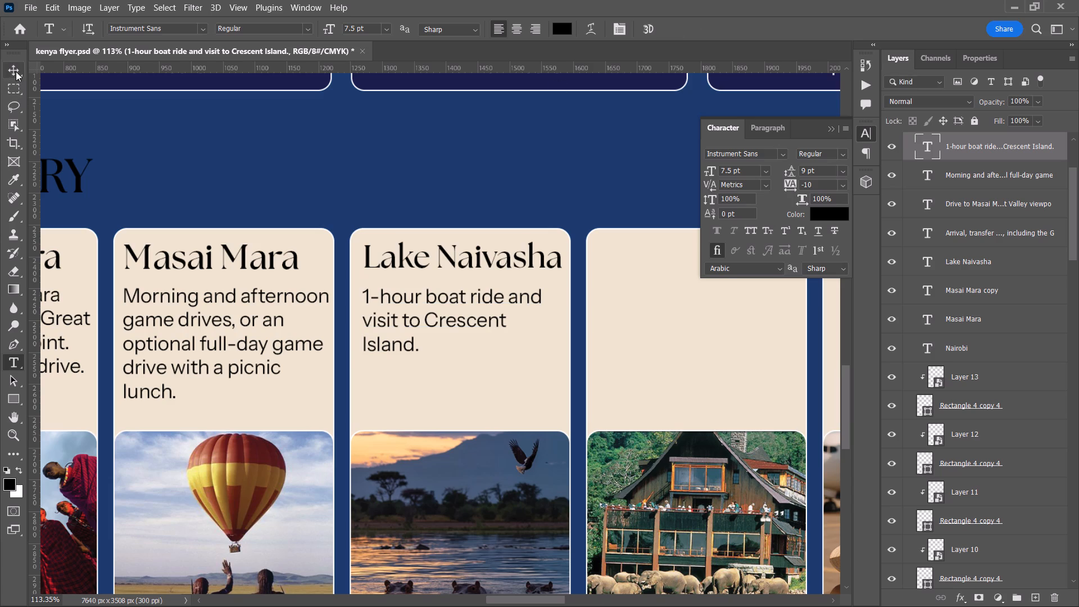
pyautogui.click(16, 71)
# Set the font size of the Nairobi title and both Masai Mara card titles to 12 pt.
pyautogui.keyDown('alt'); pyautogui.scroll(-2, 360, 223); pyautogui.keyUp('alt')
pyautogui.press('space')
pyautogui.moveTo(415, 275); pyautogui.dragTo(387, 285)
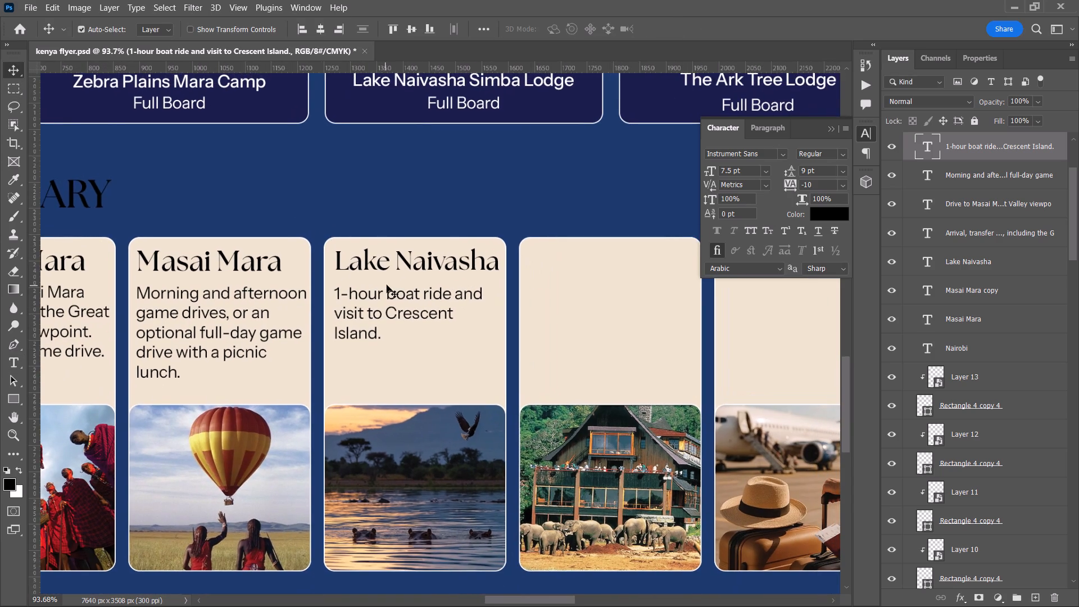
pyautogui.keyDown('alt'); pyautogui.scroll(-3, 387, 285); pyautogui.keyUp('alt')
pyautogui.press('space')
pyautogui.press('space')
pyautogui.moveTo(414, 305); pyautogui.dragTo(365, 323)
pyautogui.press('space')
pyautogui.press('space')
pyautogui.press('space')
pyautogui.press('space')
pyautogui.press('space')
pyautogui.press('space')
pyautogui.moveTo(365, 323); pyautogui.dragTo(355, 328)
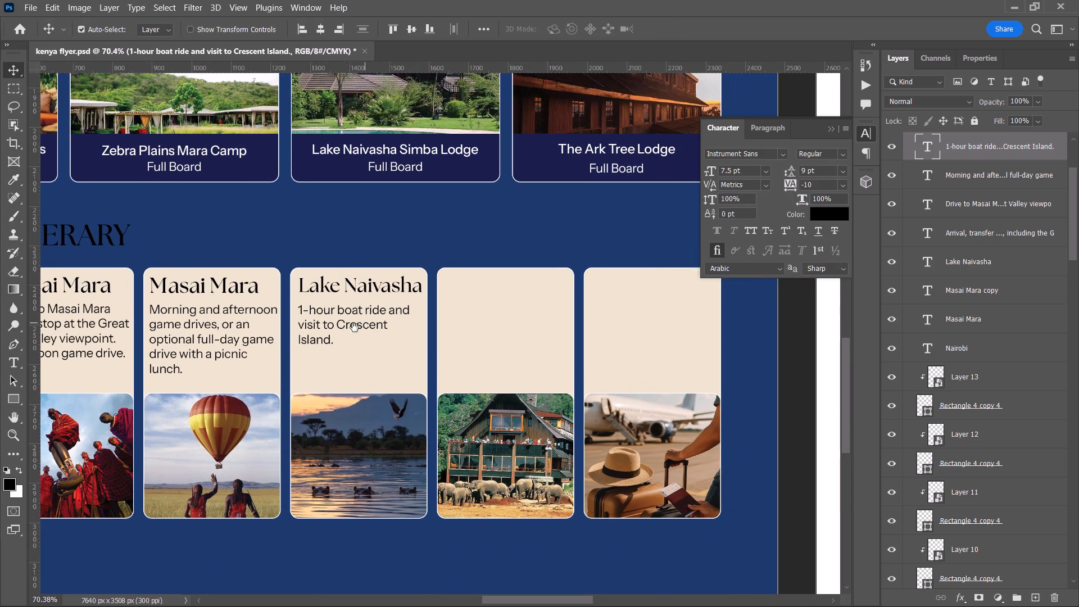
pyautogui.moveTo(355, 328); pyautogui.dragTo(327, 334)
pyautogui.press('space')
pyautogui.press('space')
pyautogui.press('space')
pyautogui.press('space')
pyautogui.press('space')
pyautogui.press('space')
pyautogui.press('space')
pyautogui.press('space')
pyautogui.press('space')
pyautogui.moveTo(223, 295); pyautogui.dragTo(596, 301)
pyautogui.click(255, 299)
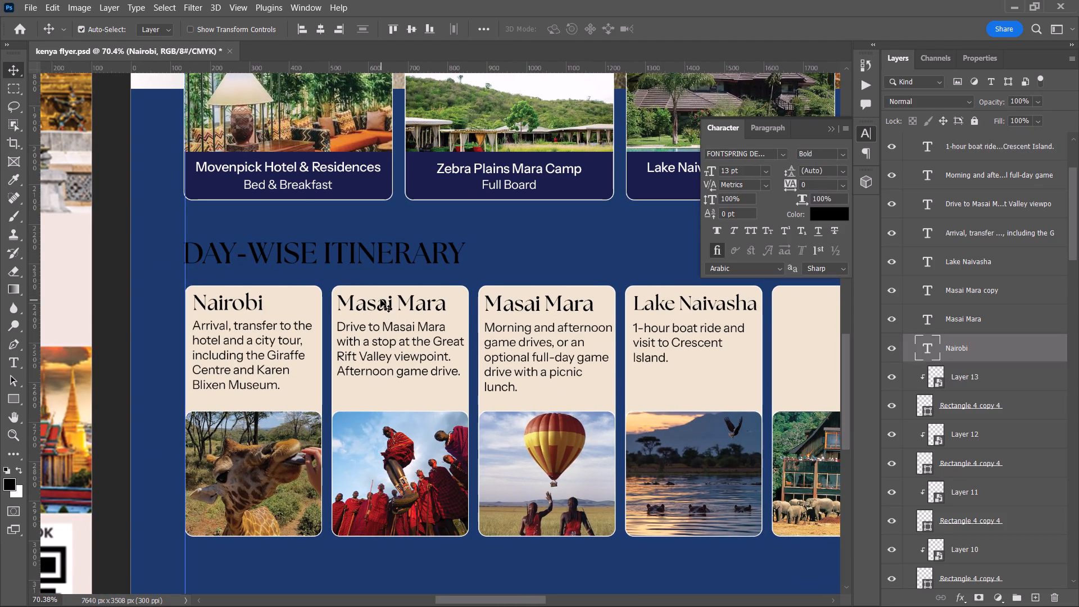
pyautogui.keyDown('shift'); pyautogui.click(380, 300); pyautogui.keyUp('shift')
pyautogui.keyDown('shift'); pyautogui.click(519, 306); pyautogui.keyUp('shift')
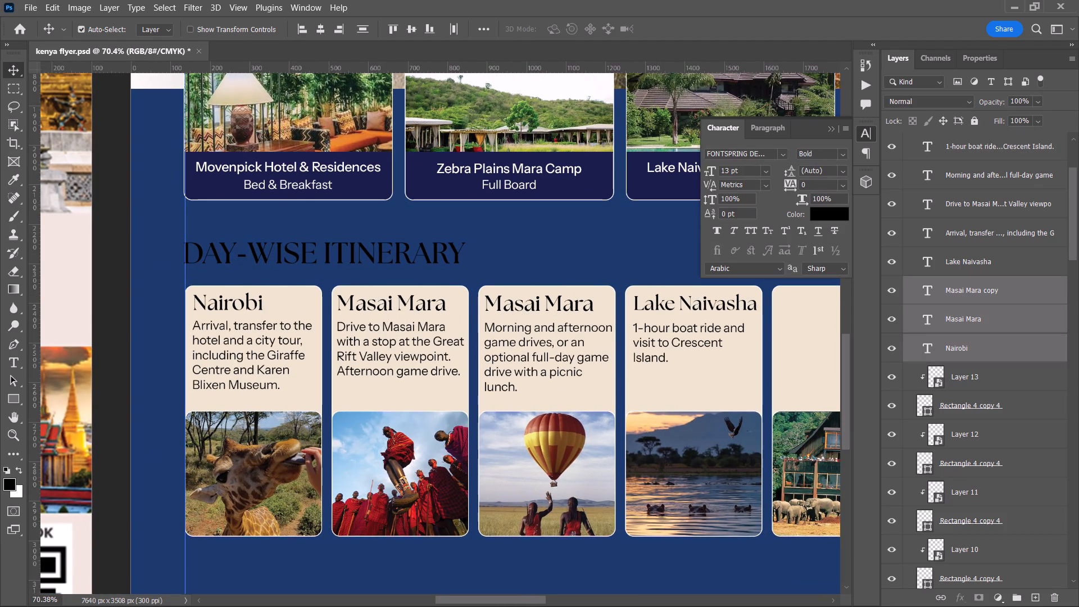
pyautogui.click(743, 170)
pyautogui.scroll(-1, 743, 170)
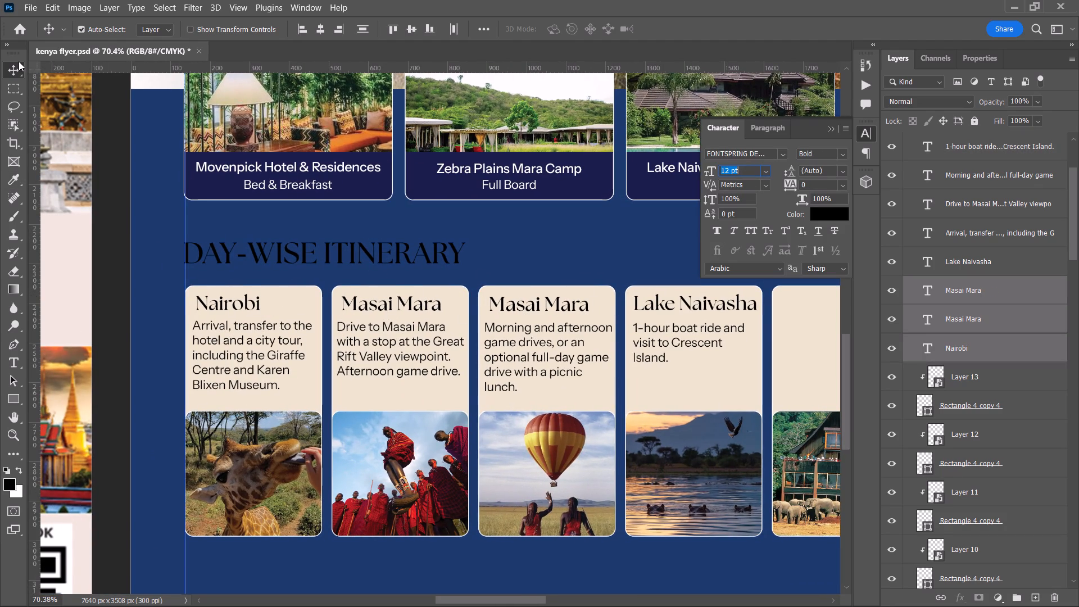
pyautogui.click(572, 243)
# Duplicate the fourth card's Lake Naivasha title and its boat ride description onto the fifth itinerary card.
pyautogui.press('space')
pyautogui.press('space')
pyautogui.press('space')
pyautogui.press('space')
pyautogui.press('space')
pyautogui.press('space')
pyautogui.moveTo(604, 266); pyautogui.dragTo(364, 270)
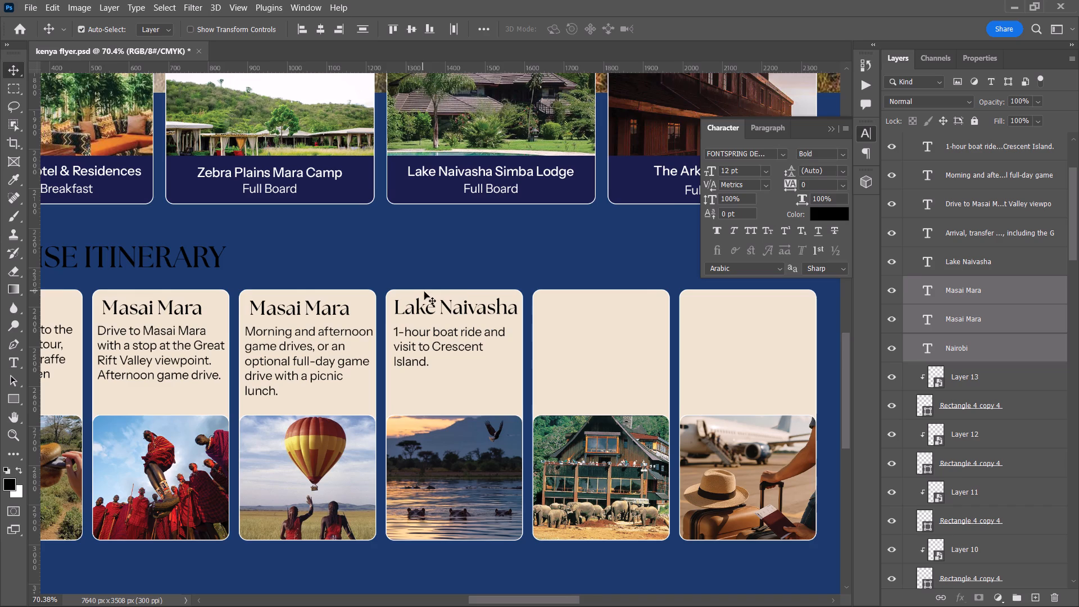
pyautogui.press('space')
pyautogui.moveTo(459, 299); pyautogui.dragTo(343, 296)
pyautogui.keyDown('alt'); pyautogui.moveTo(336, 306); pyautogui.dragTo(493, 305); pyautogui.keyUp('alt')
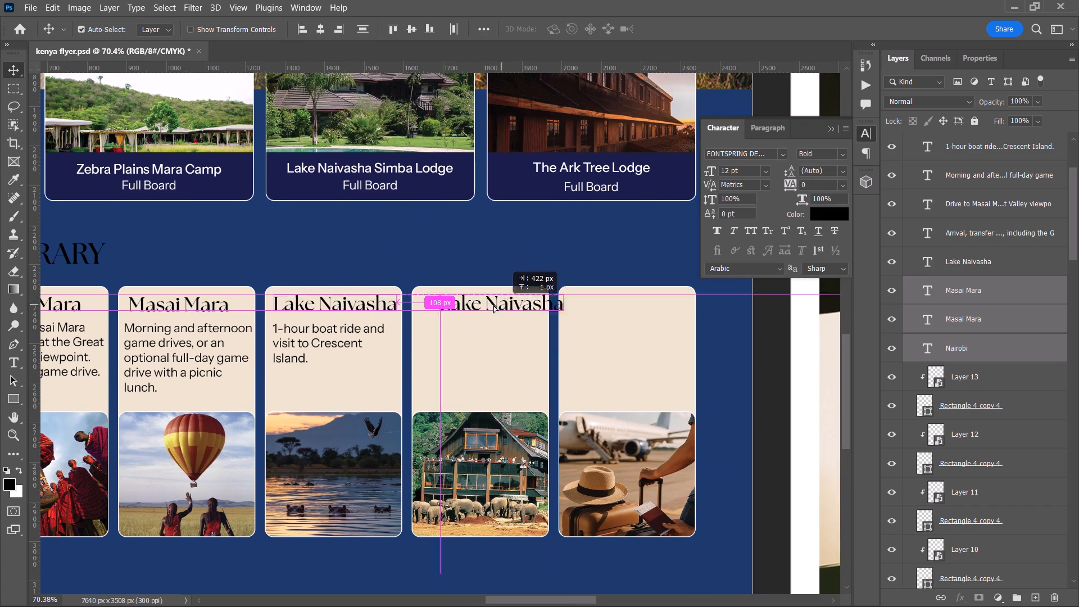
pyautogui.keyDown('alt'); pyautogui.moveTo(493, 305); pyautogui.dragTo(481, 304); pyautogui.keyUp('alt')
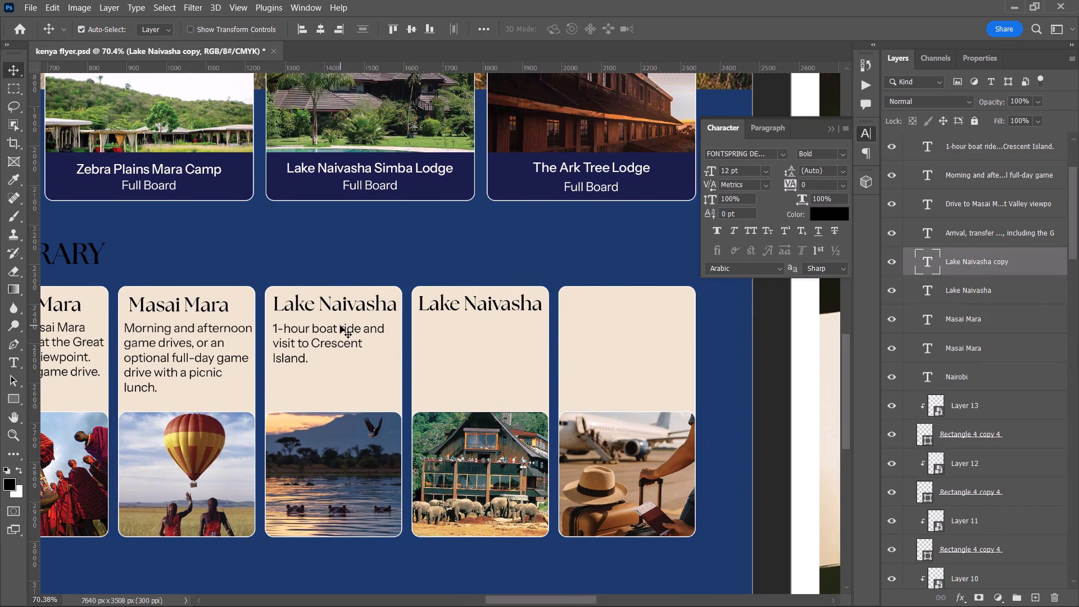
pyautogui.keyDown('alt'); pyautogui.moveTo(339, 325); pyautogui.dragTo(487, 323); pyautogui.keyUp('alt')
# Bring up the text extractor to capture the next day's text from the reference flyer's day-wise itinerary.
pyautogui.press('space')
pyautogui.press('space')
pyautogui.press('space')
pyautogui.press('space')
pyautogui.moveTo(492, 239); pyautogui.dragTo(406, 232)
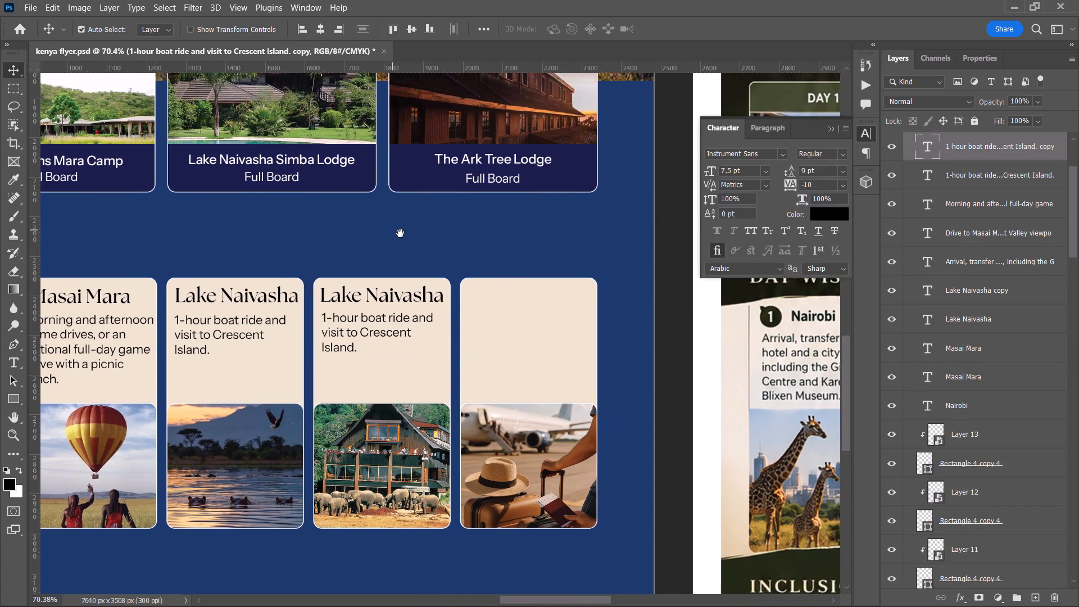
pyautogui.click(400, 233)
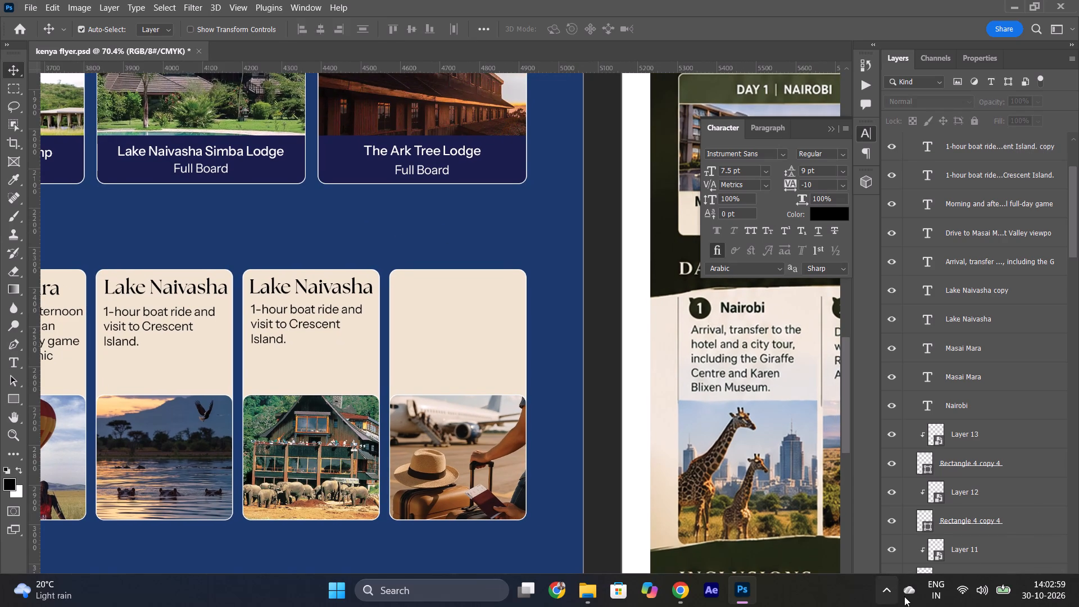
pyautogui.click(888, 594)
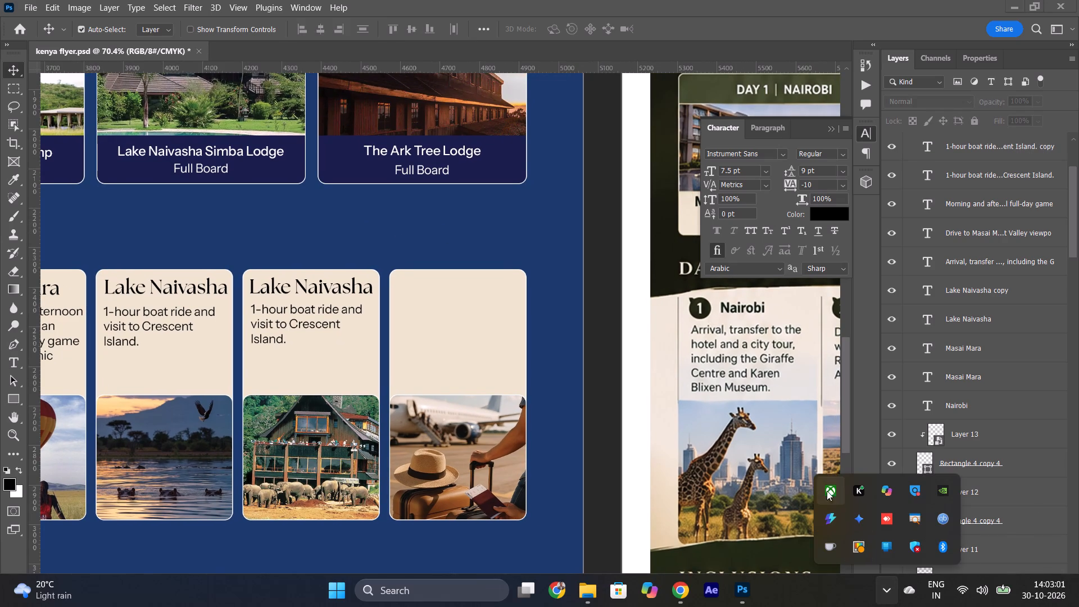
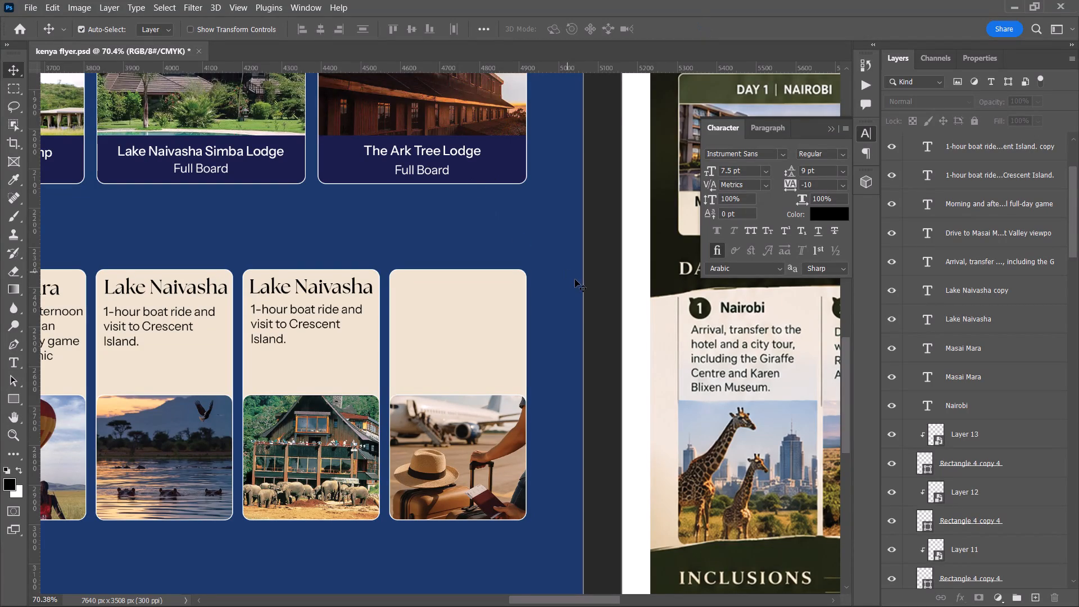
# Capture the day 5 title "Aberdare National Park" from the reference flyer's day-wise itinerary with the text extractor.
pyautogui.press('space')
pyautogui.press('space')
pyautogui.press('space')
pyautogui.press('space')
pyautogui.press('space')
pyautogui.press('space')
pyautogui.press('space')
pyautogui.press('space')
pyautogui.press('space')
pyautogui.press('space')
pyautogui.press('space')
pyautogui.press('space')
pyautogui.press('space')
pyautogui.press('space')
pyautogui.press('space')
pyautogui.press('space')
pyautogui.press('space')
pyautogui.press('space')
pyautogui.press('space')
pyautogui.press('space')
pyautogui.moveTo(596, 287); pyautogui.dragTo(115, 271)
pyautogui.moveTo(262, 241); pyautogui.dragTo(306, 232)
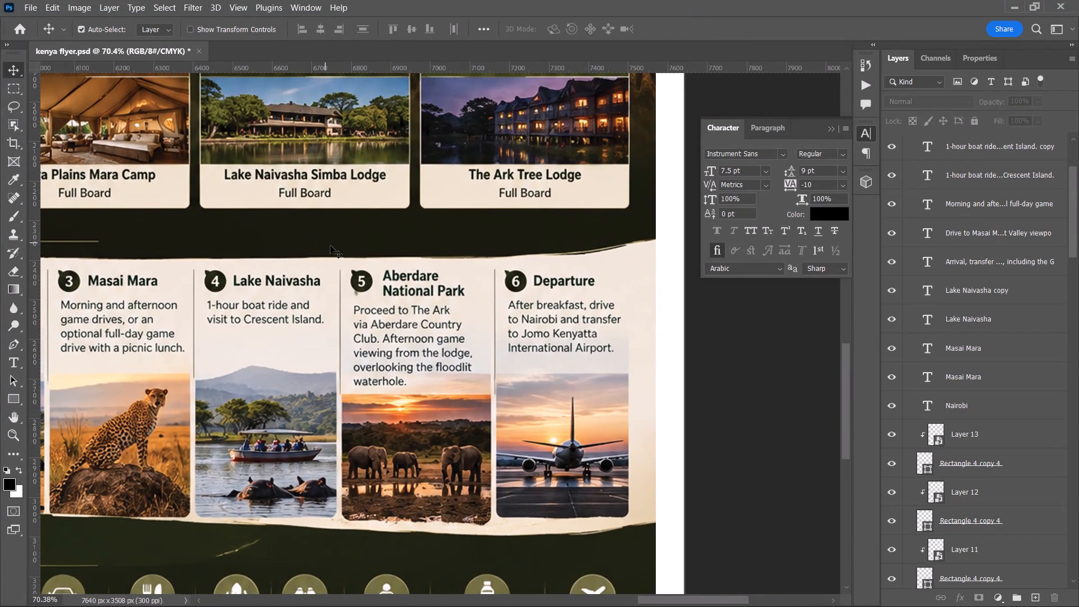
pyautogui.hotkey('alt', 't')
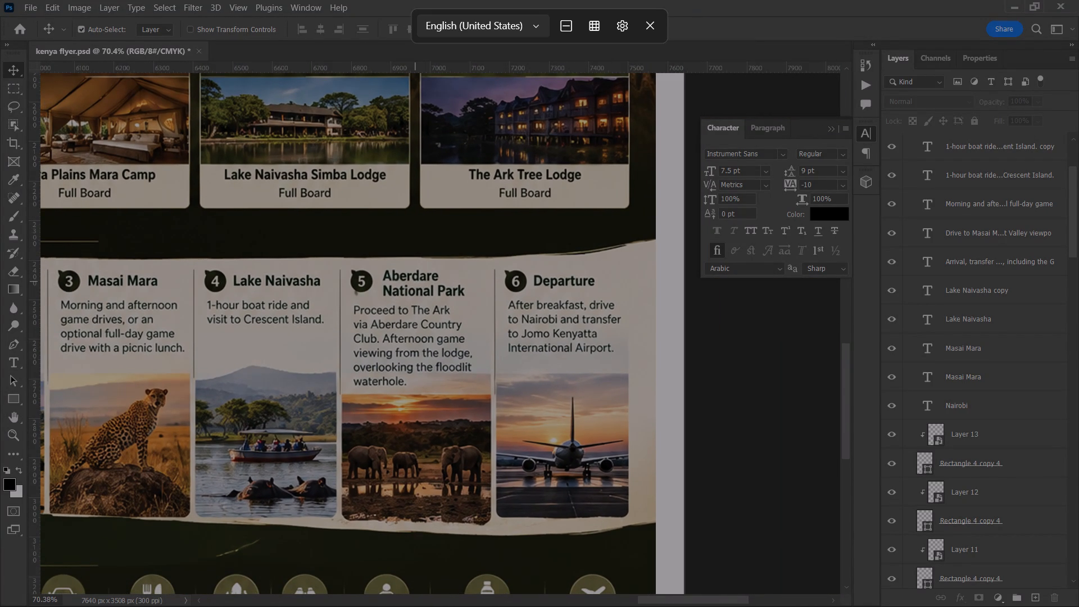
pyautogui.moveTo(379, 265); pyautogui.dragTo(472, 299)
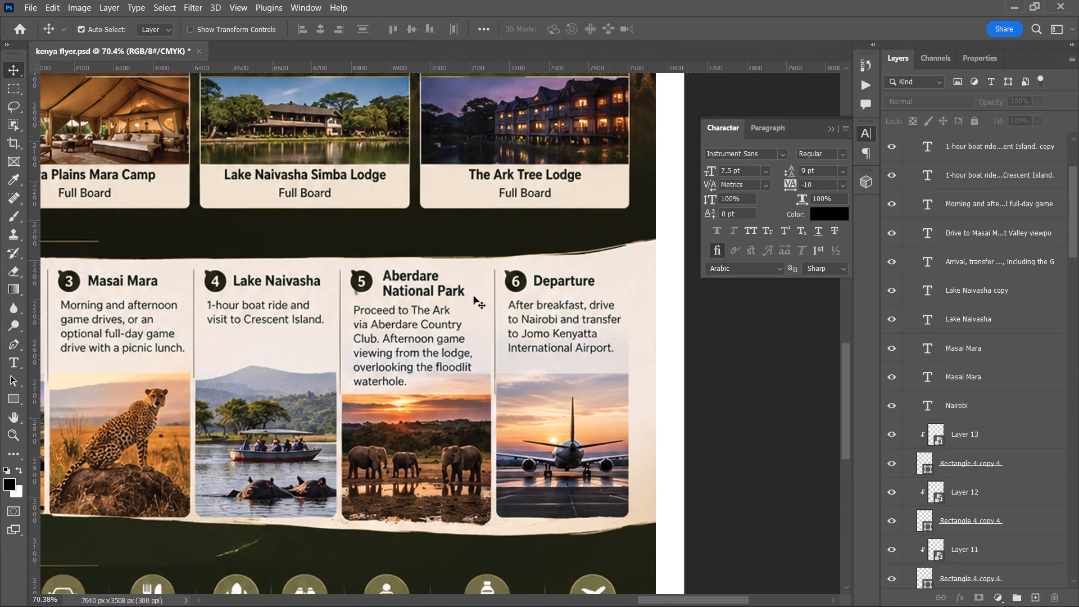
# Replace the fifth card's Lake Naivasha title with the captured "Aberdare National Park" text and left-align it.
pyautogui.press('space')
pyautogui.press('space')
pyautogui.press('space')
pyautogui.press('space')
pyautogui.press('space')
pyautogui.press('space')
pyautogui.press('space')
pyautogui.press('space')
pyautogui.press('space')
pyautogui.press('space')
pyautogui.press('space')
pyautogui.press('space')
pyautogui.press('space')
pyautogui.press('space')
pyautogui.press('space')
pyautogui.press('space')
pyautogui.press('space')
pyautogui.press('space')
pyautogui.press('space')
pyautogui.press('space')
pyautogui.moveTo(425, 283); pyautogui.dragTo(653, 307)
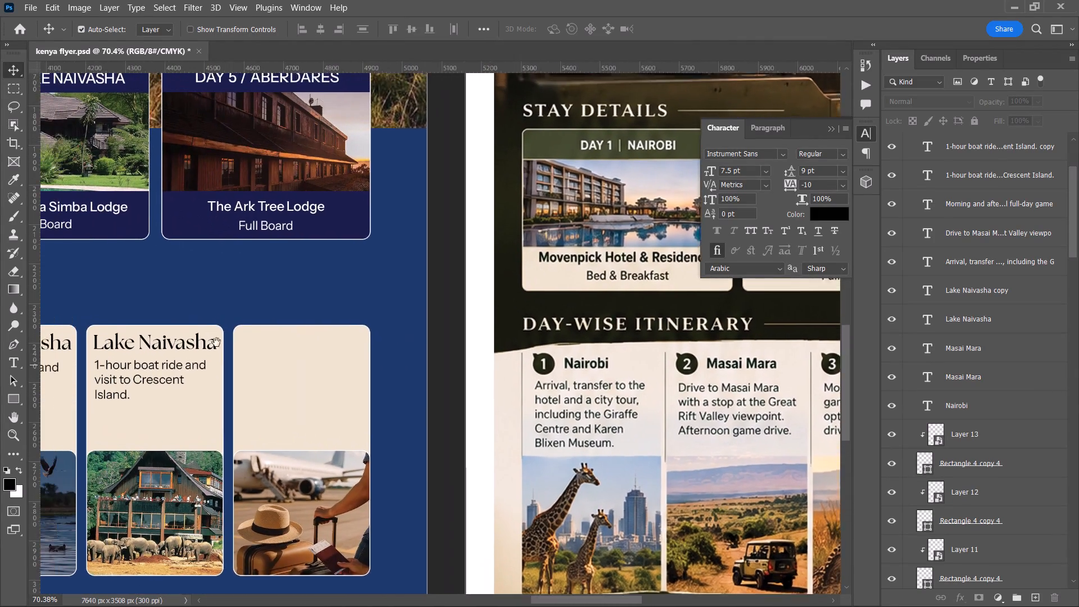
pyautogui.moveTo(233, 343); pyautogui.dragTo(282, 329)
pyautogui.press('t')
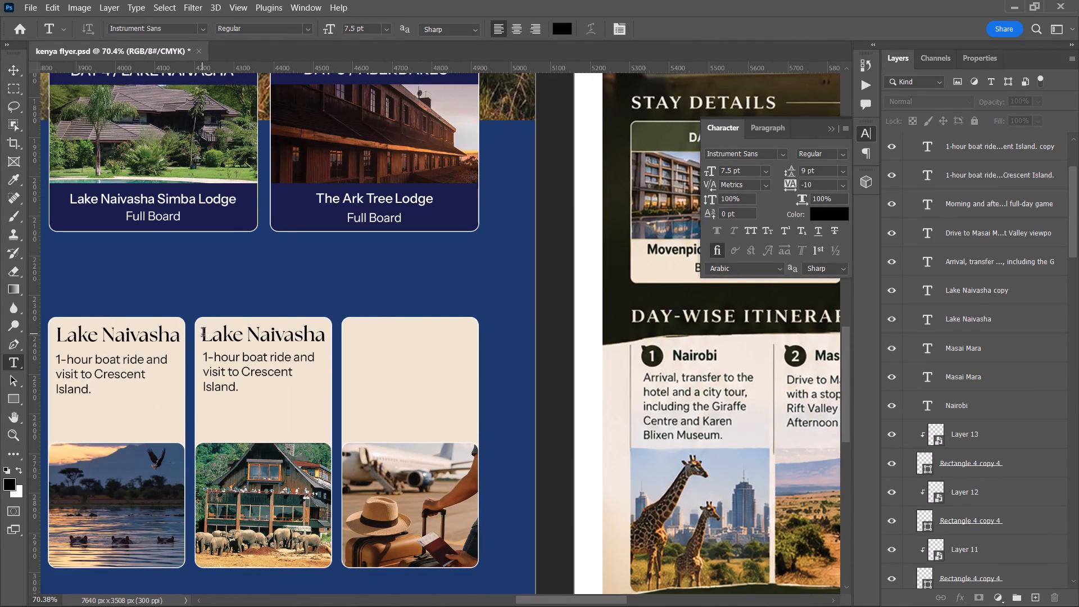
pyautogui.moveTo(203, 334); pyautogui.dragTo(338, 334)
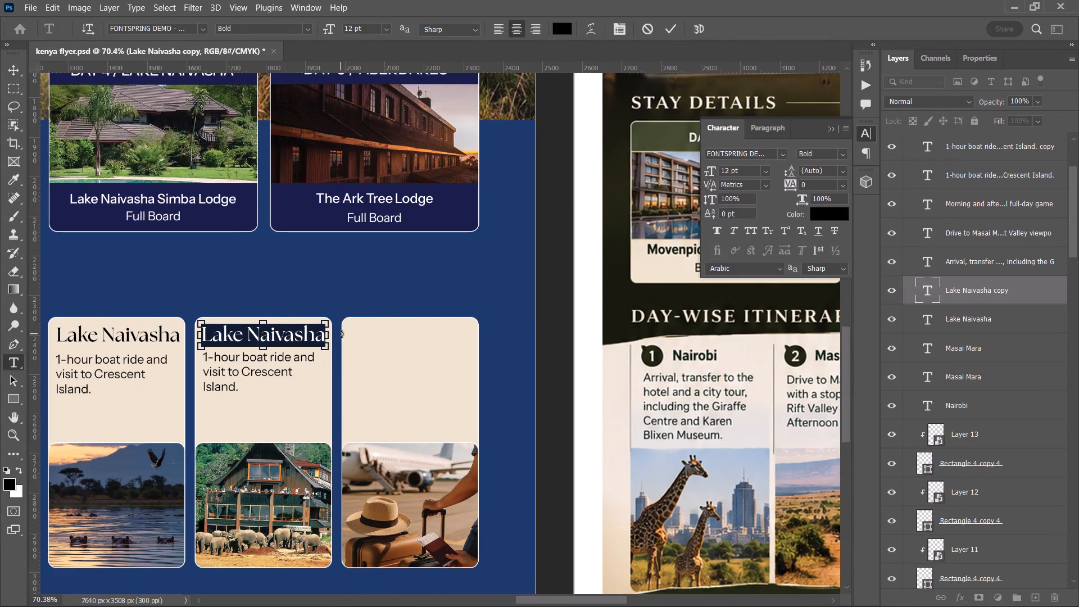
pyautogui.hotkey('ctrl', 'v')
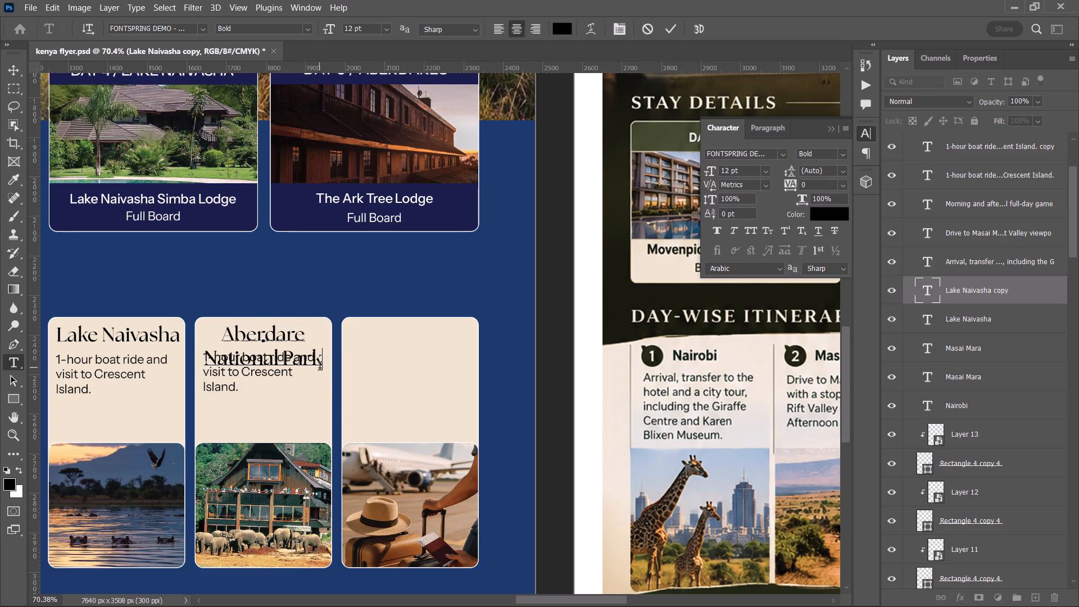
pyautogui.moveTo(320, 368); pyautogui.dragTo(145, 302)
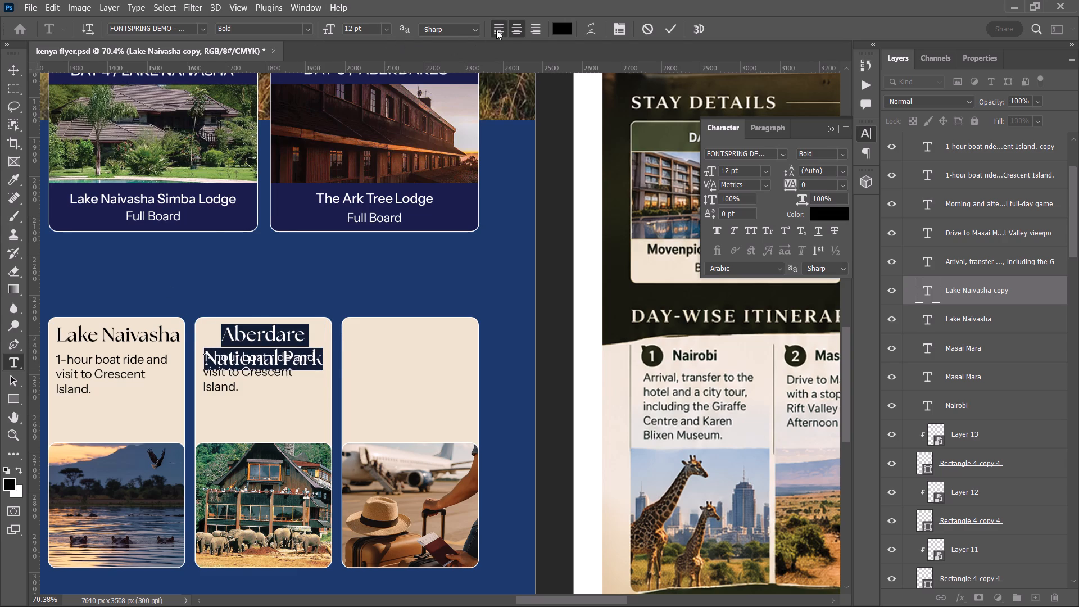
pyautogui.click(496, 30)
pyautogui.click(668, 29)
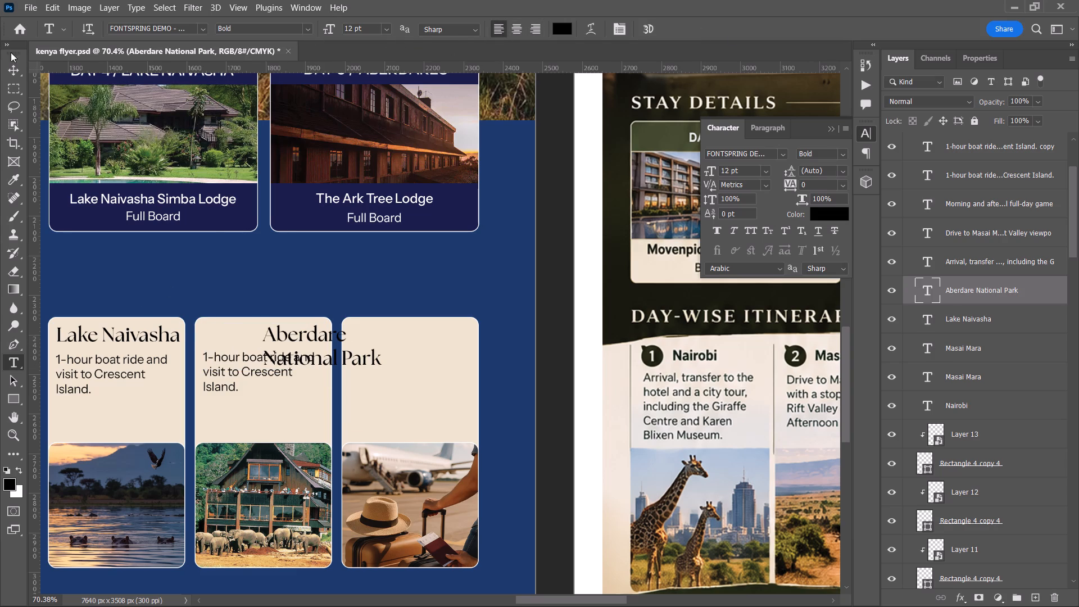
# Lower the fifth card's description to clear the two-line title, and move the title into line with the description's left edge.
pyautogui.click(12, 69)
pyautogui.moveTo(223, 354); pyautogui.dragTo(222, 363)
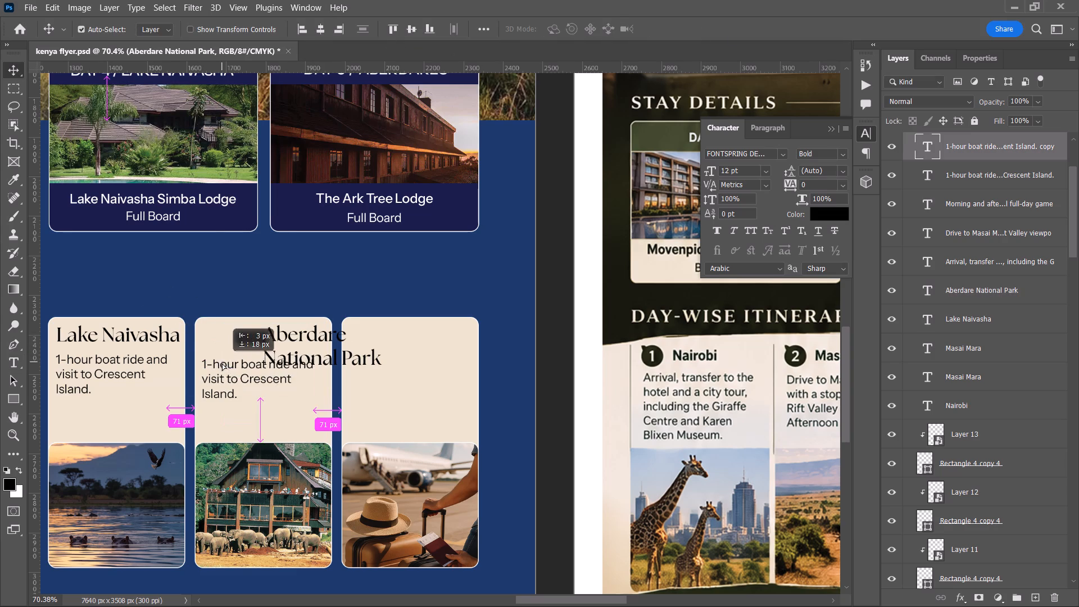
pyautogui.moveTo(222, 363); pyautogui.dragTo(222, 378)
pyautogui.moveTo(283, 337); pyautogui.dragTo(230, 333)
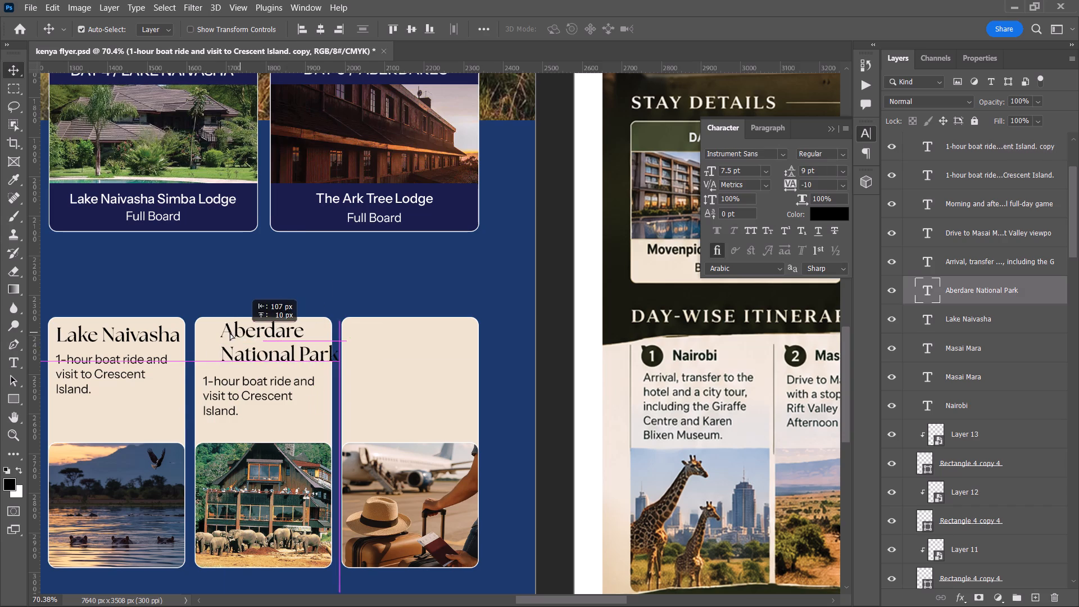
pyautogui.moveTo(230, 333); pyautogui.dragTo(221, 337)
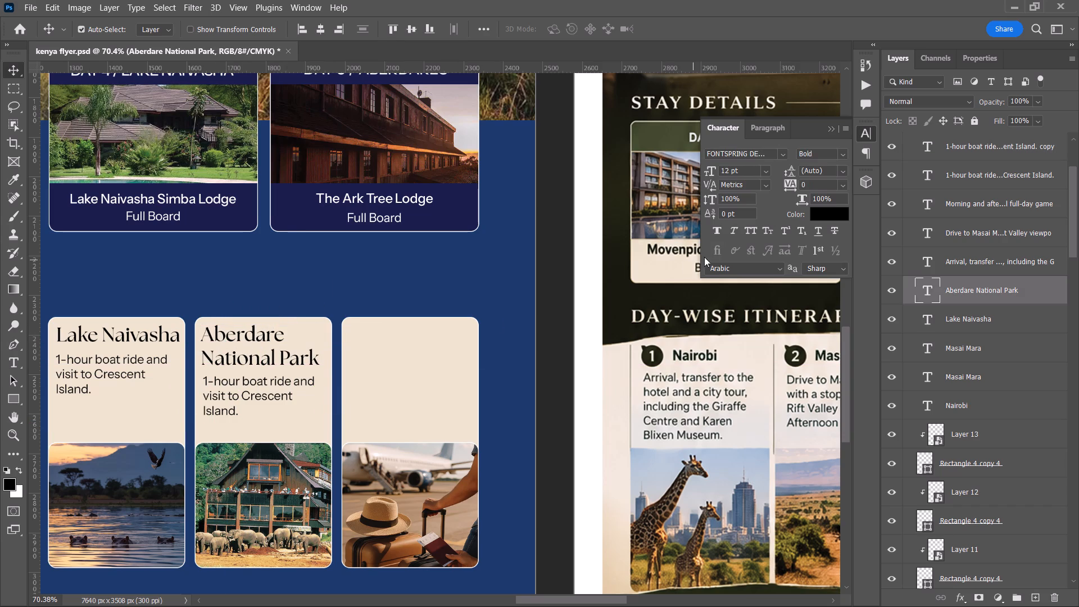
# Set the Aberdare National Park title's leading to 11 pt and its tracking to 20.
pyautogui.click(816, 170)
pyautogui.scroll(-4, 816, 170)
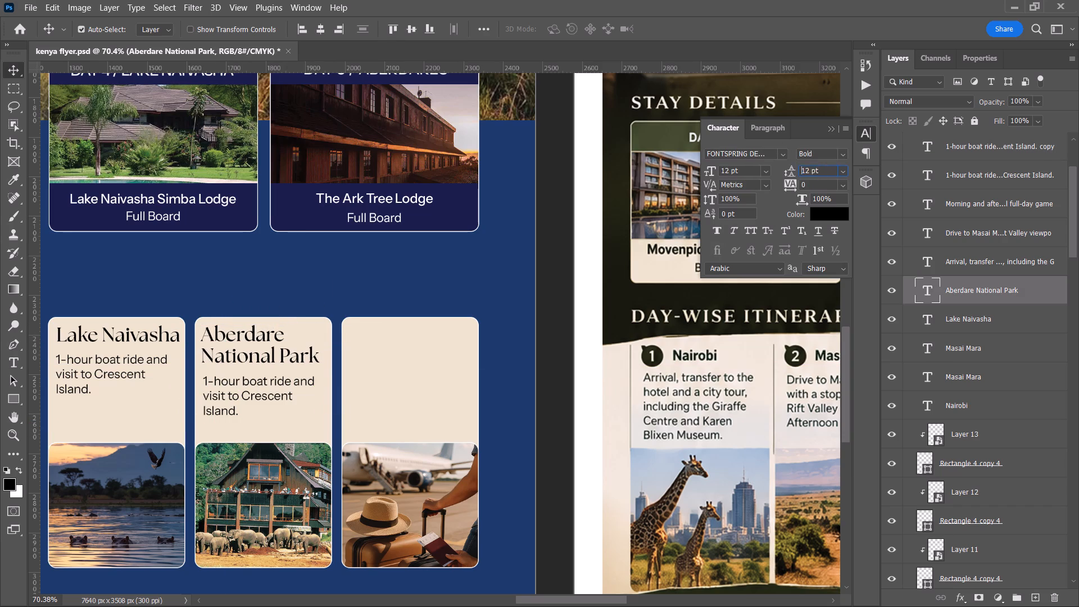
pyautogui.scroll(-1, 816, 170)
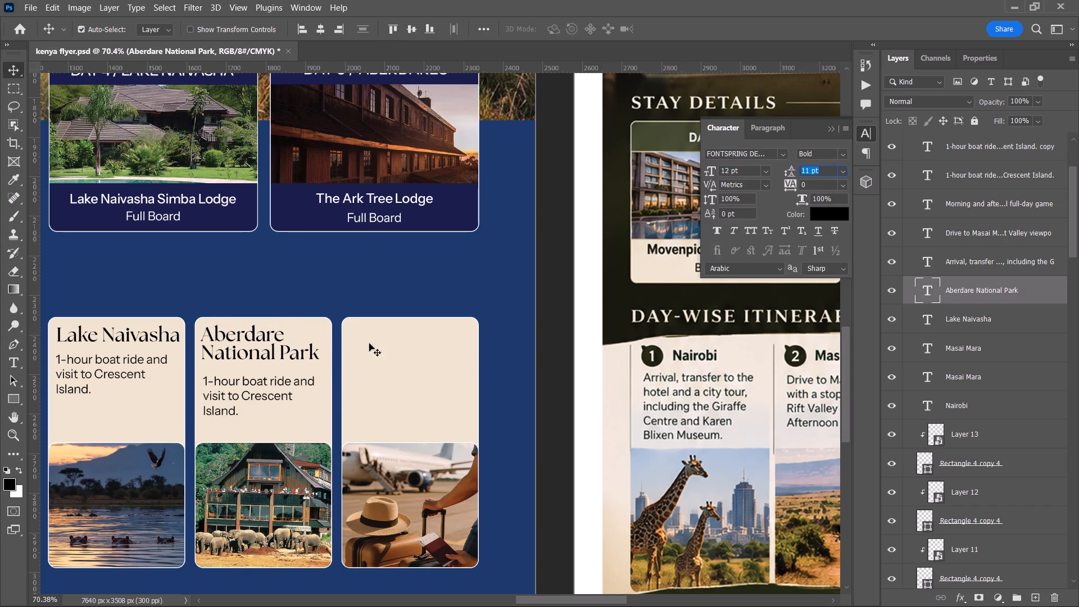
pyautogui.click(825, 183)
pyautogui.scroll(1, 825, 183)
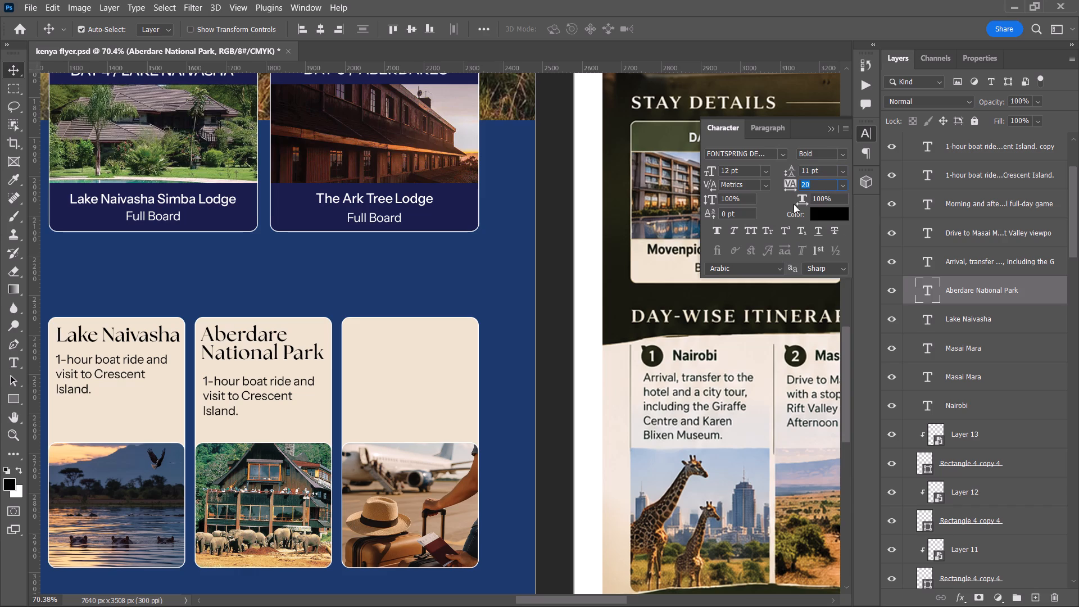
pyautogui.click(560, 376)
# Capture the day 5 description, from "Proceed to The Ark" to "waterhole.", from the reference flyer with the text extractor.
pyautogui.click(275, 385)
pyautogui.press('space')
pyautogui.press('space')
pyautogui.press('space')
pyautogui.press('space')
pyautogui.press('space')
pyautogui.press('space')
pyautogui.press('space')
pyautogui.press('space')
pyautogui.press('space')
pyautogui.press('space')
pyautogui.press('space')
pyautogui.press('space')
pyautogui.press('space')
pyautogui.press('space')
pyautogui.press('space')
pyautogui.press('space')
pyautogui.press('space')
pyautogui.press('space')
pyautogui.press('space')
pyautogui.press('space')
pyautogui.moveTo(391, 382); pyautogui.dragTo(303, 372)
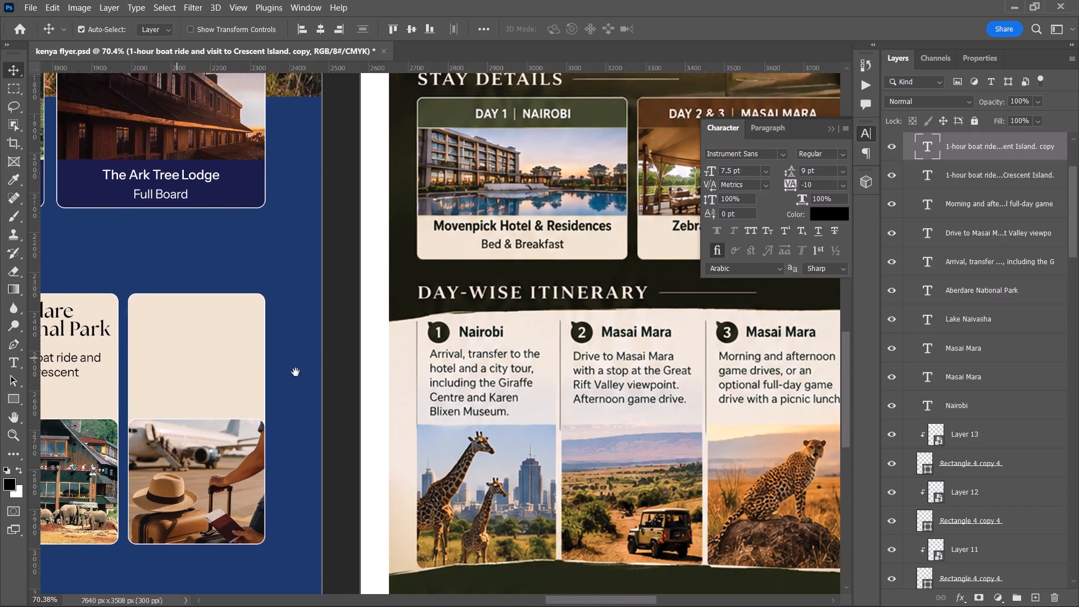
pyautogui.moveTo(807, 342); pyautogui.dragTo(554, 348)
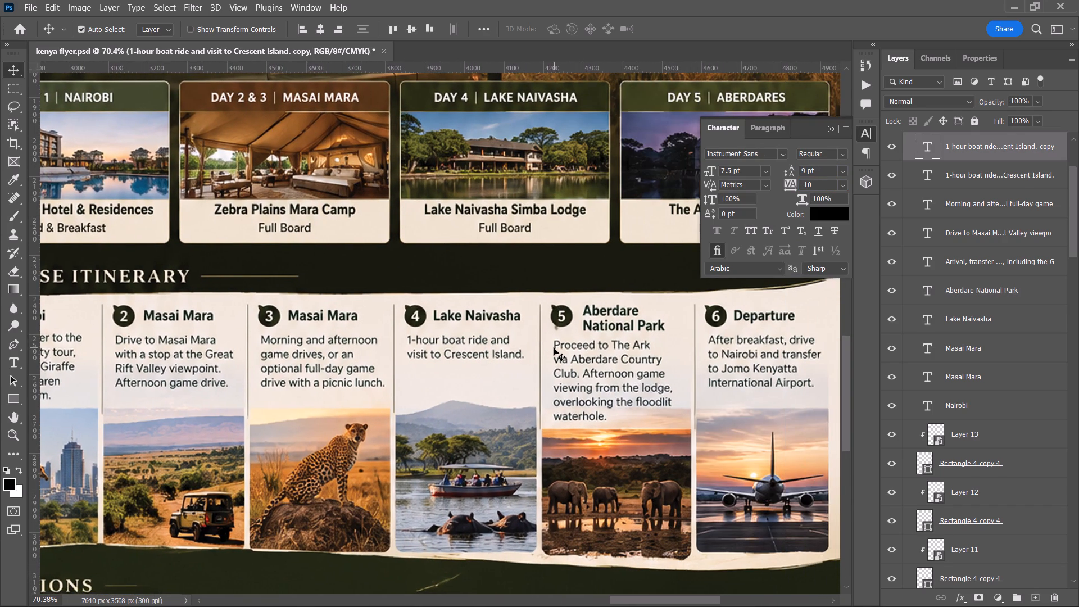
pyautogui.hotkey('alt', 't')
pyautogui.moveTo(548, 339); pyautogui.dragTo(574, 378)
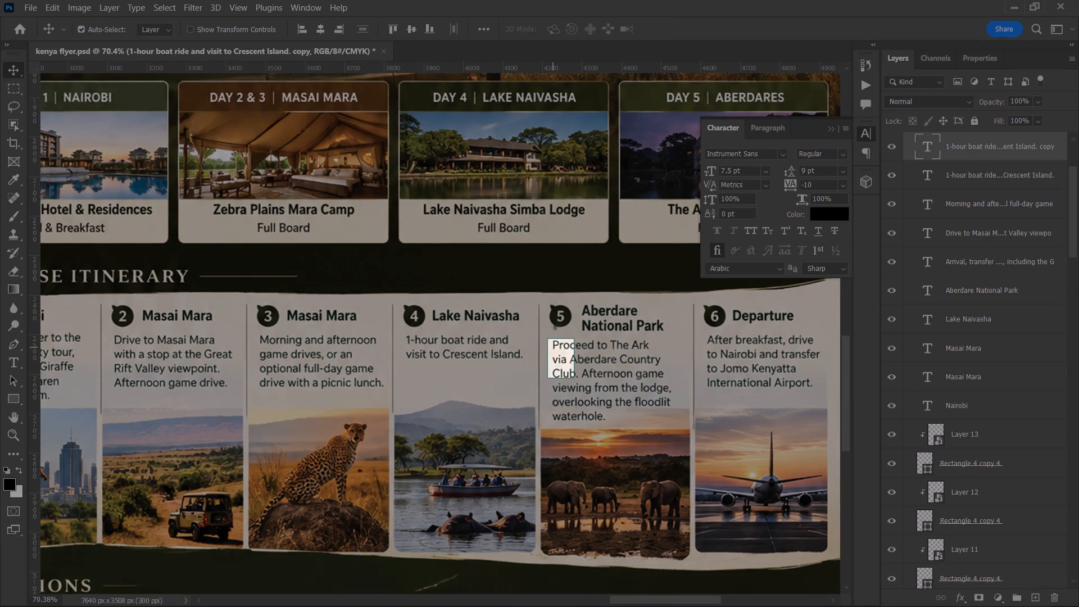
pyautogui.moveTo(574, 378); pyautogui.dragTo(678, 423)
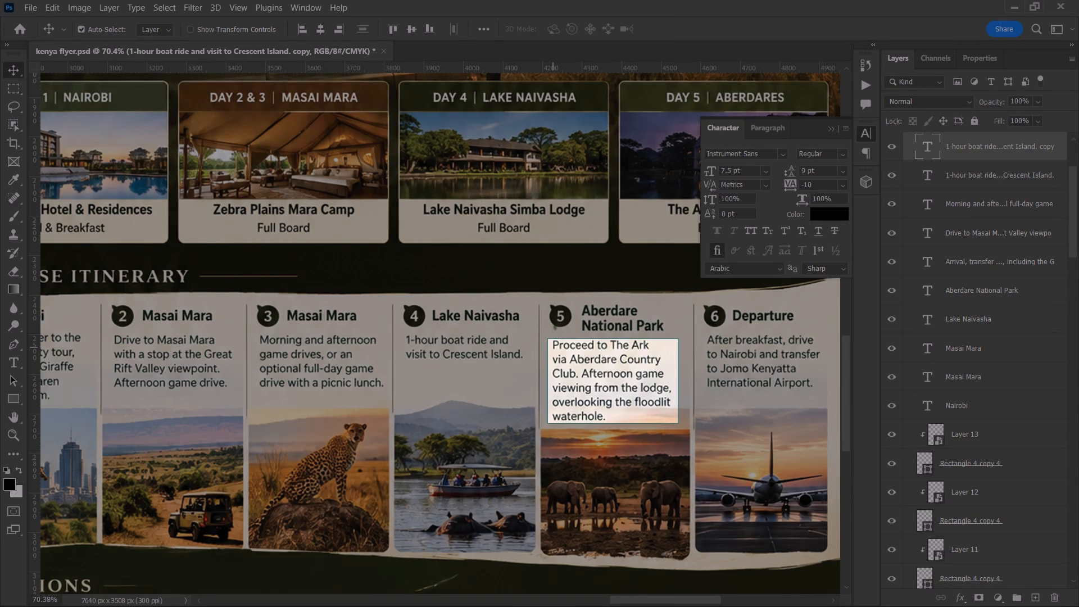
pyautogui.moveTo(678, 423); pyautogui.dragTo(679, 423)
# Move the fifth card's boat ride description up slightly, closer beneath the Aberdare National Park title.
pyautogui.press('space')
pyautogui.press('space')
pyautogui.press('space')
pyautogui.press('space')
pyautogui.press('space')
pyautogui.press('space')
pyautogui.press('space')
pyautogui.press('space')
pyautogui.press('space')
pyautogui.press('space')
pyautogui.press('space')
pyautogui.press('space')
pyautogui.press('space')
pyautogui.press('space')
pyautogui.press('space')
pyautogui.press('space')
pyautogui.press('space')
pyautogui.press('space')
pyautogui.press('space')
pyautogui.press('space')
pyautogui.moveTo(401, 369); pyautogui.dragTo(636, 362)
pyautogui.moveTo(399, 390); pyautogui.dragTo(294, 390)
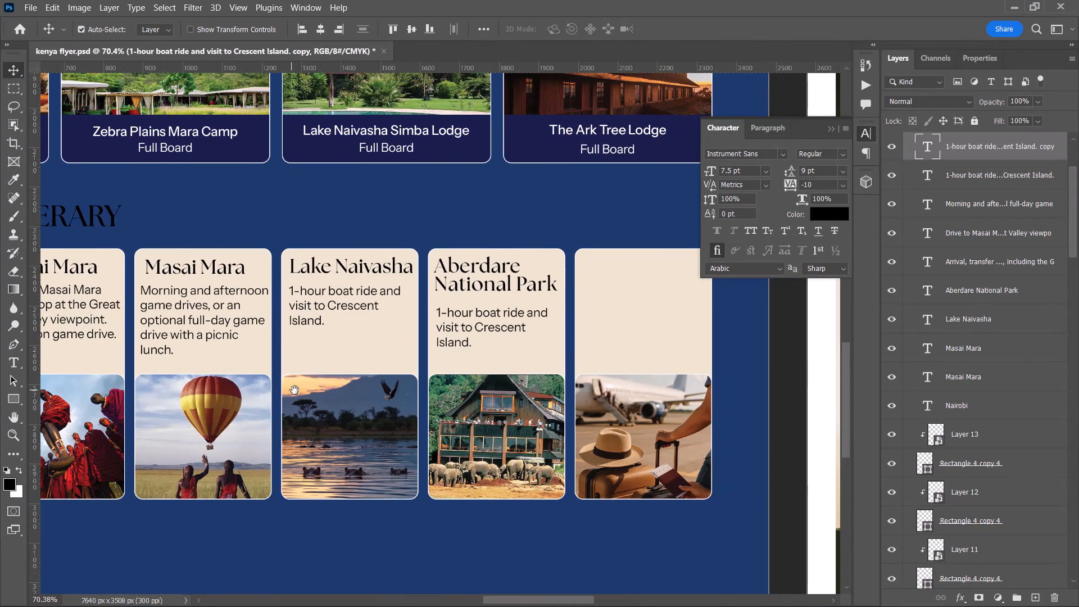
pyautogui.moveTo(294, 390); pyautogui.dragTo(295, 390)
pyautogui.moveTo(446, 315); pyautogui.dragTo(446, 307)
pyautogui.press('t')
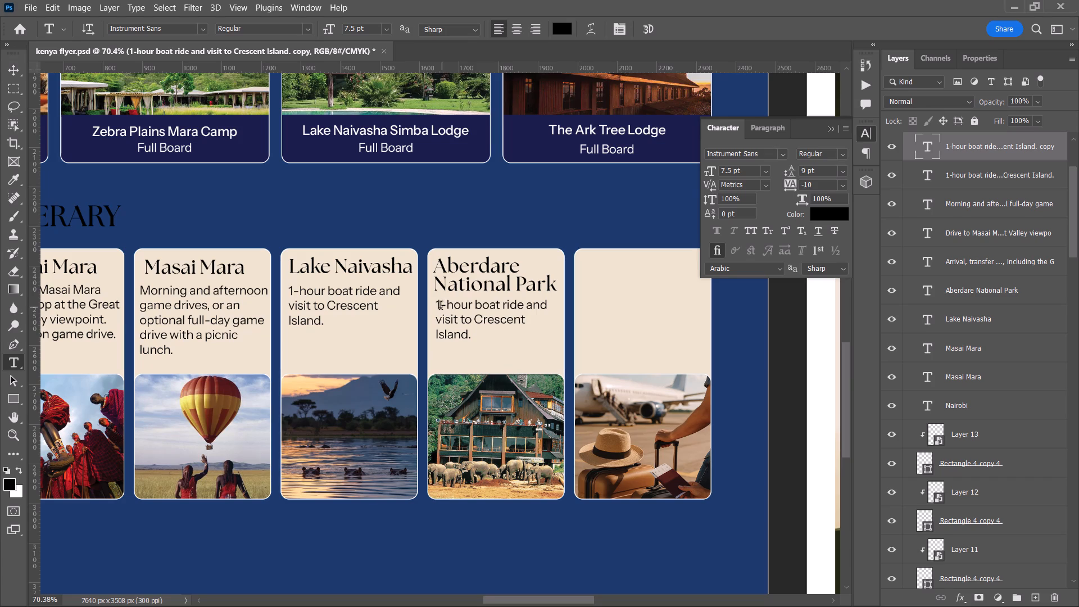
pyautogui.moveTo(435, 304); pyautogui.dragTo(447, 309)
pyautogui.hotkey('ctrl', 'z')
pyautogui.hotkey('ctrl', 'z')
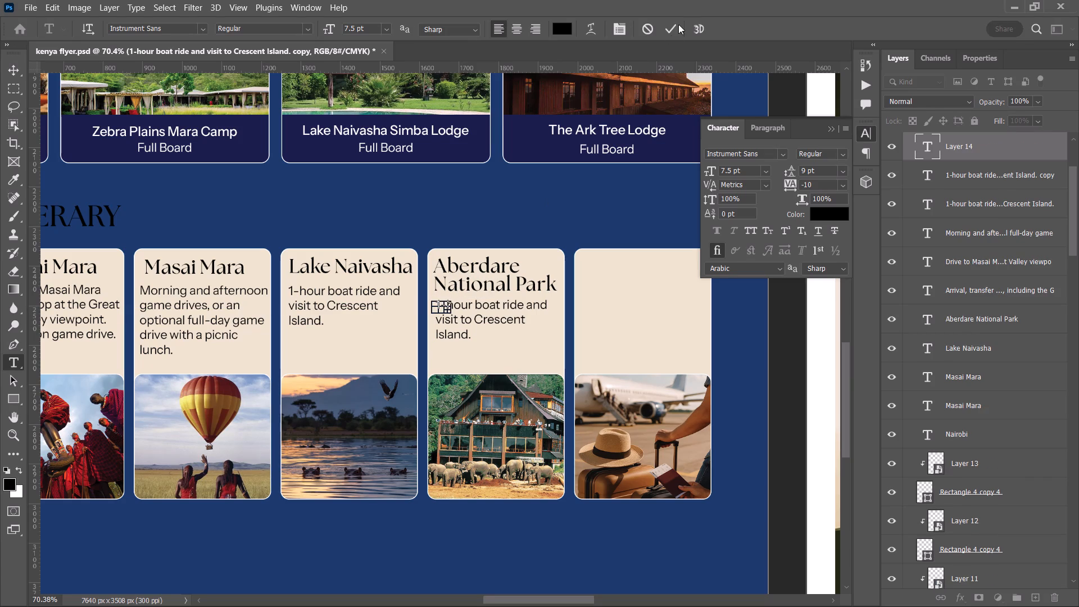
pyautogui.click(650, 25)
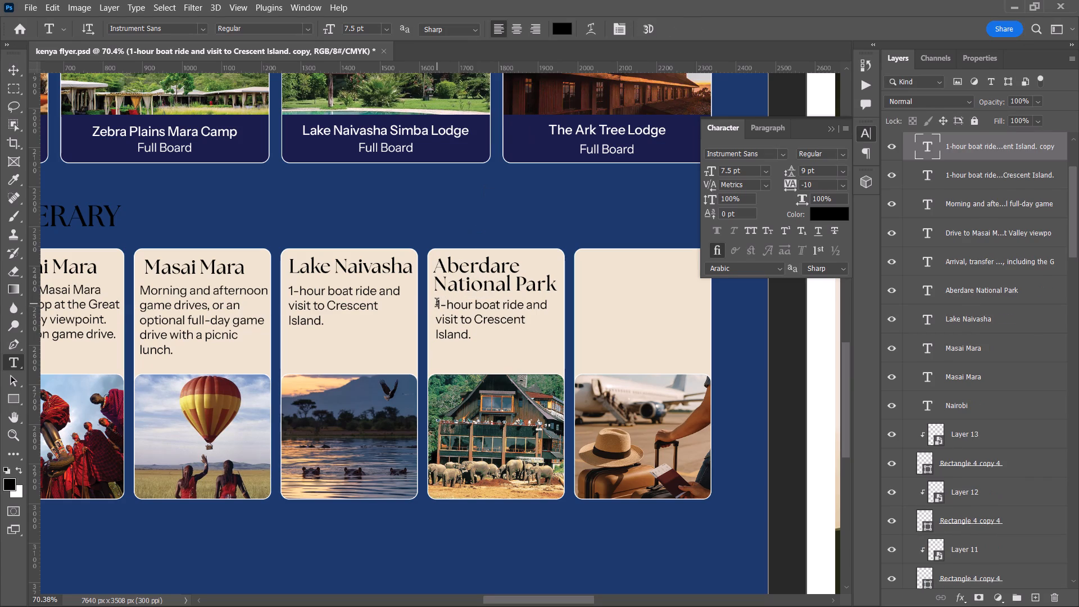
# Replace the fifth card's boat ride description with the captured "Proceed to The Ark via Aberdare Country Club" text.
pyautogui.moveTo(437, 304); pyautogui.dragTo(518, 363)
pyautogui.hotkey('ctrl', 'v')
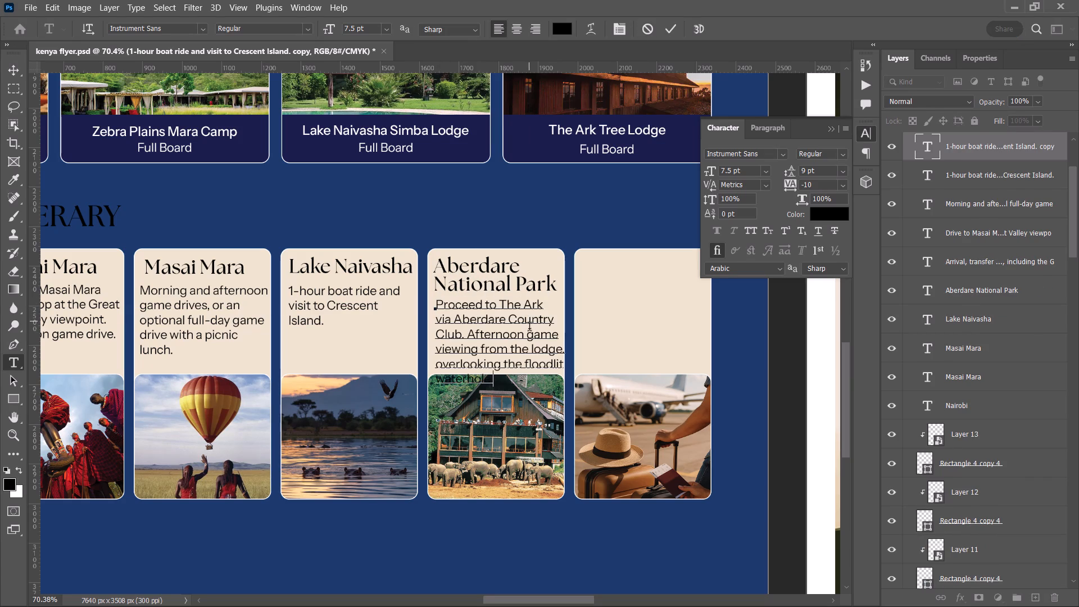
pyautogui.click(664, 31)
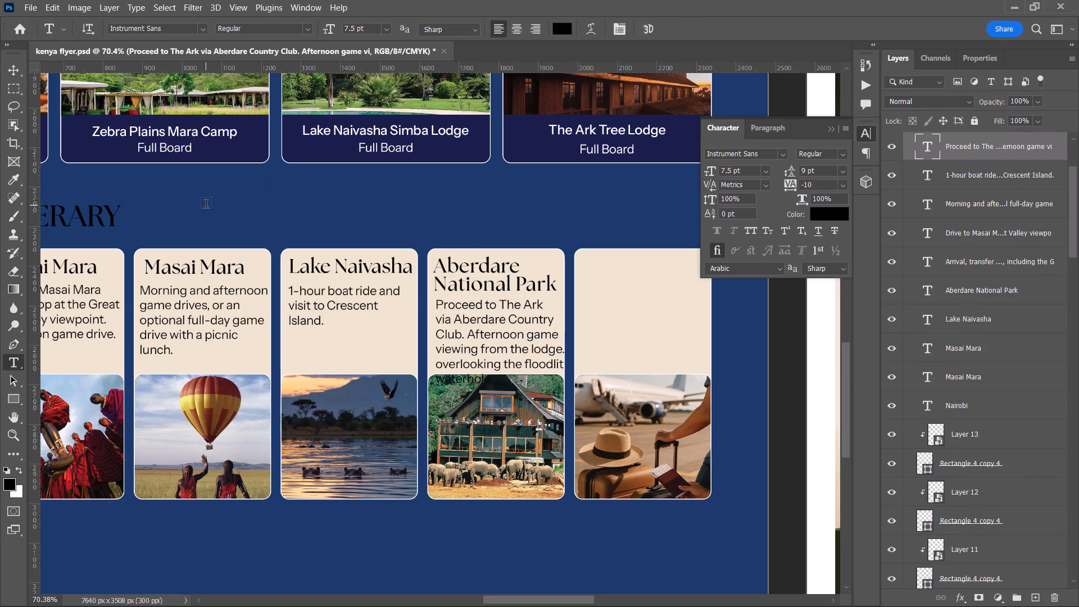
# Add a layer mask to the lodge and elephants photo on the fifth itinerary card.
pyautogui.click(6, 72)
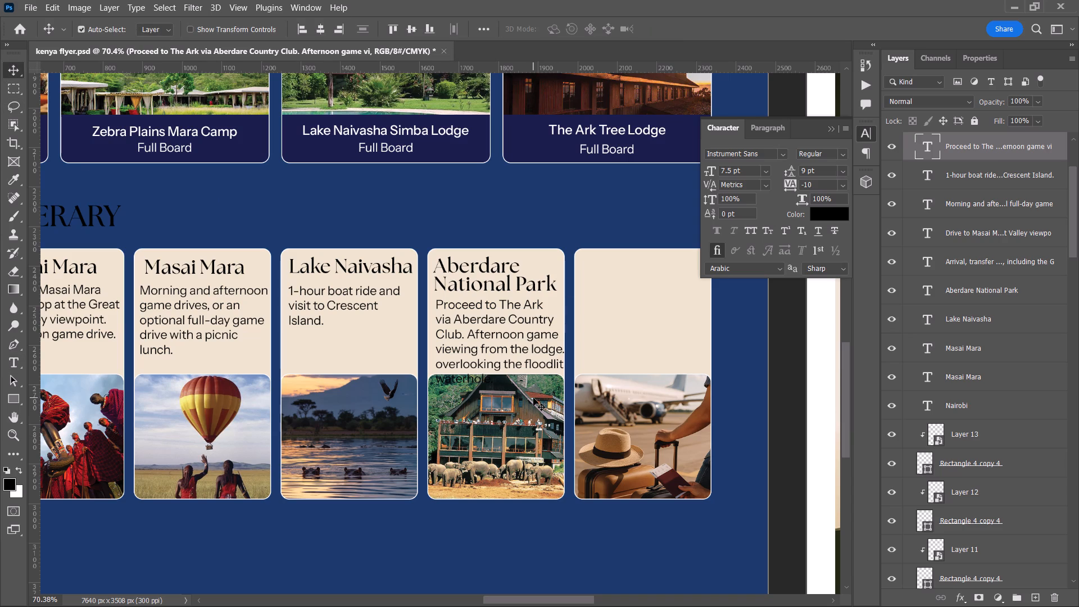
pyautogui.click(525, 398)
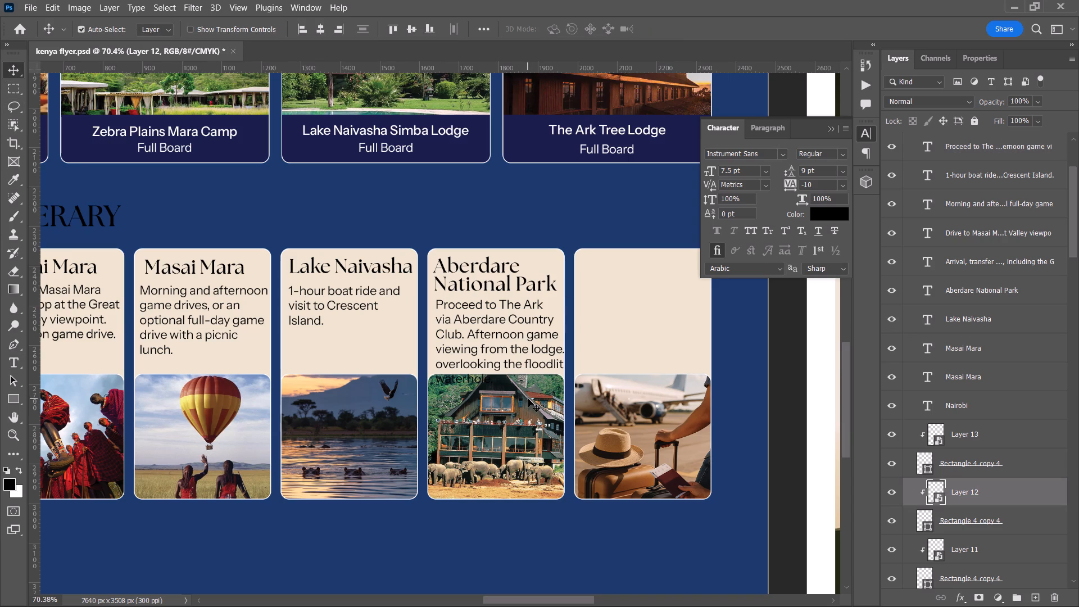
pyautogui.keyDown('alt'); pyautogui.scroll(11, 525, 373); pyautogui.keyUp('alt')
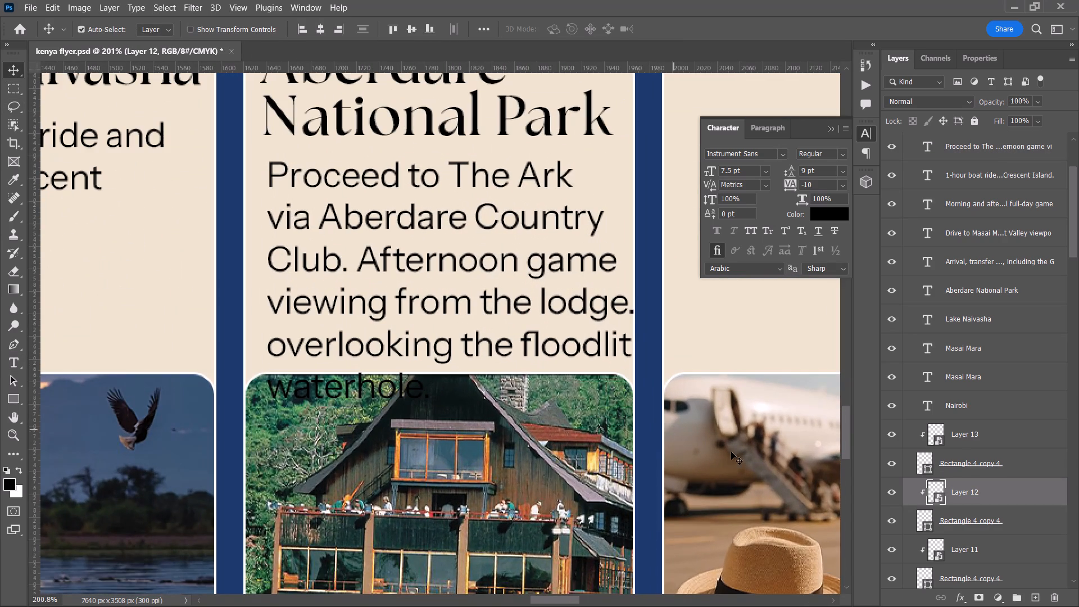
pyautogui.click(980, 596)
# Brush black on the photo's mask behind "waterhole." to fade the image's upper-left area so the word is readable.
pyautogui.press('b')
pyautogui.doubleClick(295, 386)
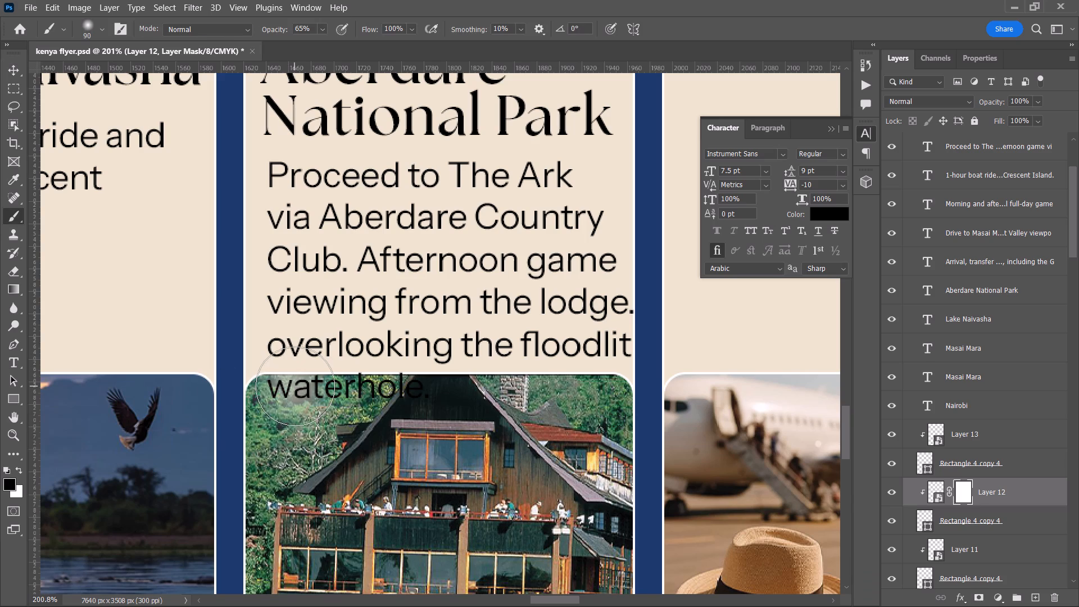
pyautogui.click(313, 387)
pyautogui.click(334, 388)
pyautogui.click(369, 391)
pyautogui.click(374, 390)
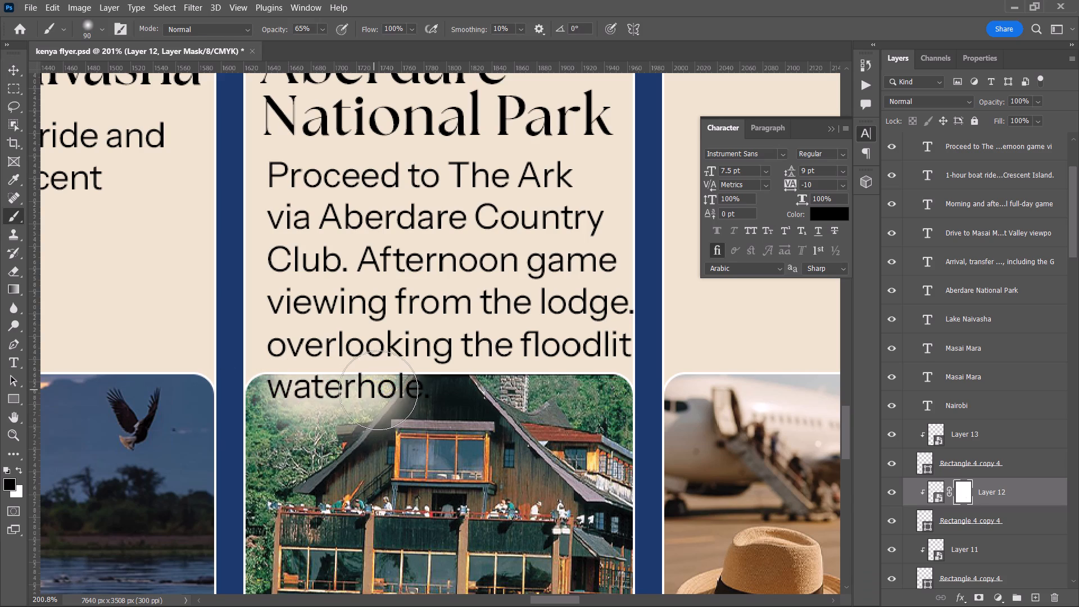
pyautogui.click(384, 389)
pyautogui.click(390, 389)
pyautogui.click(397, 389)
pyautogui.click(371, 389)
pyautogui.click(330, 391)
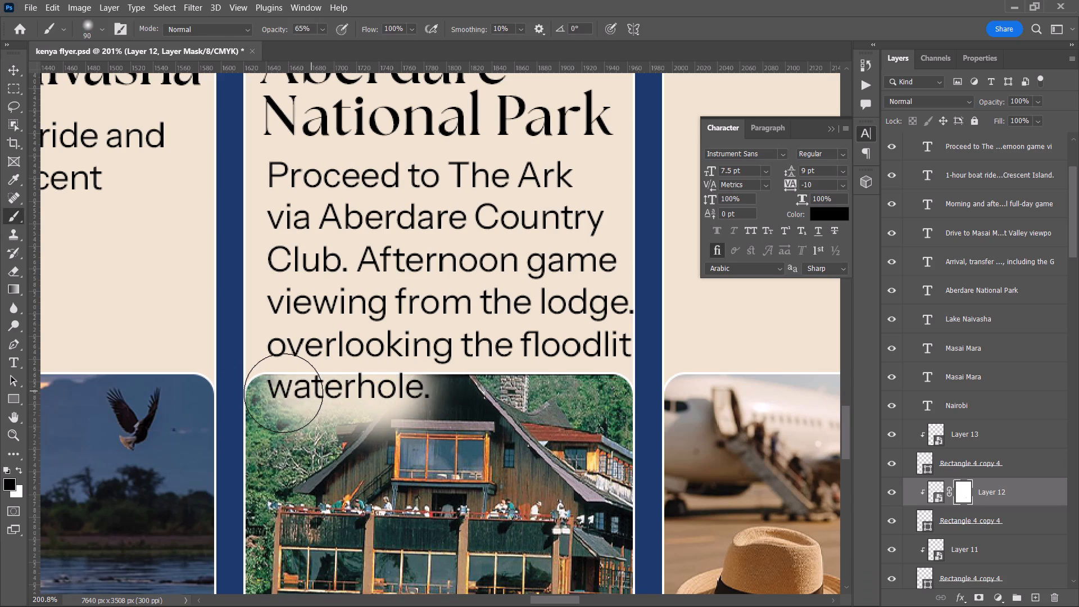
pyautogui.click(280, 393)
pyautogui.click(273, 390)
pyautogui.click(347, 384)
pyautogui.click(380, 383)
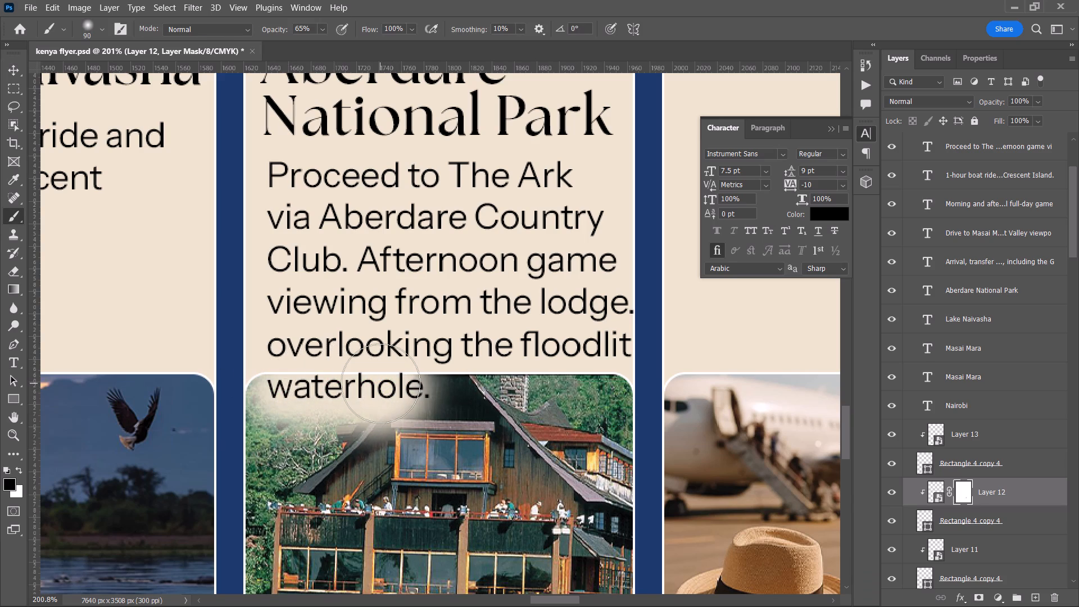
pyautogui.click(394, 382)
pyautogui.click(402, 382)
pyautogui.click(409, 382)
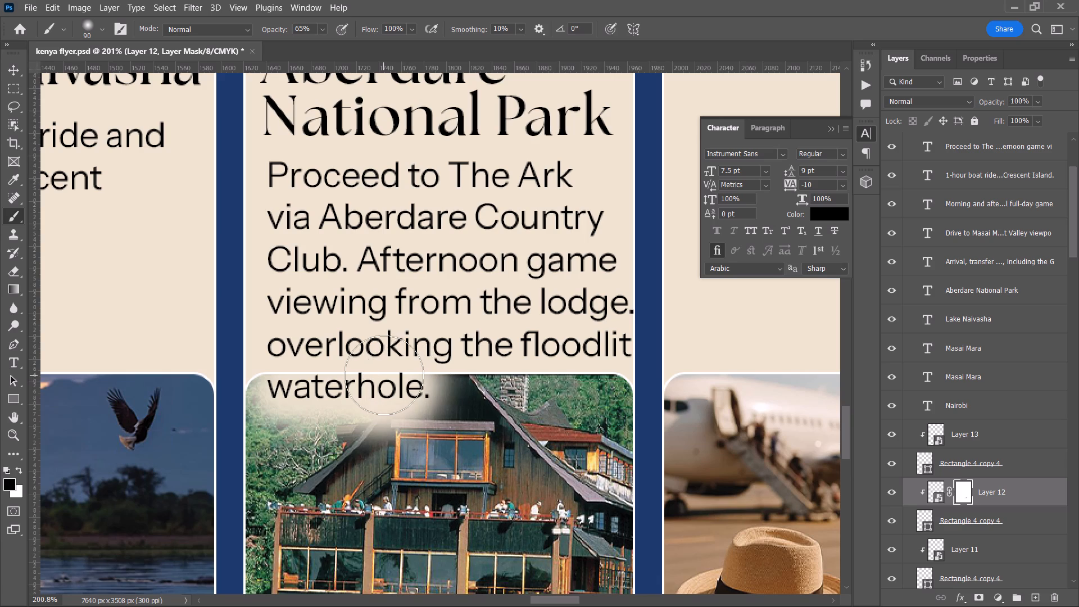
pyautogui.click(396, 383)
pyautogui.click(313, 381)
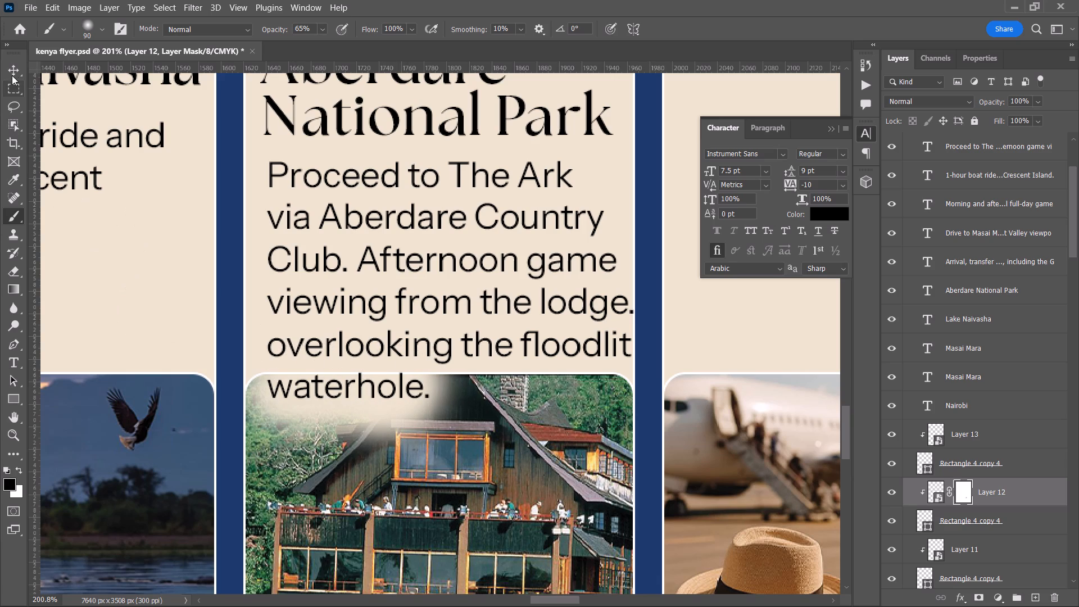
# Set the font size of the fifth card's "Proceed to The Ark" description to 7 pt.
pyautogui.click(5, 66)
pyautogui.keyDown('alt'); pyautogui.scroll(-6, 181, 322); pyautogui.keyUp('alt')
pyautogui.press('space')
pyautogui.moveTo(325, 350); pyautogui.dragTo(344, 350)
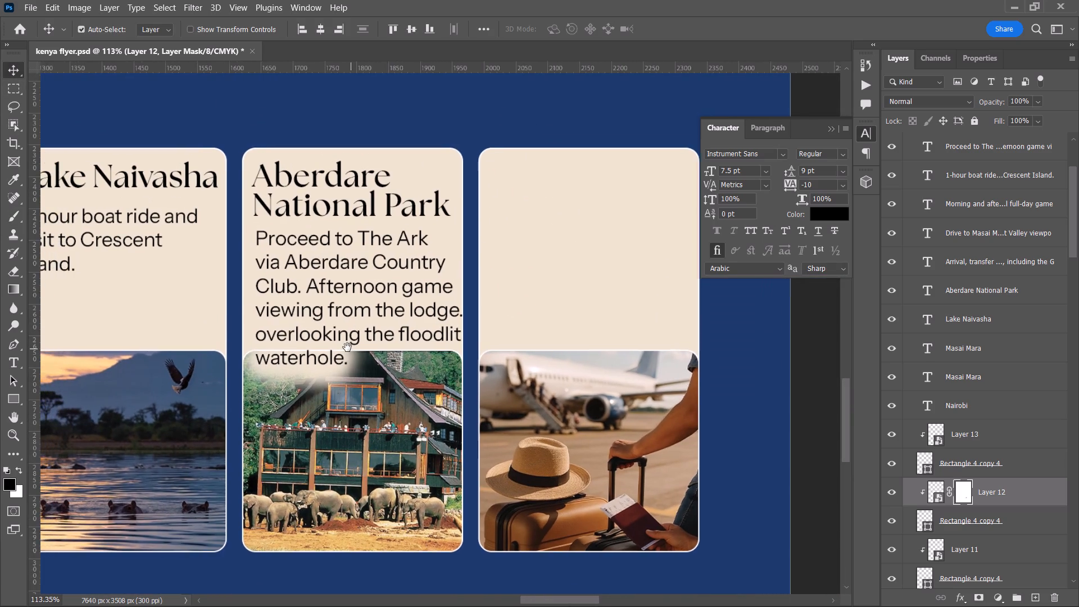
pyautogui.keyDown('alt'); pyautogui.scroll(-3, 348, 347); pyautogui.keyUp('alt')
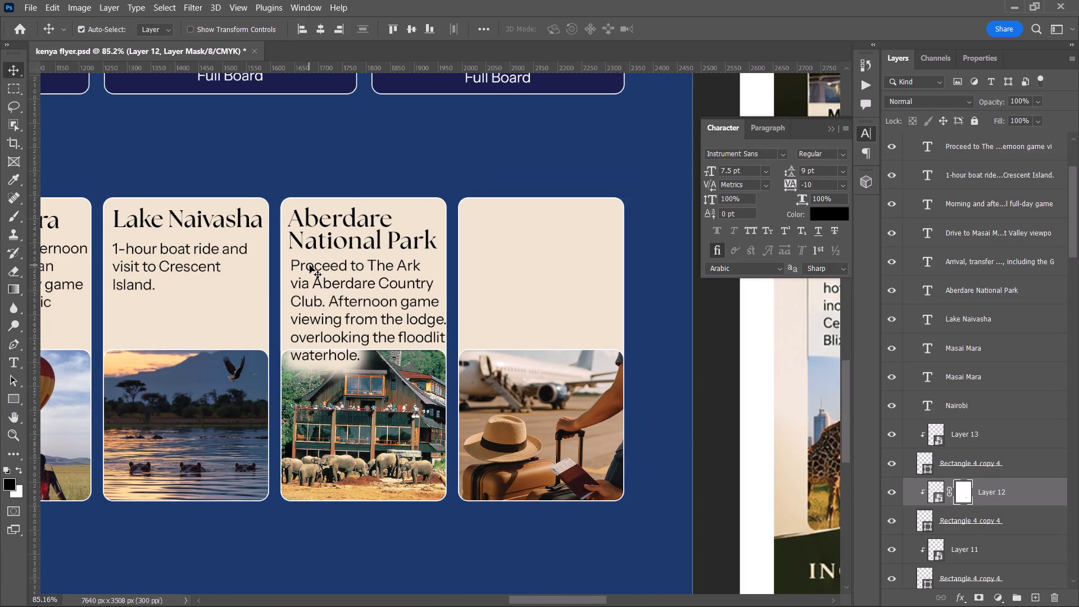
pyautogui.click(310, 265)
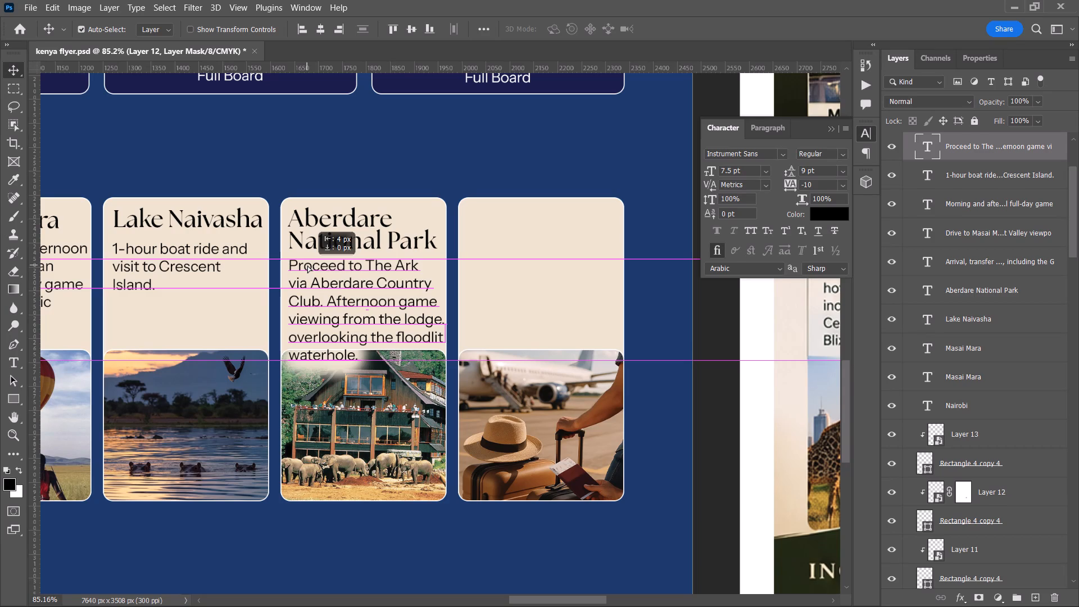
pyautogui.click(731, 170)
pyautogui.scroll(-1, 731, 170)
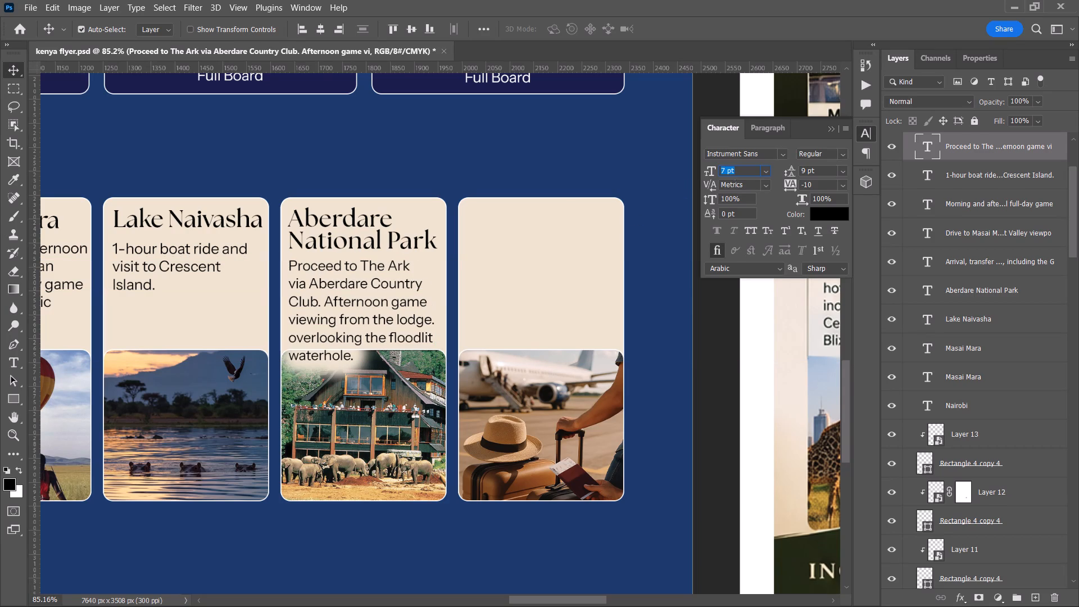
pyautogui.click(317, 265)
# Set the font size of the Lake Naivasha card's boat ride description to 7 pt.
pyautogui.press('space')
pyautogui.moveTo(305, 277); pyautogui.dragTo(357, 278)
pyautogui.press('space')
pyautogui.moveTo(233, 256); pyautogui.dragTo(388, 264)
pyautogui.click(384, 262)
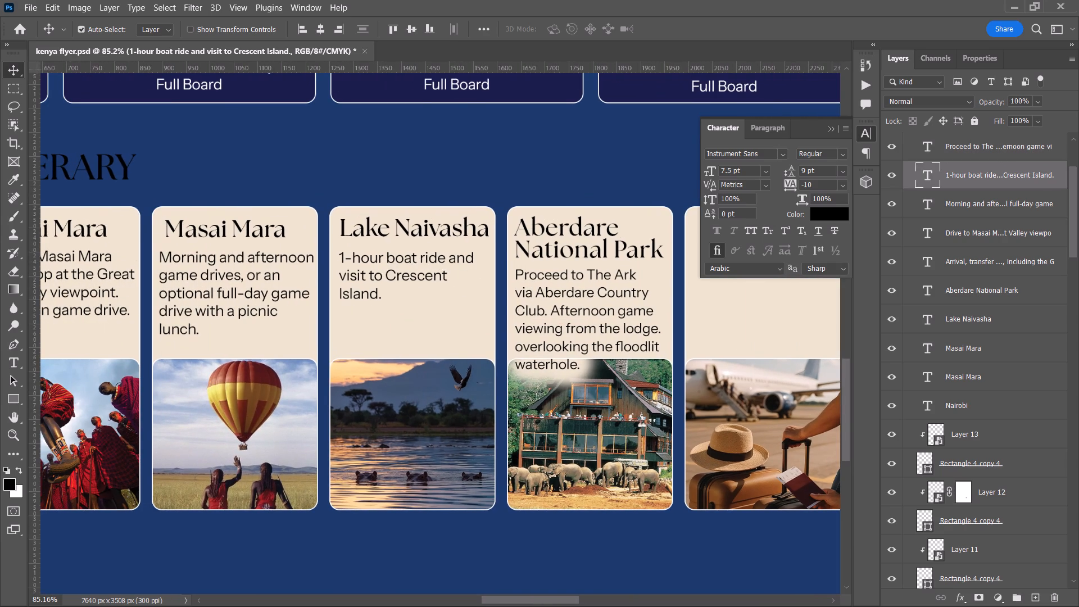
pyautogui.click(740, 170)
pyautogui.scroll(-1, 740, 170)
# Set the font size of the descriptions on both Masai Mara cards to 7 pt.
pyautogui.click(217, 279)
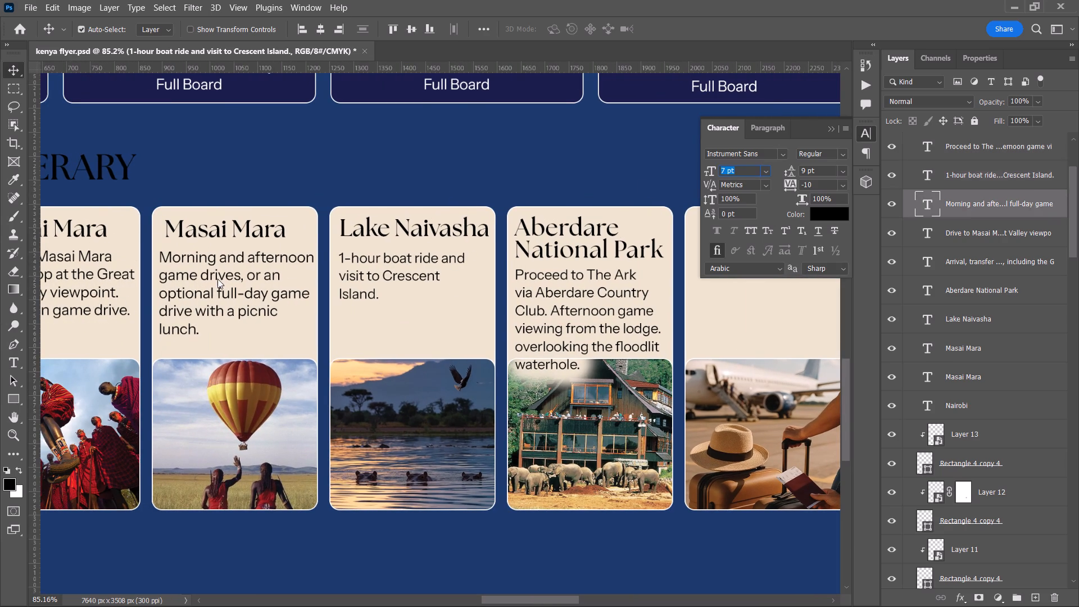
pyautogui.click(301, 256)
pyautogui.click(738, 166)
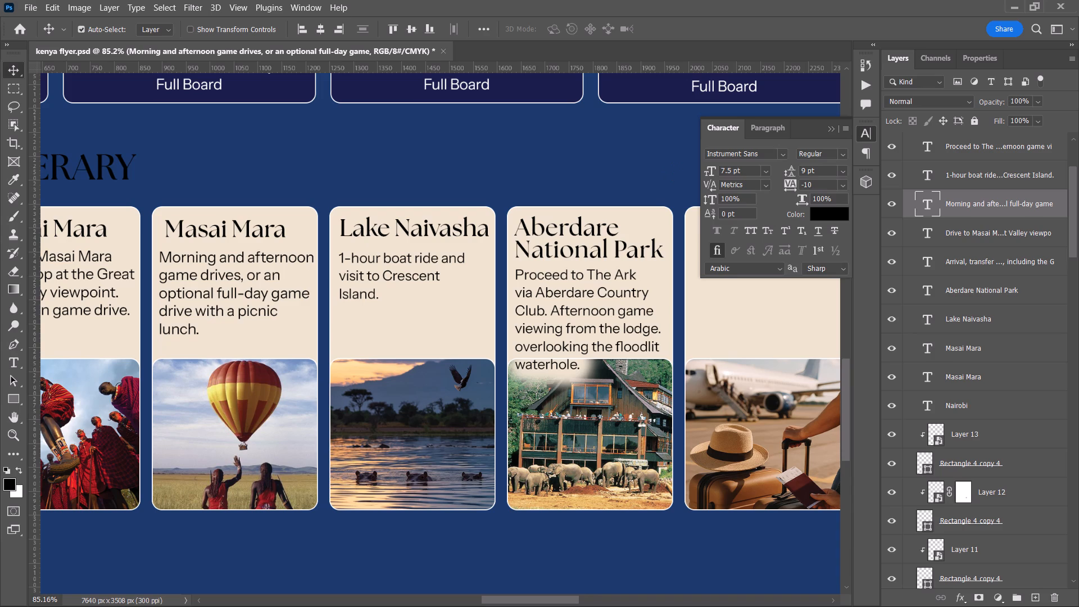
pyautogui.scroll(-1, 738, 166)
pyautogui.click(100, 263)
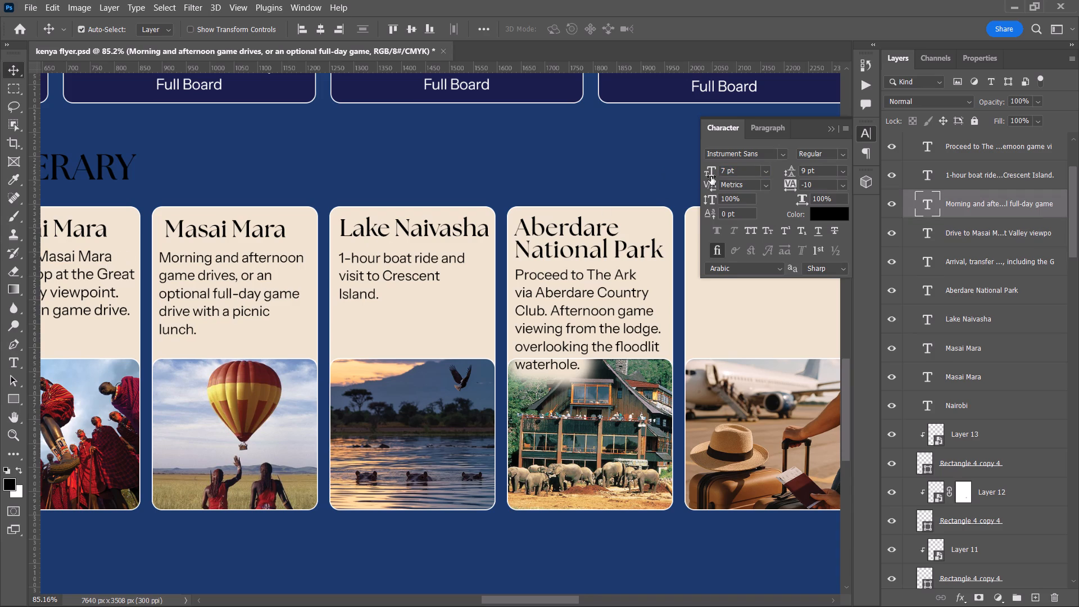
pyautogui.click(73, 255)
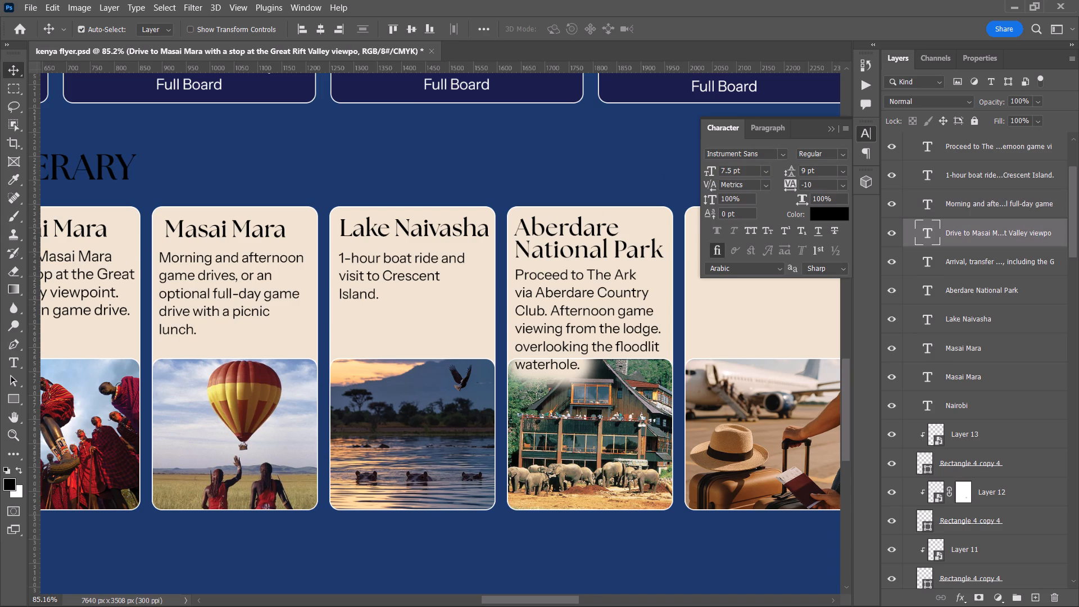
pyautogui.click(745, 169)
pyautogui.scroll(-1, 745, 169)
# Set the font size of the Nairobi card's arrival and city tour description to 7 pt.
pyautogui.press('space')
pyautogui.press('space')
pyautogui.press('space')
pyautogui.press('space')
pyautogui.press('space')
pyautogui.press('space')
pyautogui.press('space')
pyautogui.press('space')
pyautogui.press('space')
pyautogui.press('space')
pyautogui.press('space')
pyautogui.press('space')
pyautogui.press('space')
pyautogui.press('space')
pyautogui.press('space')
pyautogui.press('space')
pyautogui.press('space')
pyautogui.press('space')
pyautogui.press('space')
pyautogui.press('space')
pyautogui.moveTo(235, 226); pyautogui.dragTo(586, 235)
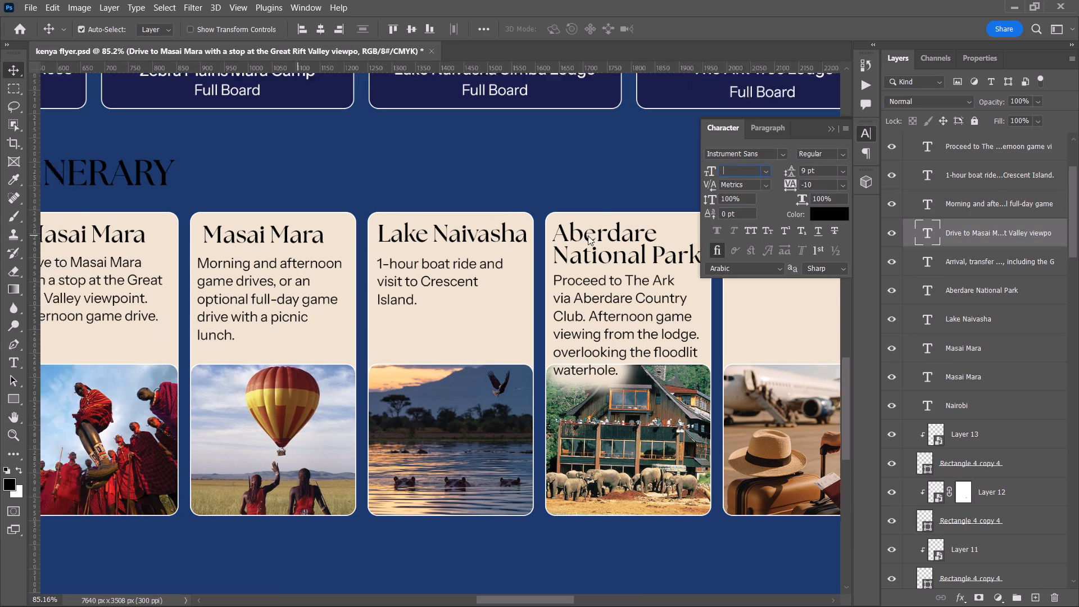
pyautogui.moveTo(555, 235); pyautogui.dragTo(319, 234)
pyautogui.moveTo(356, 238); pyautogui.dragTo(351, 238)
pyautogui.click(400, 274)
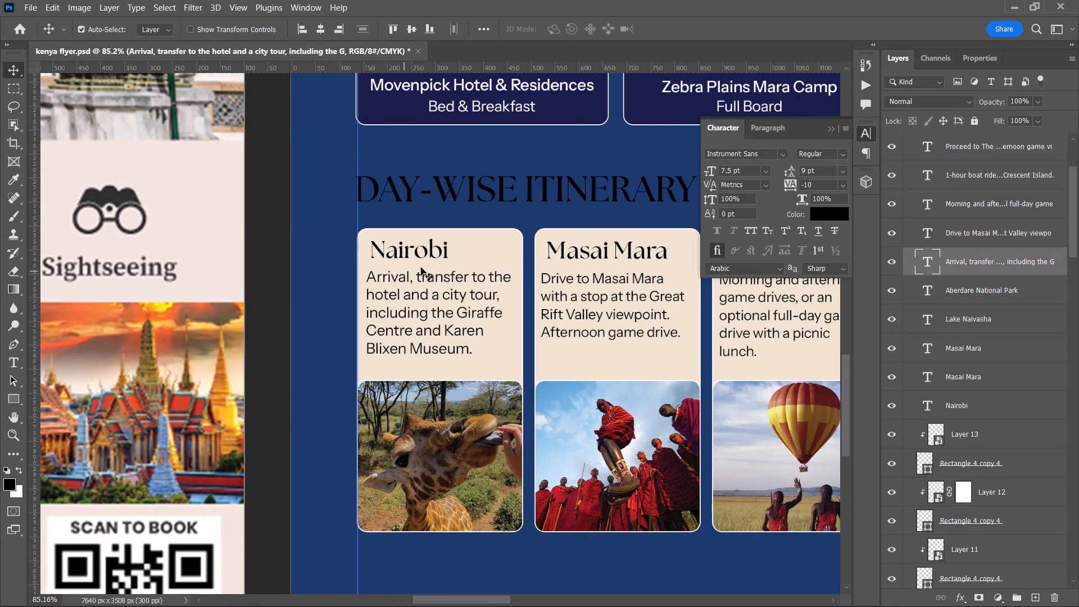
pyautogui.click(735, 169)
pyautogui.scroll(-1, 735, 169)
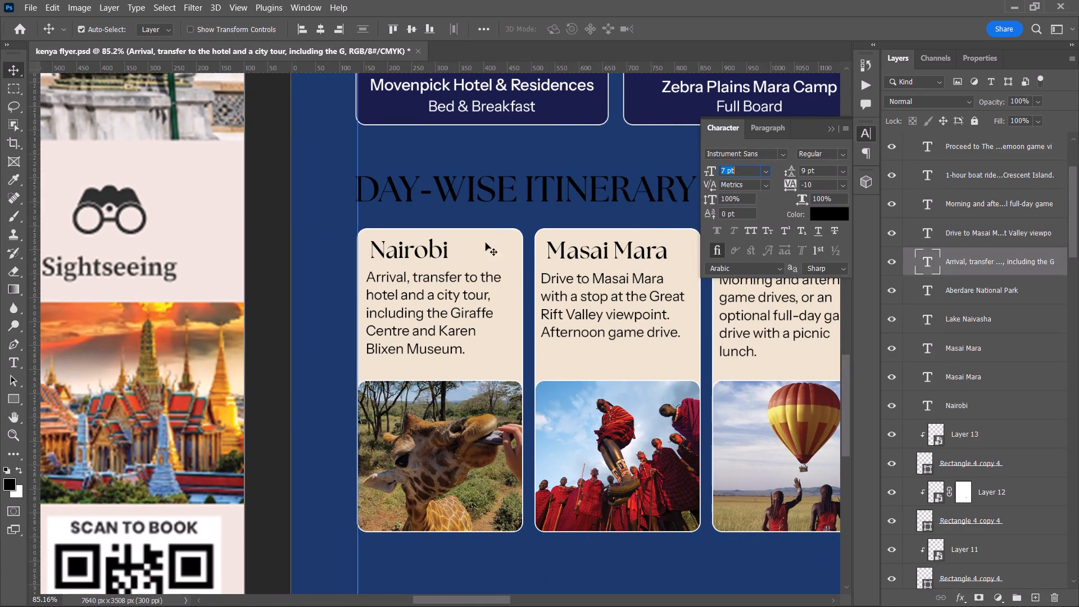
# Remove the stroke from the rounded rectangle that frames the lodge and elephants photo on the fifth card.
pyautogui.press('space')
pyautogui.press('space')
pyautogui.press('space')
pyautogui.press('space')
pyautogui.press('space')
pyautogui.press('space')
pyautogui.press('space')
pyautogui.press('space')
pyautogui.press('space')
pyautogui.press('space')
pyautogui.press('space')
pyautogui.press('space')
pyautogui.press('space')
pyautogui.press('space')
pyautogui.press('space')
pyautogui.press('space')
pyautogui.press('space')
pyautogui.press('space')
pyautogui.press('space')
pyautogui.press('space')
pyautogui.moveTo(513, 254); pyautogui.dragTo(101, 279)
pyautogui.moveTo(383, 281); pyautogui.dragTo(378, 233)
pyautogui.press('space')
pyautogui.press('space')
pyautogui.press('space')
pyautogui.press('space')
pyautogui.press('space')
pyautogui.press('space')
pyautogui.moveTo(324, 288); pyautogui.dragTo(382, 266)
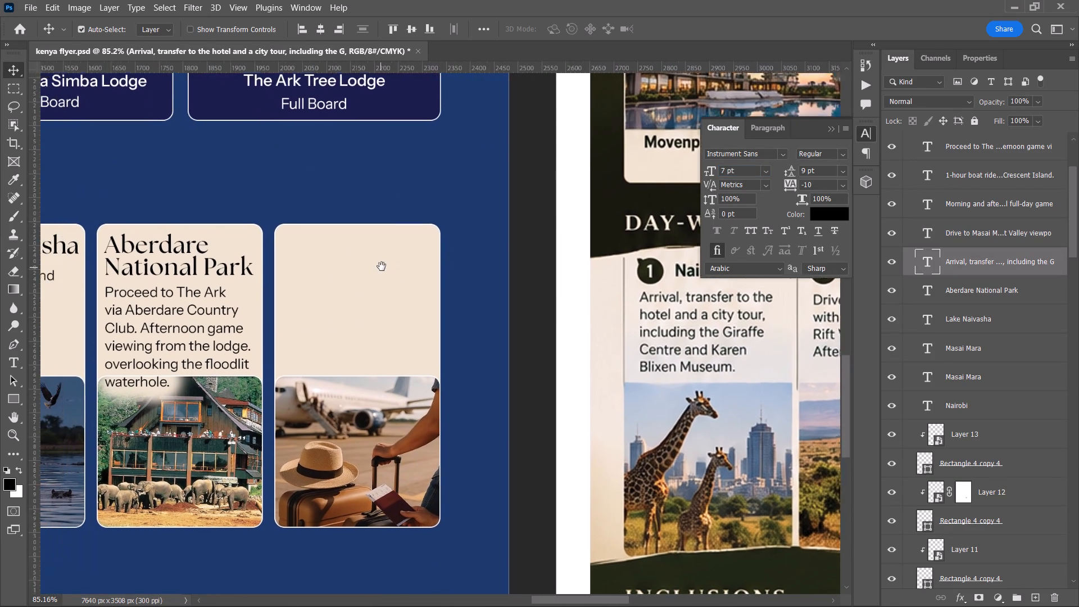
pyautogui.moveTo(382, 266); pyautogui.dragTo(387, 262)
pyautogui.click(181, 381)
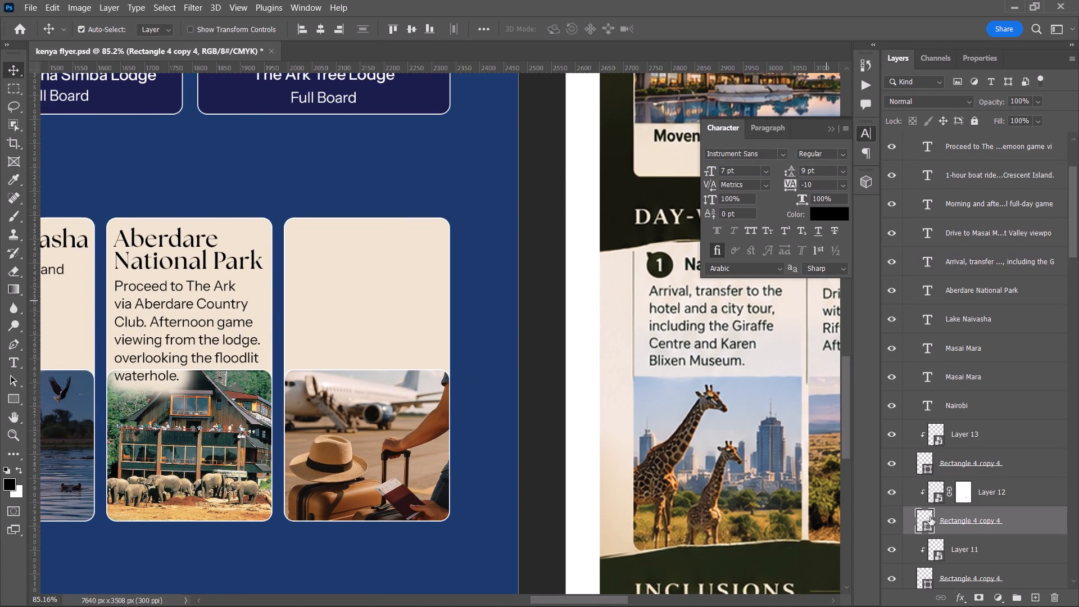
pyautogui.click(976, 61)
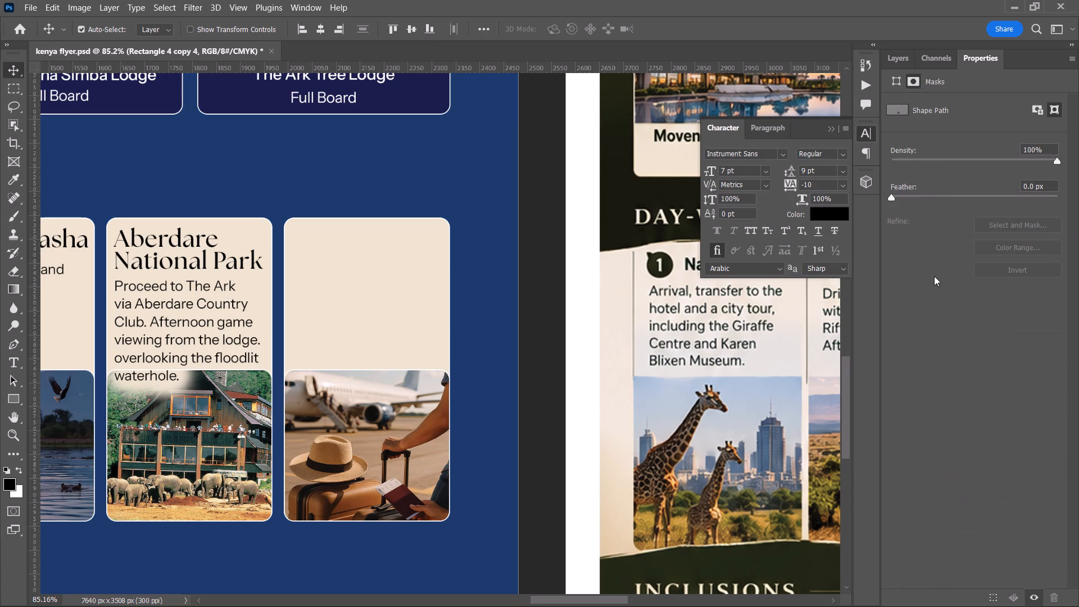
pyautogui.click(896, 66)
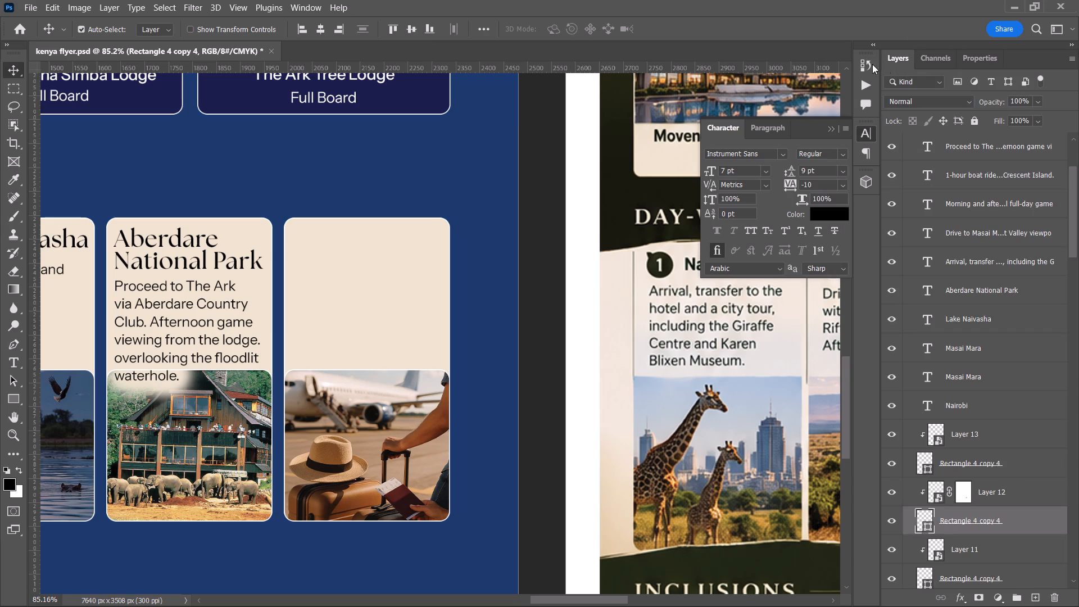
pyautogui.press('u')
pyautogui.click(201, 30)
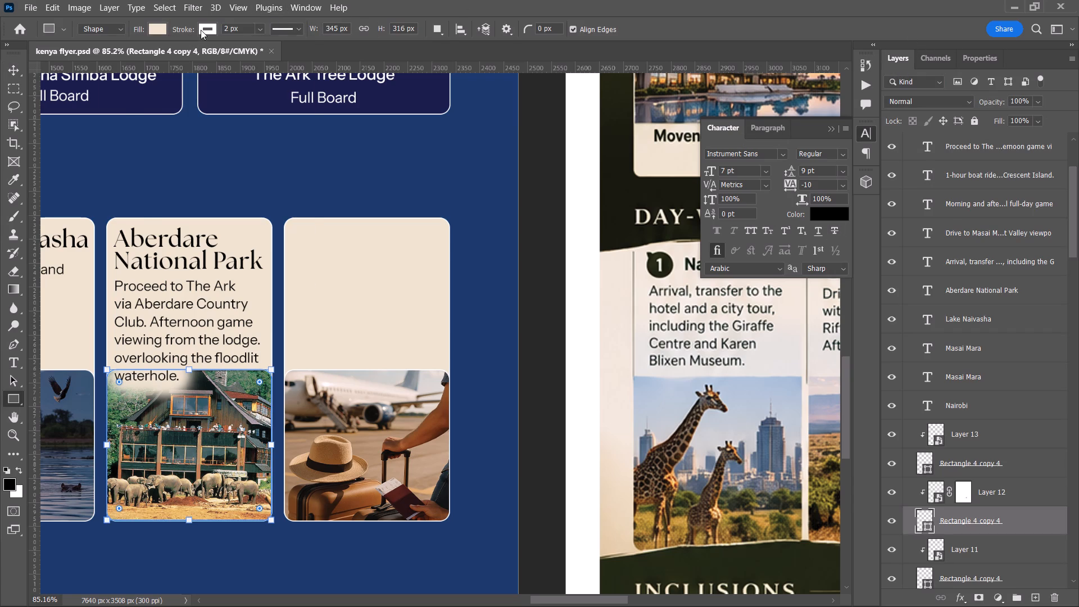
pyautogui.click(121, 61)
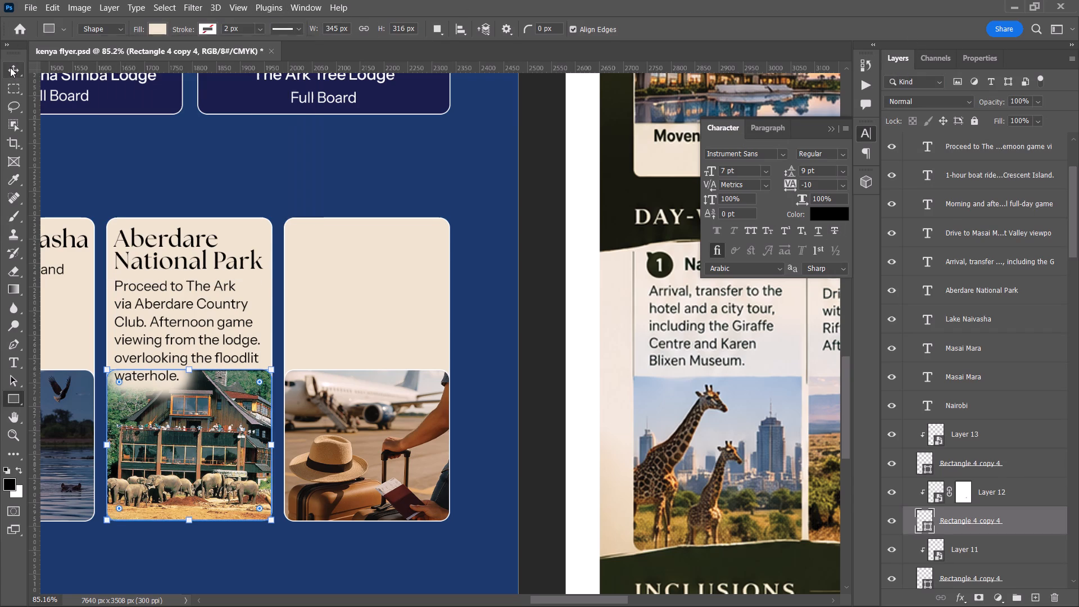
pyautogui.click(10, 67)
pyautogui.click(545, 233)
# Brush more black on the lodge photo's mask along its top edge, around "waterhole." and beneath "the floodlit", to blend it into the card.
pyautogui.press('space')
pyautogui.press('space')
pyautogui.press('space')
pyautogui.moveTo(373, 334); pyautogui.dragTo(568, 290)
pyautogui.keyDown('alt'); pyautogui.scroll(9, 374, 349); pyautogui.keyUp('alt')
pyautogui.click(380, 346)
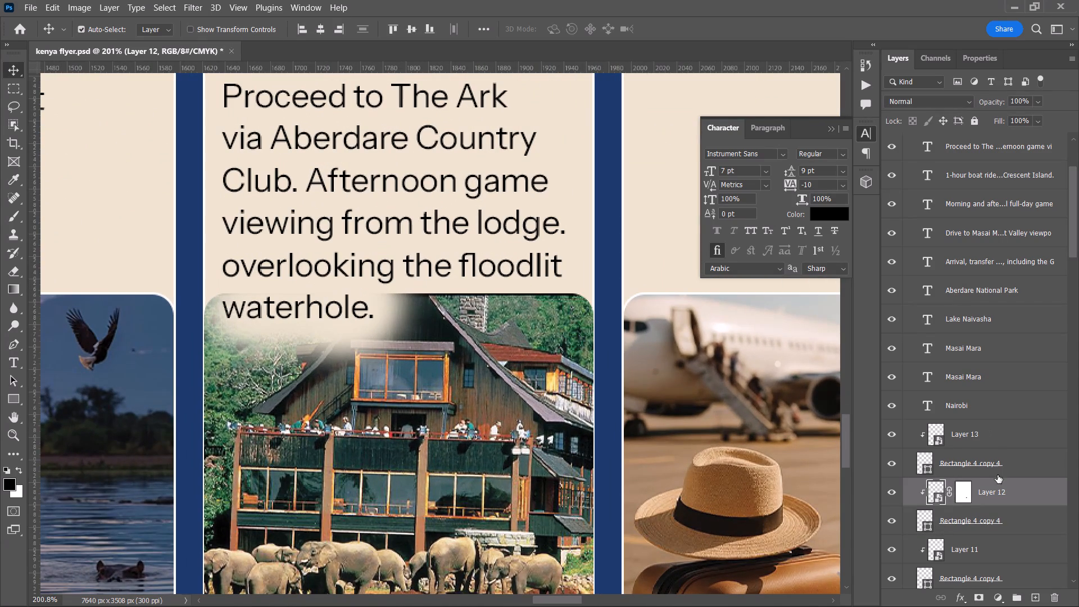
pyautogui.click(967, 493)
pyautogui.press('b')
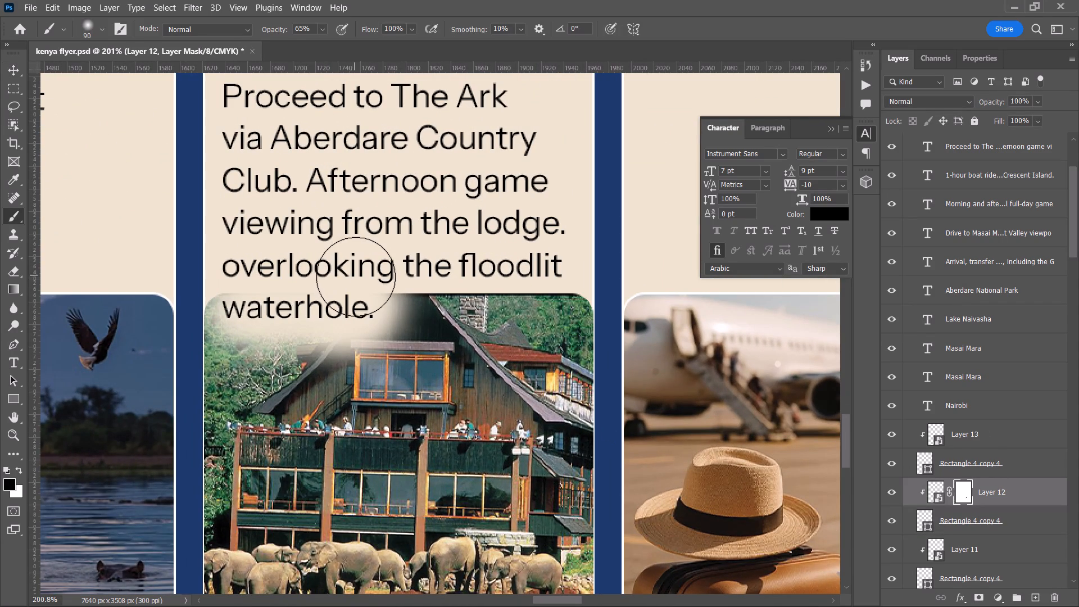
pyautogui.moveTo(357, 277); pyautogui.dragTo(240, 282)
pyautogui.tripleClick(237, 288)
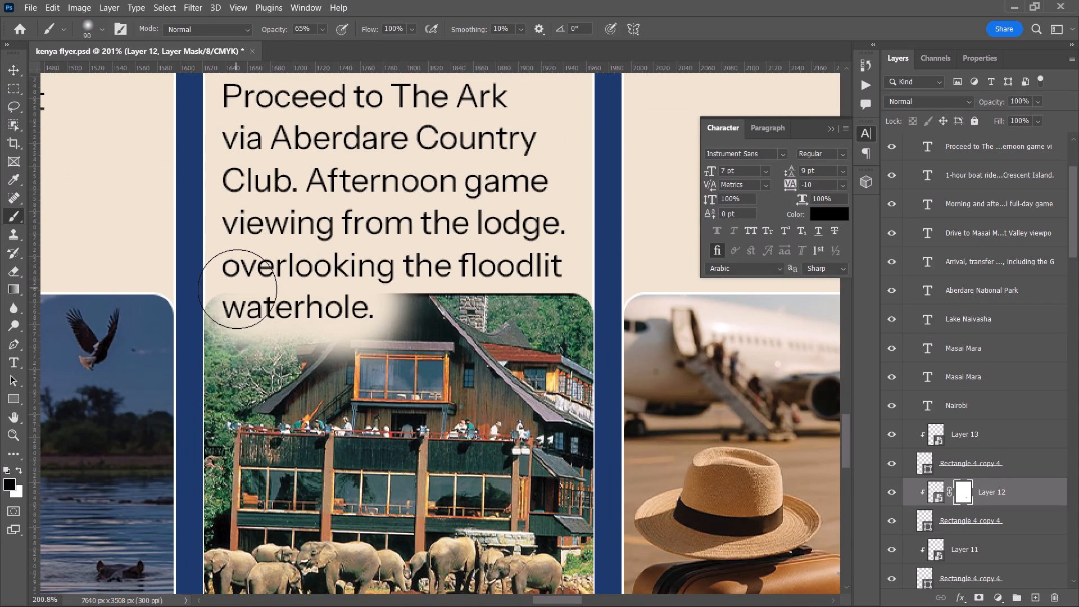
pyautogui.click(235, 298)
pyautogui.click(232, 300)
pyautogui.doubleClick(226, 300)
pyautogui.click(219, 300)
pyautogui.moveTo(225, 301); pyautogui.dragTo(249, 302)
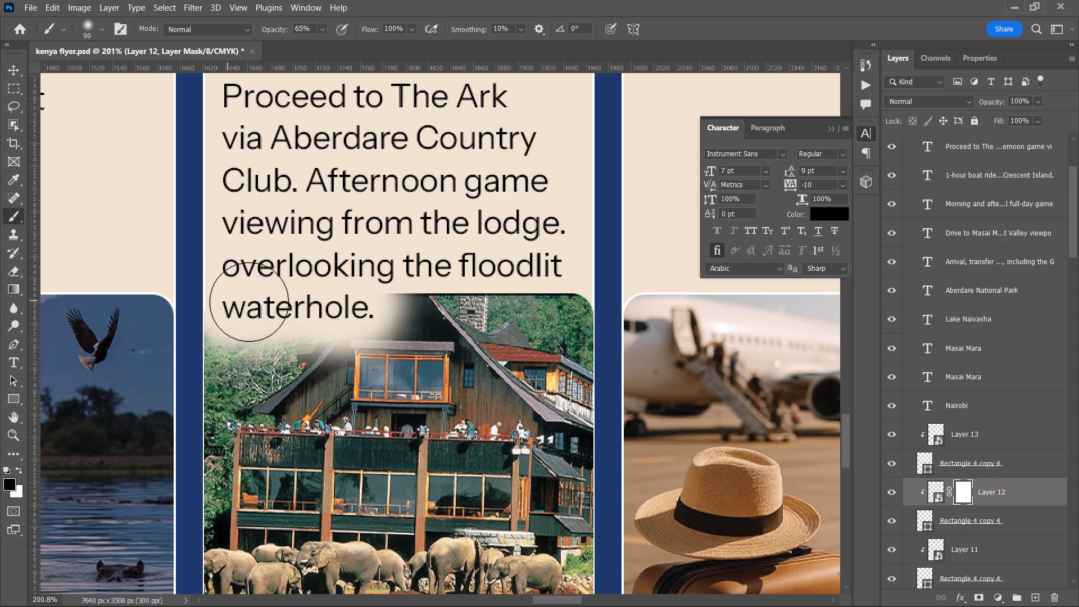
pyautogui.moveTo(249, 302); pyautogui.dragTo(256, 302)
pyautogui.click(306, 295)
pyautogui.moveTo(306, 301); pyautogui.dragTo(556, 252)
pyautogui.doubleClick(363, 269)
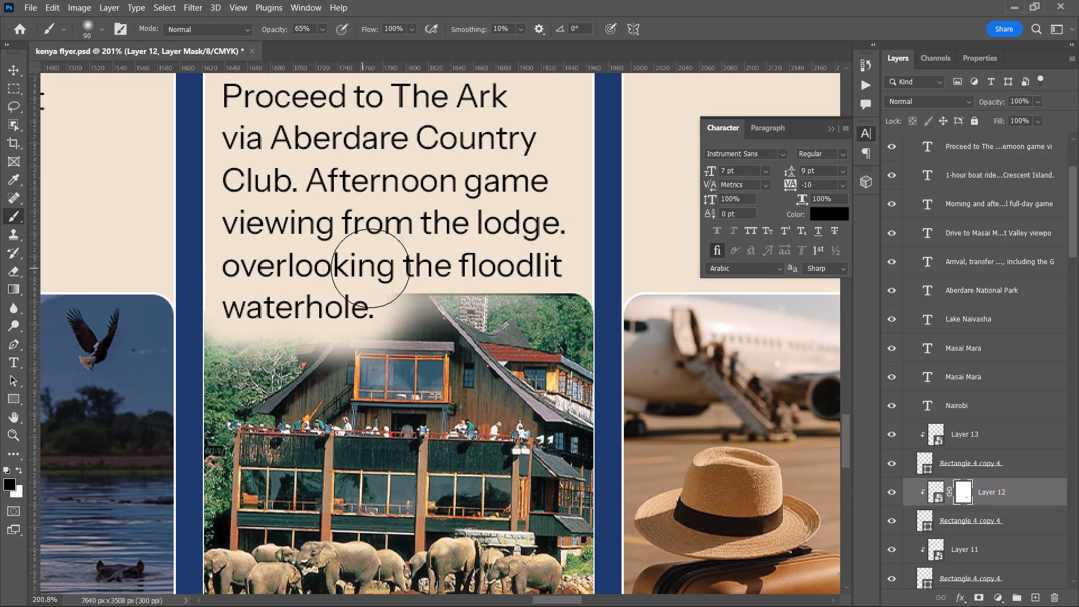
pyautogui.moveTo(377, 268); pyautogui.dragTo(415, 262)
pyautogui.moveTo(302, 282); pyautogui.dragTo(493, 243)
pyautogui.moveTo(350, 270); pyautogui.dragTo(503, 232)
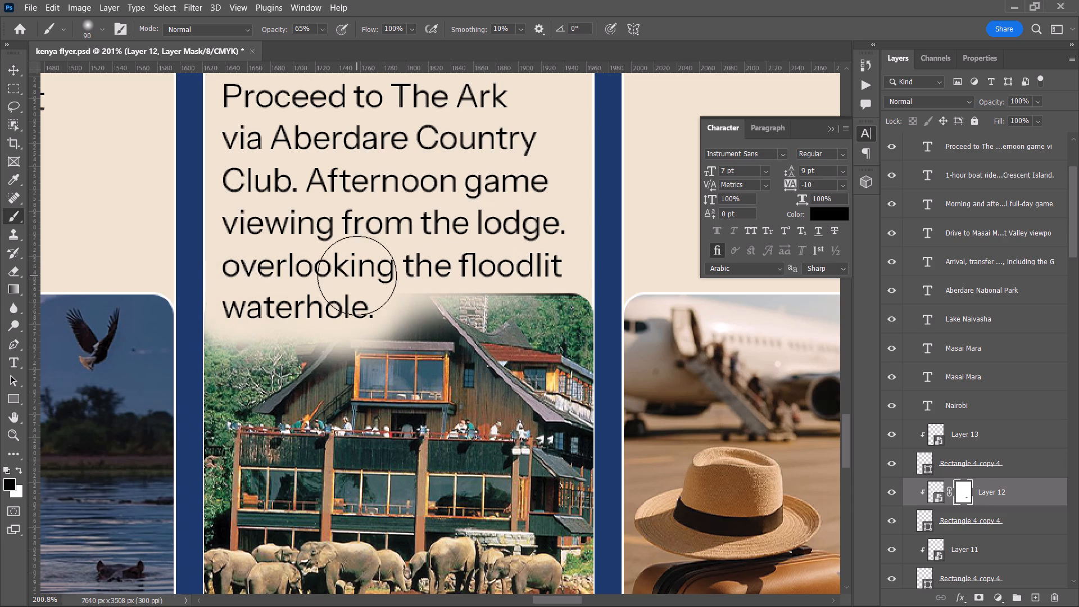
pyautogui.moveTo(357, 275); pyautogui.dragTo(506, 230)
pyautogui.keyDown('alt'); pyautogui.scroll(-6, 437, 282); pyautogui.keyUp('alt')
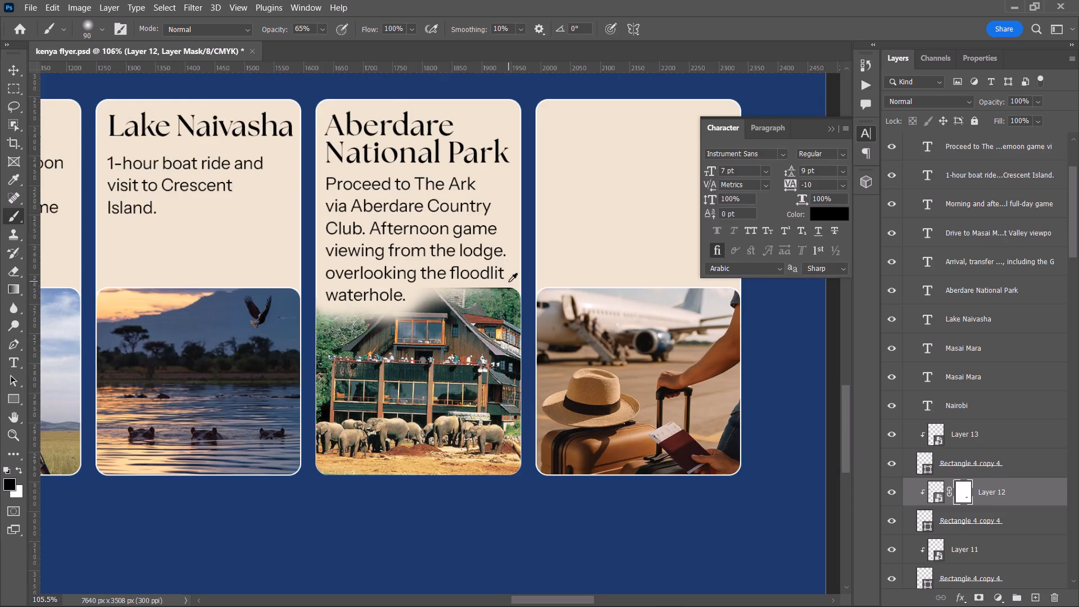
pyautogui.keyDown('alt'); pyautogui.scroll(-3, 509, 282); pyautogui.keyUp('alt')
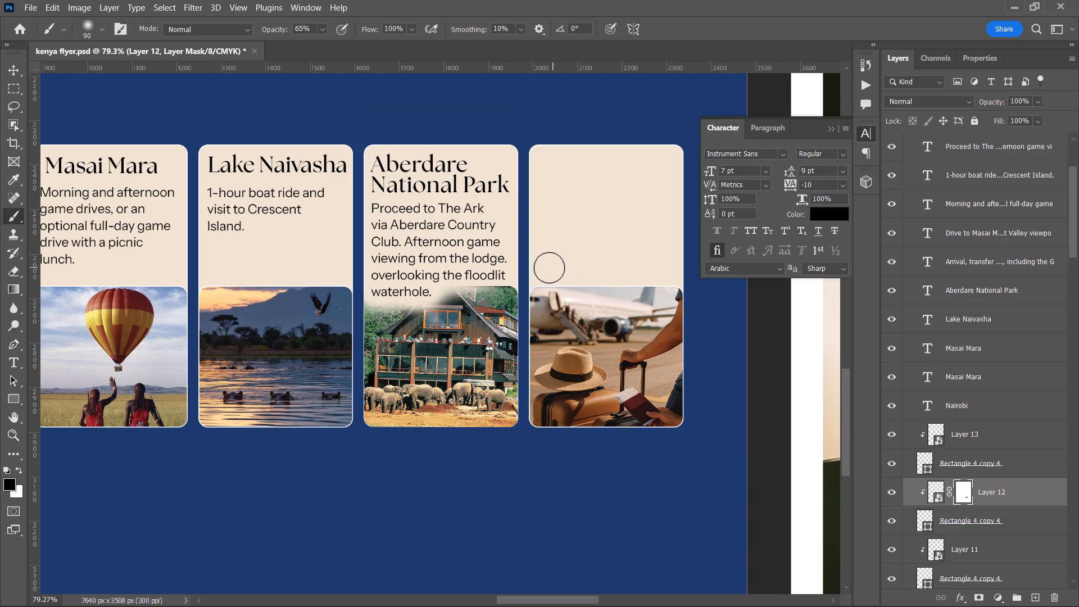
# Duplicate the "Aberdare National Park" title onto the empty sixth card.
pyautogui.press('v')
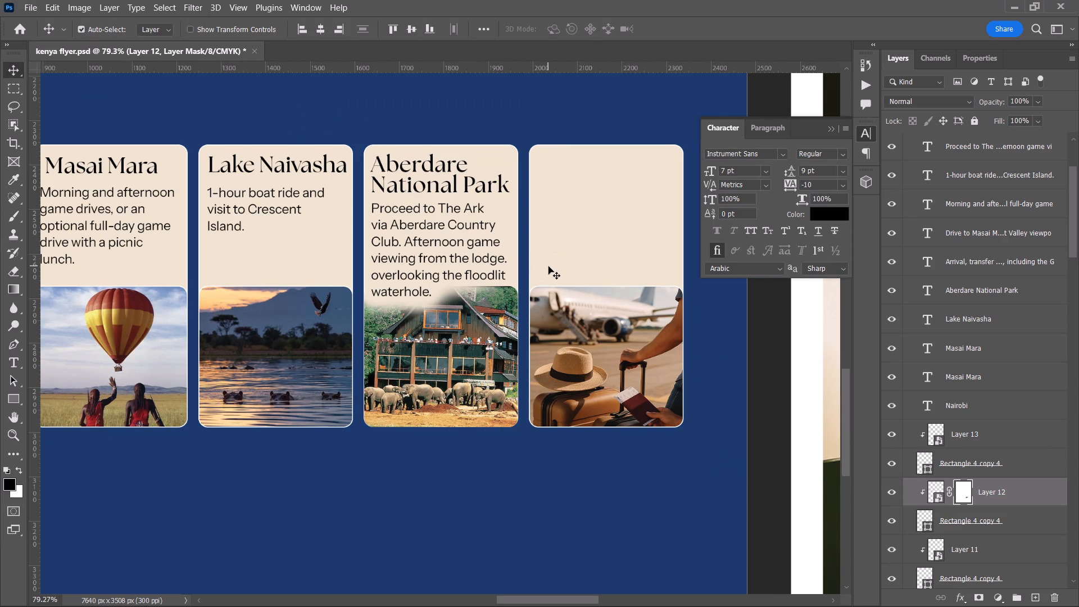
pyautogui.press('space')
pyautogui.moveTo(582, 264); pyautogui.dragTo(541, 275)
pyautogui.keyDown('alt'); pyautogui.moveTo(416, 187); pyautogui.dragTo(579, 183); pyautogui.keyUp('alt')
# Capture the title text "Departure" from the day 6 section of the reference flyer.
pyautogui.press('space')
pyautogui.press('space')
pyautogui.press('space')
pyautogui.press('space')
pyautogui.press('space')
pyautogui.press('space')
pyautogui.press('space')
pyautogui.press('space')
pyautogui.press('space')
pyautogui.press('space')
pyautogui.press('space')
pyautogui.press('space')
pyautogui.press('space')
pyautogui.press('space')
pyautogui.press('space')
pyautogui.press('space')
pyautogui.press('space')
pyautogui.moveTo(592, 241); pyautogui.dragTo(155, 241)
pyautogui.moveTo(149, 238); pyautogui.dragTo(155, 237)
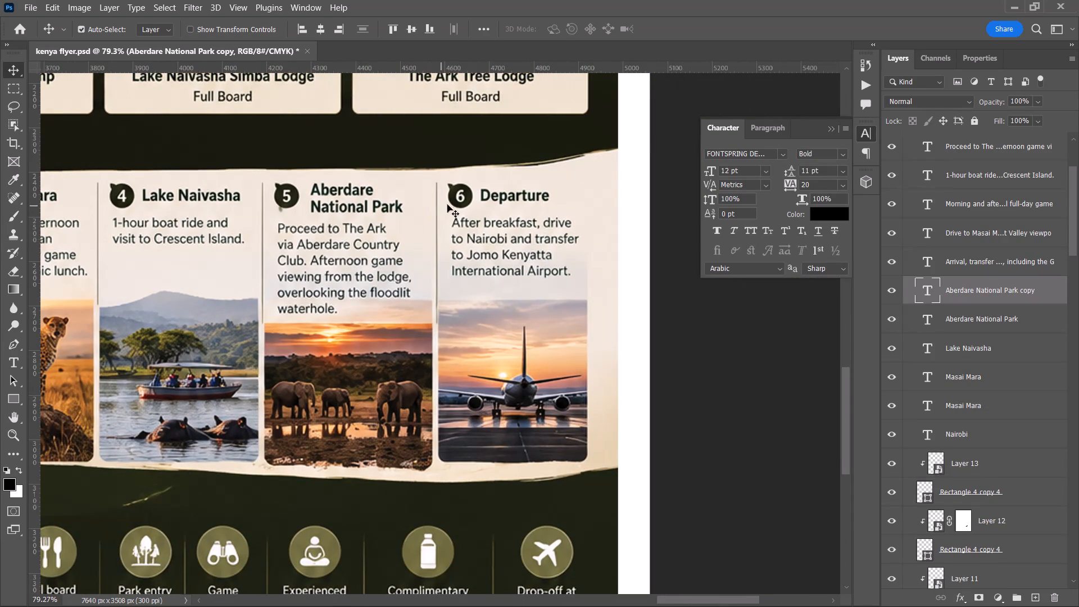
pyautogui.hotkey('alt', 't')
pyautogui.moveTo(473, 183); pyautogui.dragTo(559, 210)
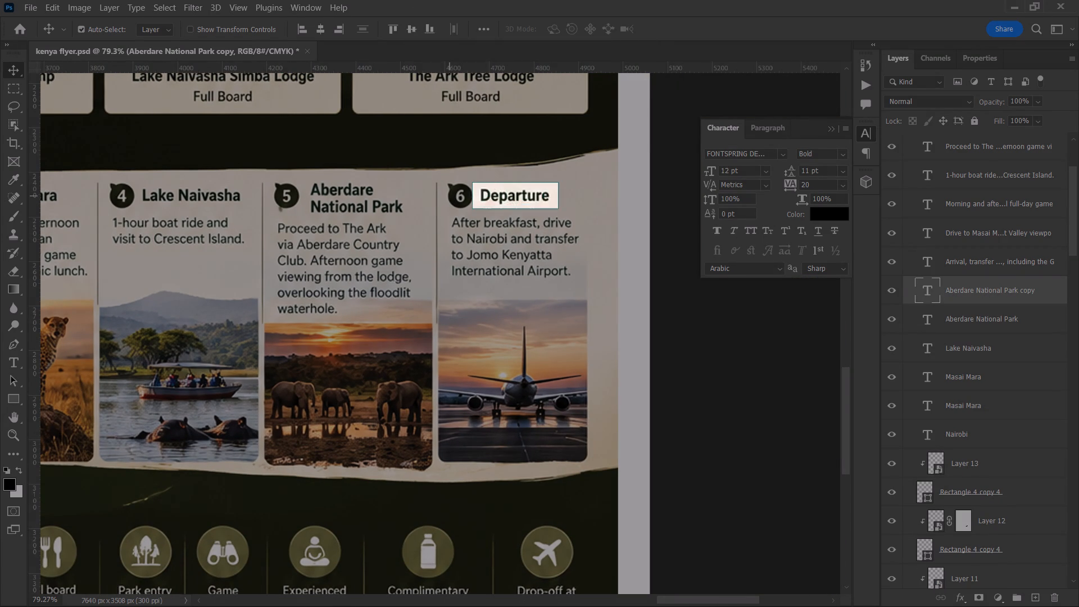
# Replace the duplicated "Aberdare National Park" title on the sixth card with the captured text "Departure".
pyautogui.moveTo(559, 210); pyautogui.dragTo(561, 210)
pyautogui.press('space')
pyautogui.press('space')
pyautogui.press('space')
pyautogui.press('space')
pyautogui.press('space')
pyautogui.press('space')
pyautogui.press('space')
pyautogui.press('space')
pyautogui.press('space')
pyautogui.press('space')
pyautogui.press('space')
pyautogui.press('space')
pyautogui.press('space')
pyautogui.press('space')
pyautogui.press('space')
pyautogui.press('space')
pyautogui.press('space')
pyautogui.press('space')
pyautogui.press('space')
pyautogui.moveTo(355, 189); pyautogui.dragTo(591, 192)
pyautogui.click(500, 192)
pyautogui.press('t')
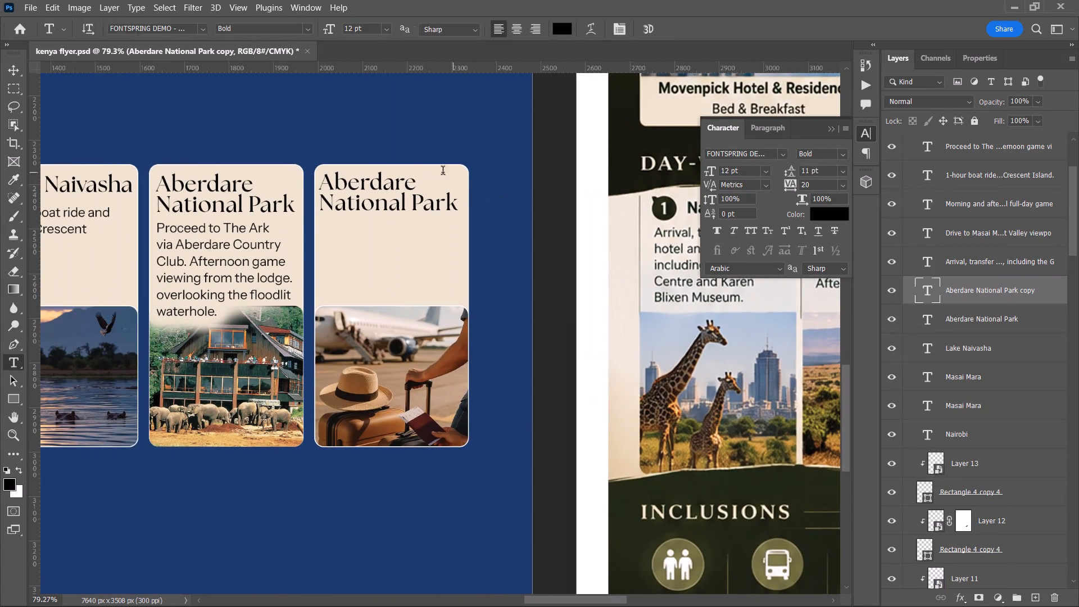
pyautogui.moveTo(324, 186); pyautogui.dragTo(465, 210)
pyautogui.hotkey('ctrl', 'v')
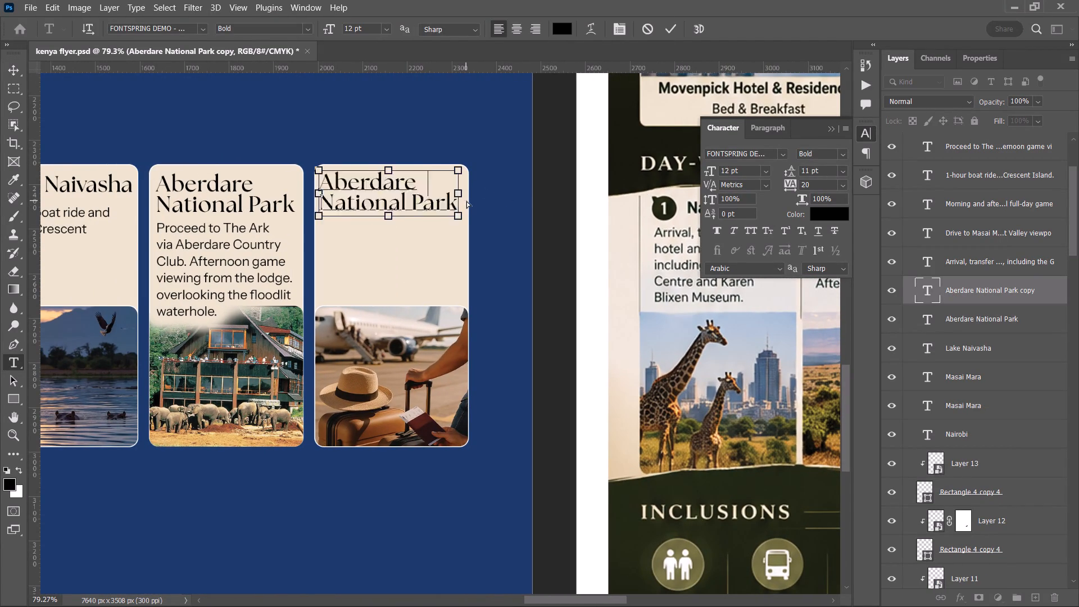
pyautogui.click(672, 26)
# Duplicate the "Proceed to The Ark" description from the fifth card to just beneath the "Departure" title on the sixth card.
pyautogui.press('space')
pyautogui.press('space')
pyautogui.press('space')
pyautogui.press('space')
pyautogui.press('space')
pyautogui.press('space')
pyautogui.press('space')
pyautogui.press('space')
pyautogui.press('space')
pyautogui.press('space')
pyautogui.press('space')
pyautogui.press('space')
pyautogui.press('space')
pyautogui.moveTo(601, 210); pyautogui.dragTo(251, 175)
pyautogui.moveTo(238, 179); pyautogui.dragTo(256, 238)
pyautogui.press('space')
pyautogui.press('space')
pyautogui.press('space')
pyautogui.press('space')
pyautogui.press('space')
pyautogui.press('space')
pyautogui.press('space')
pyautogui.press('space')
pyautogui.press('space')
pyautogui.press('space')
pyautogui.press('space')
pyautogui.press('space')
pyautogui.press('space')
pyautogui.press('space')
pyautogui.moveTo(416, 188); pyautogui.dragTo(799, 232)
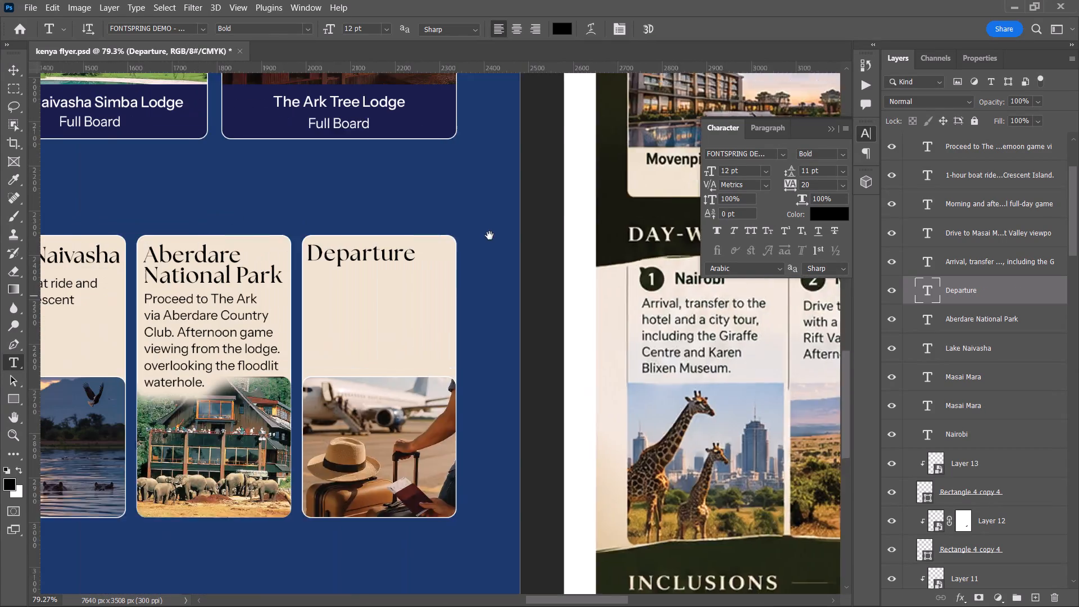
pyautogui.moveTo(489, 235); pyautogui.dragTo(483, 229)
pyautogui.press('v')
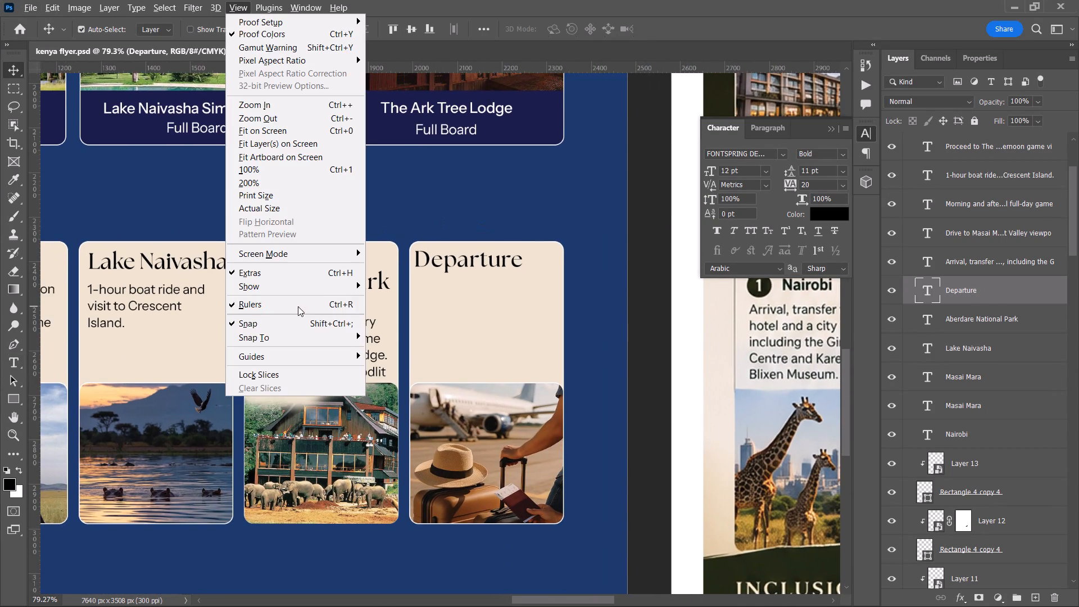
pyautogui.click(514, 175)
pyautogui.keyDown('alt'); pyautogui.moveTo(289, 306); pyautogui.dragTo(466, 293); pyautogui.keyUp('alt')
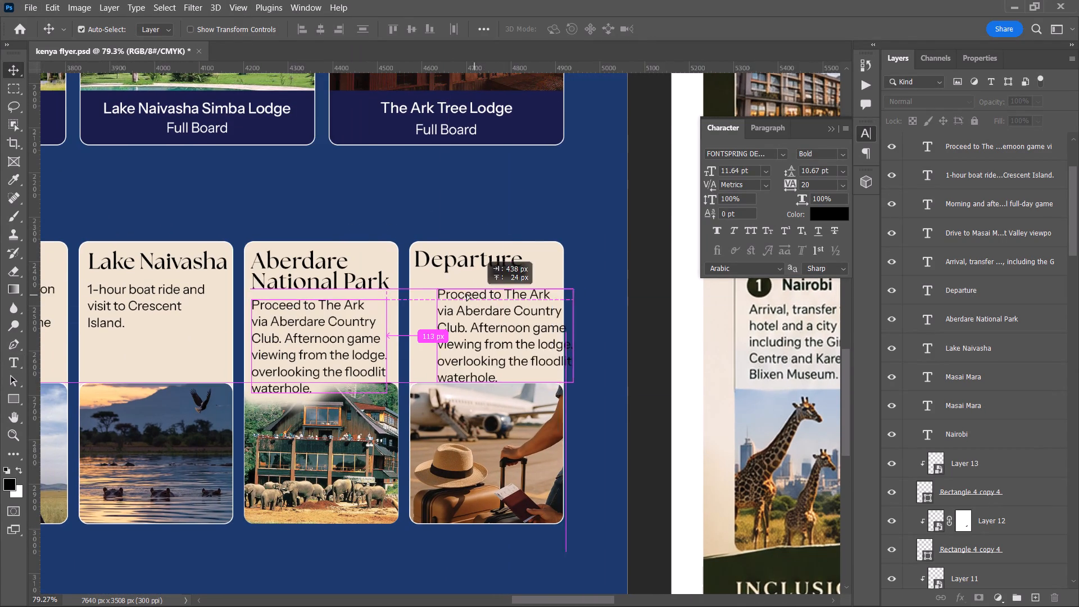
pyautogui.keyDown('alt'); pyautogui.moveTo(466, 293); pyautogui.dragTo(452, 283); pyautogui.keyUp('alt')
# Capture the description beginning "After breakfast, drive to Nairobi" from the day 6 section of the reference flyer.
pyautogui.press('space')
pyautogui.press('space')
pyautogui.press('space')
pyautogui.press('space')
pyautogui.press('space')
pyautogui.press('space')
pyautogui.press('space')
pyautogui.press('space')
pyautogui.press('space')
pyautogui.press('space')
pyautogui.press('space')
pyautogui.press('space')
pyautogui.press('space')
pyautogui.press('space')
pyautogui.press('space')
pyautogui.press('space')
pyautogui.press('space')
pyautogui.press('space')
pyautogui.moveTo(566, 306); pyautogui.dragTo(247, 272)
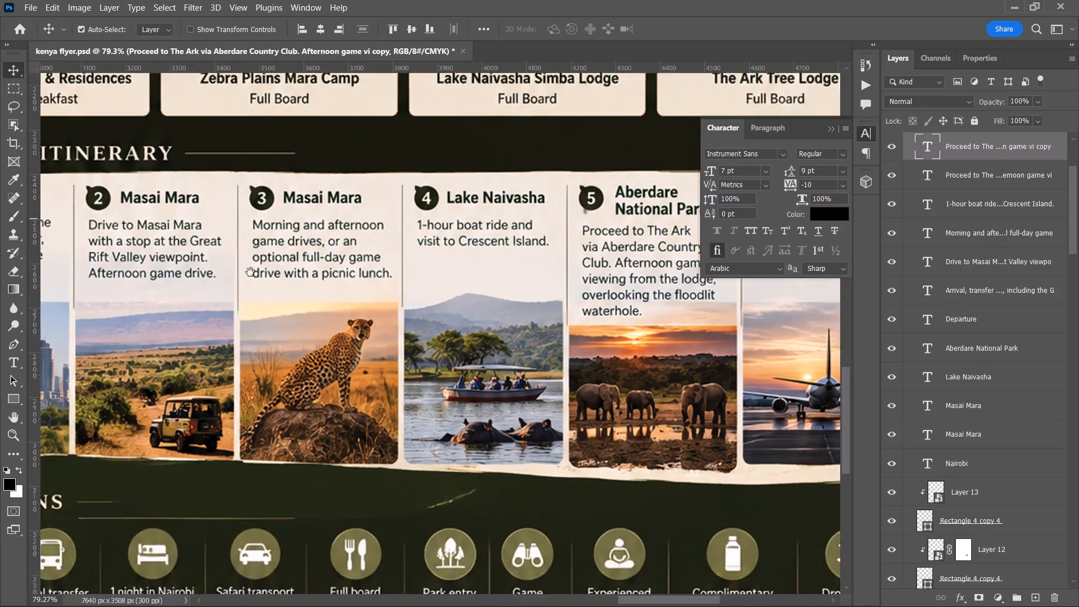
pyautogui.moveTo(257, 271); pyautogui.dragTo(233, 277)
pyautogui.hotkey('alt', 't')
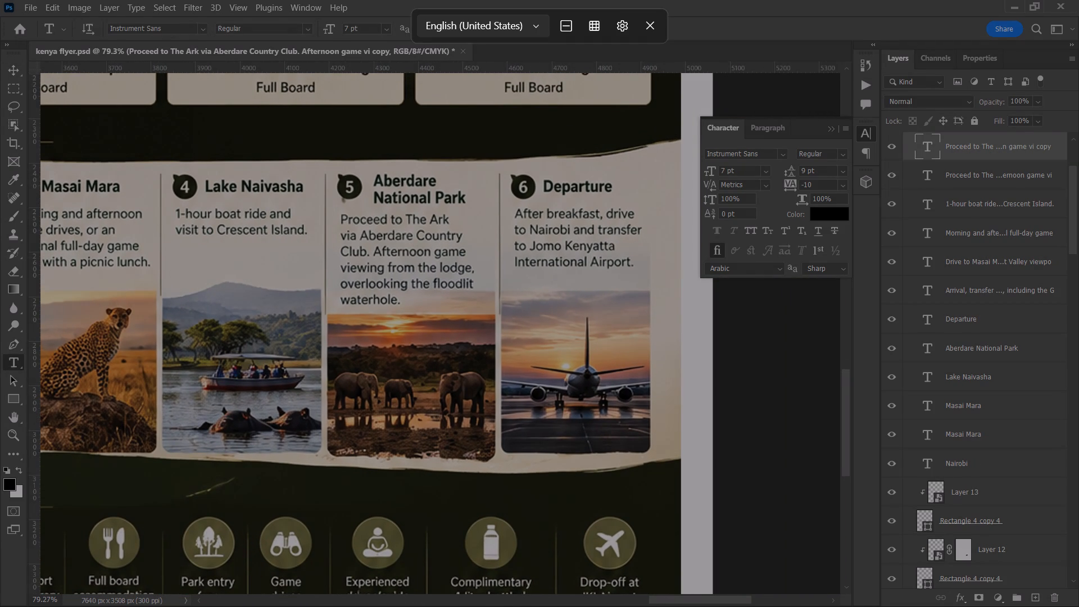
pyautogui.moveTo(506, 203); pyautogui.dragTo(649, 274)
# Replace the sixth card's description with the captured text "After breakfast, drive to Nairobi and transfer to Jomo Kenyatta International Airport.".
pyautogui.press('space')
pyautogui.press('space')
pyautogui.press('space')
pyautogui.press('space')
pyautogui.press('space')
pyautogui.press('space')
pyautogui.press('space')
pyautogui.press('space')
pyautogui.press('space')
pyautogui.press('space')
pyautogui.press('space')
pyautogui.press('space')
pyautogui.press('space')
pyautogui.press('space')
pyautogui.press('space')
pyautogui.press('space')
pyautogui.press('space')
pyautogui.press('space')
pyautogui.press('space')
pyautogui.press('space')
pyautogui.moveTo(321, 230); pyautogui.dragTo(639, 193)
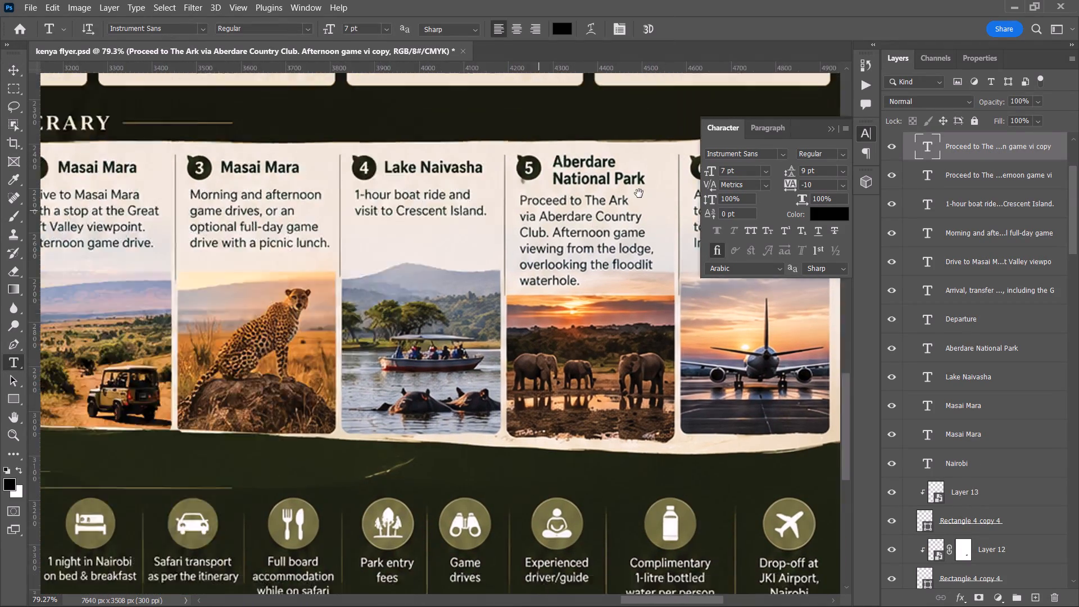
pyautogui.moveTo(639, 193); pyautogui.dragTo(666, 188)
pyautogui.moveTo(607, 193); pyautogui.dragTo(601, 316)
pyautogui.press('t')
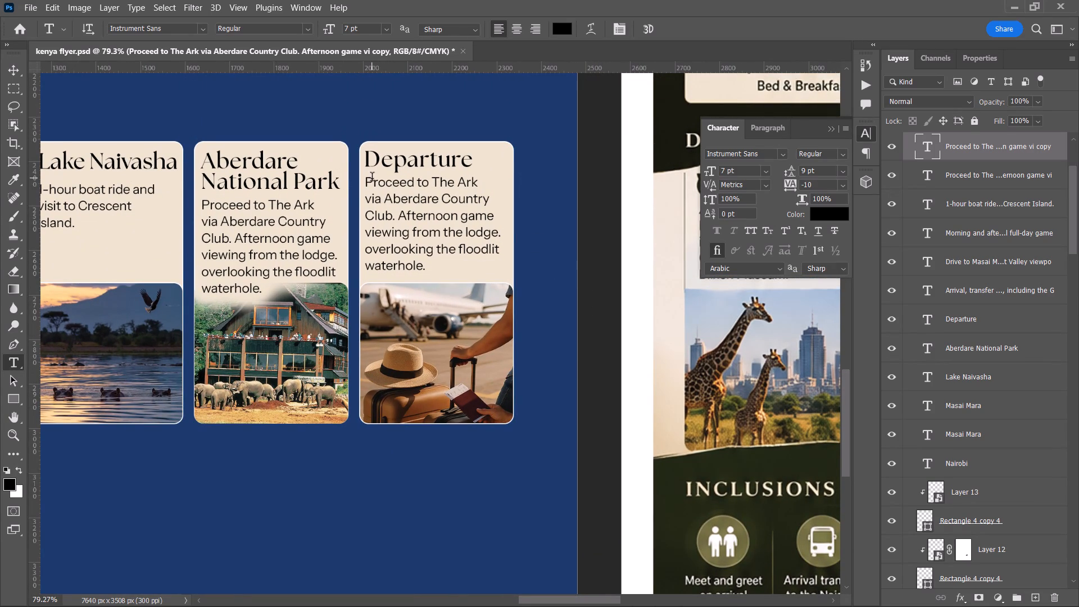
pyautogui.moveTo(369, 180); pyautogui.dragTo(470, 294)
pyautogui.hotkey('ctrl', 'v')
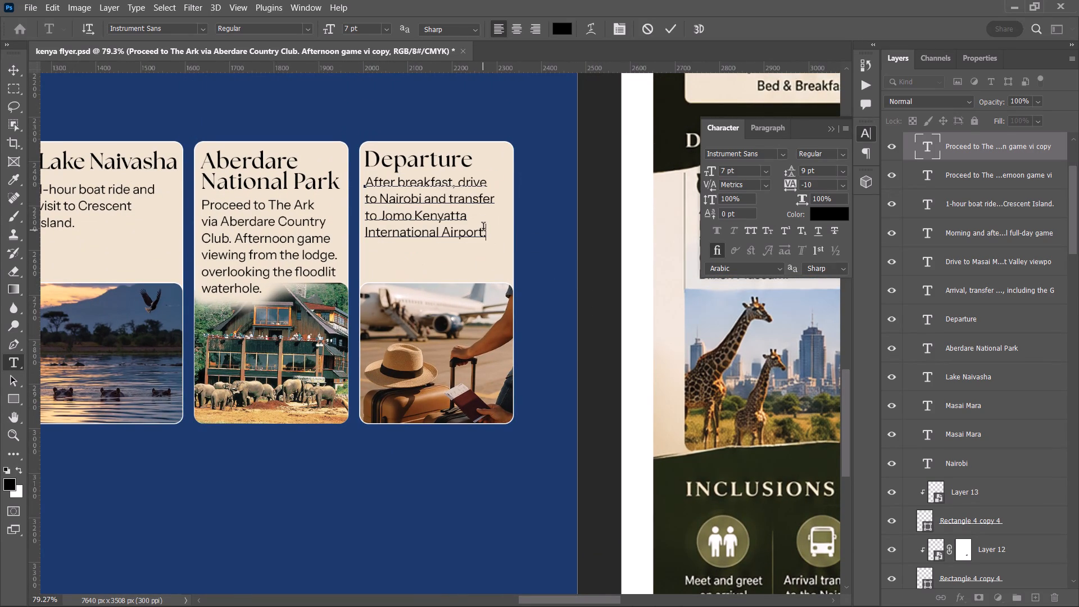
pyautogui.click(667, 28)
# Shift the "Departure" title slightly right to widen its margin from the sixth card's left edge.
pyautogui.click(15, 74)
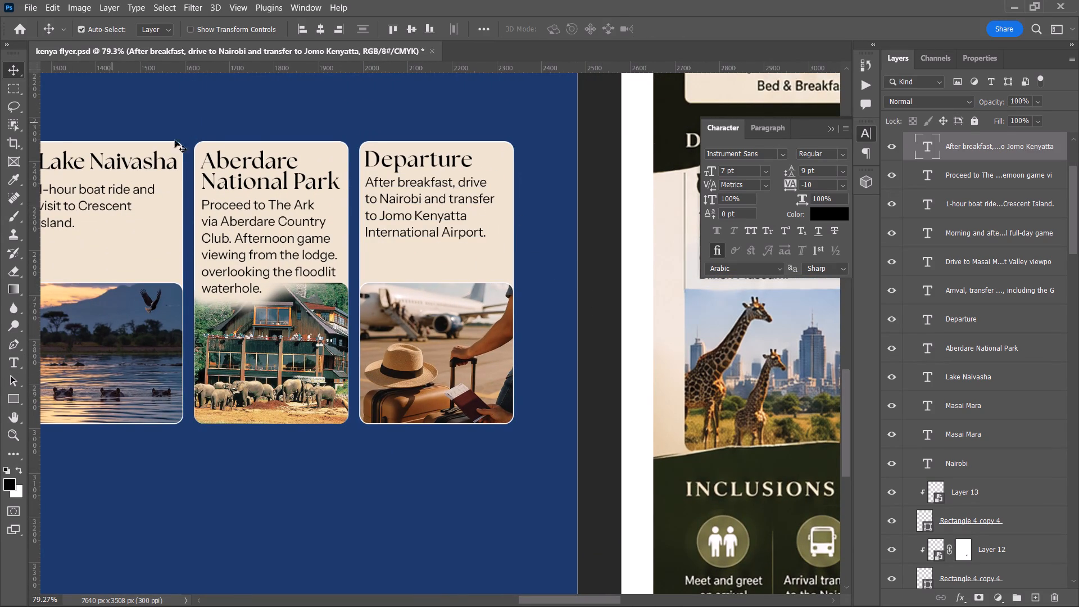
pyautogui.press('space')
pyautogui.scroll(6, 387, 223)
pyautogui.keyDown('alt'); pyautogui.scroll(7, 386, 223); pyautogui.keyUp('alt')
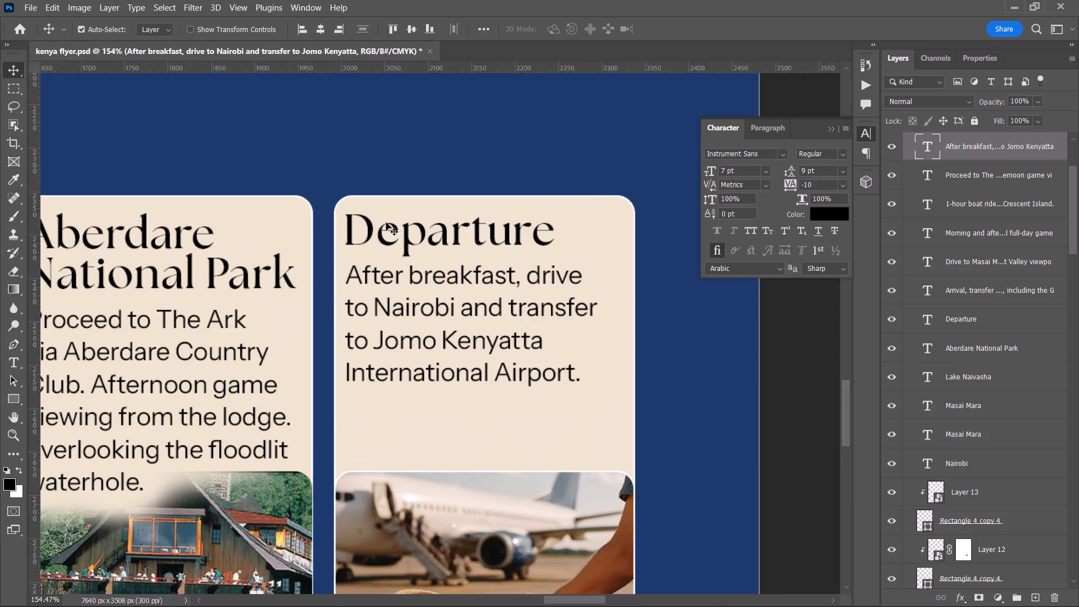
pyautogui.keyDown('alt'); pyautogui.scroll(10, 386, 223); pyautogui.keyUp('alt')
pyautogui.scroll(-5, 388, 274)
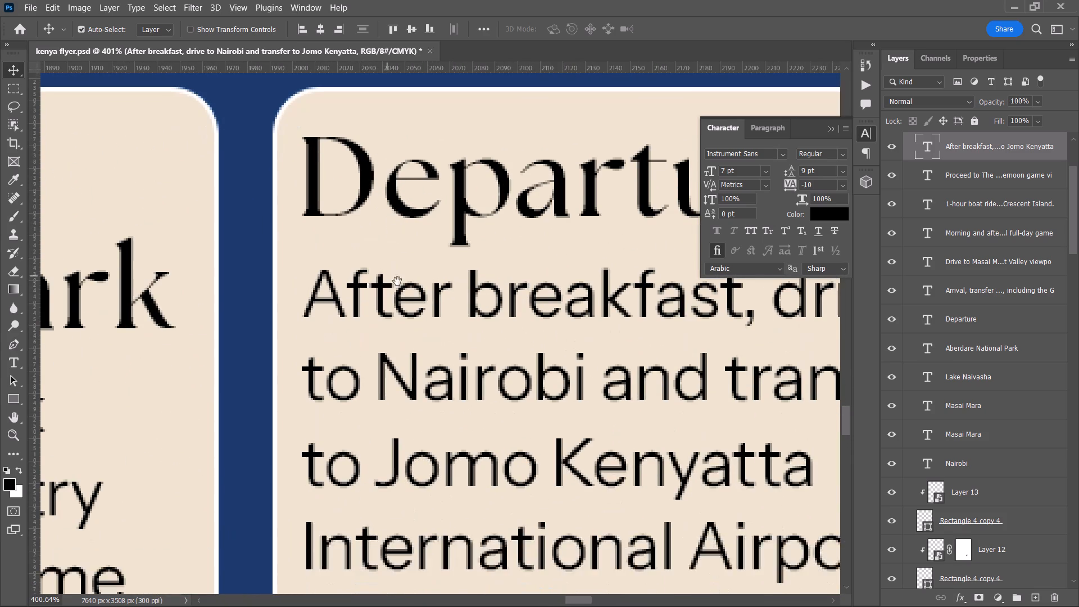
pyautogui.press('space')
pyautogui.press('space')
pyautogui.press('space')
pyautogui.press('space')
pyautogui.moveTo(409, 281); pyautogui.dragTo(108, 289)
pyautogui.keyDown('alt'); pyautogui.scroll(-2, 142, 292); pyautogui.keyUp('alt')
pyautogui.press('space')
pyautogui.press('space')
pyautogui.press('space')
pyautogui.press('space')
pyautogui.press('space')
pyautogui.press('space')
pyautogui.press('space')
pyautogui.moveTo(155, 285); pyautogui.dragTo(304, 292)
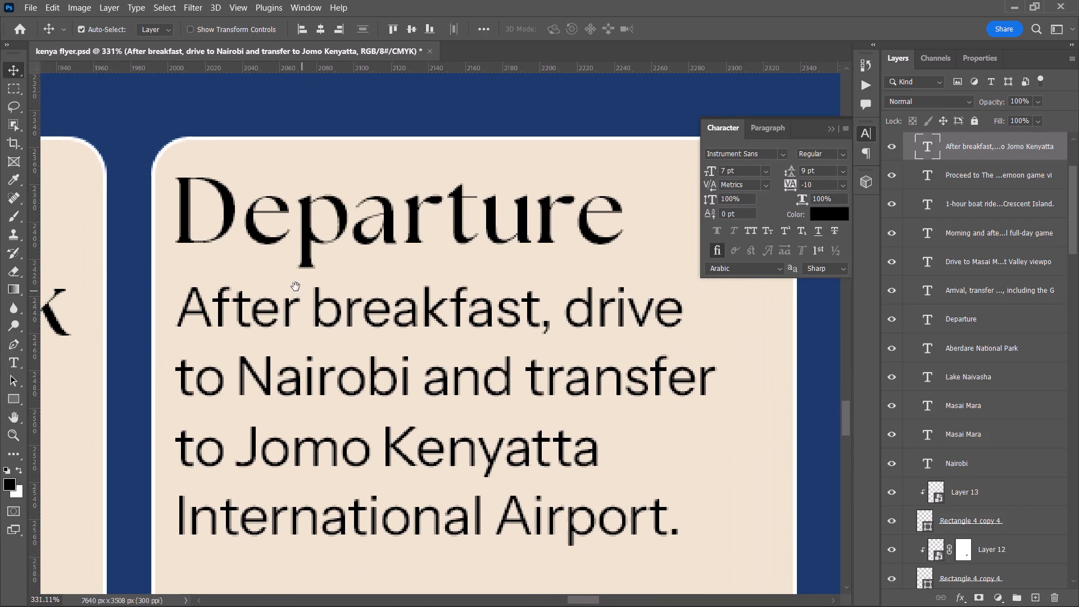
pyautogui.moveTo(224, 225); pyautogui.dragTo(230, 225)
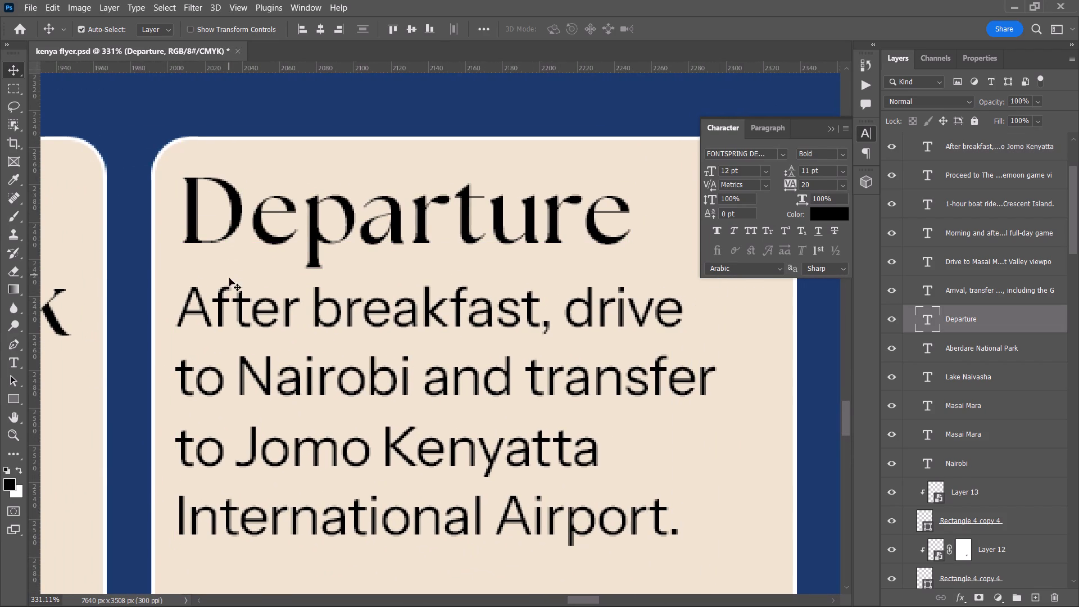
# Align the sixth card's description with the left edge of "Departure" and lower it slightly to widen the gap beneath the title.
pyautogui.moveTo(220, 292); pyautogui.dragTo(224, 292)
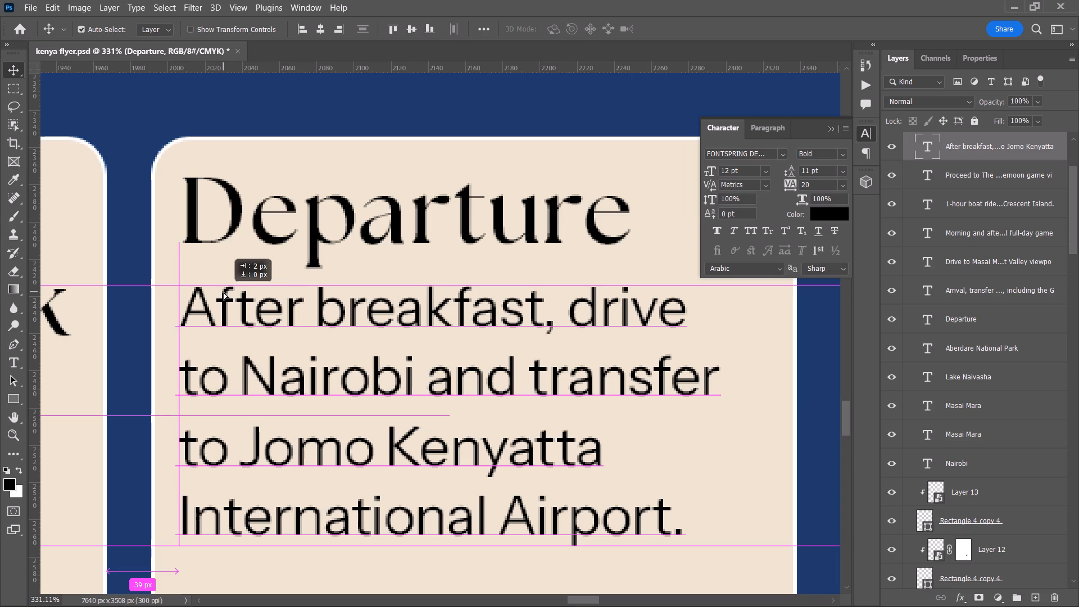
pyautogui.moveTo(224, 292); pyautogui.dragTo(225, 292)
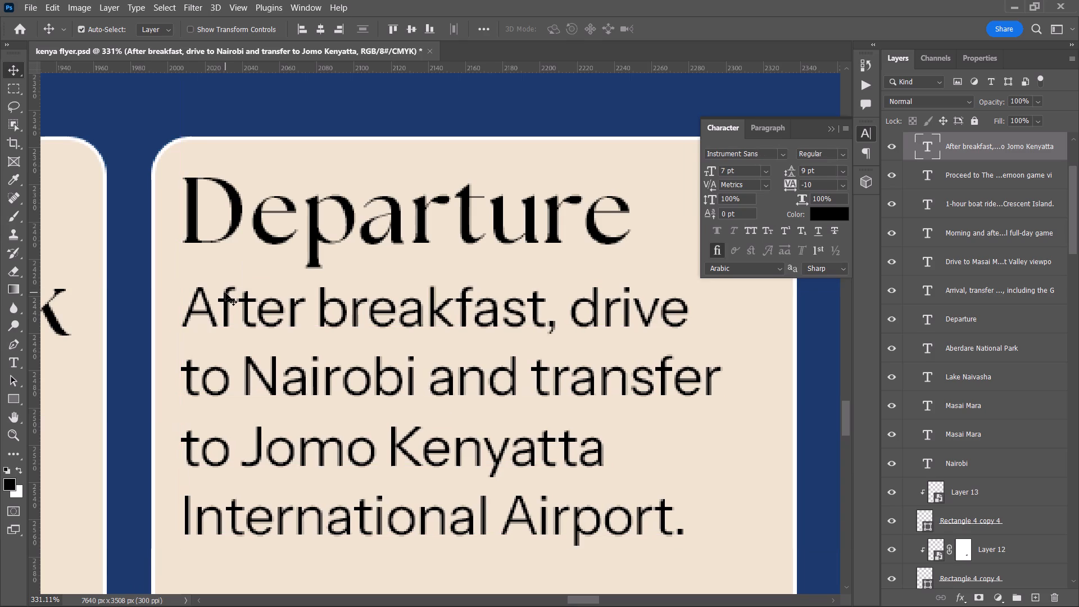
pyautogui.moveTo(225, 293); pyautogui.dragTo(225, 301)
# Place a horizontal guide across the itinerary cards at the top of the "Aberdare National Park" title, at about 2380 px.
pyautogui.keyDown('alt'); pyautogui.scroll(-7, 225, 301); pyautogui.keyUp('alt')
pyautogui.press('space')
pyautogui.press('space')
pyautogui.press('space')
pyautogui.press('space')
pyautogui.press('space')
pyautogui.press('space')
pyautogui.press('space')
pyautogui.press('space')
pyautogui.press('space')
pyautogui.press('space')
pyautogui.press('space')
pyautogui.press('space')
pyautogui.press('space')
pyautogui.press('space')
pyautogui.press('space')
pyautogui.press('space')
pyautogui.press('space')
pyautogui.press('space')
pyautogui.moveTo(225, 301); pyautogui.dragTo(415, 315)
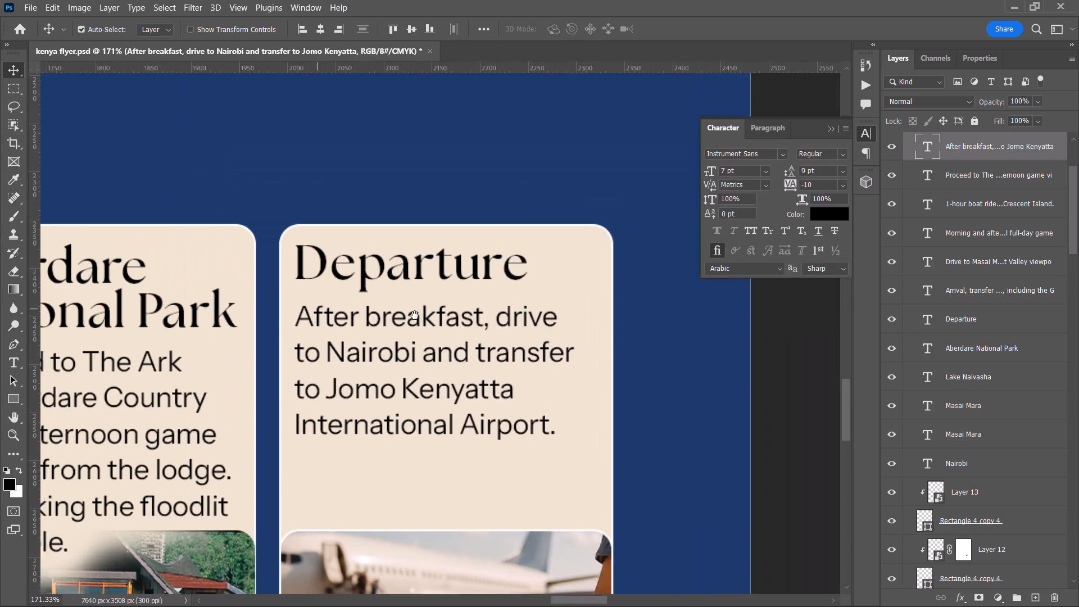
pyautogui.moveTo(415, 315); pyautogui.dragTo(441, 316)
pyautogui.moveTo(280, 306); pyautogui.dragTo(273, 305)
pyautogui.scroll(-4, 276, 300)
pyautogui.press('space')
pyautogui.moveTo(350, 260); pyautogui.dragTo(239, 282)
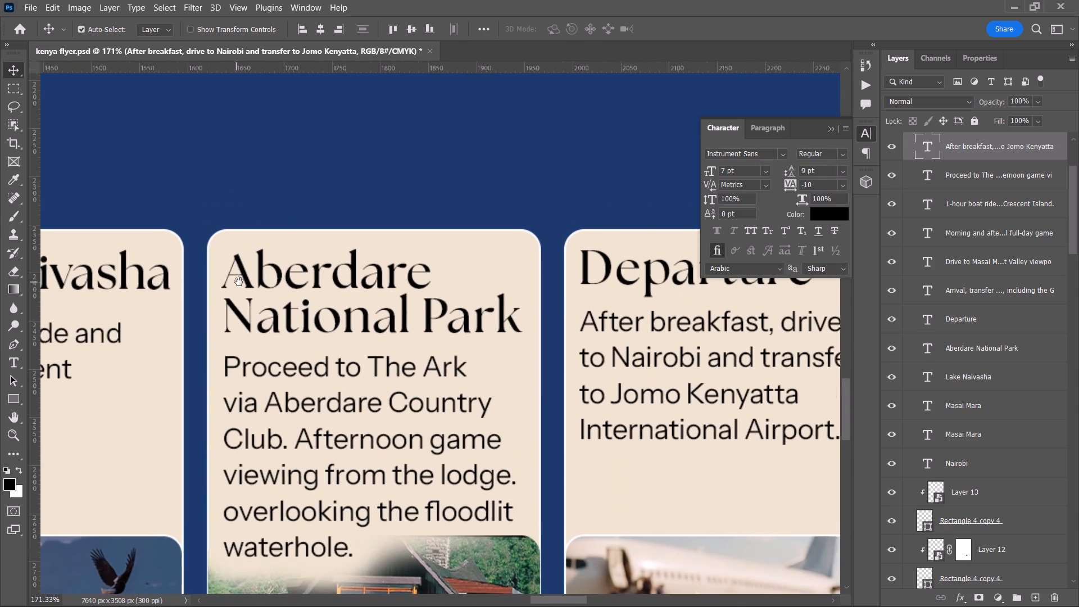
pyautogui.moveTo(239, 282); pyautogui.dragTo(238, 282)
pyautogui.moveTo(260, 65); pyautogui.dragTo(258, 253)
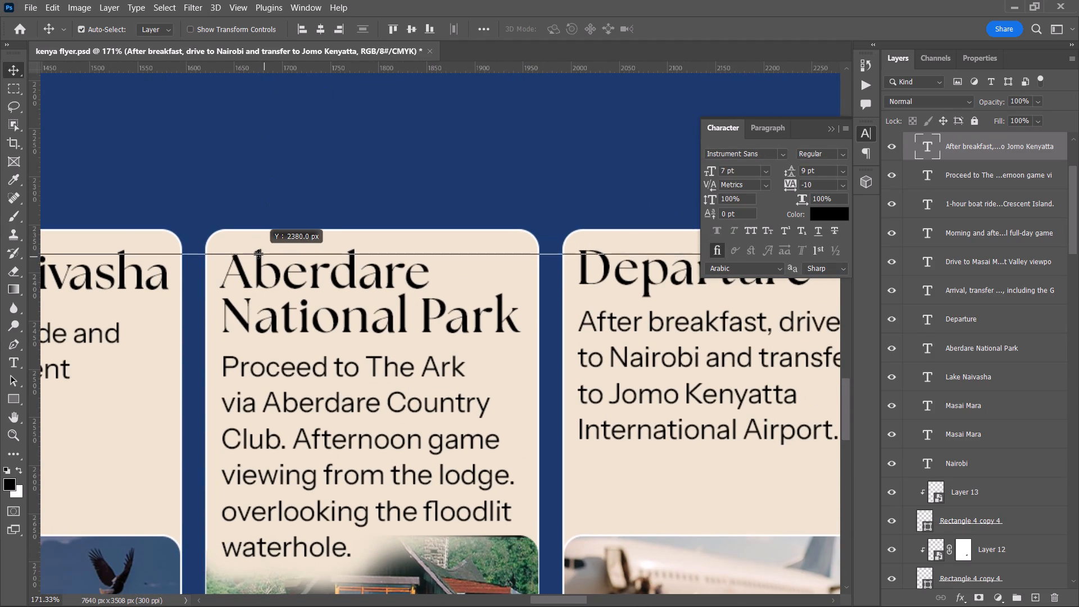
pyautogui.moveTo(258, 253); pyautogui.dragTo(255, 250)
# Nudge the second card's "Masai Mara" title against the horizontal guide to match the height of the other card titles.
pyautogui.press('space')
pyautogui.press('space')
pyautogui.press('space')
pyautogui.press('space')
pyautogui.press('space')
pyautogui.press('space')
pyautogui.press('space')
pyautogui.press('space')
pyautogui.press('space')
pyautogui.press('space')
pyautogui.press('space')
pyautogui.press('space')
pyautogui.press('space')
pyautogui.press('space')
pyautogui.press('space')
pyautogui.press('space')
pyautogui.press('space')
pyautogui.press('space')
pyautogui.press('space')
pyautogui.press('space')
pyautogui.moveTo(264, 293); pyautogui.dragTo(517, 289)
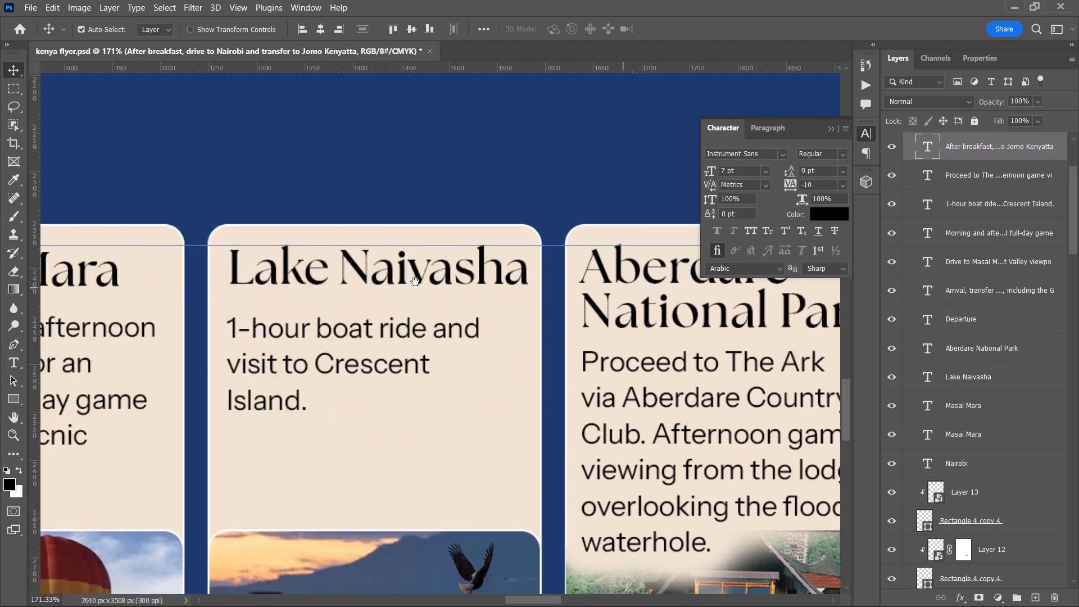
pyautogui.moveTo(215, 296); pyautogui.dragTo(591, 342)
pyautogui.moveTo(455, 331); pyautogui.dragTo(335, 320)
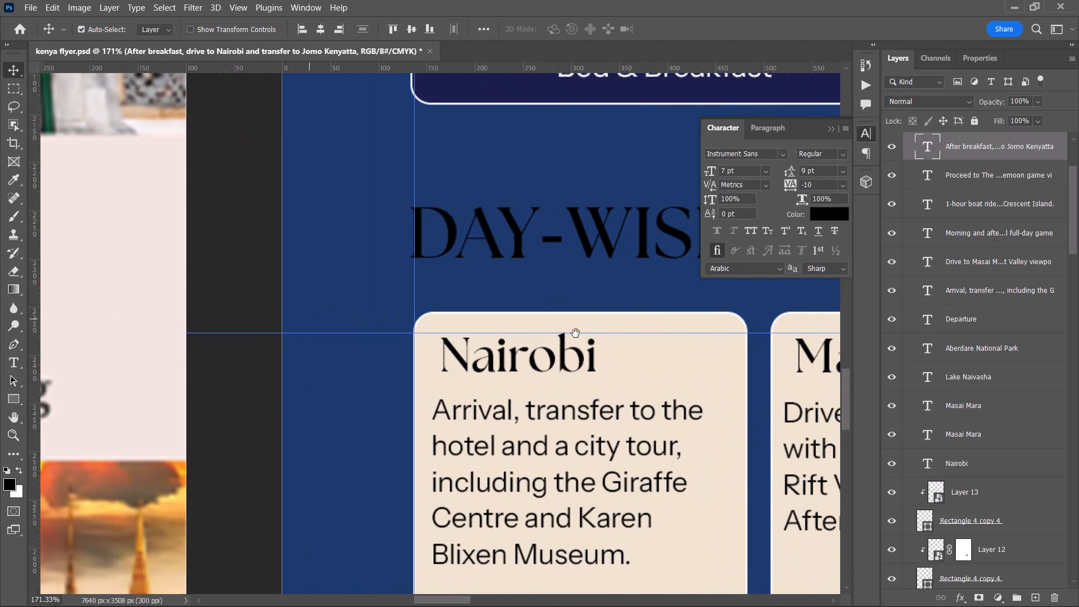
pyautogui.press('space')
pyautogui.press('space')
pyautogui.press('space')
pyautogui.press('space')
pyautogui.press('space')
pyautogui.press('space')
pyautogui.press('space')
pyautogui.press('space')
pyautogui.press('space')
pyautogui.press('space')
pyautogui.press('space')
pyautogui.press('space')
pyautogui.press('space')
pyautogui.press('space')
pyautogui.press('space')
pyautogui.press('space')
pyautogui.moveTo(643, 345); pyautogui.dragTo(444, 346)
pyautogui.moveTo(629, 372); pyautogui.dragTo(500, 371)
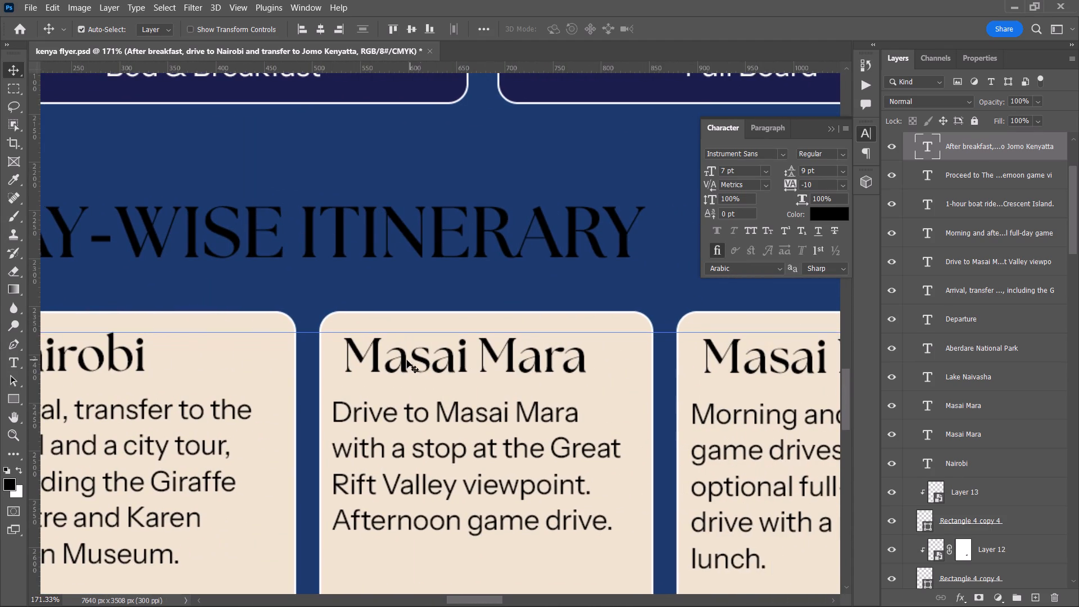
pyautogui.keyDown('alt'); pyautogui.scroll(3, 389, 363); pyautogui.keyUp('alt')
pyautogui.click(374, 363)
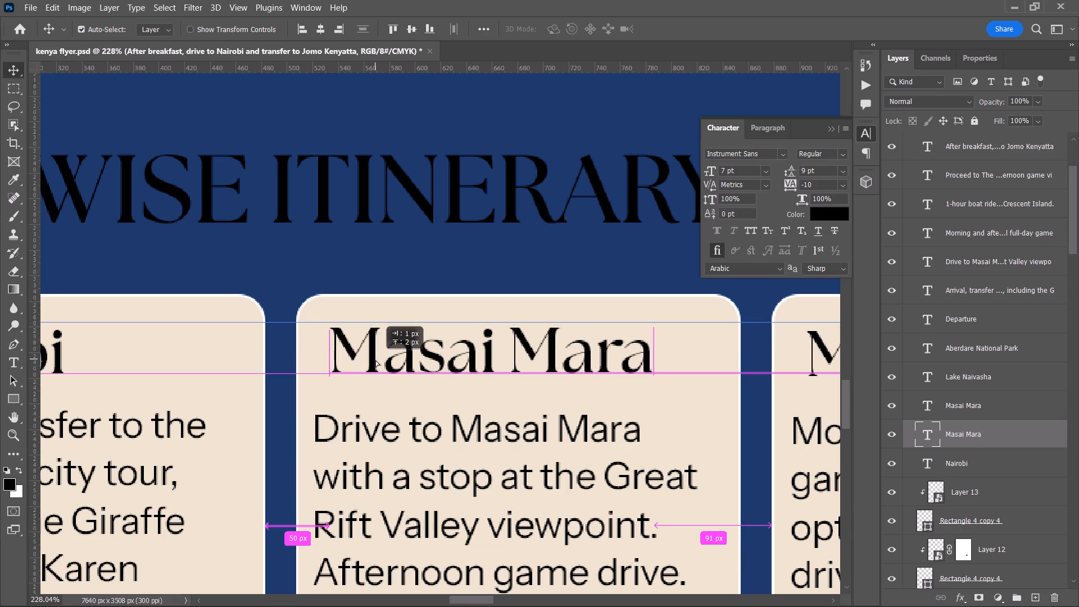
# Nudge the third card's "Masai Mara" title against the guide to match the neighbouring titles' height.
pyautogui.press('space')
pyautogui.press('space')
pyautogui.press('space')
pyautogui.press('space')
pyautogui.press('space')
pyautogui.press('space')
pyautogui.press('space')
pyautogui.press('space')
pyautogui.press('space')
pyautogui.moveTo(551, 380); pyautogui.dragTo(343, 368)
pyautogui.click(352, 370)
pyautogui.click(396, 344)
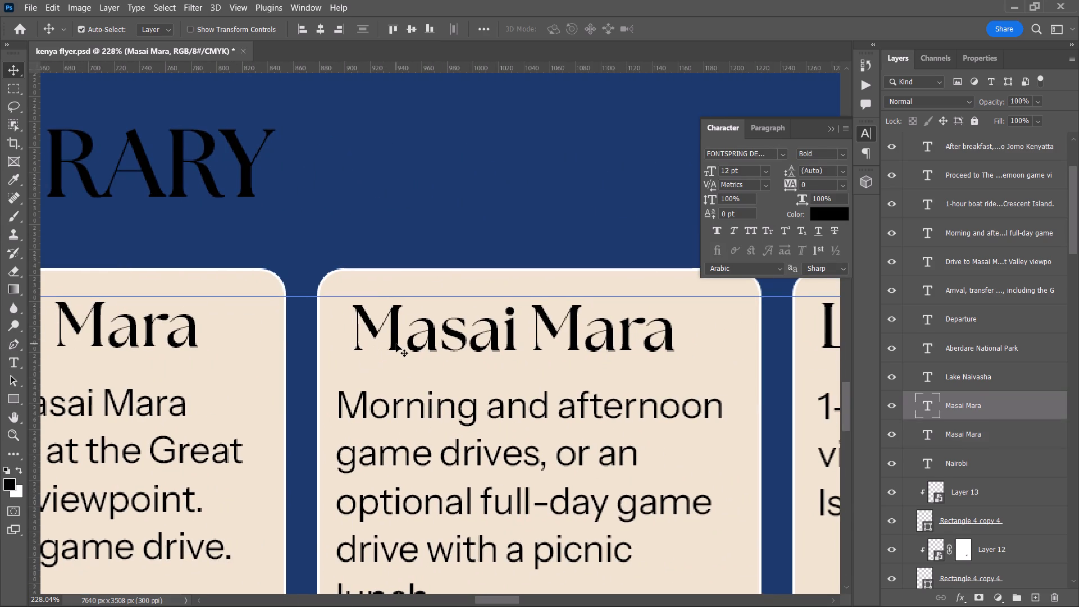
# Adjust the "Lake Naivasha" title's position so the tops of its letters line up with the horizontal guide.
pyautogui.press('space')
pyautogui.press('space')
pyautogui.press('space')
pyautogui.press('space')
pyautogui.press('space')
pyautogui.press('space')
pyautogui.press('space')
pyautogui.press('space')
pyautogui.press('space')
pyautogui.press('space')
pyautogui.press('space')
pyautogui.press('space')
pyautogui.press('space')
pyautogui.press('space')
pyautogui.press('space')
pyautogui.press('space')
pyautogui.press('space')
pyautogui.moveTo(472, 347); pyautogui.dragTo(332, 350)
pyautogui.moveTo(411, 348); pyautogui.dragTo(401, 348)
pyautogui.click(419, 348)
# Nudge the fifth card's "Aberdare National Park" title vertically against the guide to match the other titles.
pyautogui.press('space')
pyautogui.press('space')
pyautogui.press('space')
pyautogui.press('space')
pyautogui.press('space')
pyautogui.press('space')
pyautogui.press('space')
pyautogui.press('space')
pyautogui.press('space')
pyautogui.press('space')
pyautogui.press('space')
pyautogui.press('space')
pyautogui.press('space')
pyautogui.press('space')
pyautogui.press('space')
pyautogui.press('space')
pyautogui.press('space')
pyautogui.press('space')
pyautogui.moveTo(537, 346); pyautogui.dragTo(469, 343)
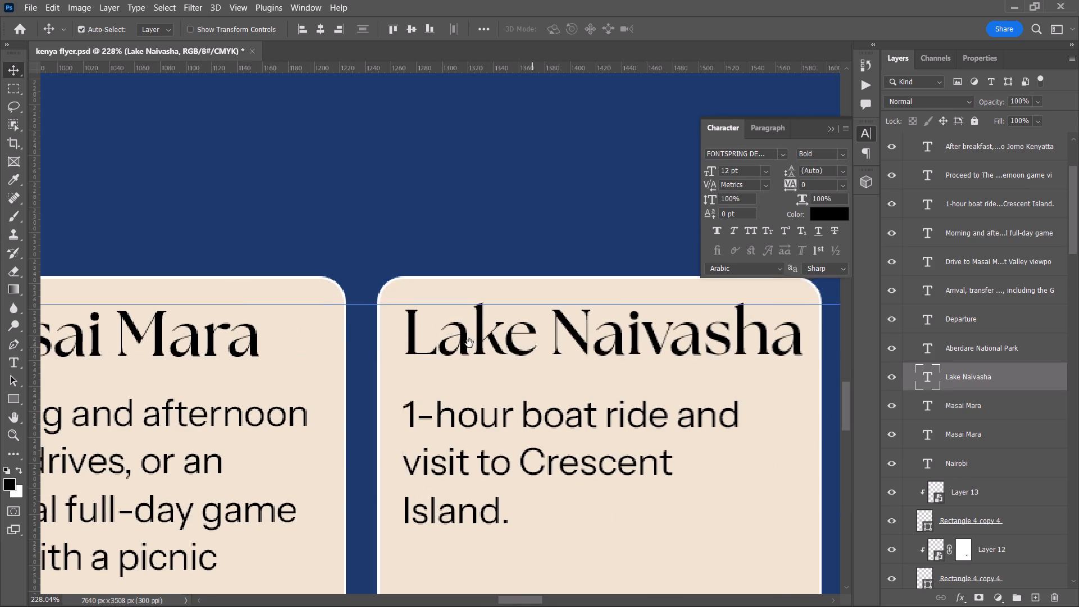
pyautogui.moveTo(469, 343); pyautogui.dragTo(320, 337)
pyautogui.click(450, 335)
pyautogui.click(325, 323)
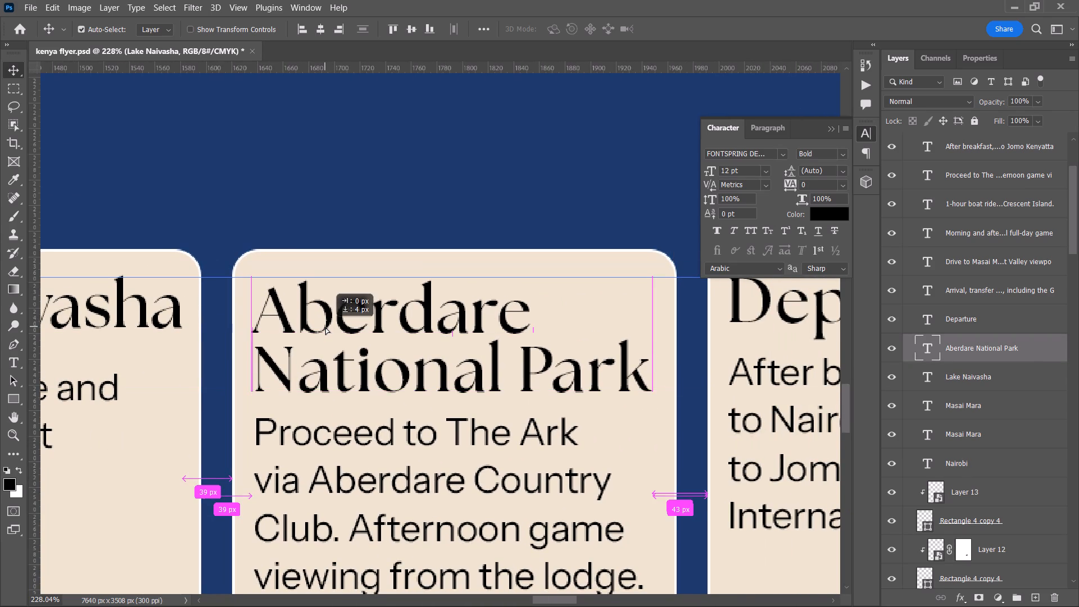
# Adjust the sixth card's "Departure" title so its top lines up with the horizontal guide.
pyautogui.press('space')
pyautogui.press('space')
pyautogui.press('space')
pyautogui.press('space')
pyautogui.press('space')
pyautogui.press('space')
pyautogui.press('space')
pyautogui.press('space')
pyautogui.press('space')
pyautogui.press('space')
pyautogui.press('space')
pyautogui.press('space')
pyautogui.moveTo(455, 332); pyautogui.dragTo(243, 328)
pyautogui.click(261, 329)
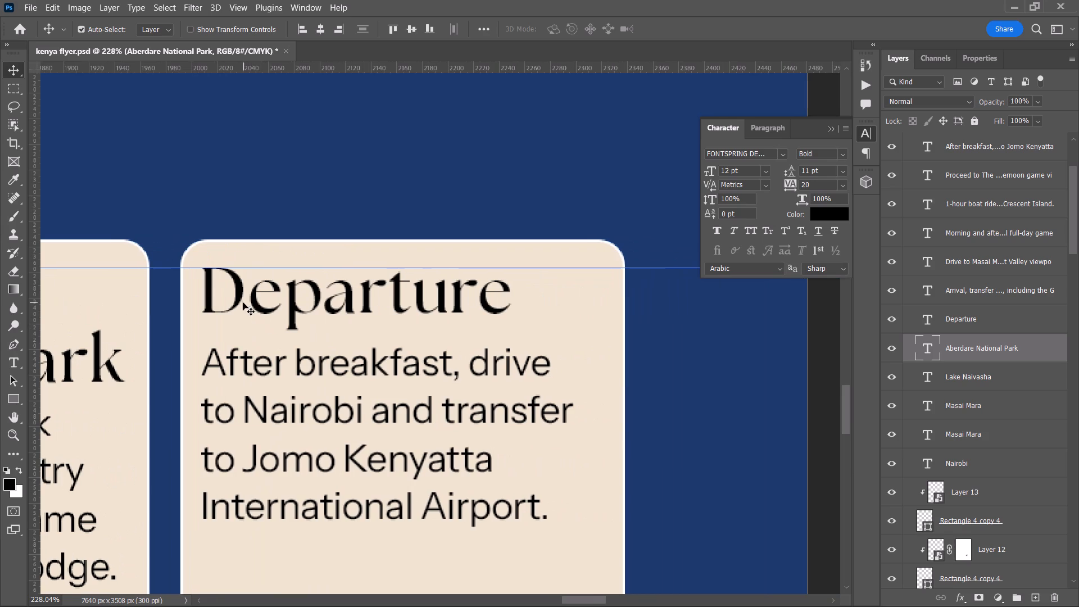
pyautogui.click(236, 301)
# Draw a small white rectangle about 12 by 19 px between the inner left edge of the Aberdare card and its title.
pyautogui.press('space')
pyautogui.press('space')
pyautogui.press('space')
pyautogui.press('space')
pyautogui.press('space')
pyautogui.press('space')
pyautogui.press('space')
pyautogui.press('space')
pyautogui.press('space')
pyautogui.press('space')
pyautogui.press('space')
pyautogui.press('space')
pyautogui.press('space')
pyautogui.press('space')
pyautogui.moveTo(250, 319); pyautogui.dragTo(436, 332)
pyautogui.moveTo(177, 357); pyautogui.dragTo(196, 356)
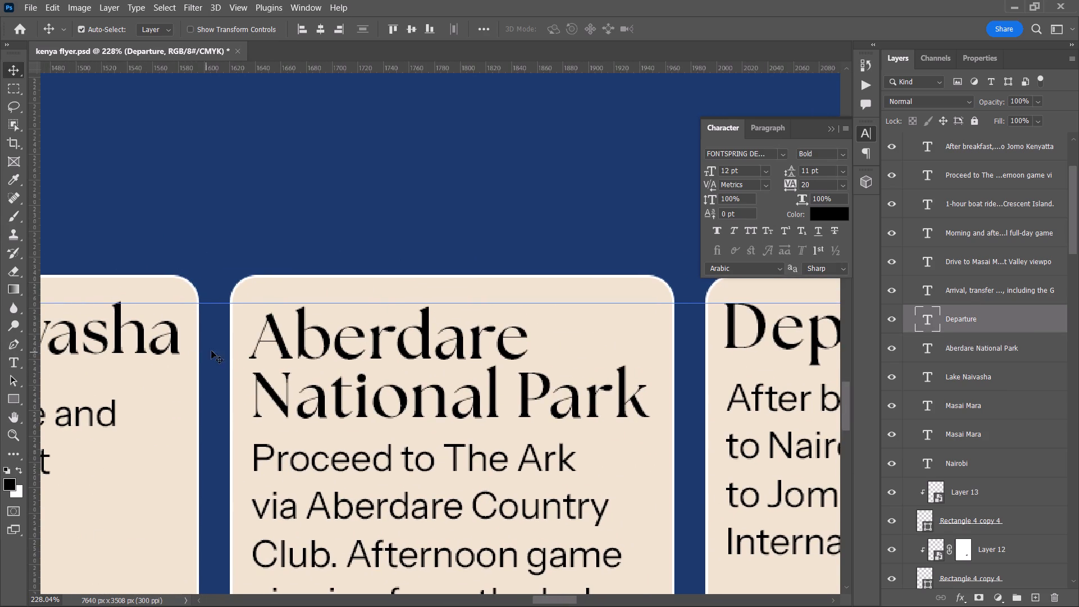
pyautogui.keyDown('alt'); pyautogui.scroll(4, 241, 351); pyautogui.keyUp('alt')
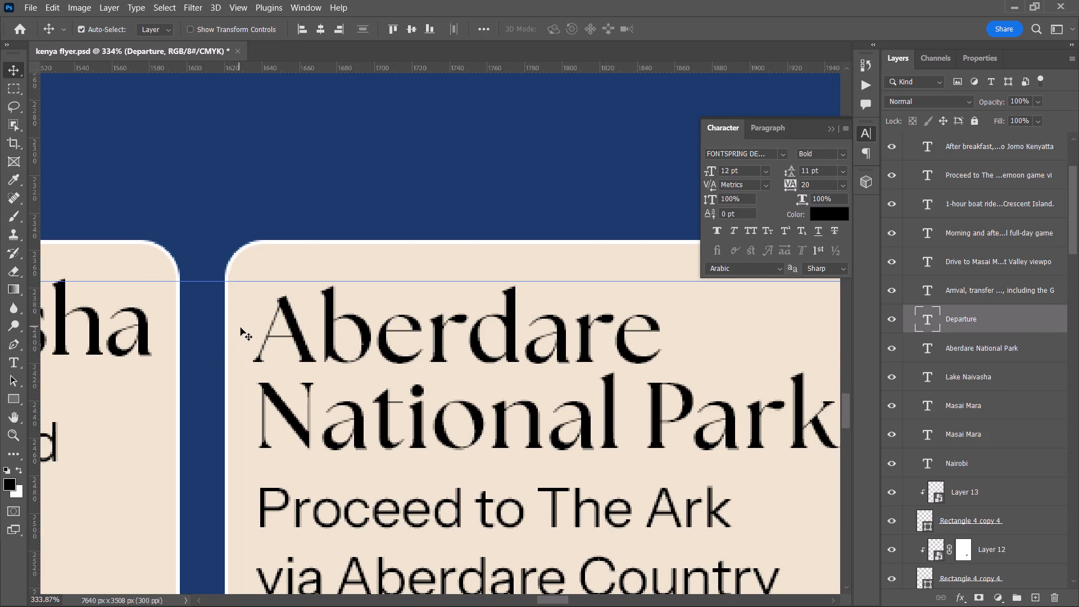
pyautogui.press('u')
pyautogui.moveTo(225, 344); pyautogui.dragTo(229, 355)
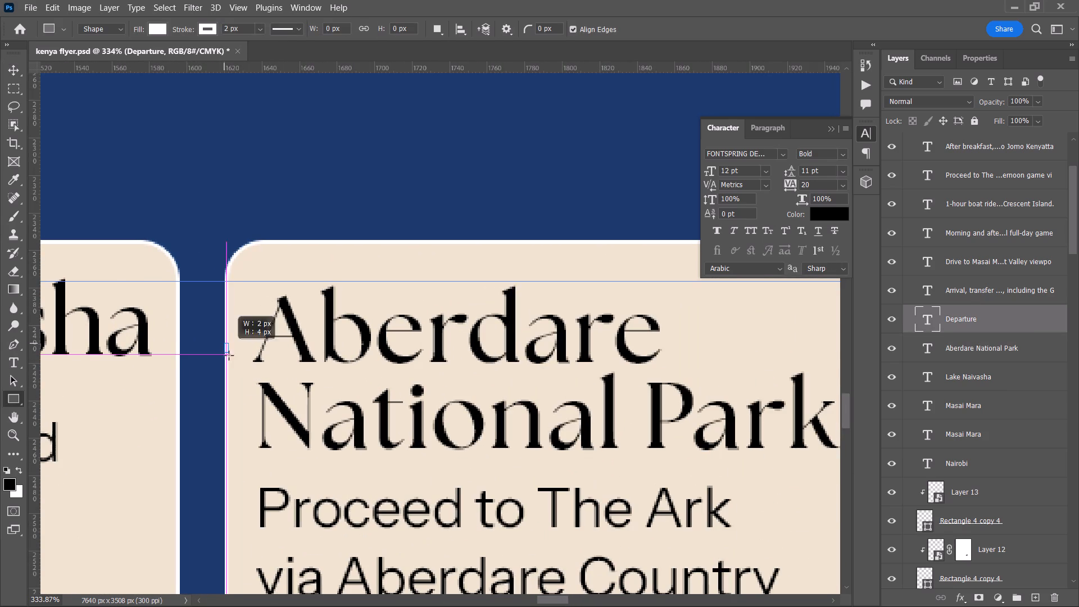
pyautogui.moveTo(229, 355); pyautogui.dragTo(248, 377)
pyautogui.keyDown('alt'); pyautogui.scroll(9, 221, 363); pyautogui.keyUp('alt')
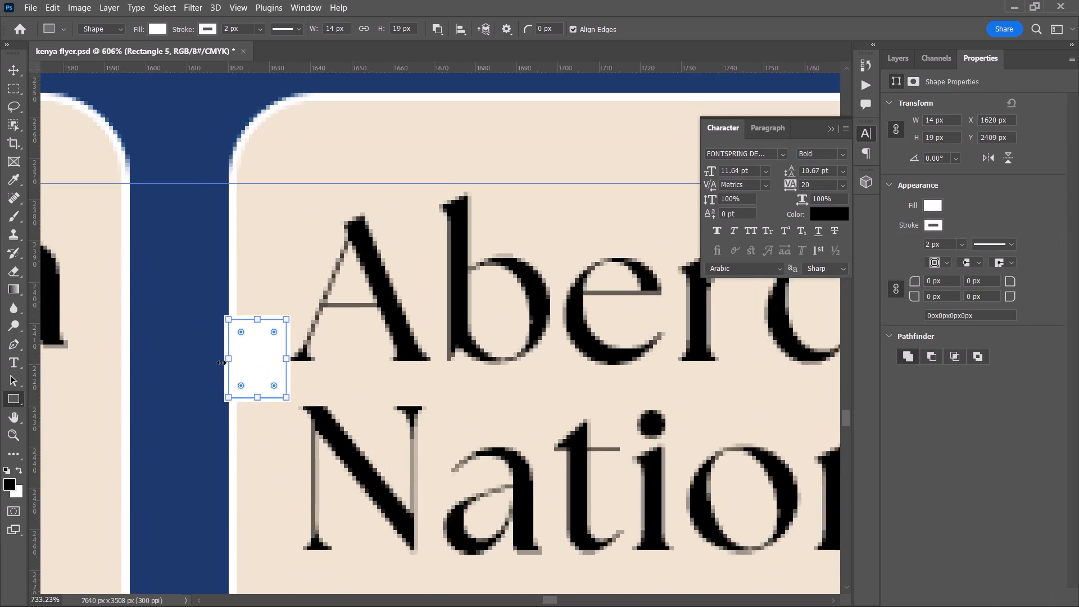
pyautogui.keyDown('alt'); pyautogui.scroll(1, 221, 363); pyautogui.keyUp('alt')
pyautogui.moveTo(228, 359); pyautogui.dragTo(238, 359)
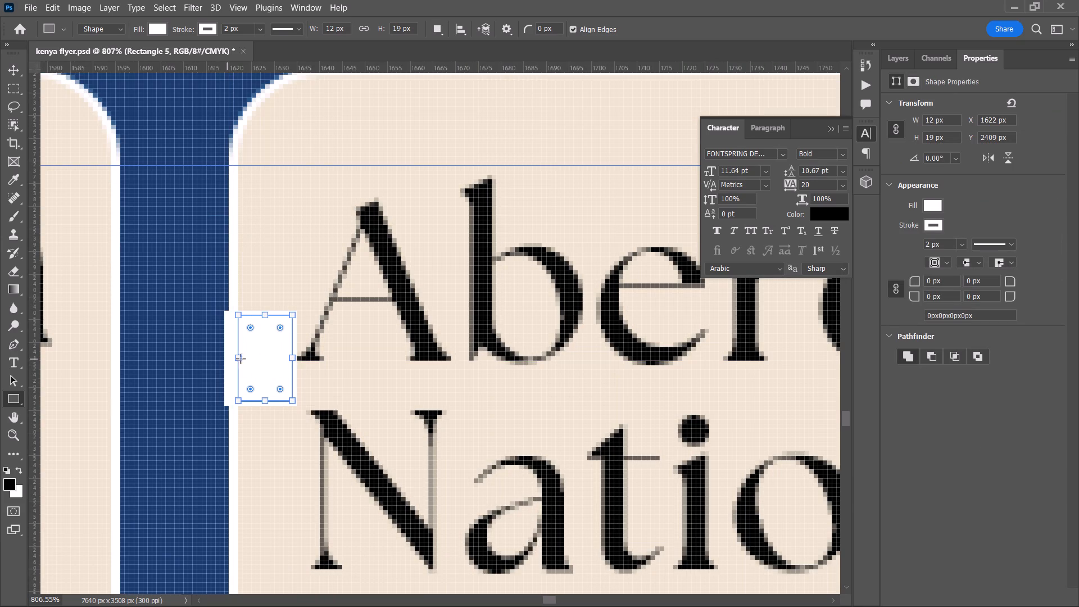
pyautogui.click(294, 357)
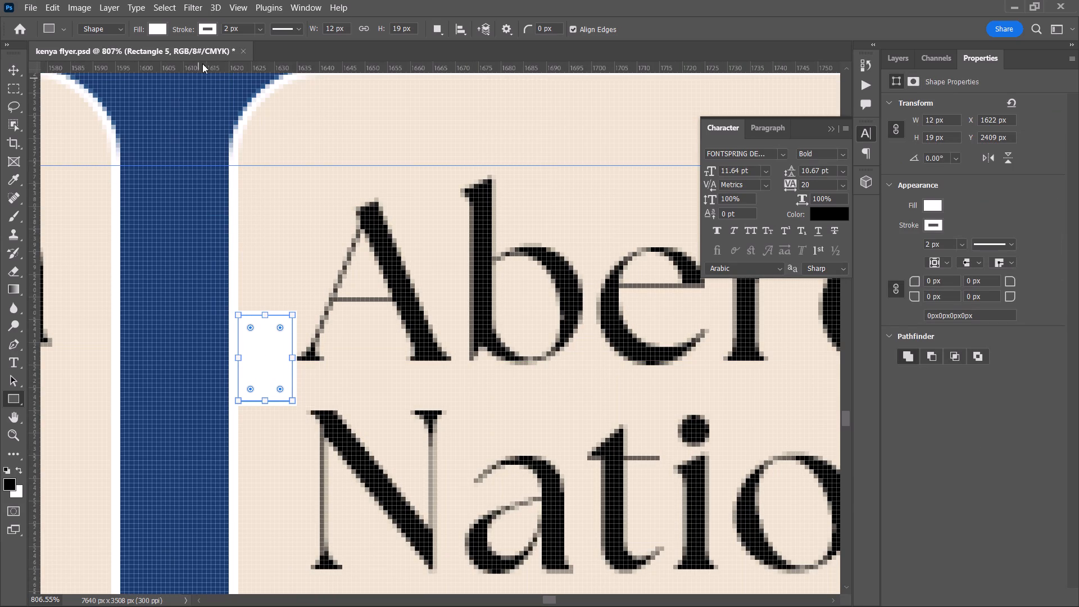
# Remove the small spacer rectangle's stroke and widen it to 13 px, extending it towards the Aberdare title.
pyautogui.click(202, 30)
pyautogui.click(125, 57)
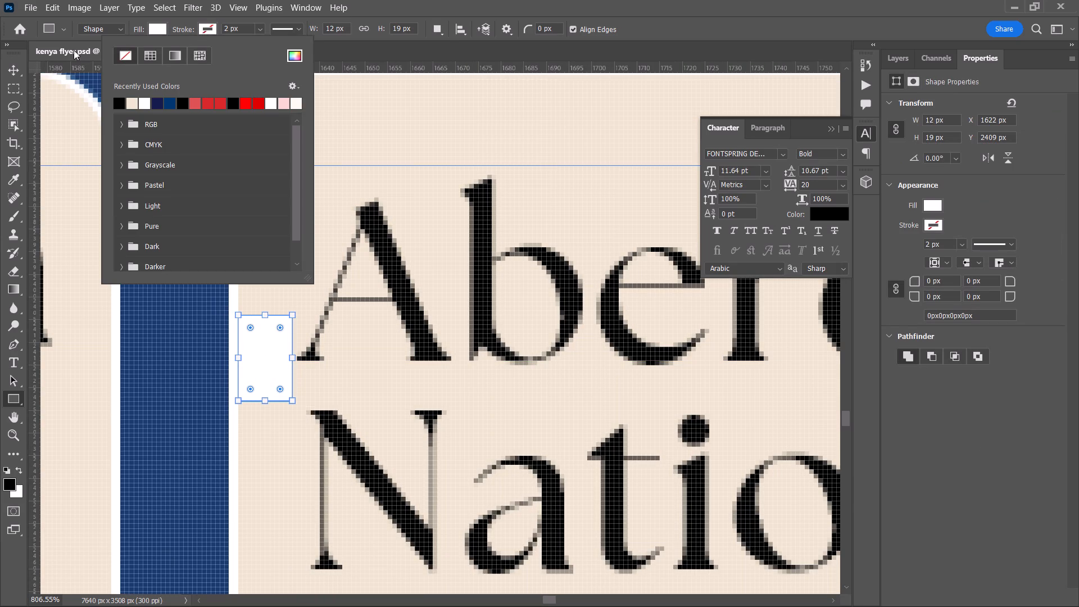
pyautogui.click(20, 69)
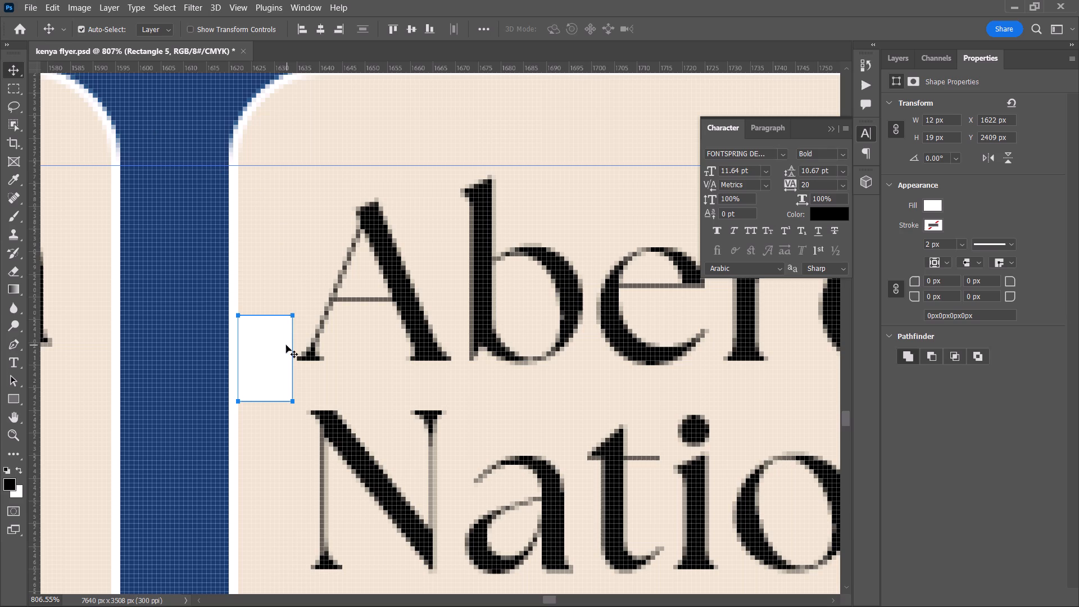
pyautogui.press('u')
pyautogui.moveTo(293, 359); pyautogui.dragTo(296, 358)
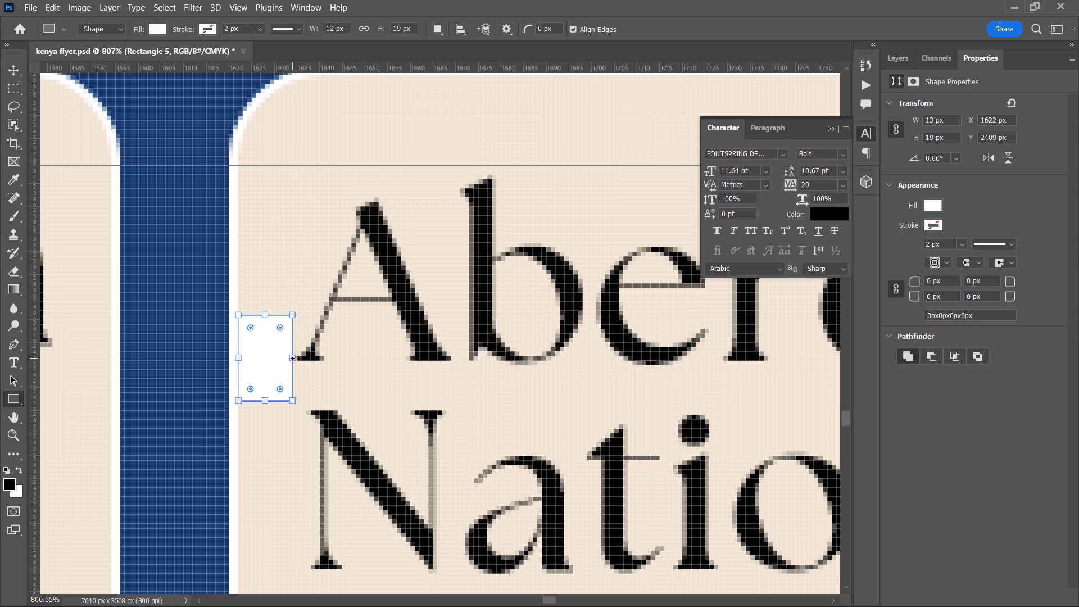
pyautogui.moveTo(296, 358); pyautogui.dragTo(298, 357)
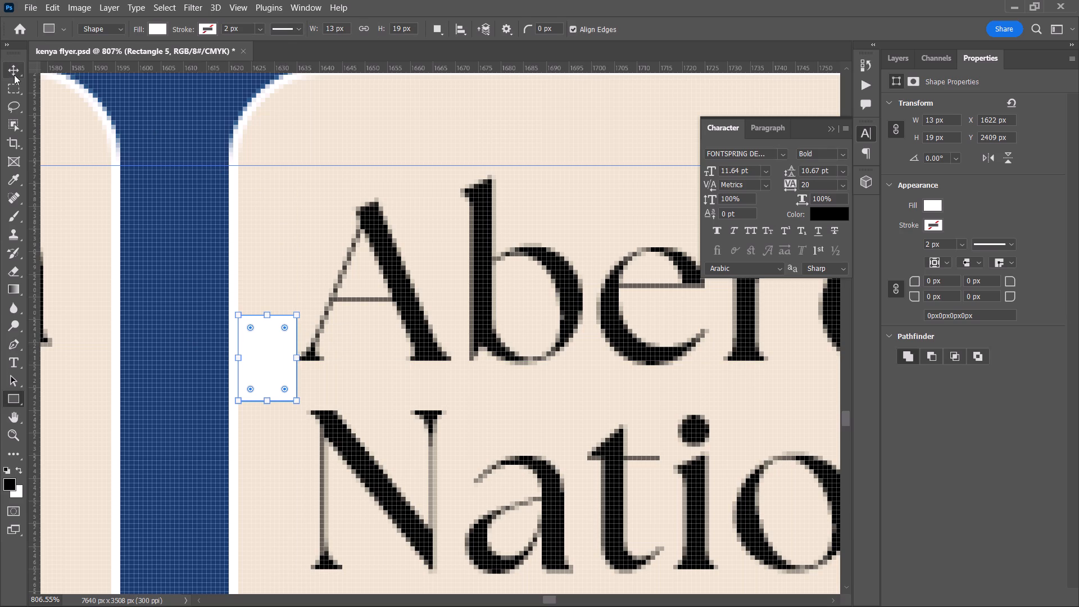
# Remove the white stroke from the Aberdare National Park card's background rectangle.
pyautogui.click(14, 75)
pyautogui.click(242, 247)
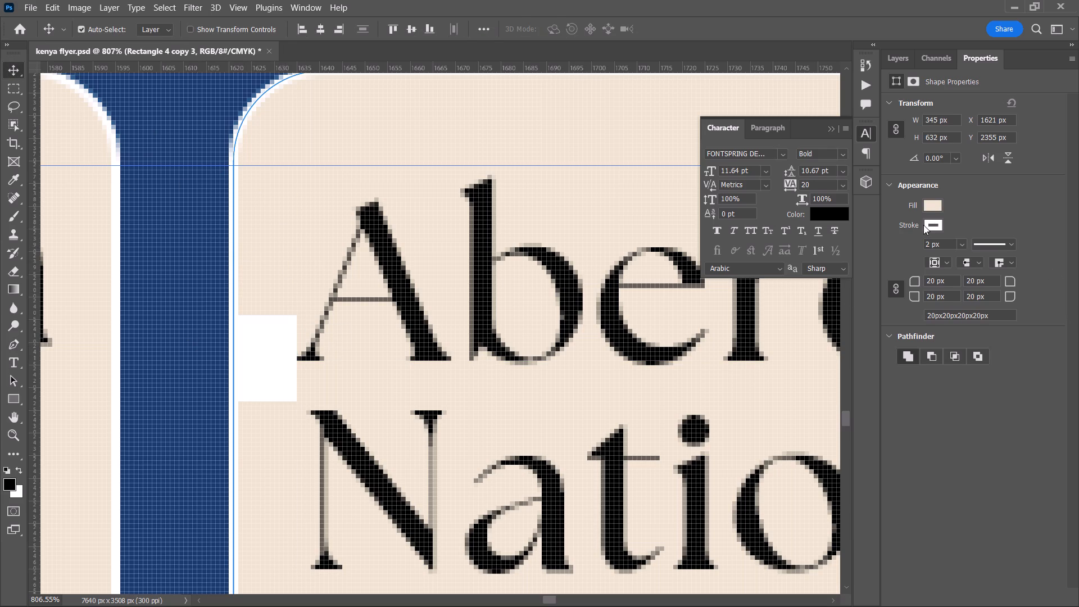
pyautogui.click(923, 225)
pyautogui.click(898, 251)
# Remove the white stroke from the Lake Naivasha card's background rectangle.
pyautogui.click(106, 257)
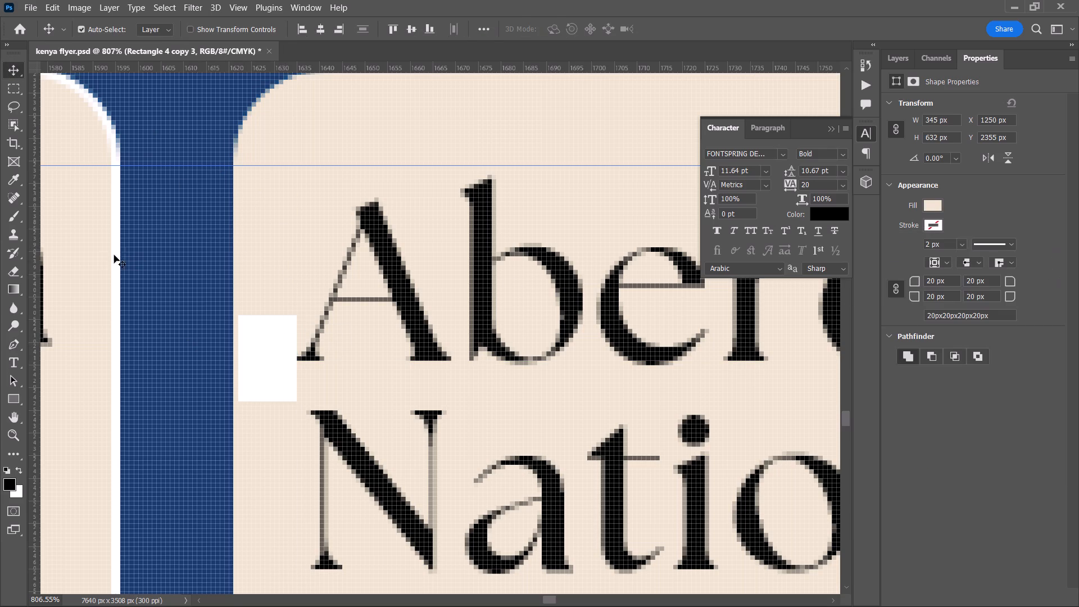
pyautogui.click(930, 226)
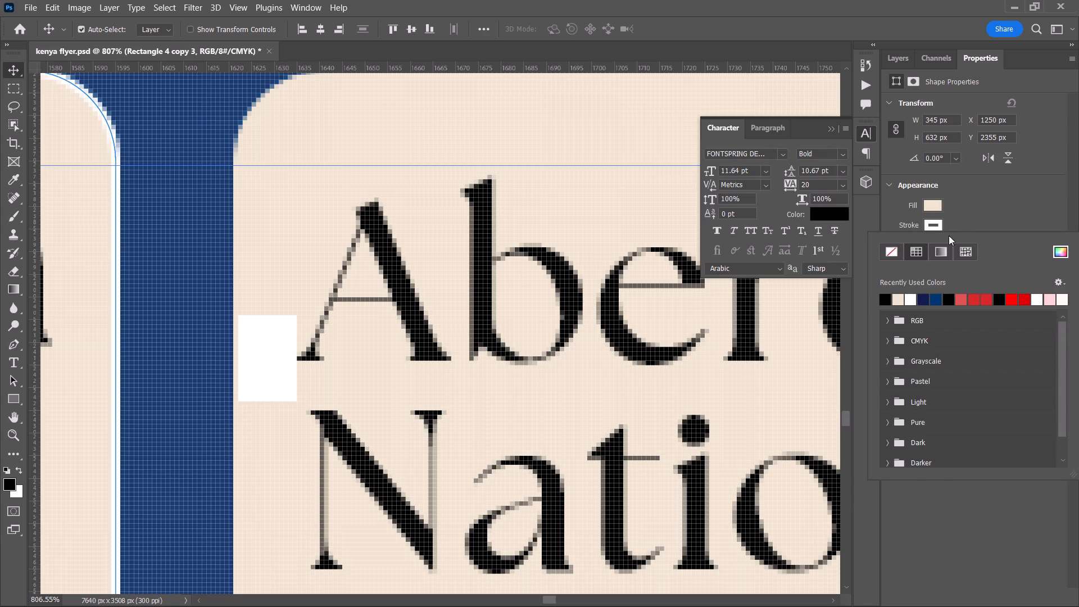
pyautogui.click(934, 224)
pyautogui.click(937, 225)
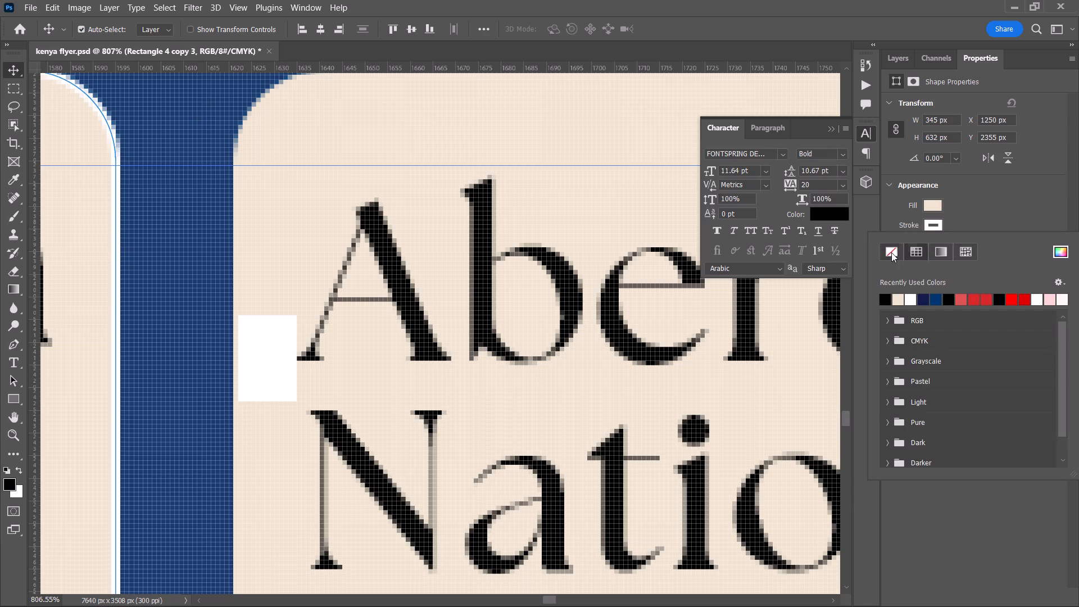
pyautogui.click(891, 252)
# Remove the white stroke from the sixth card's background rectangle, behind the Departure text.
pyautogui.keyDown('alt'); pyautogui.scroll(-11, 458, 364); pyautogui.keyUp('alt')
pyautogui.press('space')
pyautogui.press('space')
pyautogui.press('space')
pyautogui.press('space')
pyautogui.press('space')
pyautogui.press('space')
pyautogui.press('space')
pyautogui.press('space')
pyautogui.press('space')
pyautogui.press('space')
pyautogui.press('space')
pyautogui.press('space')
pyautogui.press('space')
pyautogui.press('space')
pyautogui.press('space')
pyautogui.press('space')
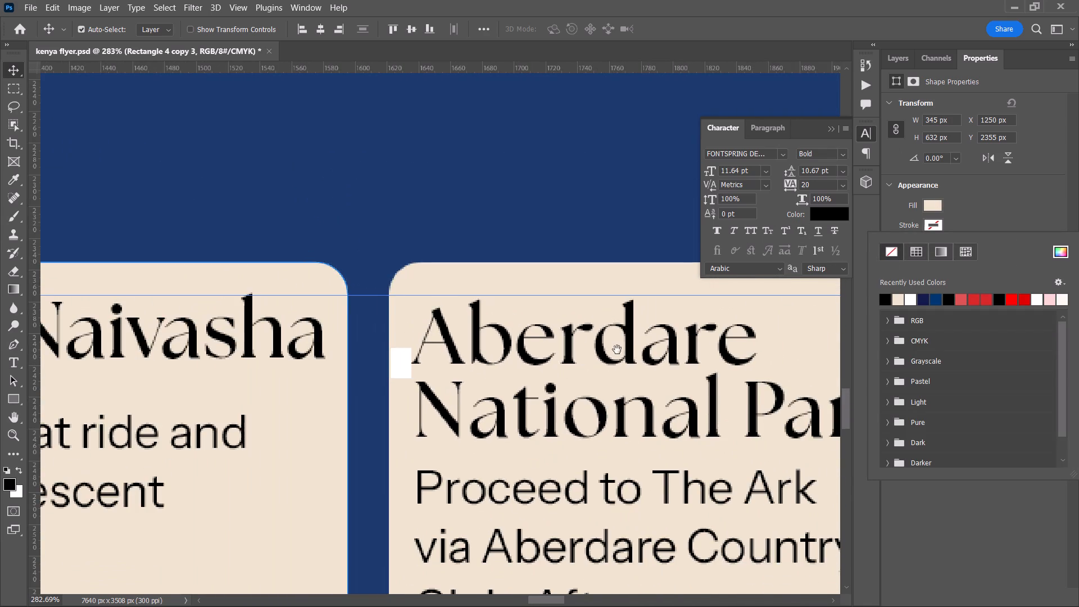
pyautogui.moveTo(618, 350); pyautogui.dragTo(224, 320)
pyautogui.click(272, 316)
pyautogui.click(464, 307)
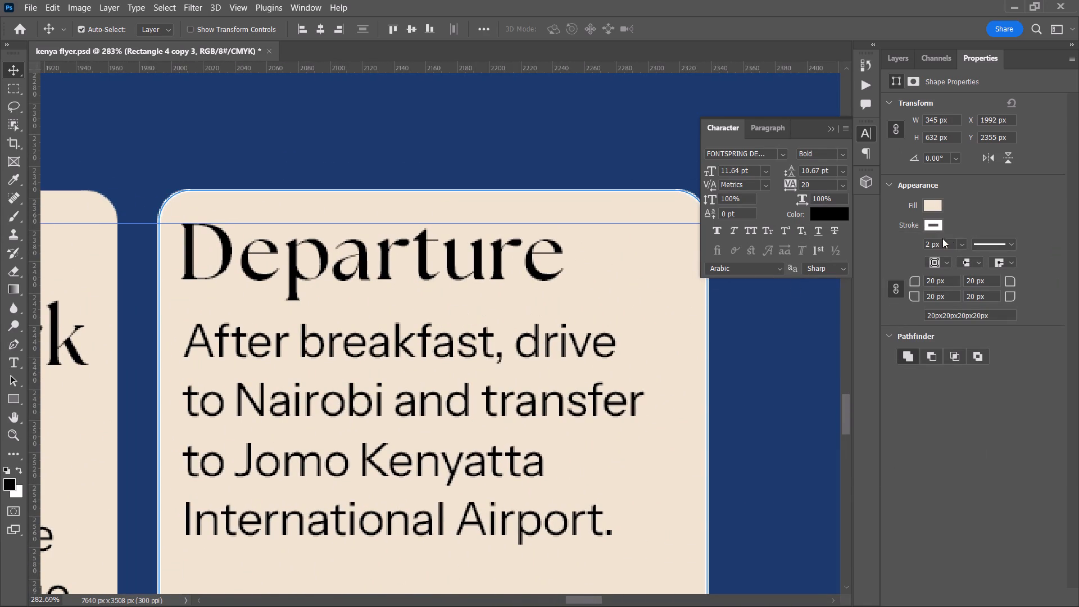
pyautogui.keyDown('alt'); pyautogui.scroll(11, 305, 296); pyautogui.keyUp('alt')
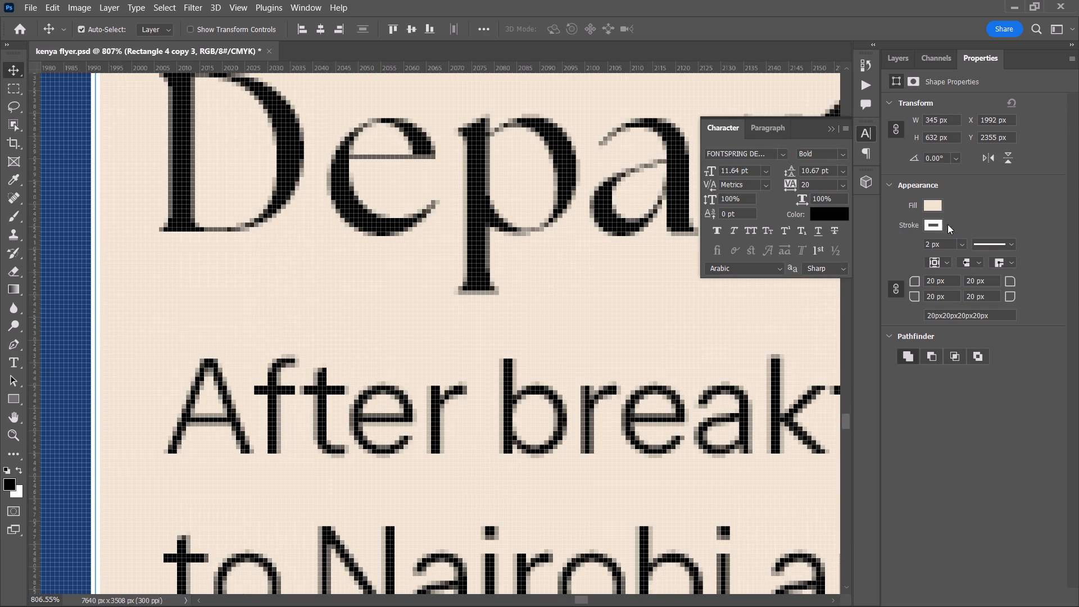
pyautogui.click(942, 223)
pyautogui.click(892, 248)
# Inspect the edges of the cards and their photos, and locate the Departure card's airplane photo among the layers.
pyautogui.keyDown('alt'); pyautogui.scroll(-9, 565, 323); pyautogui.keyUp('alt')
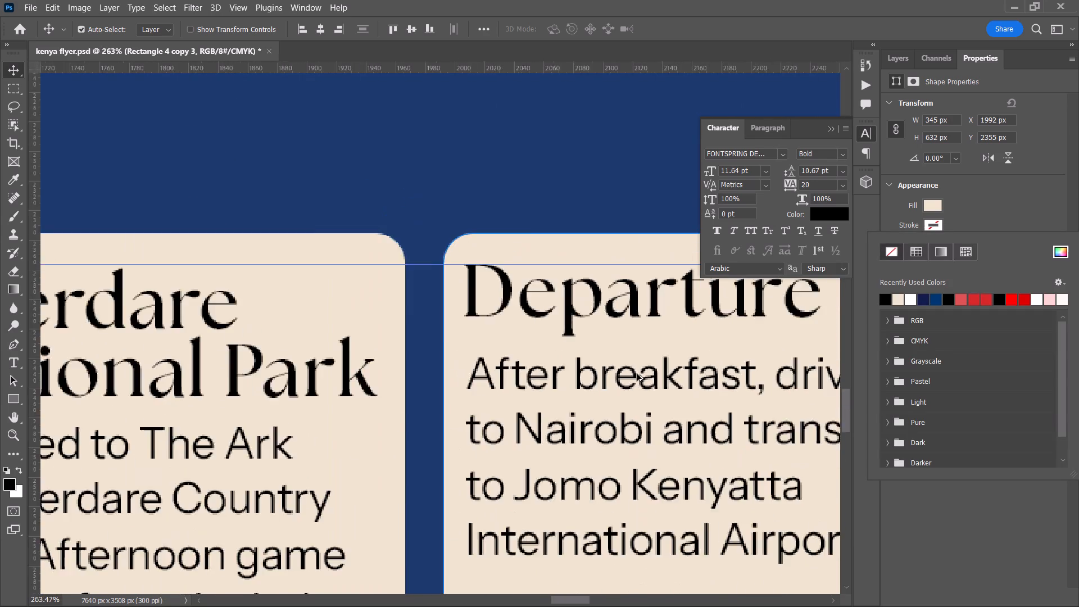
pyautogui.keyDown('alt'); pyautogui.scroll(-7, 637, 374); pyautogui.keyUp('alt')
pyautogui.press('space')
pyautogui.press('space')
pyautogui.press('space')
pyautogui.press('space')
pyautogui.press('space')
pyautogui.press('space')
pyautogui.press('space')
pyautogui.press('space')
pyautogui.press('space')
pyautogui.press('space')
pyautogui.press('space')
pyautogui.press('space')
pyautogui.press('space')
pyautogui.press('space')
pyautogui.press('space')
pyautogui.press('space')
pyautogui.press('space')
pyautogui.press('space')
pyautogui.press('space')
pyautogui.press('space')
pyautogui.moveTo(654, 373); pyautogui.dragTo(610, 339)
pyautogui.moveTo(405, 342); pyautogui.dragTo(384, 295)
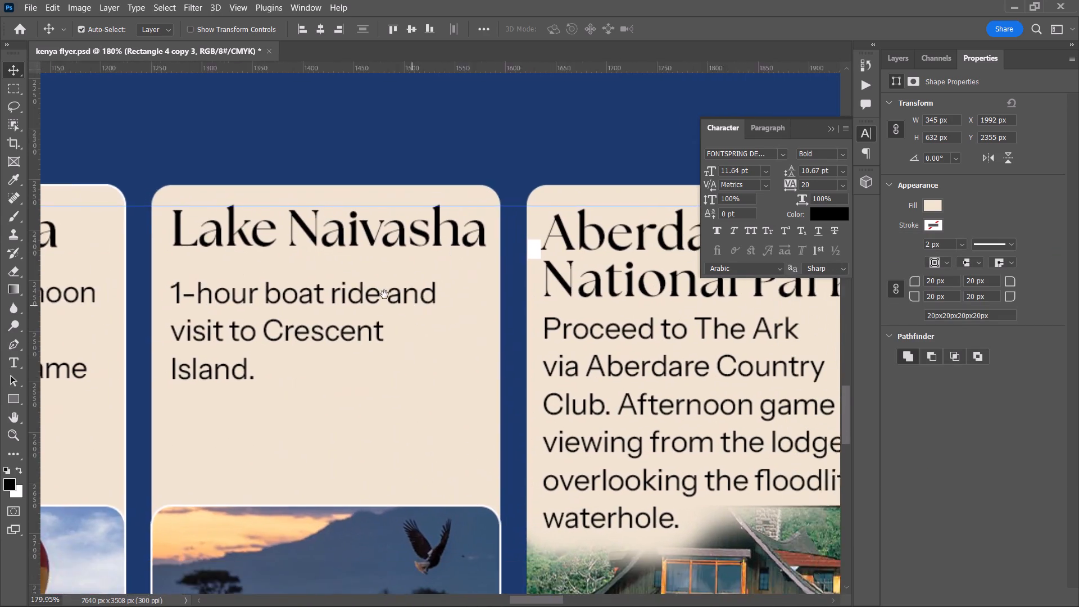
pyautogui.moveTo(384, 295); pyautogui.dragTo(184, 205)
pyautogui.moveTo(251, 233); pyautogui.dragTo(226, 238)
pyautogui.click(527, 372)
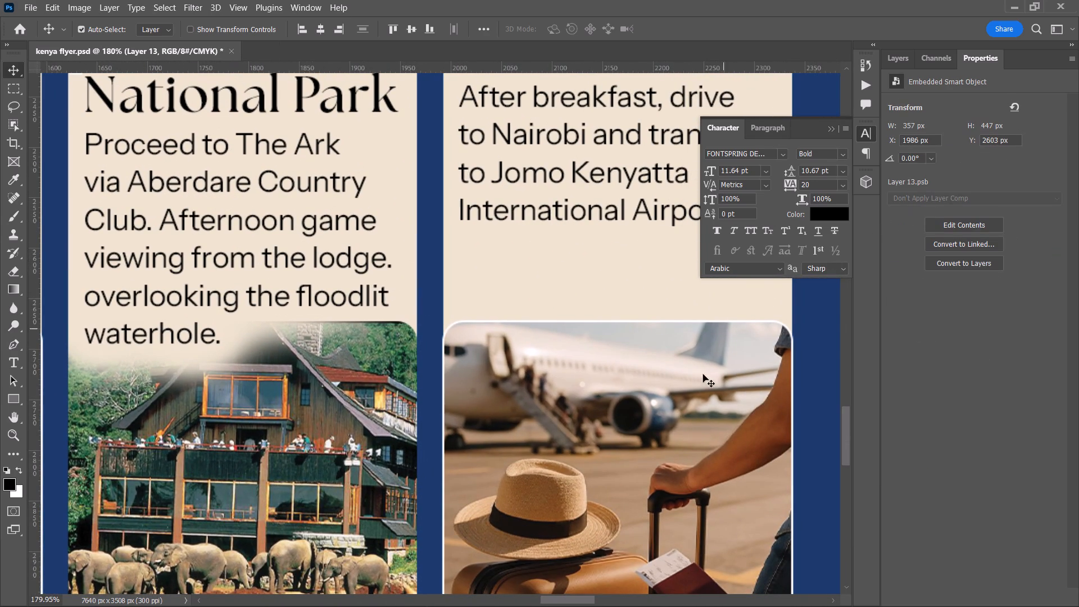
pyautogui.click(670, 422)
pyautogui.click(892, 57)
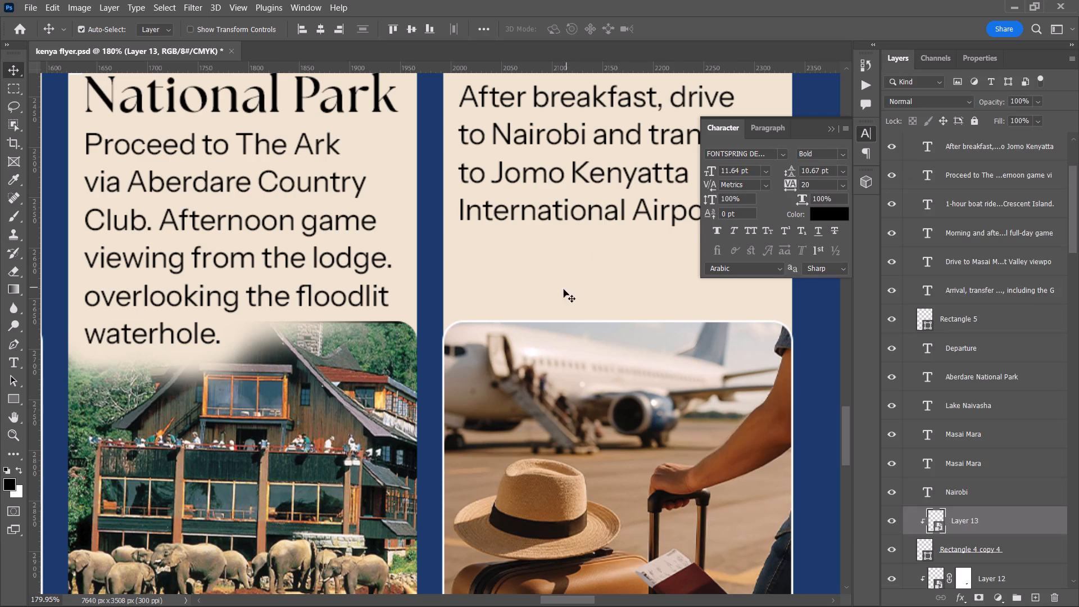
# Remove the white stroke from the third card's background rectangle, the Masai Mara card with the balloon photo.
pyautogui.press('space')
pyautogui.press('space')
pyautogui.press('space')
pyautogui.press('space')
pyautogui.press('space')
pyautogui.press('space')
pyautogui.press('space')
pyautogui.press('space')
pyautogui.press('space')
pyautogui.press('space')
pyautogui.press('space')
pyautogui.press('space')
pyautogui.press('space')
pyautogui.press('space')
pyautogui.press('space')
pyautogui.press('space')
pyautogui.press('space')
pyautogui.press('space')
pyautogui.press('space')
pyautogui.press('space')
pyautogui.moveTo(557, 289); pyautogui.dragTo(553, 349)
pyautogui.moveTo(539, 332); pyautogui.dragTo(793, 407)
pyautogui.moveTo(545, 375); pyautogui.dragTo(530, 374)
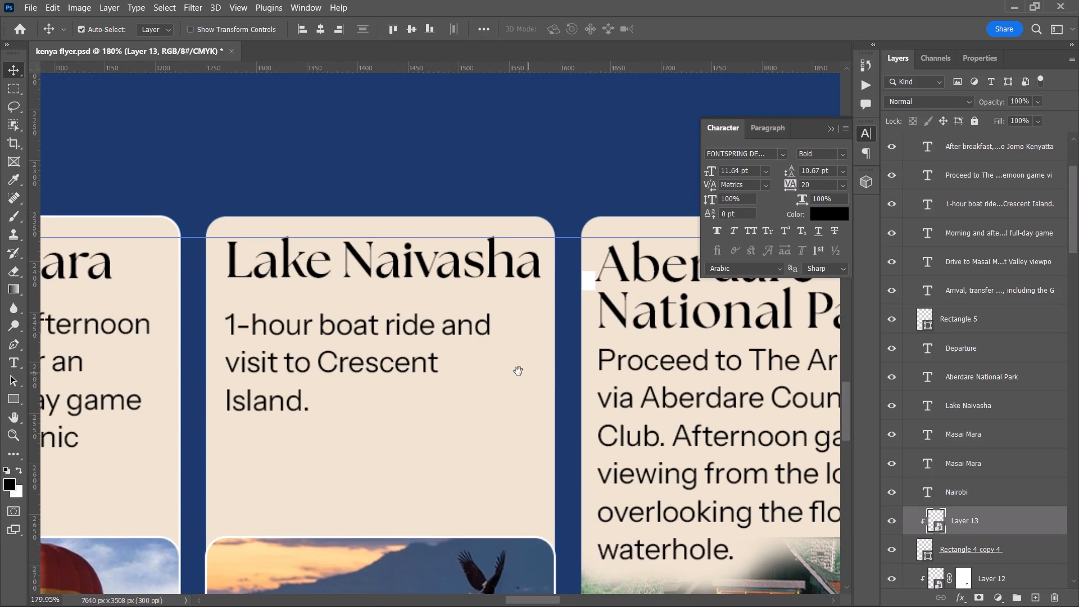
pyautogui.press('space')
pyautogui.click(142, 382)
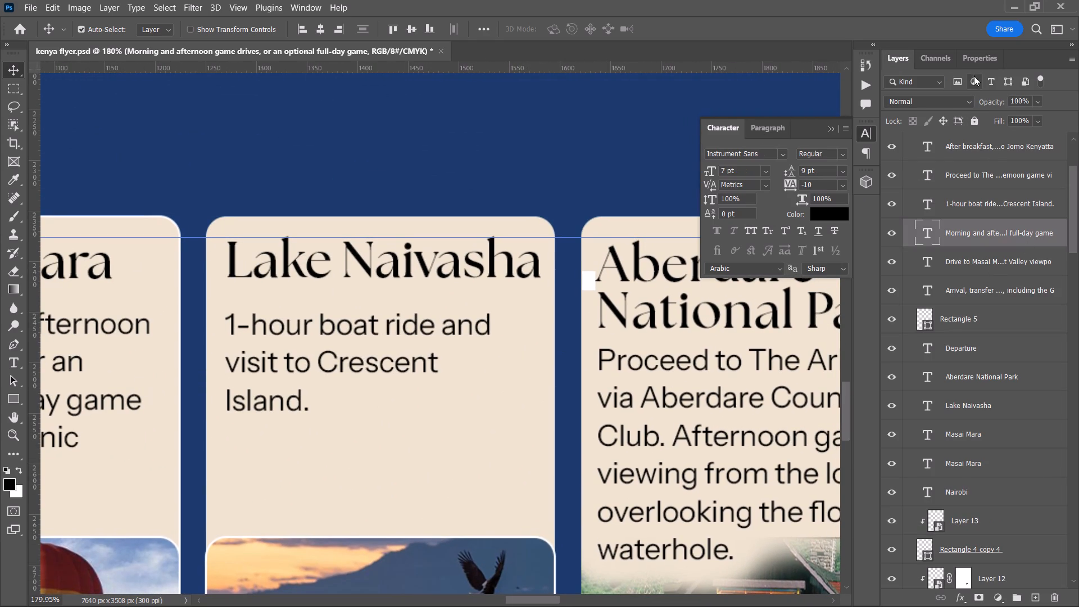
pyautogui.press('u')
pyautogui.click(979, 57)
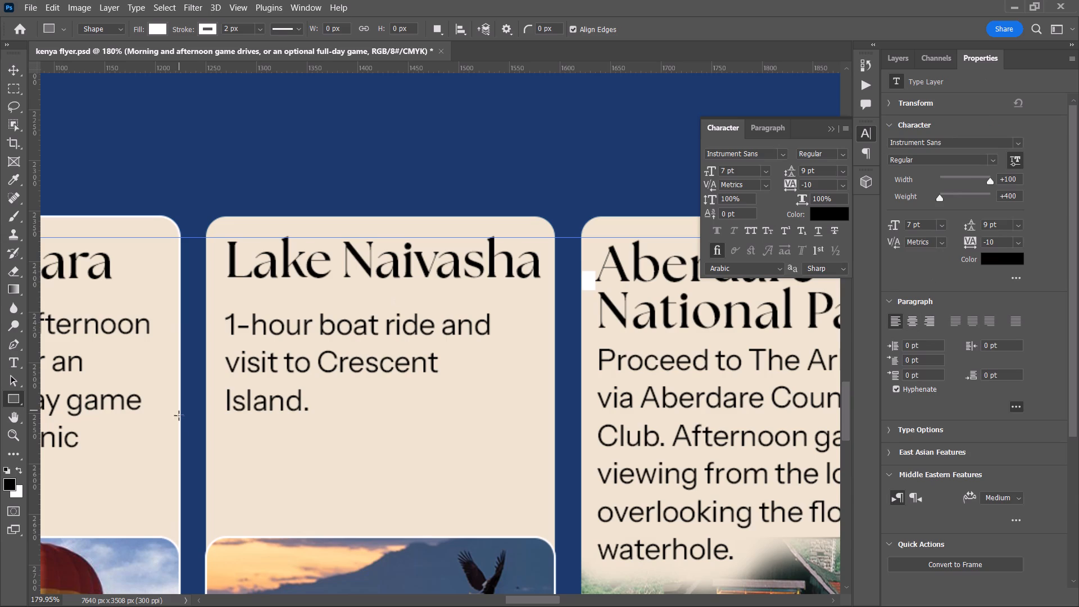
pyautogui.click(15, 75)
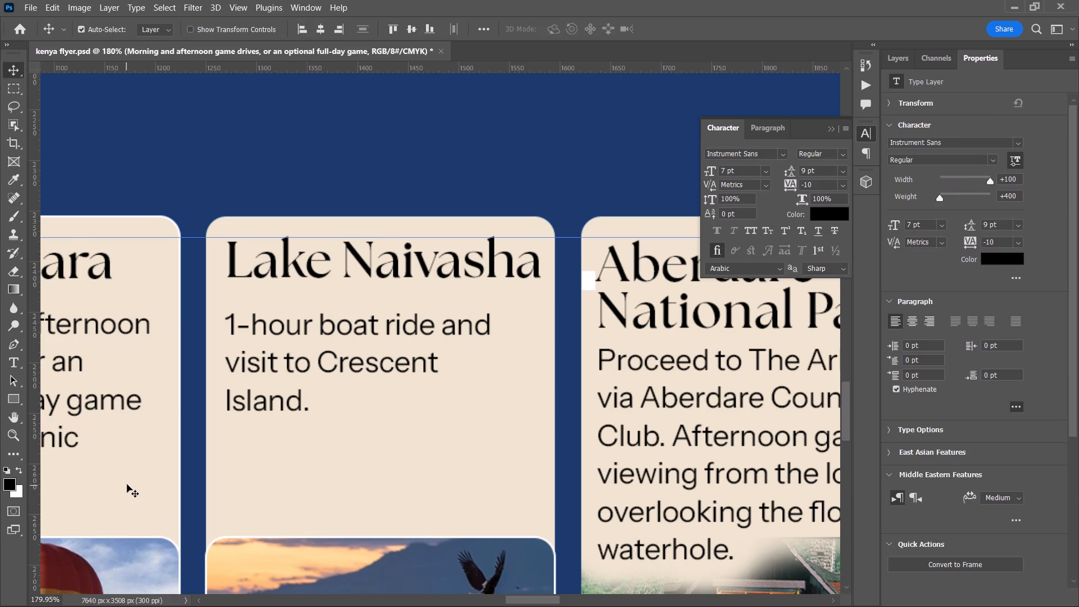
pyautogui.click(127, 484)
pyautogui.keyDown('alt'); pyautogui.scroll(2, 127, 484); pyautogui.keyUp('alt')
pyautogui.press('space')
pyautogui.moveTo(151, 486); pyautogui.dragTo(210, 486)
pyautogui.click(206, 487)
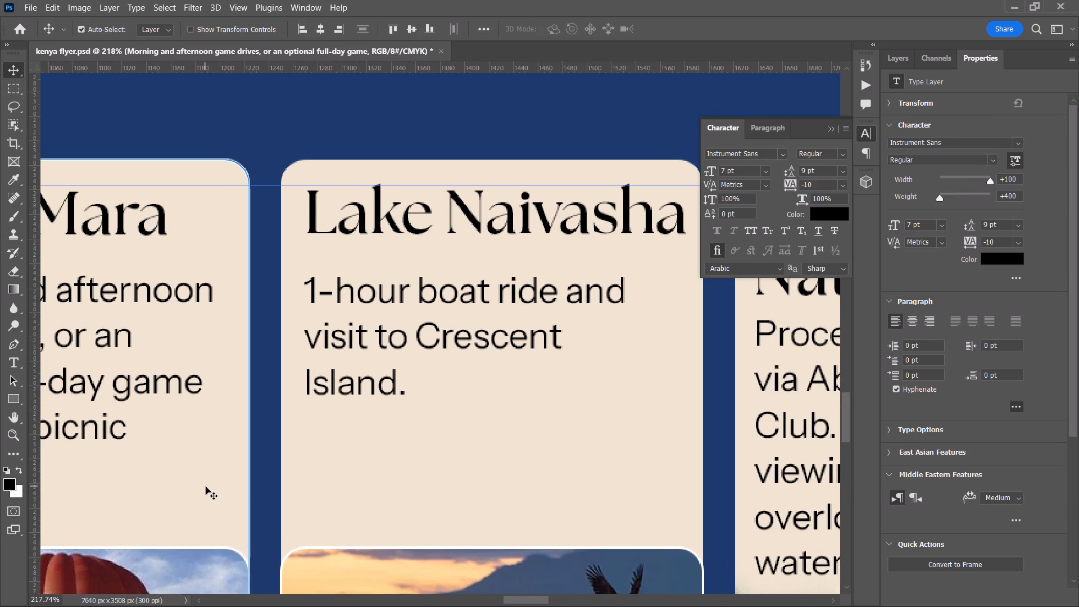
pyautogui.press('u')
pyautogui.click(933, 220)
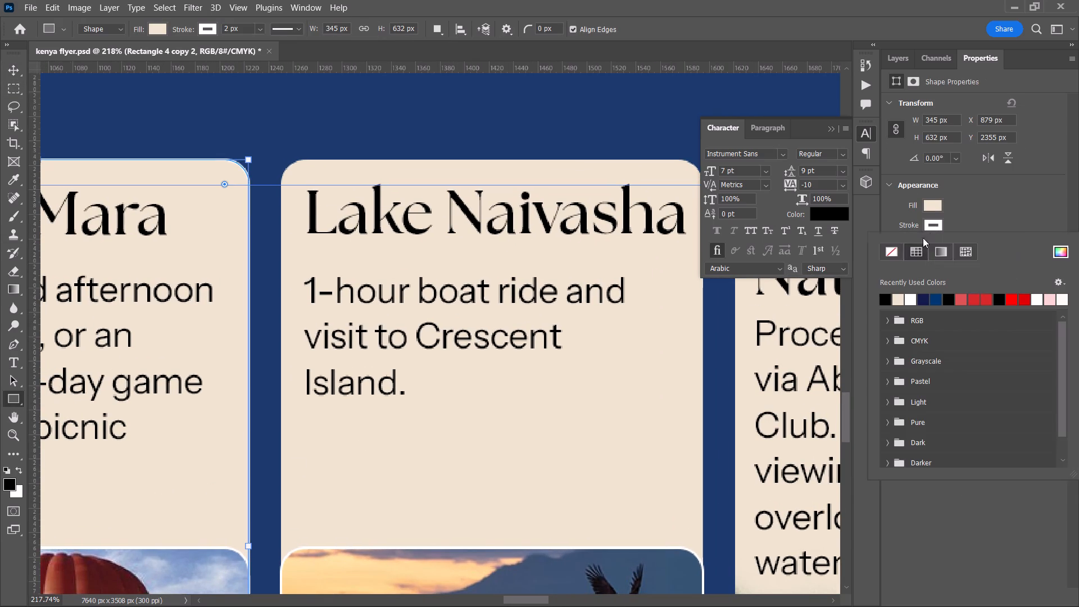
pyautogui.click(894, 250)
# Remove the white stroke from the second card's background rectangle, the Masai Mara card about the Great Rift Valley viewpoint.
pyautogui.press('space')
pyautogui.press('space')
pyautogui.press('space')
pyautogui.press('space')
pyautogui.press('space')
pyautogui.press('space')
pyautogui.press('space')
pyautogui.press('space')
pyautogui.press('space')
pyautogui.press('space')
pyautogui.press('space')
pyautogui.press('space')
pyautogui.press('space')
pyautogui.press('space')
pyautogui.moveTo(337, 358); pyautogui.dragTo(617, 343)
pyautogui.click(468, 353)
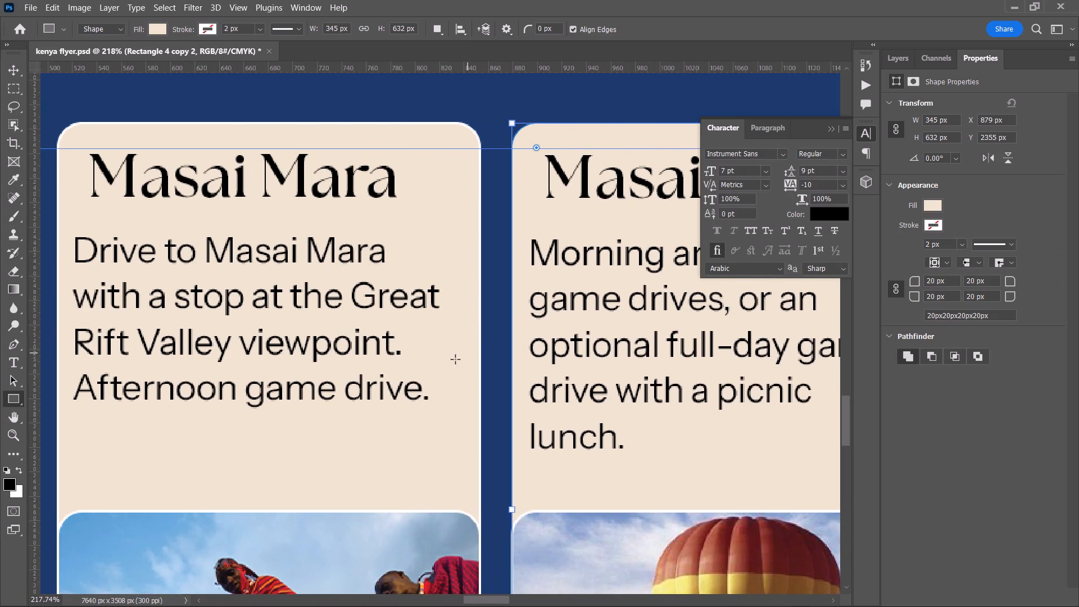
pyautogui.click(13, 71)
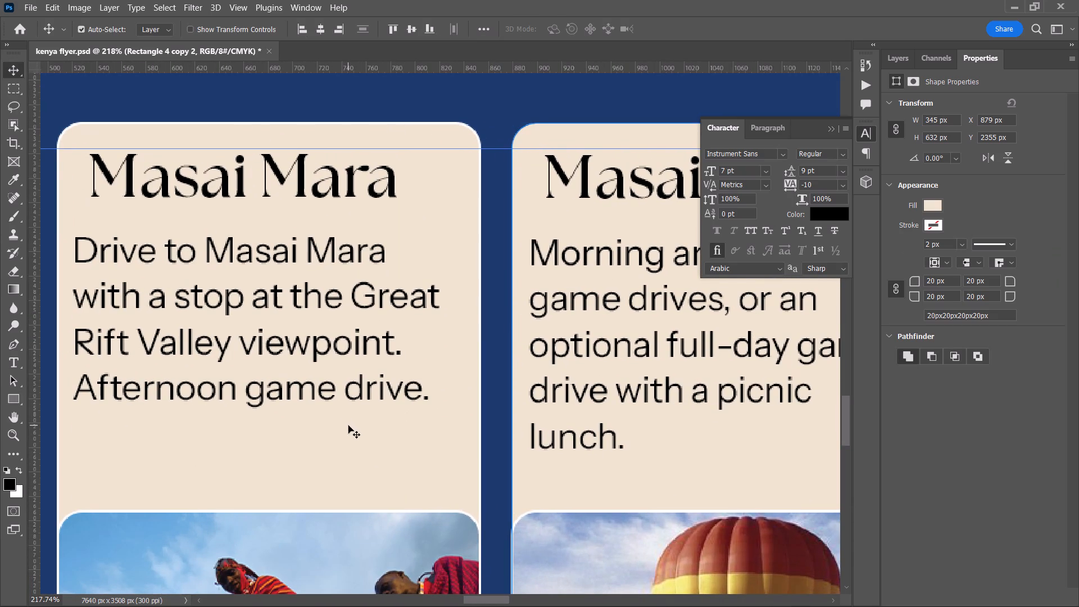
pyautogui.click(348, 425)
pyautogui.click(928, 234)
pyautogui.click(933, 230)
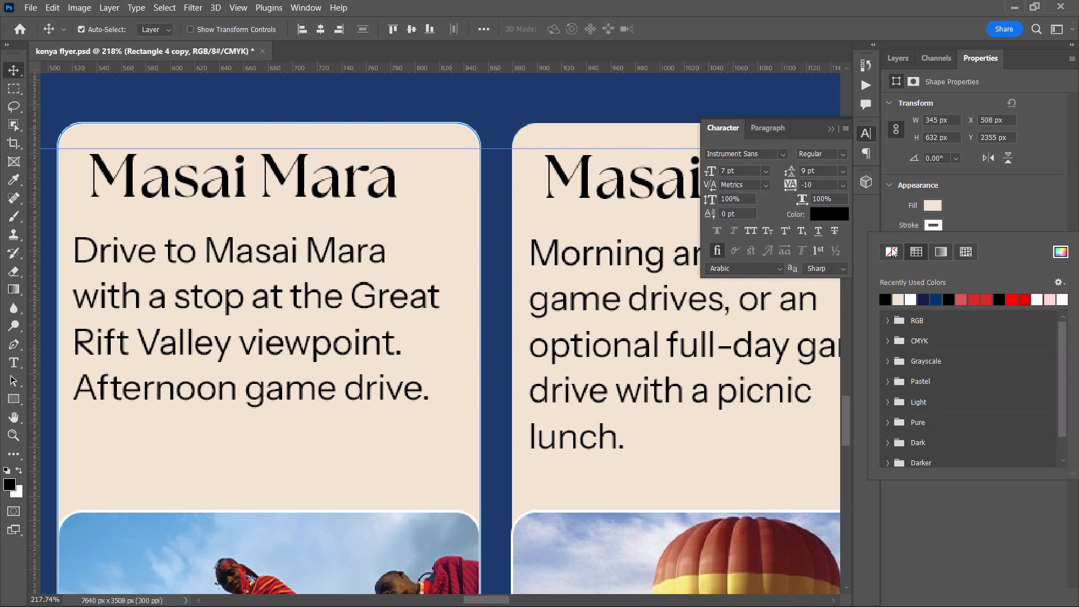
pyautogui.press('u')
pyautogui.click(930, 230)
pyautogui.click(893, 251)
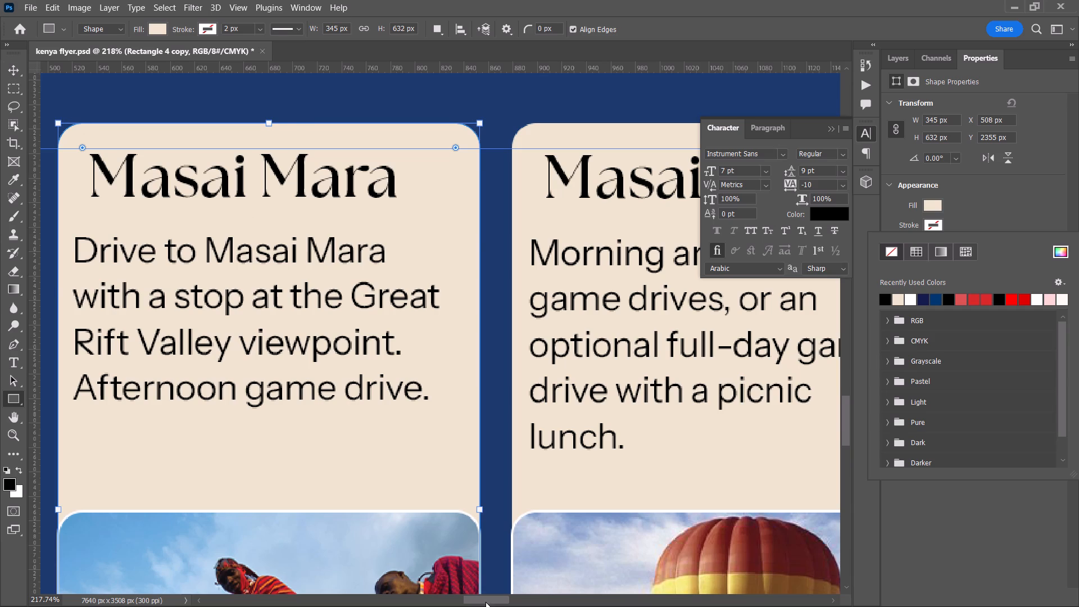
# Remove the white stroke from the Nairobi card's background rectangle.
pyautogui.moveTo(483, 597); pyautogui.dragTo(450, 601)
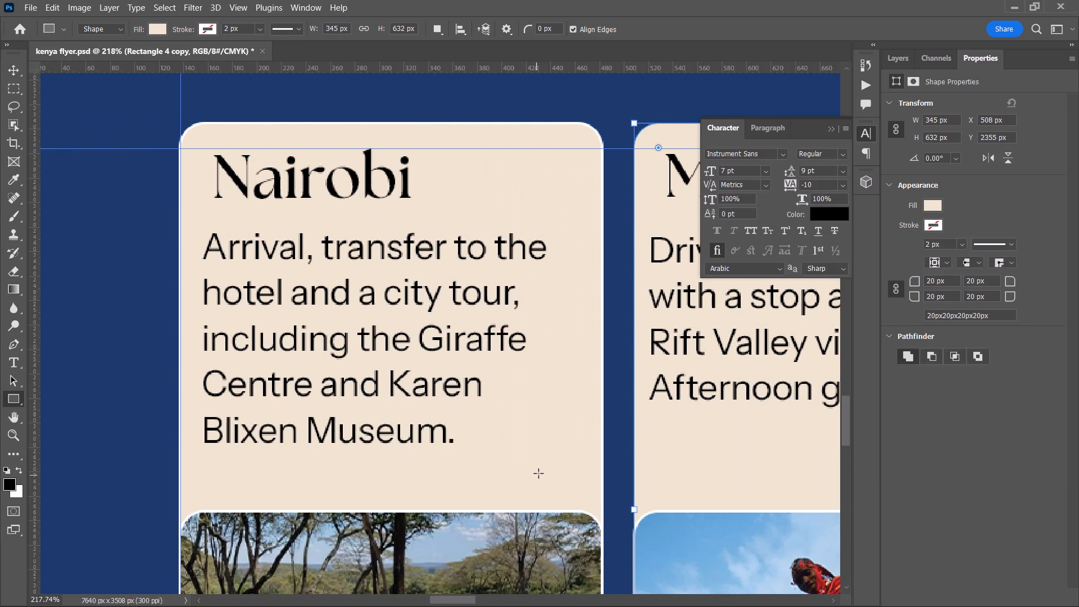
pyautogui.click(19, 67)
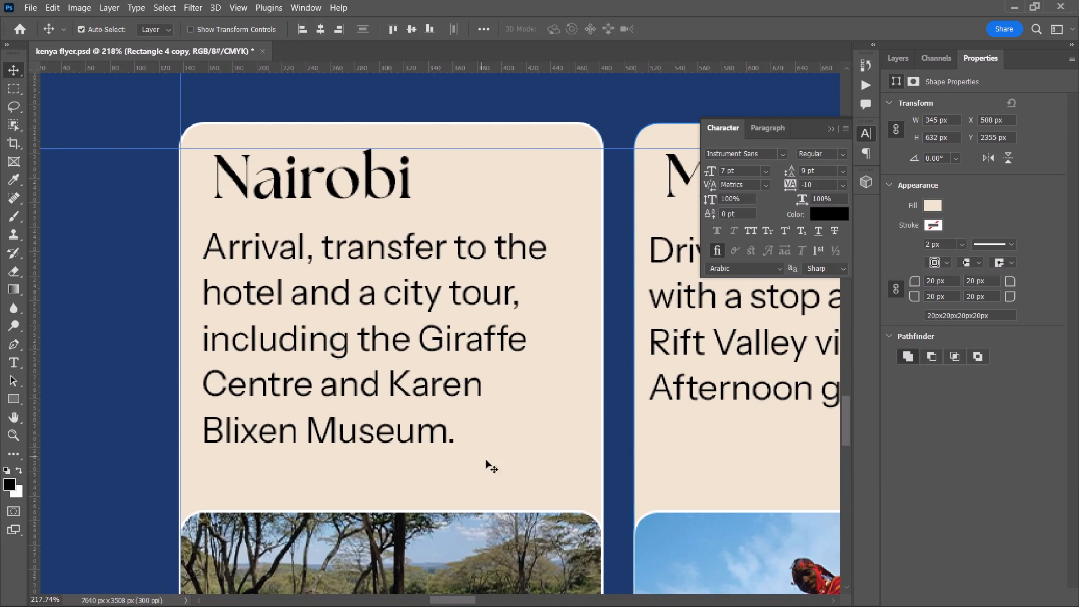
pyautogui.click(490, 465)
pyautogui.press('u')
pyautogui.click(928, 226)
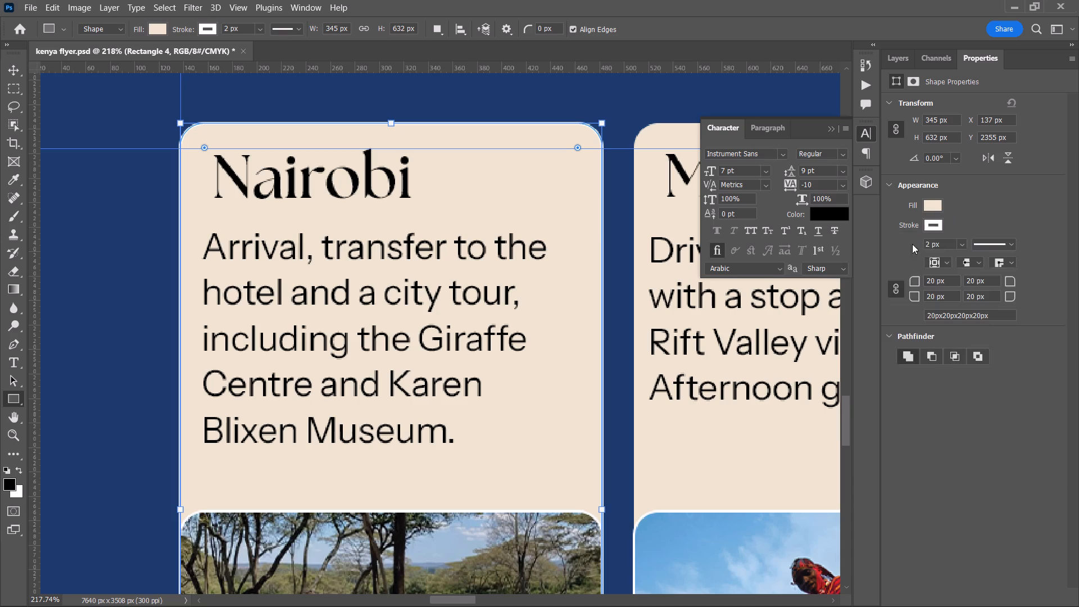
pyautogui.click(891, 252)
pyautogui.click(88, 323)
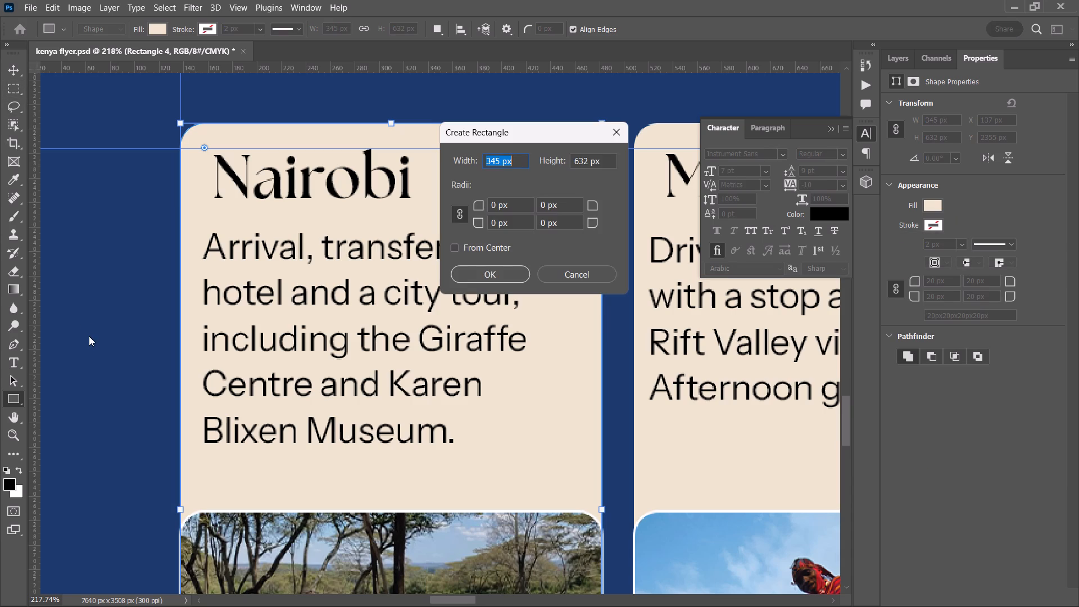
# Review the six itinerary cards without their outlines, along with the header and stay details sections of the Kenya flyer.
pyautogui.click(551, 273)
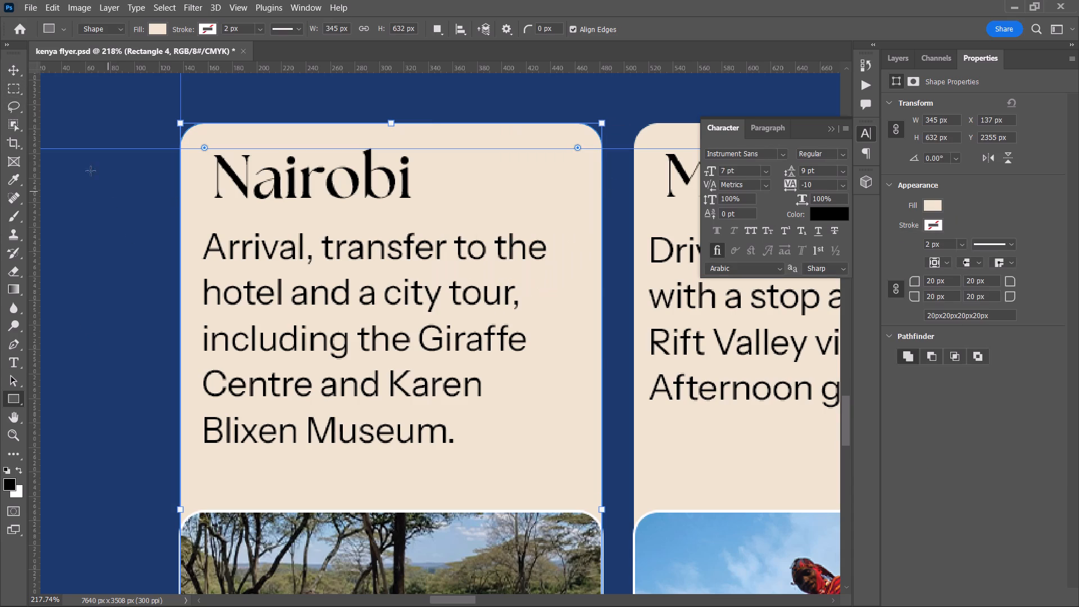
pyautogui.click(12, 68)
pyautogui.click(107, 332)
pyautogui.keyDown('alt'); pyautogui.scroll(-5, 103, 336); pyautogui.keyUp('alt')
pyautogui.keyDown('alt'); pyautogui.scroll(-5, 342, 388); pyautogui.keyUp('alt')
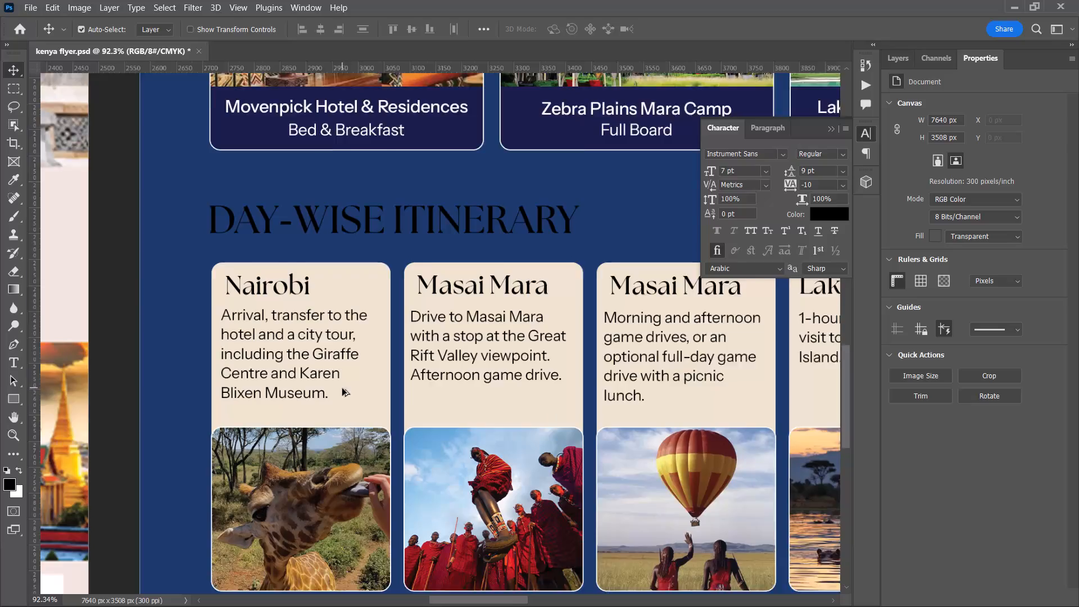
pyautogui.press('space')
pyautogui.moveTo(425, 389); pyautogui.dragTo(371, 395)
pyautogui.scroll(-3, 342, 415)
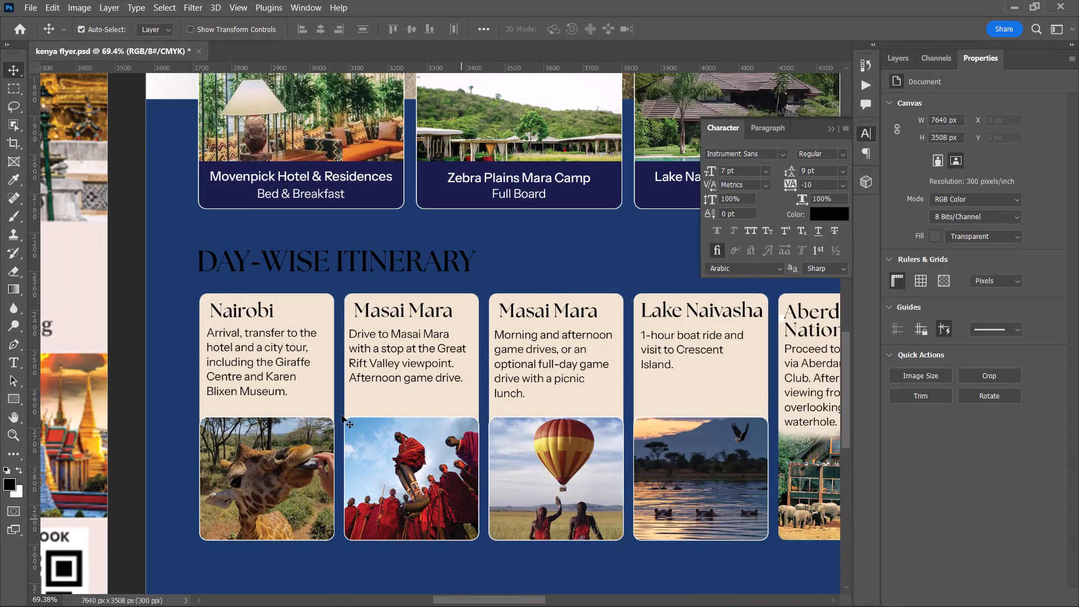
pyautogui.scroll(-1, 315, 447)
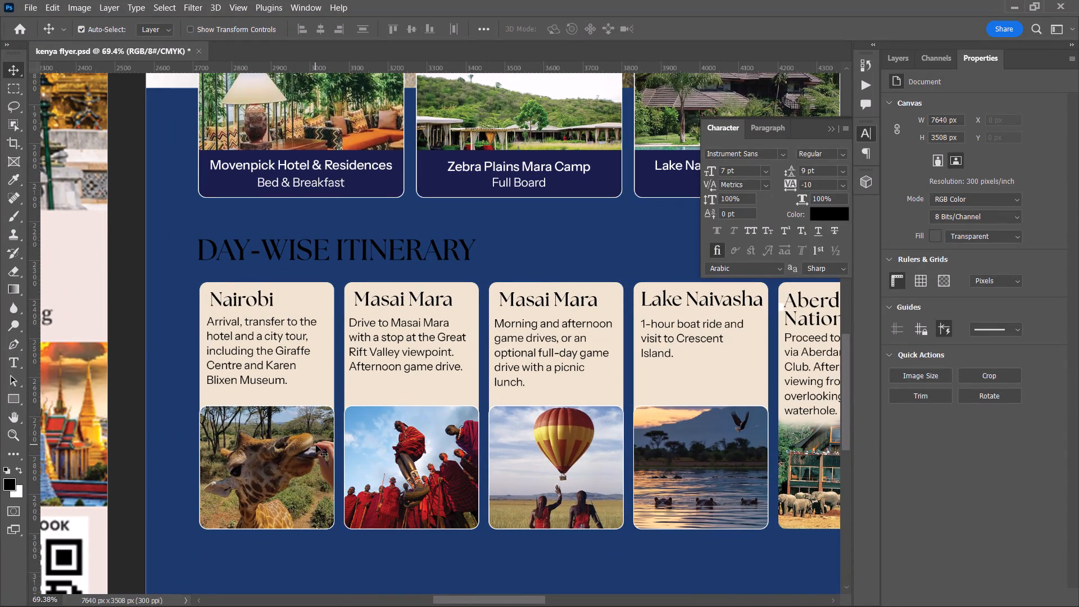
pyautogui.click(273, 465)
pyautogui.click(897, 57)
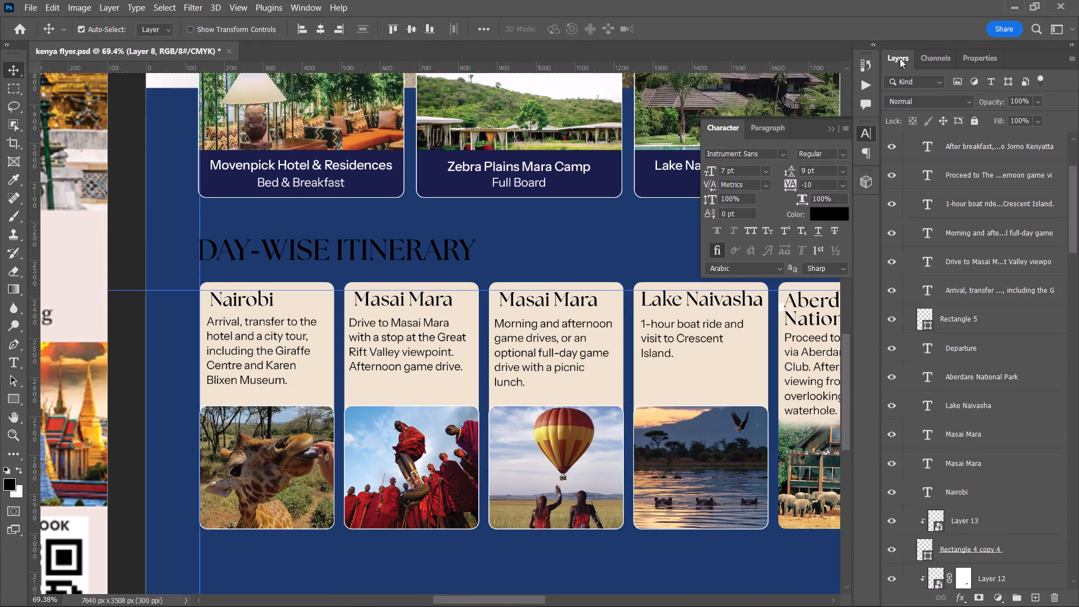
pyautogui.press('space')
pyautogui.press('space')
pyautogui.press('space')
pyautogui.press('space')
pyautogui.press('space')
pyautogui.press('space')
pyautogui.press('space')
pyautogui.press('space')
pyautogui.press('space')
pyautogui.press('space')
pyautogui.press('space')
pyautogui.press('space')
pyautogui.press('space')
pyautogui.press('space')
pyautogui.press('space')
pyautogui.press('space')
pyautogui.press('space')
pyautogui.press('space')
pyautogui.press('space')
pyautogui.press('space')
pyautogui.moveTo(724, 386); pyautogui.dragTo(699, 394)
pyautogui.moveTo(699, 394); pyautogui.dragTo(685, 393)
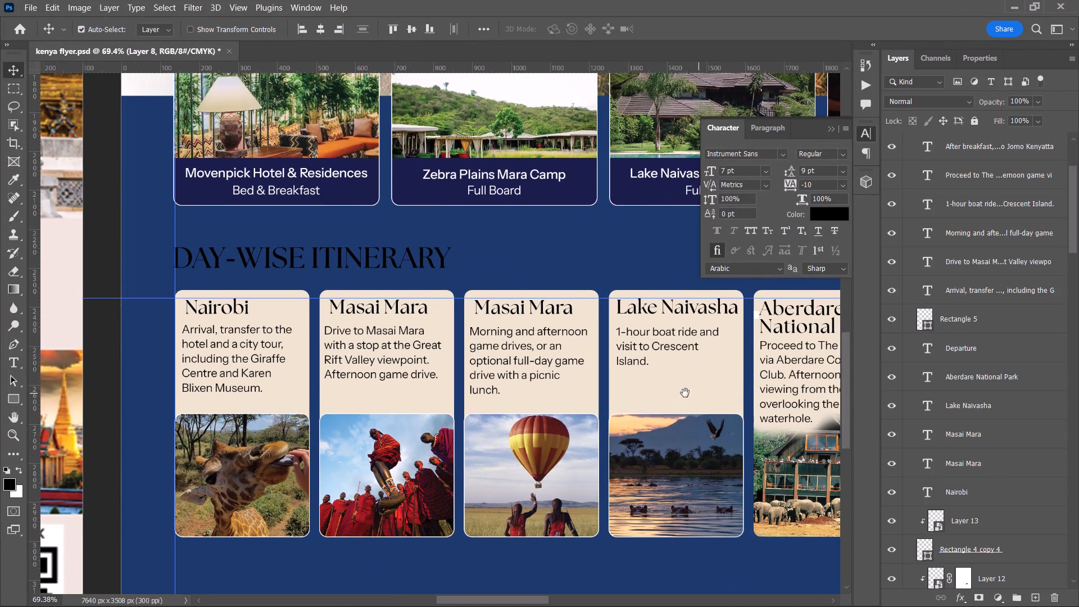
pyautogui.moveTo(685, 393); pyautogui.dragTo(533, 364)
pyautogui.moveTo(548, 375); pyautogui.dragTo(530, 424)
pyautogui.press('space')
pyautogui.press('space')
pyautogui.press('space')
pyautogui.press('space')
pyautogui.press('space')
pyautogui.press('space')
pyautogui.press('space')
pyautogui.press('space')
pyautogui.press('space')
pyautogui.moveTo(296, 256); pyautogui.dragTo(313, 272)
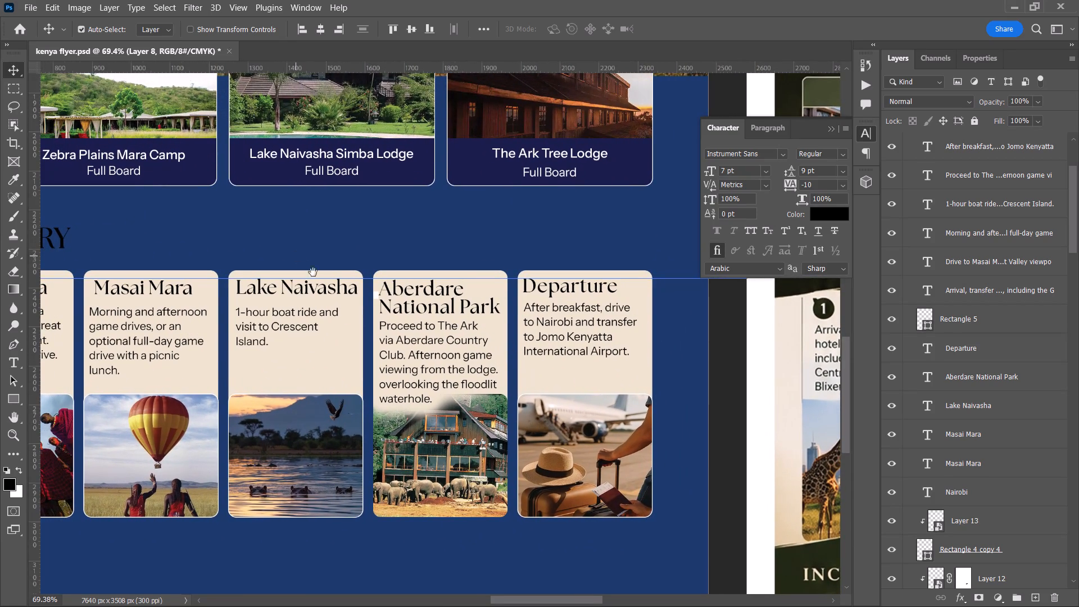
pyautogui.moveTo(313, 272); pyautogui.dragTo(451, 416)
pyautogui.press('space')
pyautogui.press('space')
pyautogui.press('space')
pyautogui.press('space')
pyautogui.press('space')
pyautogui.press('space')
pyautogui.press('space')
pyautogui.press('space')
pyautogui.press('space')
pyautogui.press('space')
pyautogui.press('space')
pyautogui.press('space')
pyautogui.press('space')
pyautogui.press('space')
pyautogui.press('space')
pyautogui.press('space')
pyautogui.press('space')
pyautogui.press('space')
pyautogui.press('space')
pyautogui.press('space')
pyautogui.moveTo(330, 264); pyautogui.dragTo(356, 519)
pyautogui.moveTo(341, 379); pyautogui.dragTo(363, 566)
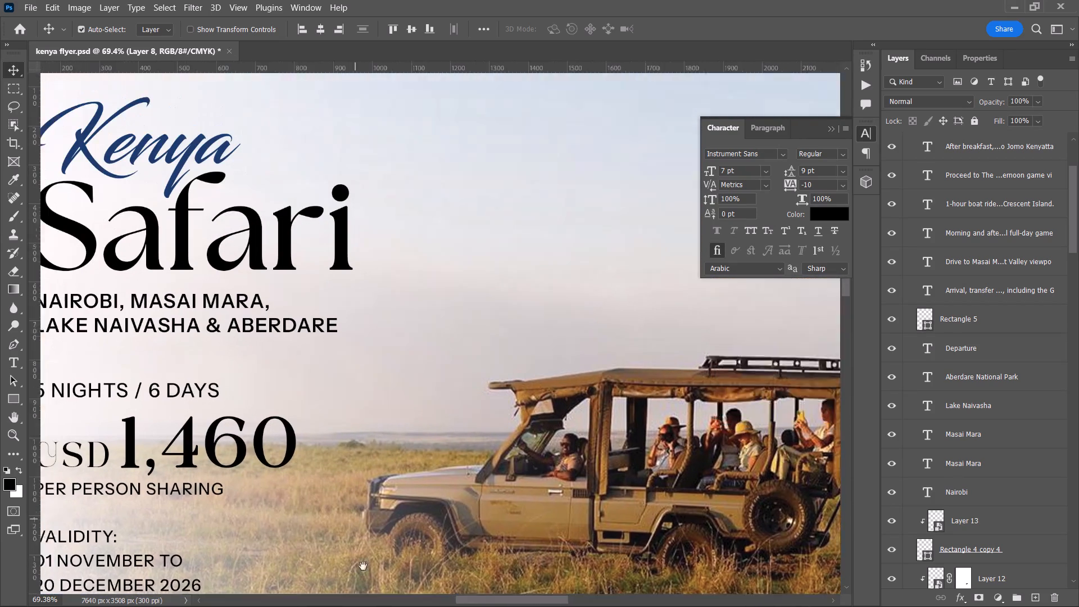
pyautogui.moveTo(363, 566); pyautogui.dragTo(420, 388)
pyautogui.moveTo(430, 449); pyautogui.dragTo(365, 416)
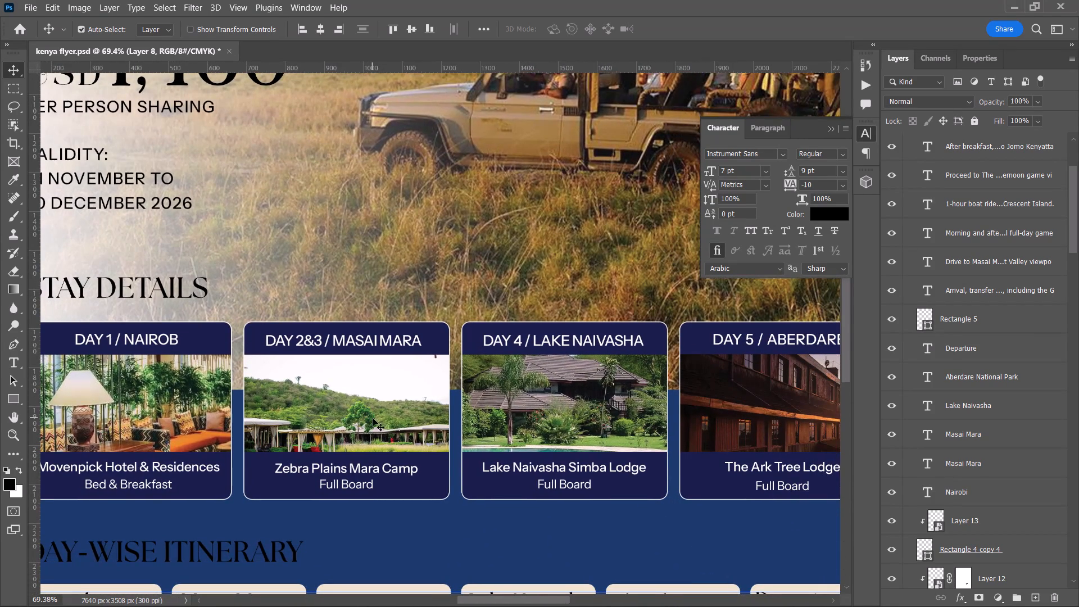
# Save the Kenya flyer document.
pyautogui.hotkey('ctrl', 's')
# Examine the layout of the day-wise itinerary cards, comparing their titles, text and photos with the stay details section above.
pyautogui.keyDown('alt'); pyautogui.scroll(-3, 420, 416); pyautogui.keyUp('alt')
pyautogui.press('space')
pyautogui.press('space')
pyautogui.press('space')
pyautogui.press('space')
pyautogui.press('space')
pyautogui.press('space')
pyautogui.press('space')
pyautogui.press('space')
pyautogui.press('space')
pyautogui.press('space')
pyautogui.press('space')
pyautogui.press('space')
pyautogui.press('space')
pyautogui.press('space')
pyautogui.press('space')
pyautogui.press('space')
pyautogui.press('space')
pyautogui.press('space')
pyautogui.press('space')
pyautogui.press('space')
pyautogui.moveTo(425, 418); pyautogui.dragTo(425, 389)
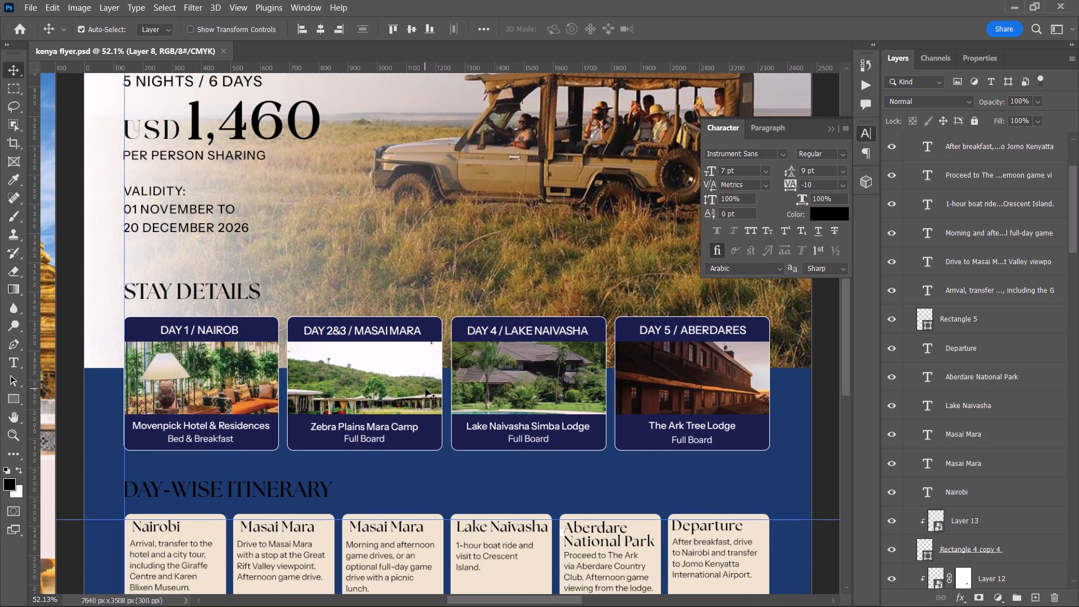
pyautogui.keyDown('alt'); pyautogui.scroll(-3, 425, 389); pyautogui.keyUp('alt')
pyautogui.press('space')
pyautogui.press('space')
pyautogui.press('space')
pyautogui.press('space')
pyautogui.press('space')
pyautogui.press('space')
pyautogui.moveTo(425, 389); pyautogui.dragTo(489, 193)
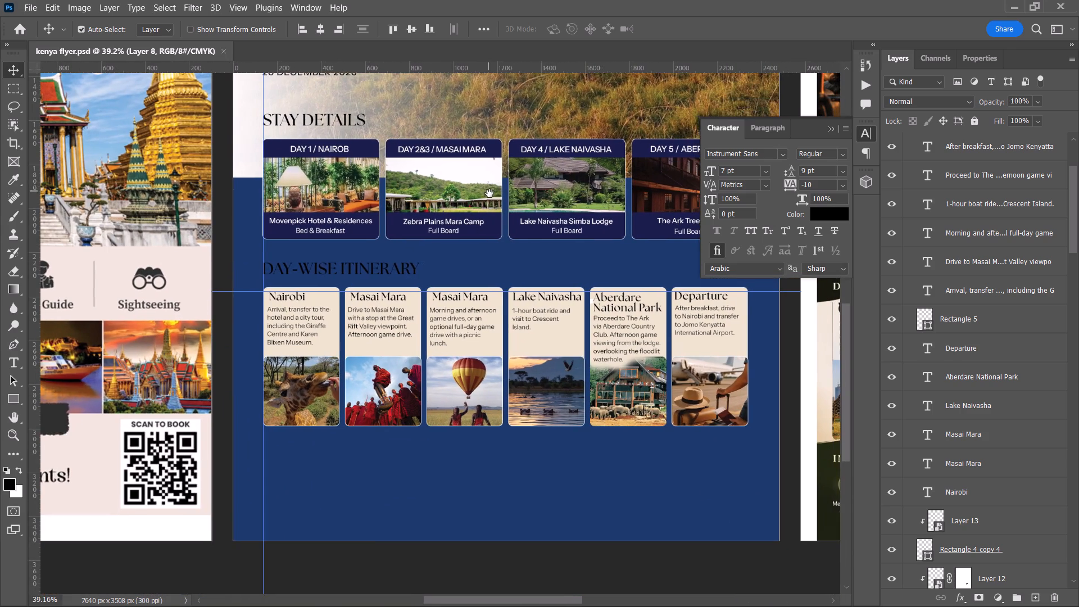
pyautogui.keyDown('alt'); pyautogui.scroll(4, 510, 373); pyautogui.keyUp('alt')
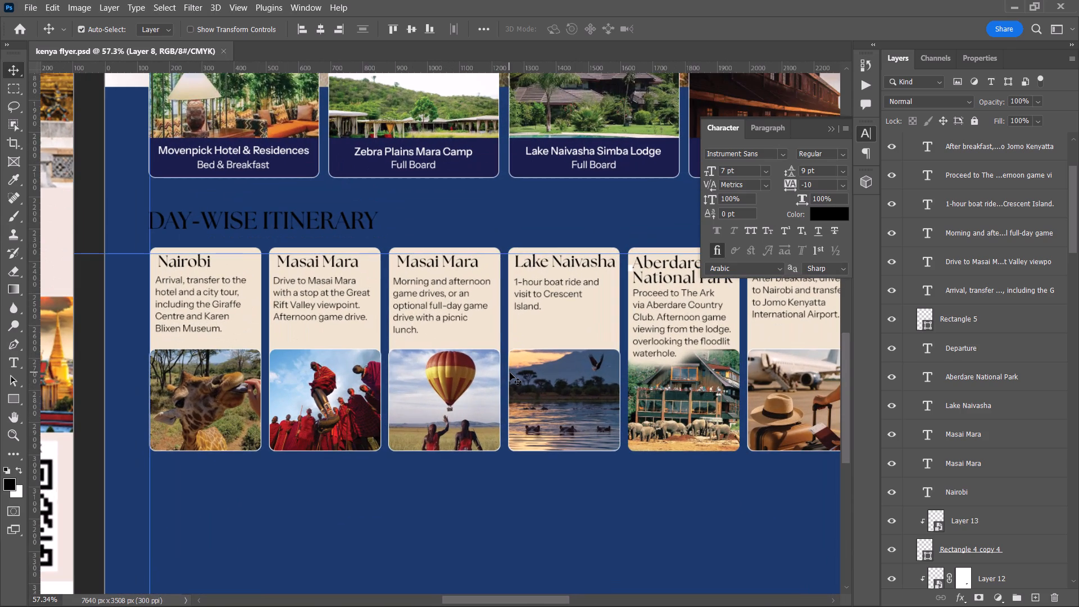
pyautogui.press('space')
pyautogui.press('space')
pyautogui.press('space')
pyautogui.press('space')
pyautogui.press('space')
pyautogui.press('space')
pyautogui.press('space')
pyautogui.moveTo(510, 373); pyautogui.dragTo(506, 349)
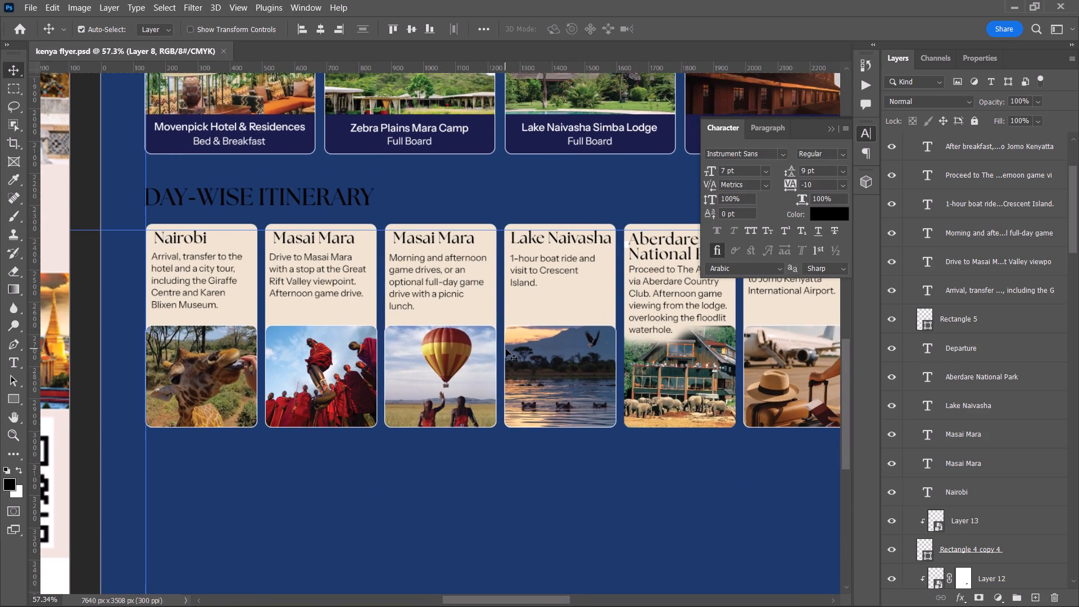
pyautogui.press('space')
pyautogui.moveTo(506, 351); pyautogui.dragTo(484, 355)
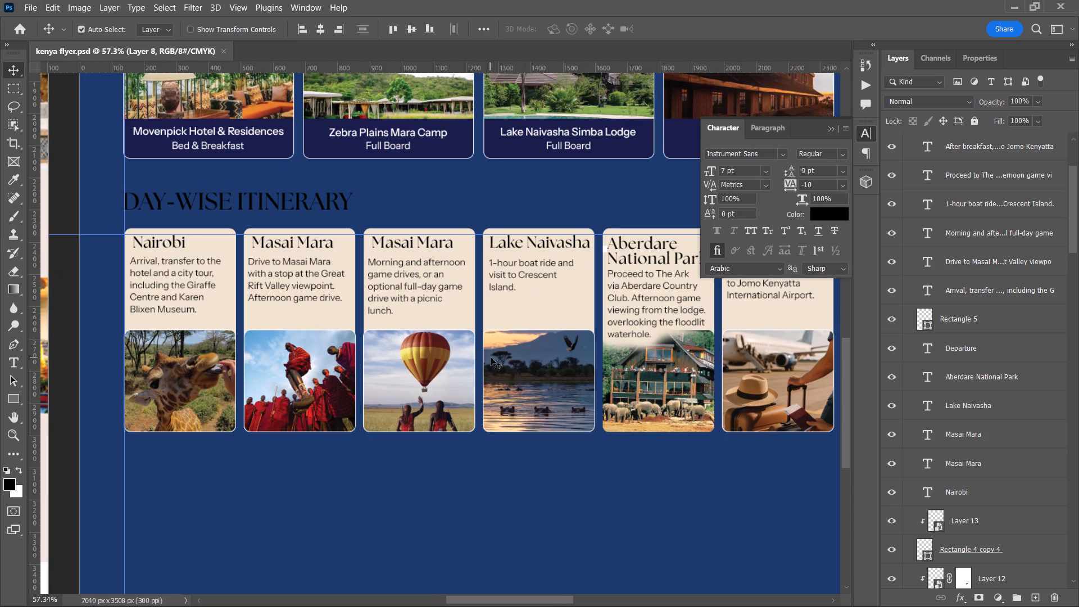
pyautogui.press('space')
pyautogui.scroll(-1, 491, 357)
pyautogui.click(464, 383)
pyautogui.press('space')
pyautogui.press('space')
pyautogui.press('space')
pyautogui.press('space')
pyautogui.press('space')
pyautogui.press('space')
pyautogui.moveTo(490, 393); pyautogui.dragTo(431, 425)
pyautogui.press('space')
pyautogui.press('space')
pyautogui.press('space')
pyautogui.press('space')
pyautogui.press('space')
pyautogui.press('space')
pyautogui.press('space')
pyautogui.press('space')
pyautogui.press('space')
pyautogui.press('space')
pyautogui.press('space')
pyautogui.press('space')
pyautogui.press('space')
pyautogui.press('space')
pyautogui.press('space')
pyautogui.press('space')
pyautogui.press('space')
pyautogui.press('space')
pyautogui.press('space')
pyautogui.press('space')
pyautogui.moveTo(461, 409); pyautogui.dragTo(395, 447)
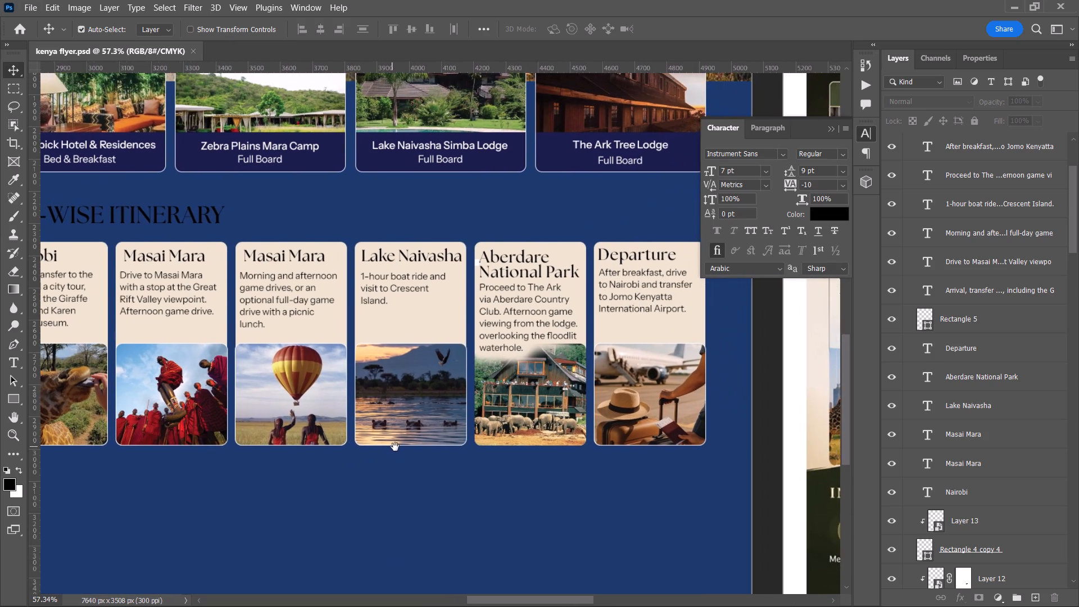
pyautogui.moveTo(395, 447); pyautogui.dragTo(477, 437)
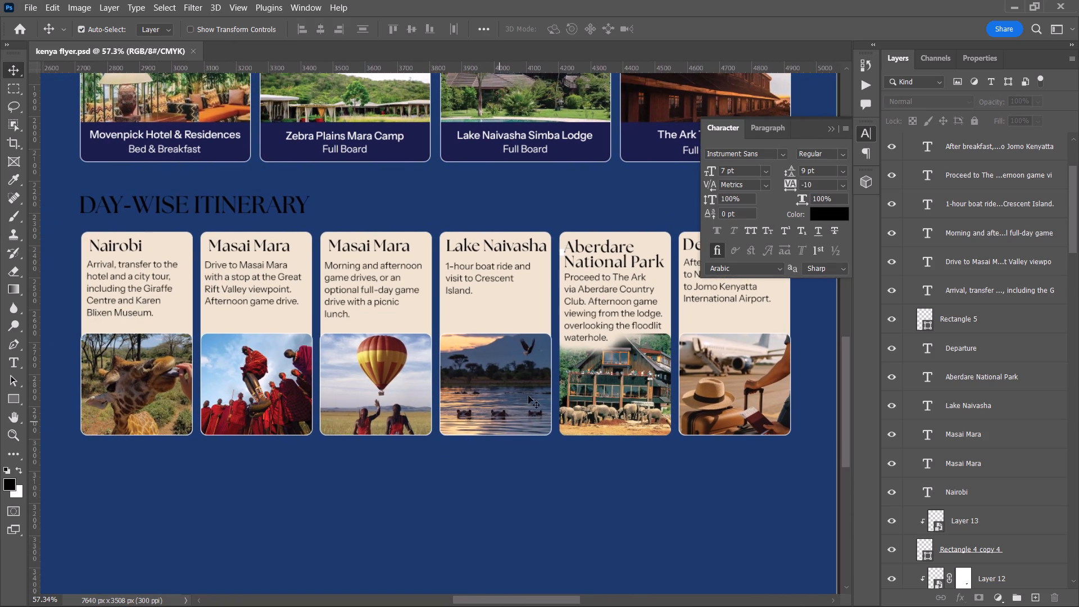
# Move the white spacer rectangle from the Aberdare National Park card to the Departure card, flush against that card's left edge.
pyautogui.keyDown('alt'); pyautogui.scroll(9, 568, 282); pyautogui.keyUp('alt')
pyautogui.press('space')
pyautogui.press('space')
pyautogui.moveTo(554, 257); pyautogui.dragTo(336, 384)
pyautogui.keyDown('alt'); pyautogui.scroll(2, 354, 336); pyautogui.keyUp('alt')
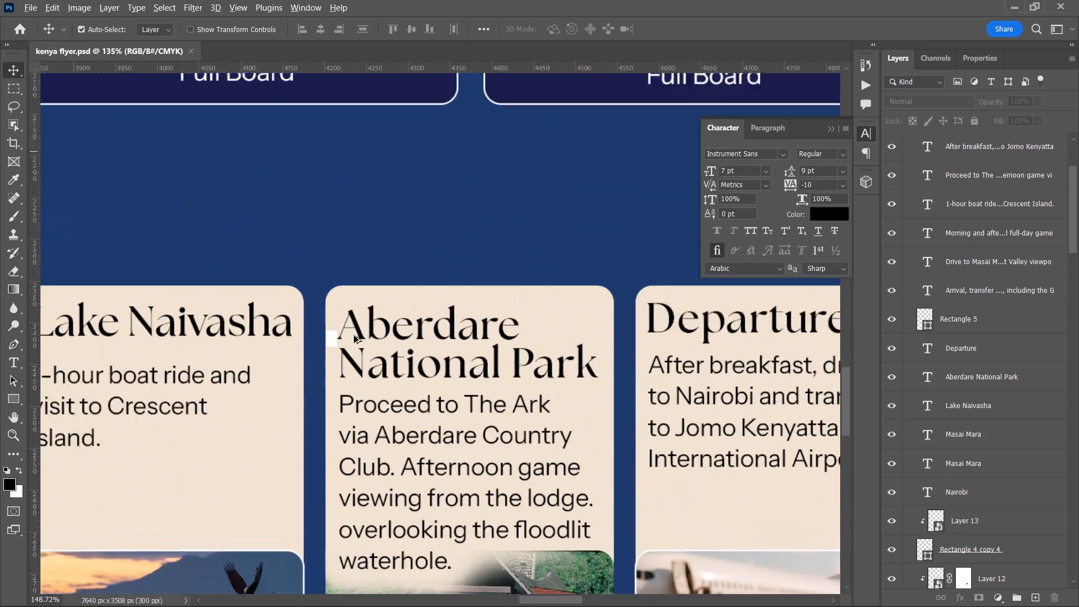
pyautogui.keyDown('alt'); pyautogui.scroll(2, 354, 336); pyautogui.keyUp('alt')
pyautogui.moveTo(325, 338); pyautogui.dragTo(733, 329)
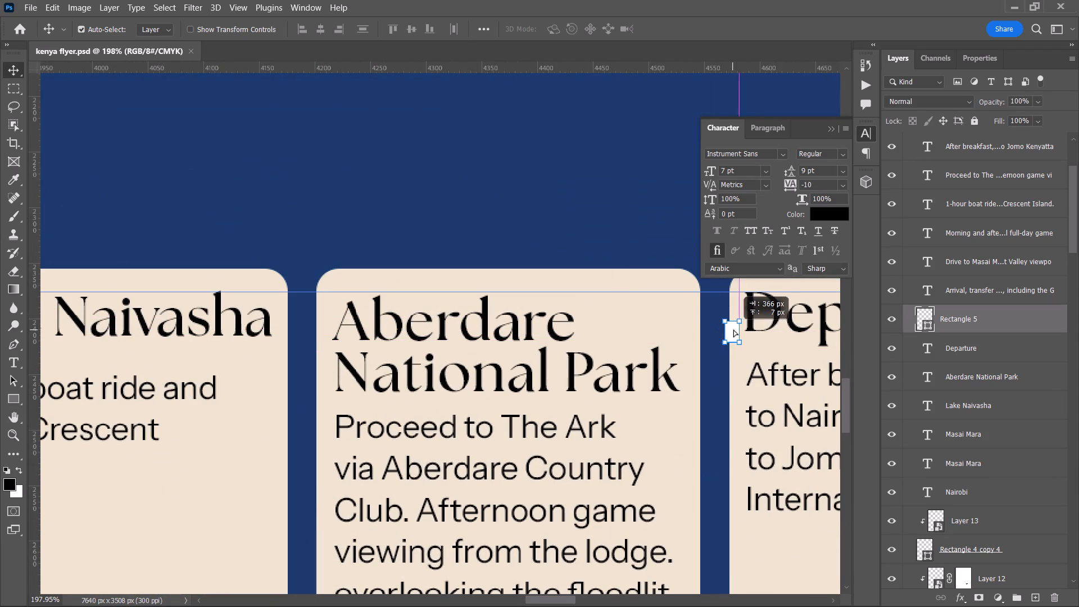
pyautogui.moveTo(733, 329); pyautogui.dragTo(736, 328)
pyautogui.keyDown('alt'); pyautogui.scroll(11, 751, 327); pyautogui.keyUp('alt')
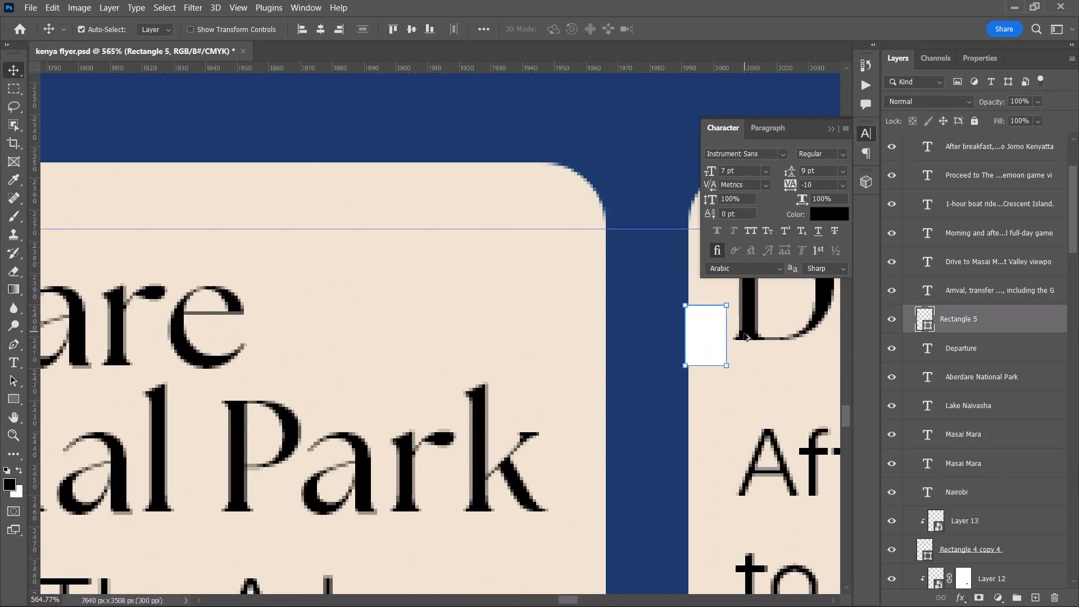
pyautogui.keyDown('alt'); pyautogui.scroll(6, 744, 333); pyautogui.keyUp('alt')
pyautogui.press('space')
pyautogui.moveTo(735, 355); pyautogui.dragTo(605, 370)
pyautogui.moveTo(537, 360); pyautogui.dragTo(543, 360)
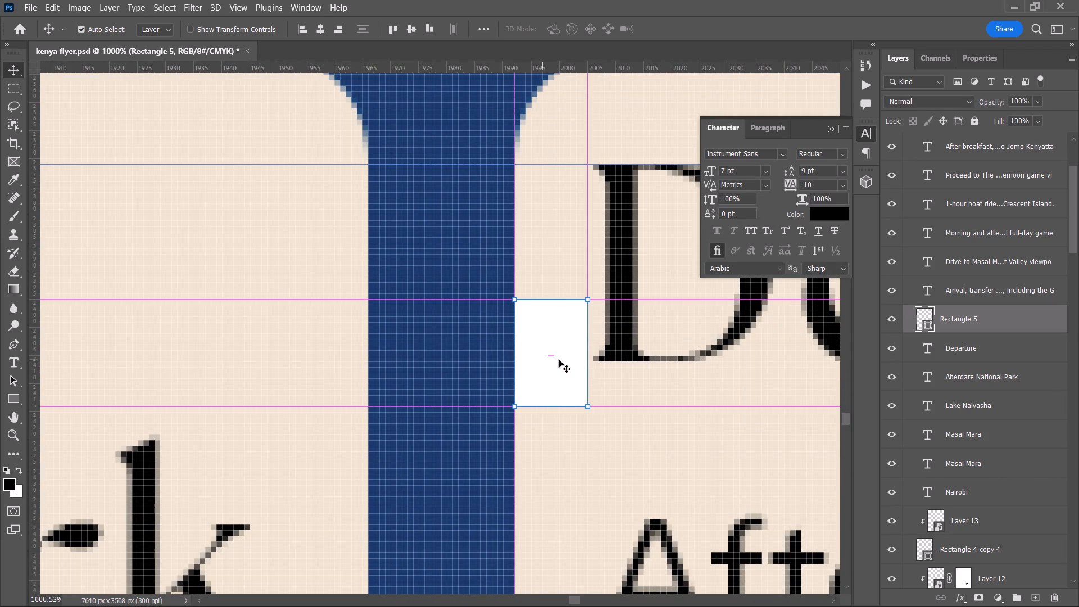
# Shift the Departure title left so that it starts at the spacer rectangle's right edge.
pyautogui.moveTo(632, 353); pyautogui.dragTo(624, 354)
pyautogui.keyDown('alt'); pyautogui.scroll(-11, 626, 355); pyautogui.keyUp('alt')
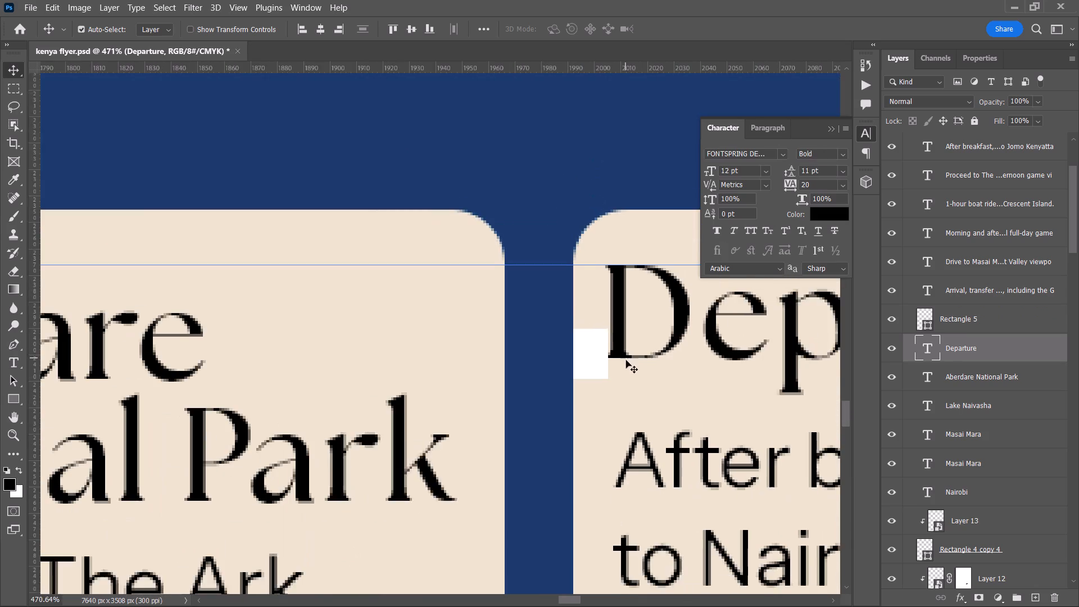
# Move the spacer rectangle down beside the Departure card's description and shift the description left to start at the spacer's right edge.
pyautogui.keyDown('alt'); pyautogui.scroll(-10, 626, 360); pyautogui.keyUp('alt')
pyautogui.moveTo(595, 209); pyautogui.dragTo(593, 328)
pyautogui.moveTo(619, 326); pyautogui.dragTo(611, 326)
# Place the spacer rectangle flush with the Aberdare National Park card's left edge beside its description, and shift the description left to meet it.
pyautogui.keyDown('alt'); pyautogui.scroll(-6, 616, 328); pyautogui.keyUp('alt')
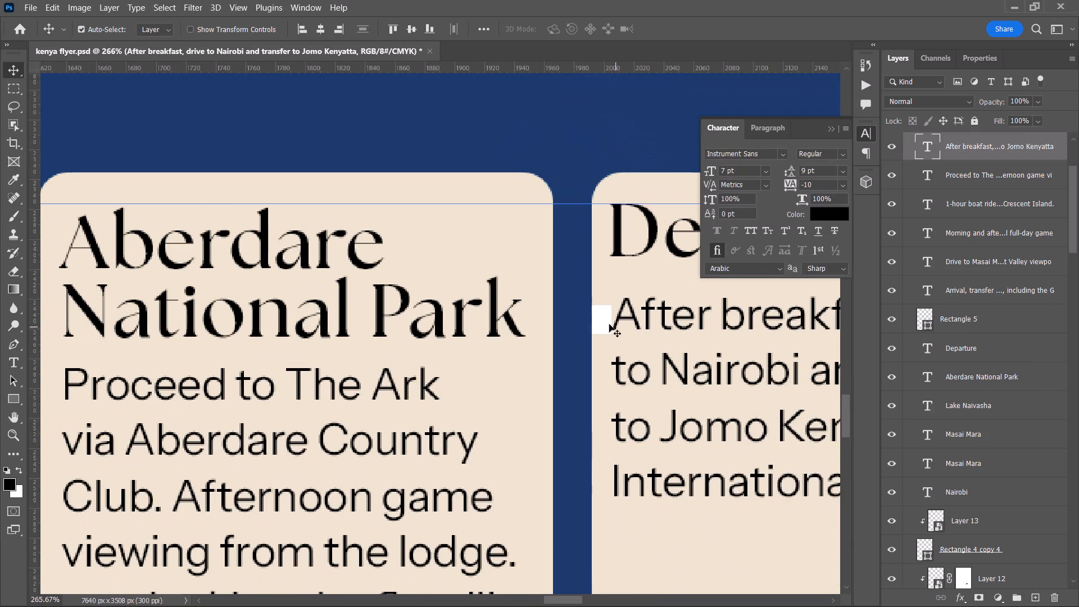
pyautogui.moveTo(604, 320); pyautogui.dragTo(53, 380)
pyautogui.press('space')
pyautogui.press('space')
pyautogui.moveTo(148, 405); pyautogui.dragTo(397, 402)
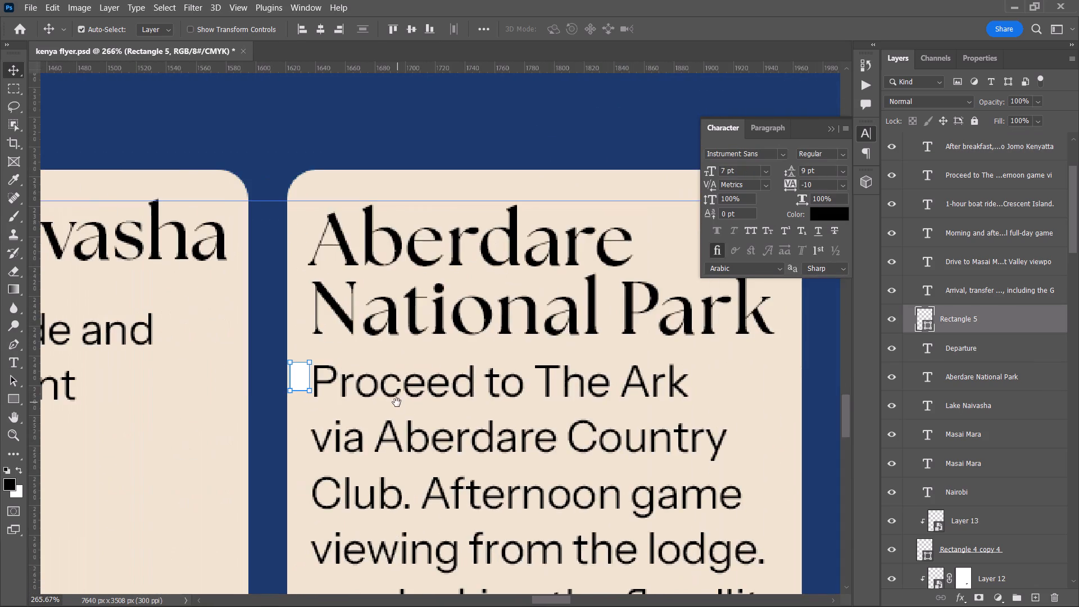
pyautogui.moveTo(397, 402); pyautogui.dragTo(396, 402)
pyautogui.keyDown('alt'); pyautogui.scroll(10, 310, 379); pyautogui.keyUp('alt')
pyautogui.moveTo(289, 370); pyautogui.dragTo(282, 373)
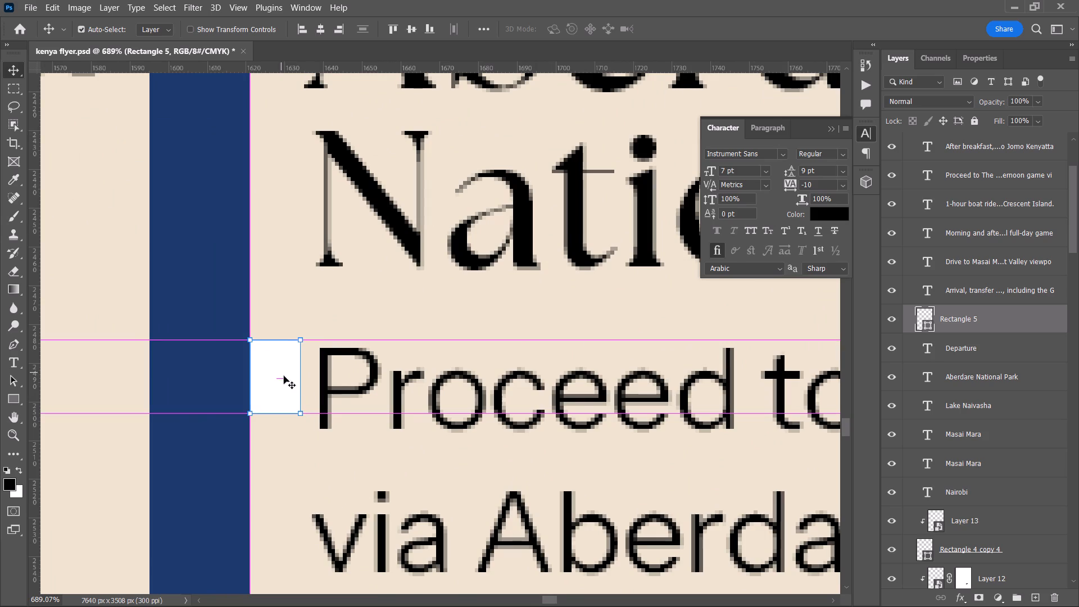
pyautogui.moveTo(321, 395); pyautogui.dragTo(306, 391)
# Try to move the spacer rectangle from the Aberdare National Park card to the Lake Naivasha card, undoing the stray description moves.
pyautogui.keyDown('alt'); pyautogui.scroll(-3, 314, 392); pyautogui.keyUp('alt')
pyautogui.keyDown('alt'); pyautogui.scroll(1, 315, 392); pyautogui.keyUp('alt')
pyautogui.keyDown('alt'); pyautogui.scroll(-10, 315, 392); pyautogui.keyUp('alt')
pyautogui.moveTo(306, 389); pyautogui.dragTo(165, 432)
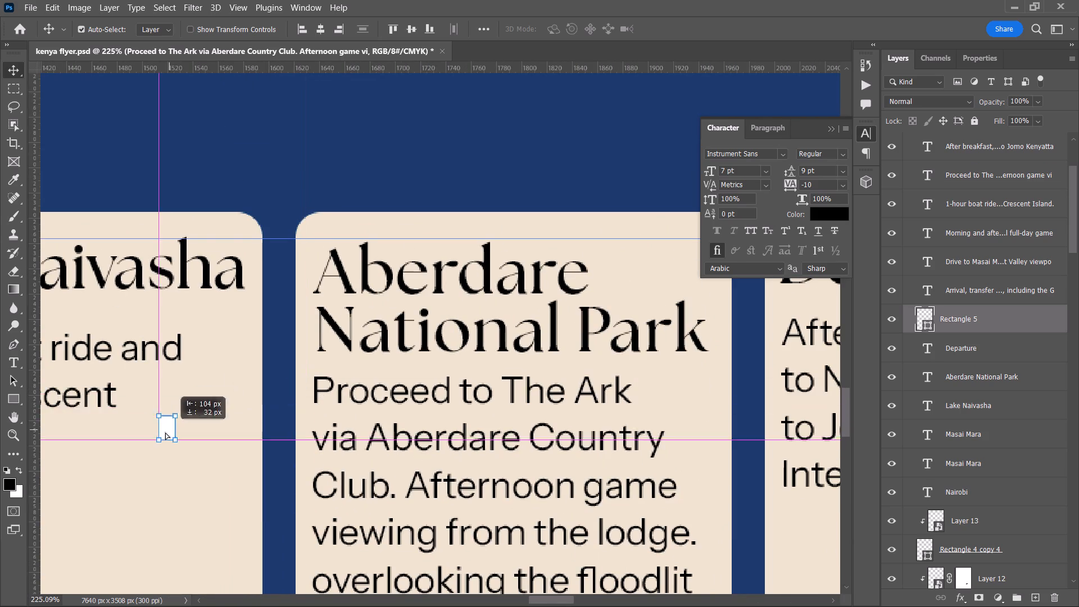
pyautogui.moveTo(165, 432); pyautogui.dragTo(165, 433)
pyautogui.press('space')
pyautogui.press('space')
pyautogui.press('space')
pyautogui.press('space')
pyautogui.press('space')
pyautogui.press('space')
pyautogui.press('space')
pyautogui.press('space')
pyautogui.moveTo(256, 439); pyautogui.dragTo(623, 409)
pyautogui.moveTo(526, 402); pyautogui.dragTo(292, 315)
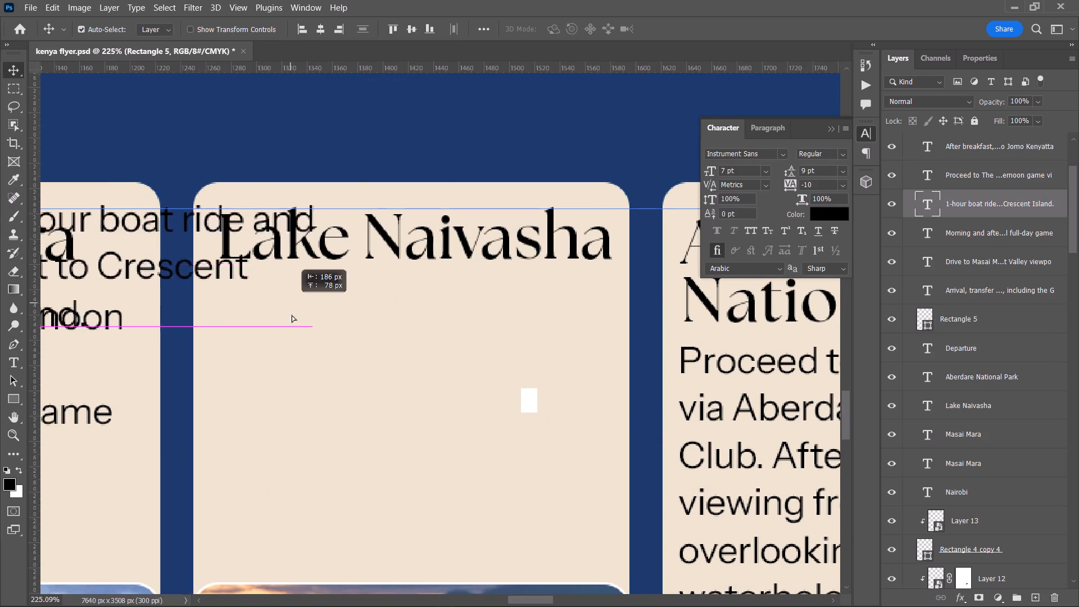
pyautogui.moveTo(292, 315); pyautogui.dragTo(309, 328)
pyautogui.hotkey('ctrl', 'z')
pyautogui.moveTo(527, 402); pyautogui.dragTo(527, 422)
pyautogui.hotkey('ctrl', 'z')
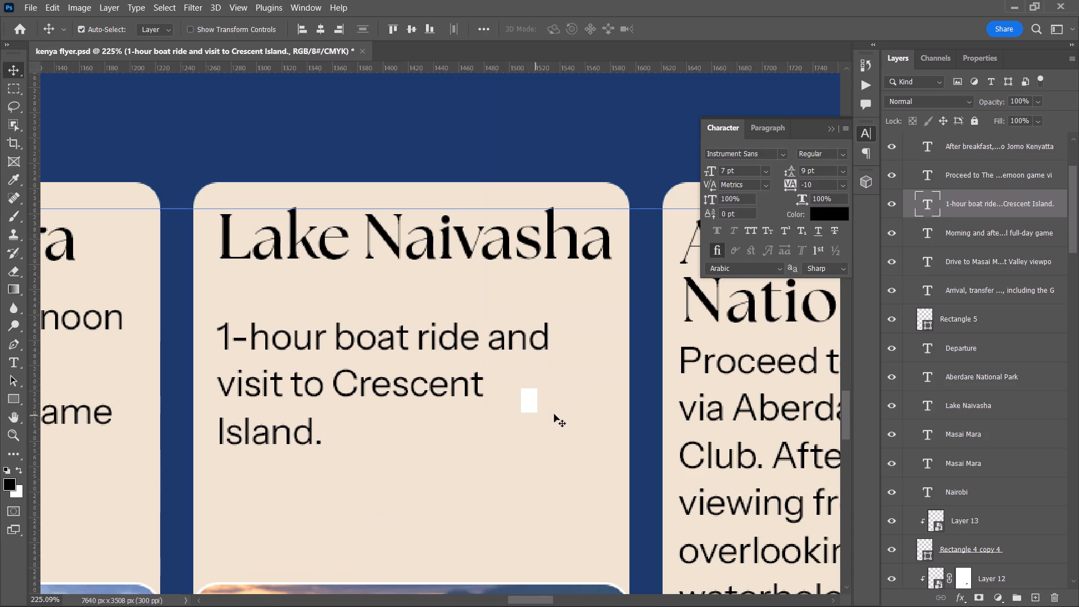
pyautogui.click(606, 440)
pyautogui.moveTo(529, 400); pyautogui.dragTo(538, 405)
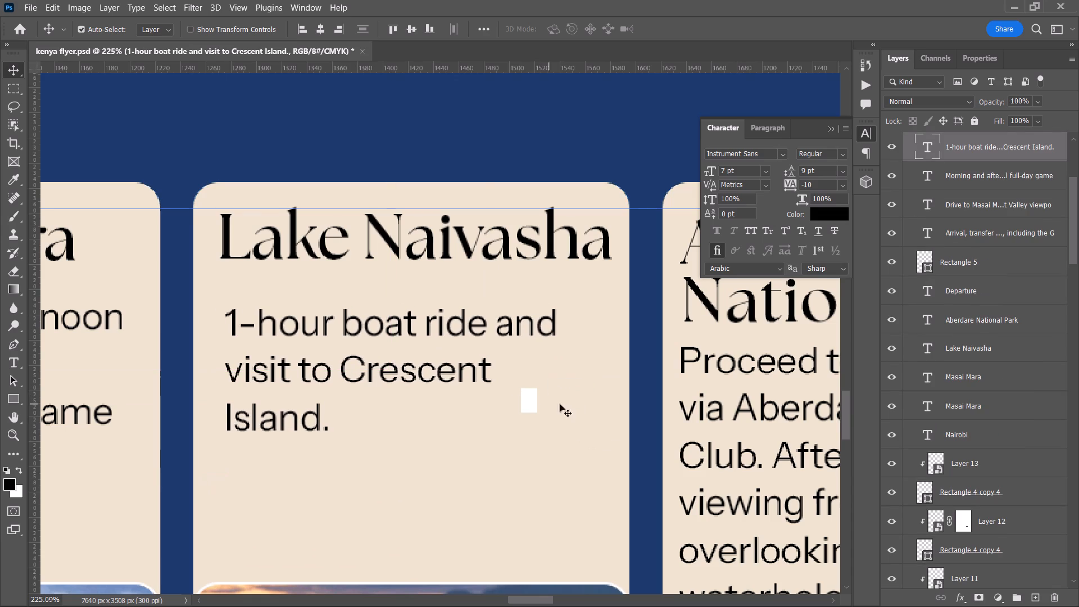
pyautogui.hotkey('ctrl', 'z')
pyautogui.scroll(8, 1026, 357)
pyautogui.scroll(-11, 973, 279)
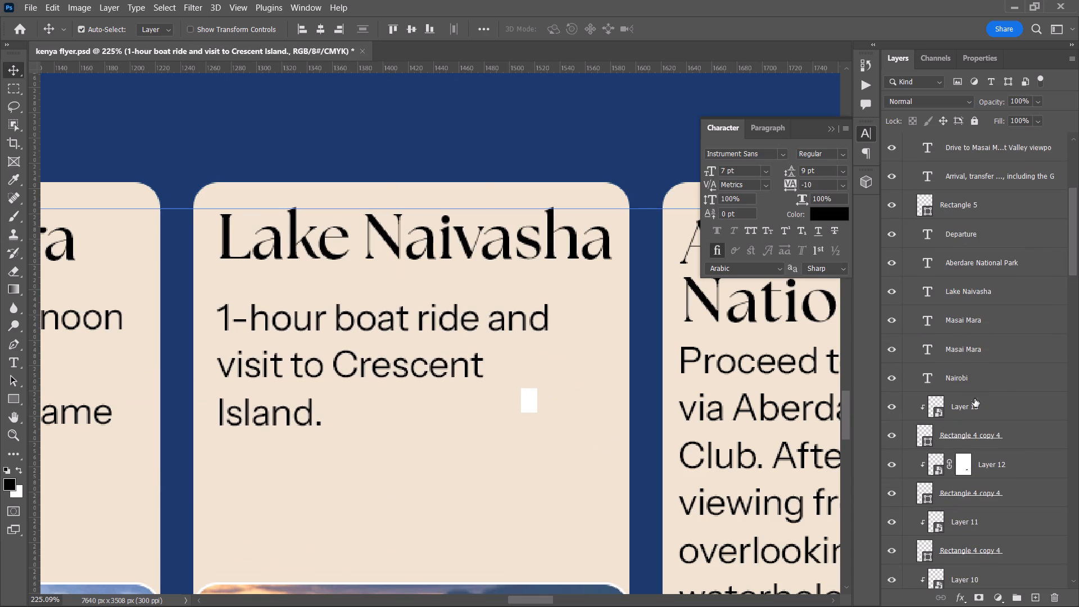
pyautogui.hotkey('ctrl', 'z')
# Place the spacer rectangle flush with the Lake Naivasha card's left edge beside its description, and shift the description left to meet it.
pyautogui.moveTo(672, 352); pyautogui.dragTo(630, 324)
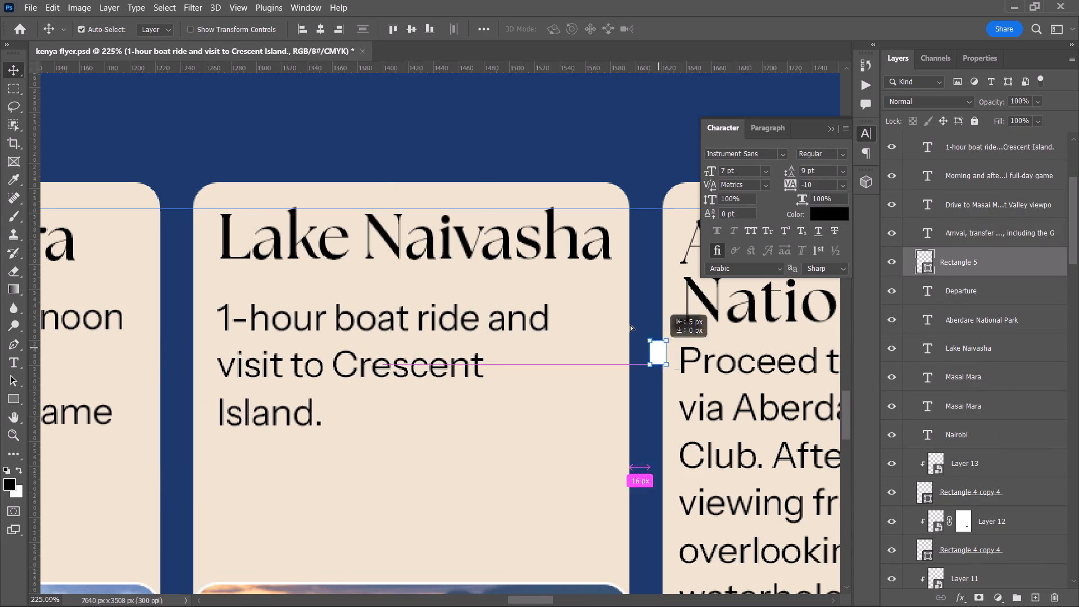
pyautogui.moveTo(630, 324); pyautogui.dragTo(204, 313)
pyautogui.keyDown('alt'); pyautogui.scroll(10, 203, 316); pyautogui.keyUp('alt')
pyautogui.moveTo(207, 314); pyautogui.dragTo(205, 314)
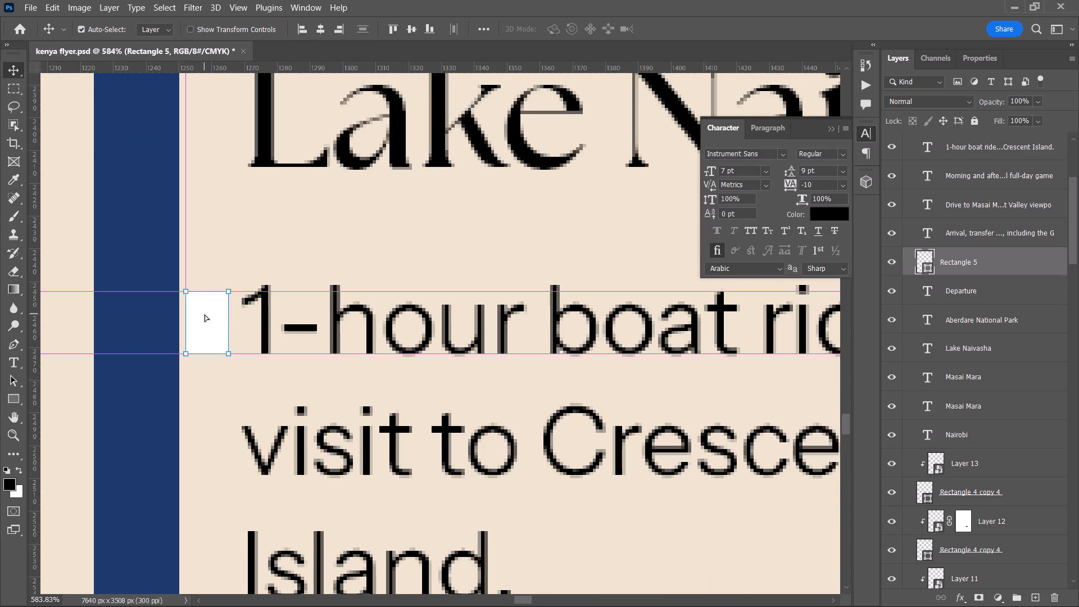
pyautogui.moveTo(205, 314); pyautogui.dragTo(198, 314)
pyautogui.moveTo(265, 311); pyautogui.dragTo(246, 312)
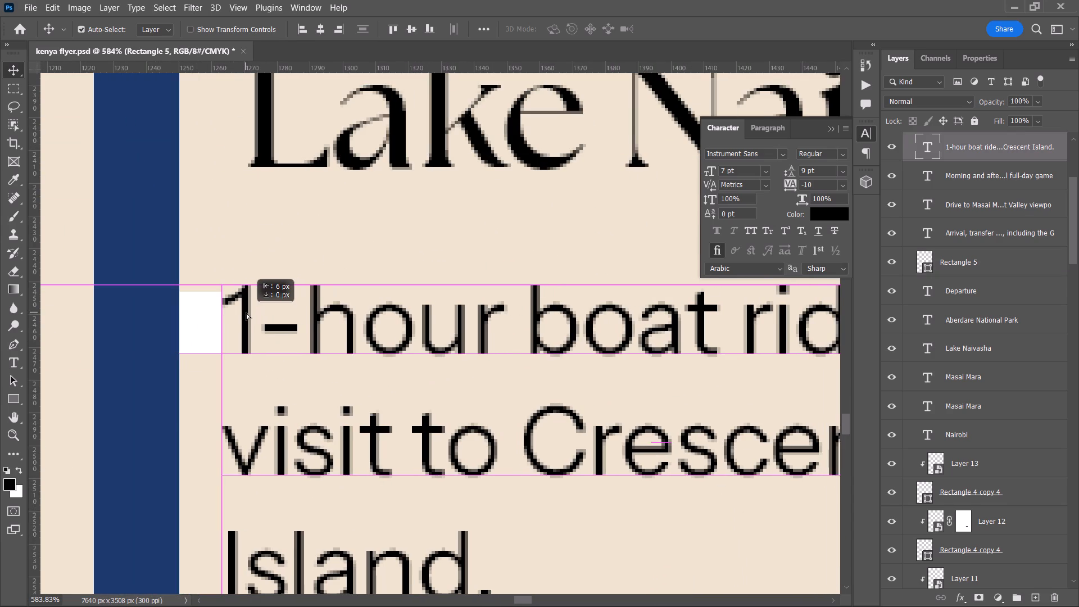
pyautogui.moveTo(246, 312); pyautogui.dragTo(244, 312)
# Move the spacer rectangle up beside the Lake Naivasha title and shift the title left to start at the spacer's right edge.
pyautogui.scroll(10, 203, 320)
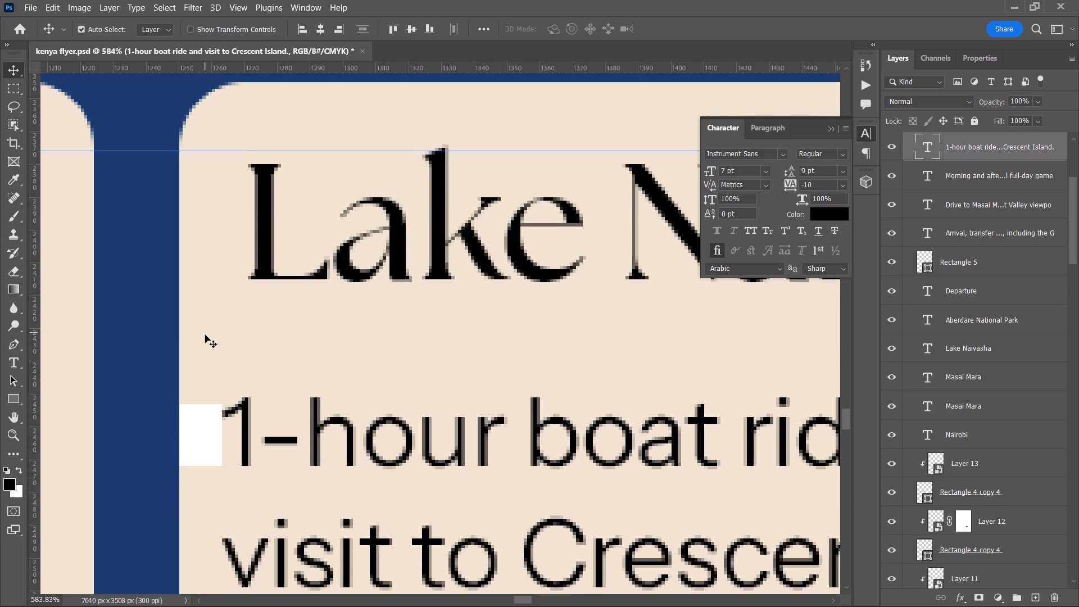
pyautogui.scroll(2, 205, 335)
pyautogui.moveTo(205, 443); pyautogui.dragTo(206, 257)
pyautogui.moveTo(262, 279); pyautogui.dragTo(236, 278)
# Move the spacer rectangle to the Masai Mara card about morning and afternoon game drives, flush with its left edge beside the title.
pyautogui.keyDown('alt'); pyautogui.scroll(-12, 240, 279); pyautogui.keyUp('alt')
pyautogui.press('space')
pyautogui.press('space')
pyautogui.press('space')
pyautogui.press('space')
pyautogui.press('space')
pyautogui.press('space')
pyautogui.press('space')
pyautogui.moveTo(241, 300); pyautogui.dragTo(615, 320)
pyautogui.moveTo(599, 298); pyautogui.dragTo(212, 295)
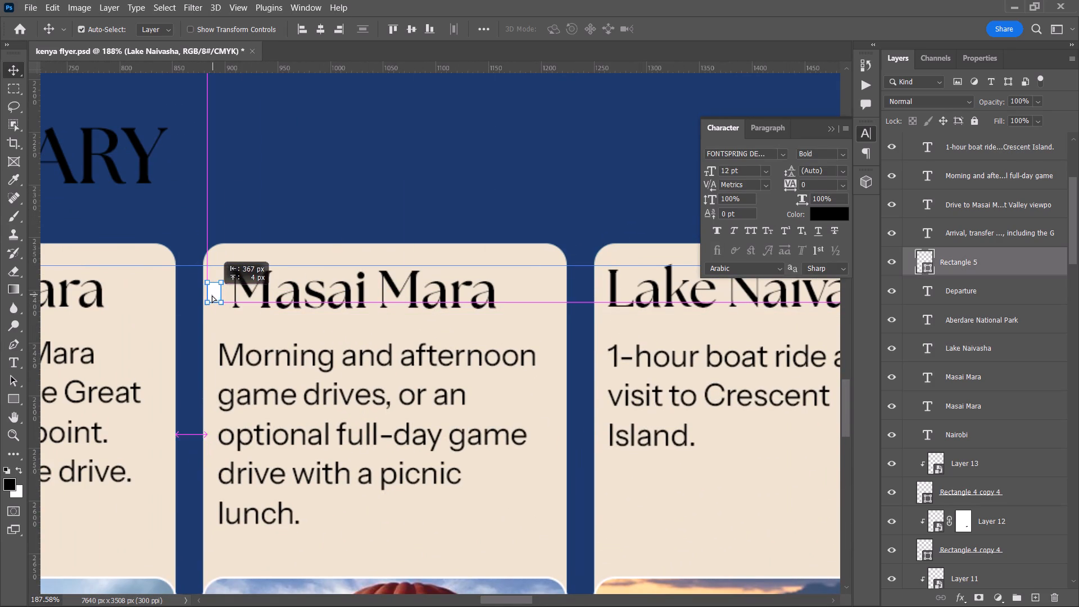
pyautogui.moveTo(212, 295); pyautogui.dragTo(210, 294)
pyautogui.keyDown('alt'); pyautogui.scroll(10, 206, 295); pyautogui.keyUp('alt')
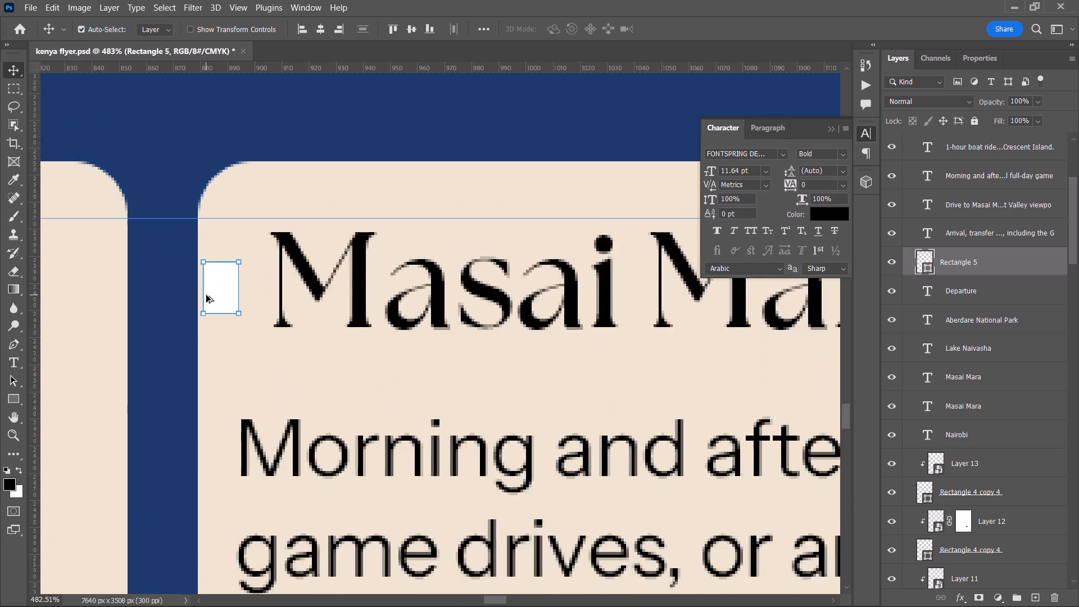
pyautogui.keyDown('alt'); pyautogui.scroll(3, 206, 295); pyautogui.keyUp('alt')
pyautogui.moveTo(220, 295); pyautogui.dragTo(215, 295)
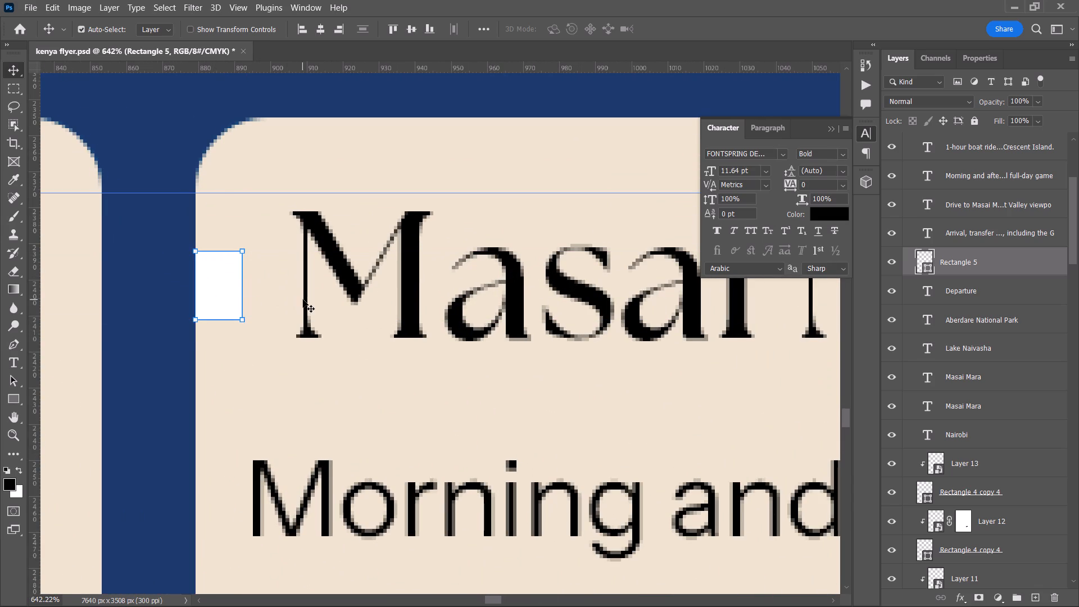
# Shift this Masai Mara title left so that it starts at the spacer rectangle's right edge.
pyautogui.moveTo(303, 300); pyautogui.dragTo(260, 296)
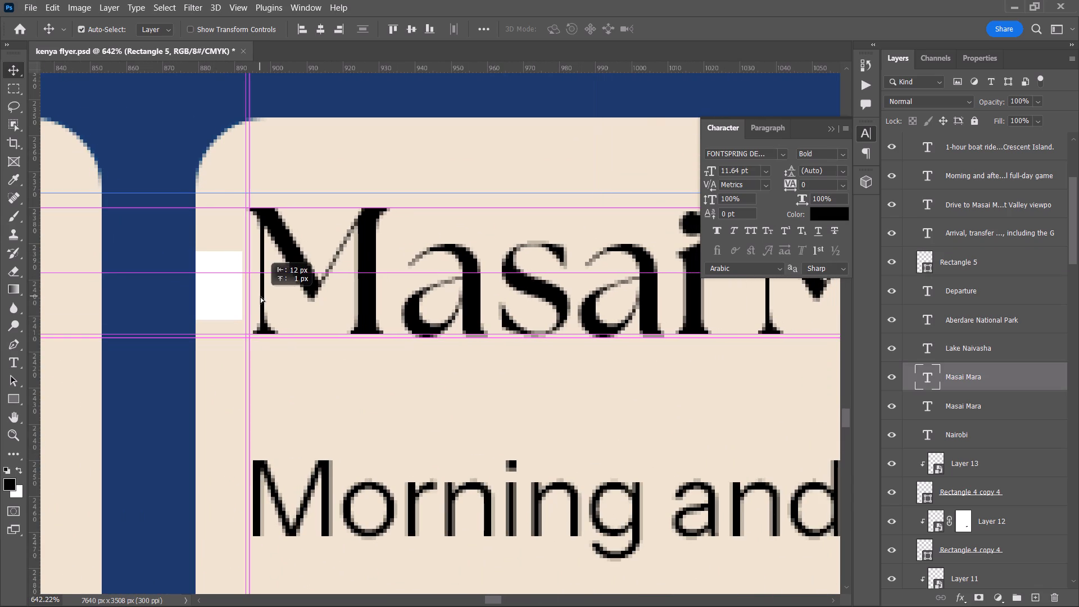
pyautogui.moveTo(260, 296); pyautogui.dragTo(256, 296)
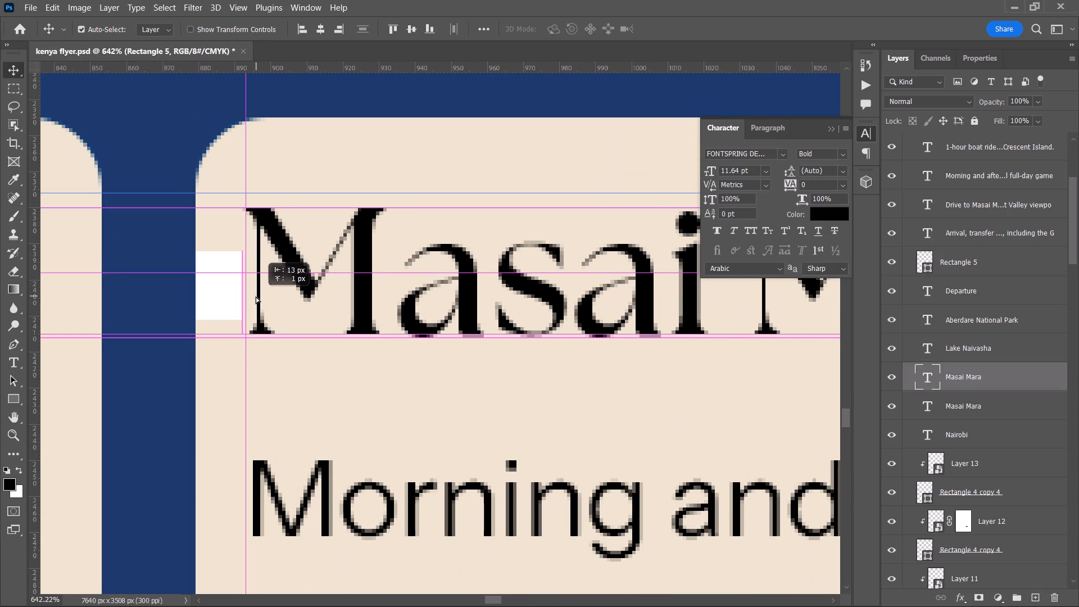
pyautogui.moveTo(256, 296); pyautogui.dragTo(255, 296)
# Move the spacer rectangle down beside the morning and afternoon game drives description and shift the description left to meet it.
pyautogui.scroll(-12, 260, 302)
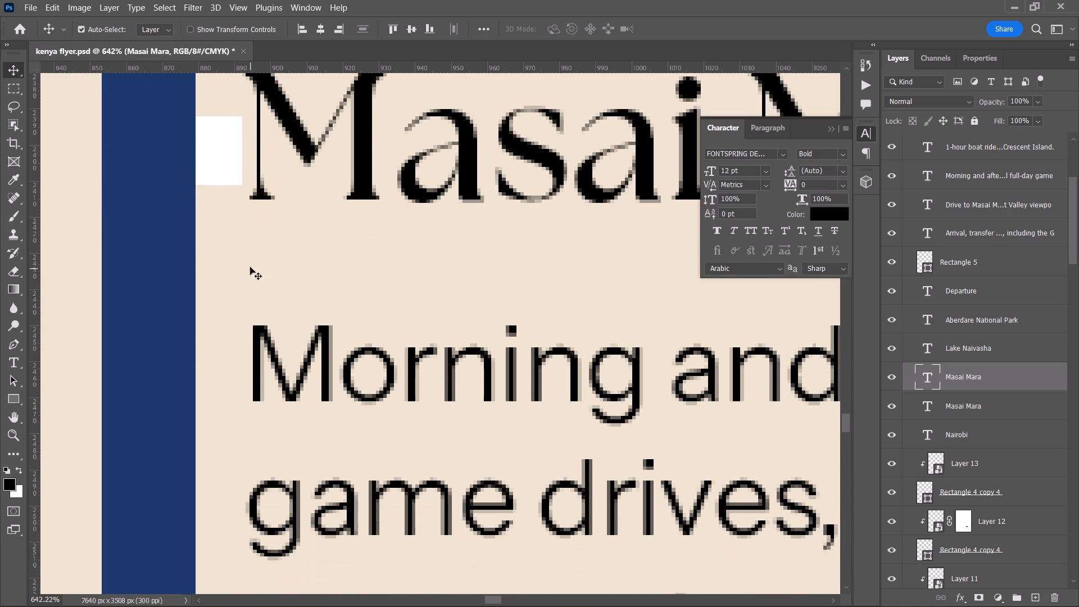
pyautogui.moveTo(229, 161); pyautogui.dragTo(225, 363)
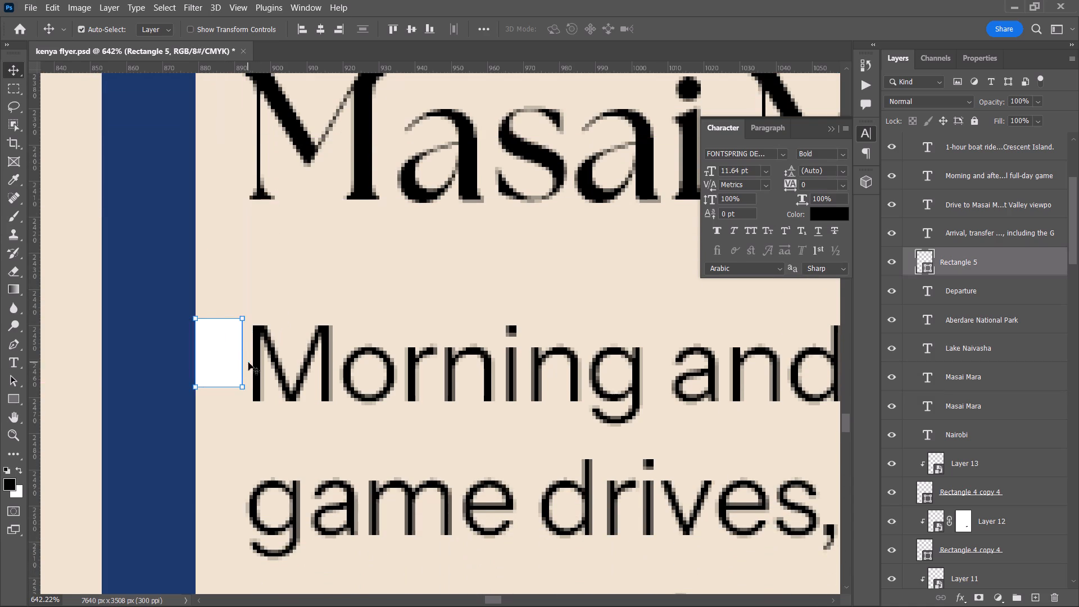
pyautogui.moveTo(256, 368); pyautogui.dragTo(244, 365)
# Move the spacer rectangle to the Masai Mara card about the Great Rift Valley drive, flush with its left edge beside the title.
pyautogui.keyDown('alt'); pyautogui.scroll(-4, 244, 365); pyautogui.keyUp('alt')
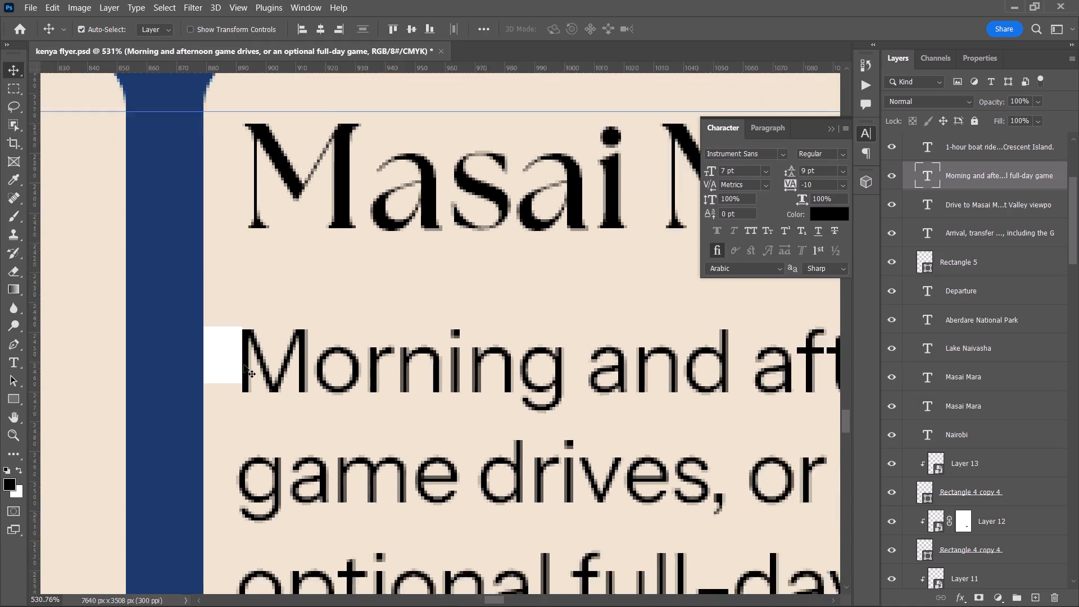
pyautogui.keyDown('alt'); pyautogui.scroll(-8, 244, 365); pyautogui.keyUp('alt')
pyautogui.scroll(-5, 249, 375)
pyautogui.press('space')
pyautogui.press('space')
pyautogui.press('space')
pyautogui.press('space')
pyautogui.press('space')
pyautogui.press('space')
pyautogui.press('space')
pyautogui.press('space')
pyautogui.press('space')
pyautogui.press('space')
pyautogui.press('space')
pyautogui.press('space')
pyautogui.press('space')
pyautogui.press('space')
pyautogui.press('space')
pyautogui.press('space')
pyautogui.press('space')
pyautogui.press('space')
pyautogui.press('space')
pyautogui.press('space')
pyautogui.moveTo(276, 335); pyautogui.dragTo(651, 349)
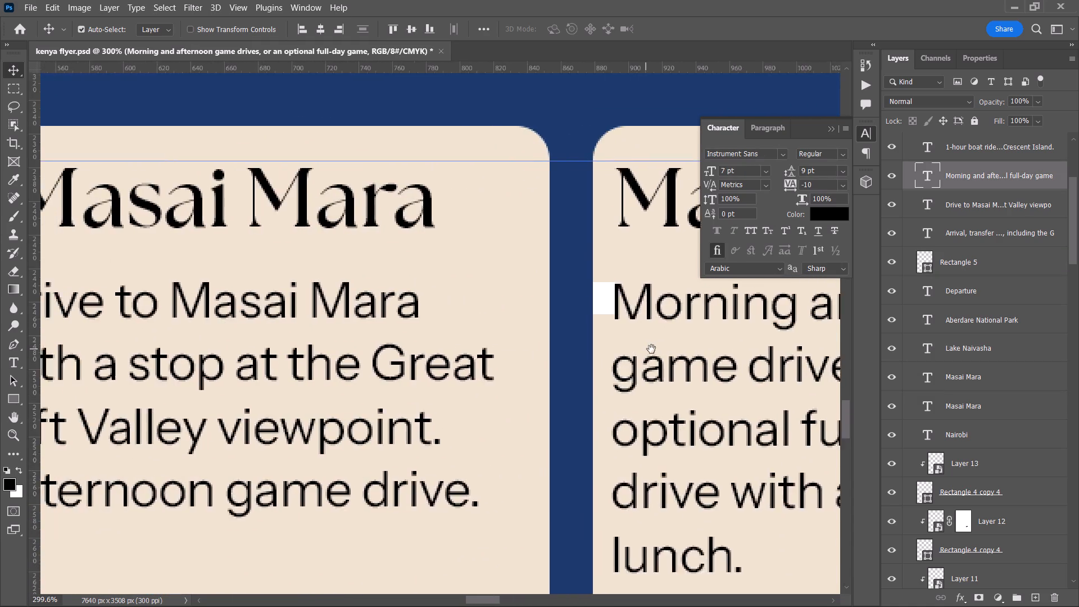
pyautogui.moveTo(651, 349); pyautogui.dragTo(746, 351)
pyautogui.moveTo(706, 301); pyautogui.dragTo(133, 314)
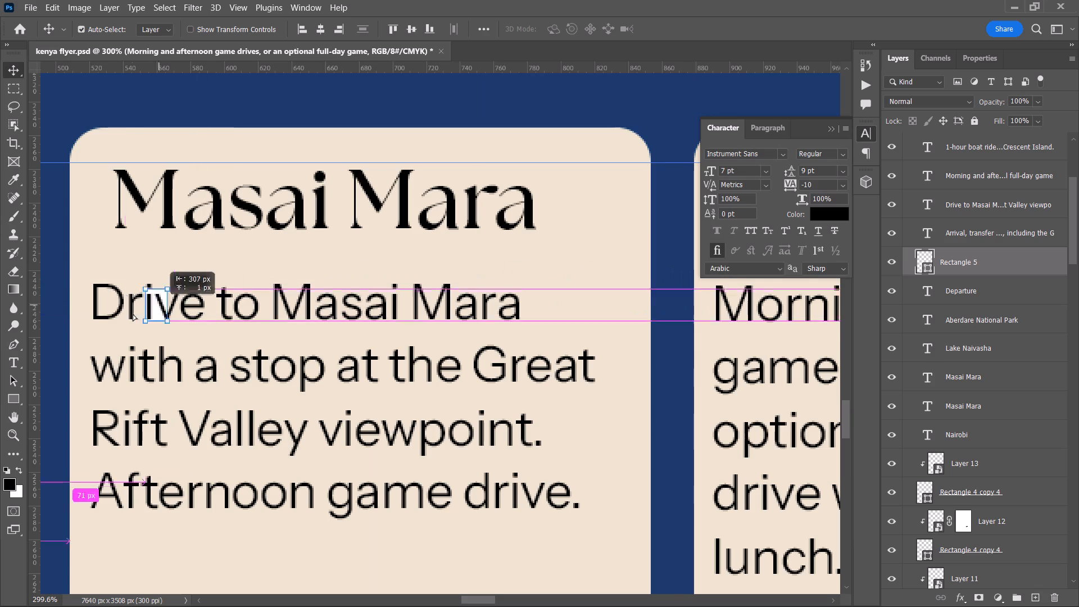
pyautogui.moveTo(133, 314); pyautogui.dragTo(83, 211)
pyautogui.keyDown('alt'); pyautogui.scroll(10, 83, 214); pyautogui.keyUp('alt')
pyautogui.press('space')
pyautogui.moveTo(90, 214); pyautogui.dragTo(169, 222)
pyautogui.moveTo(166, 222); pyautogui.dragTo(158, 223)
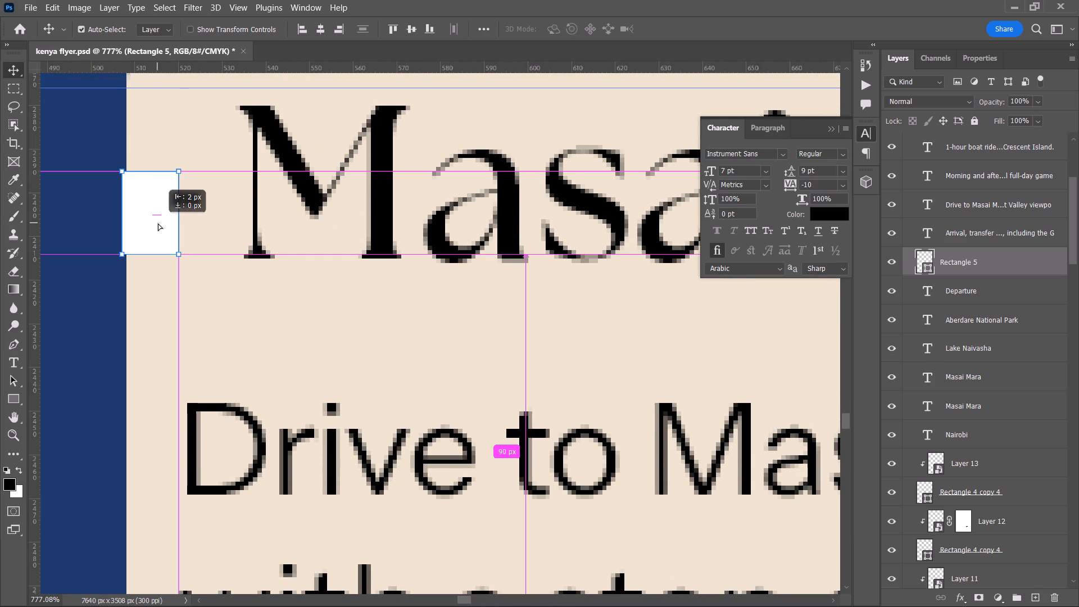
pyautogui.moveTo(158, 223); pyautogui.dragTo(161, 225)
# Shift the Great Rift Valley card's Masai Mara title left to line up with the spacer rectangle's right edge.
pyautogui.moveTo(252, 255); pyautogui.dragTo(247, 255)
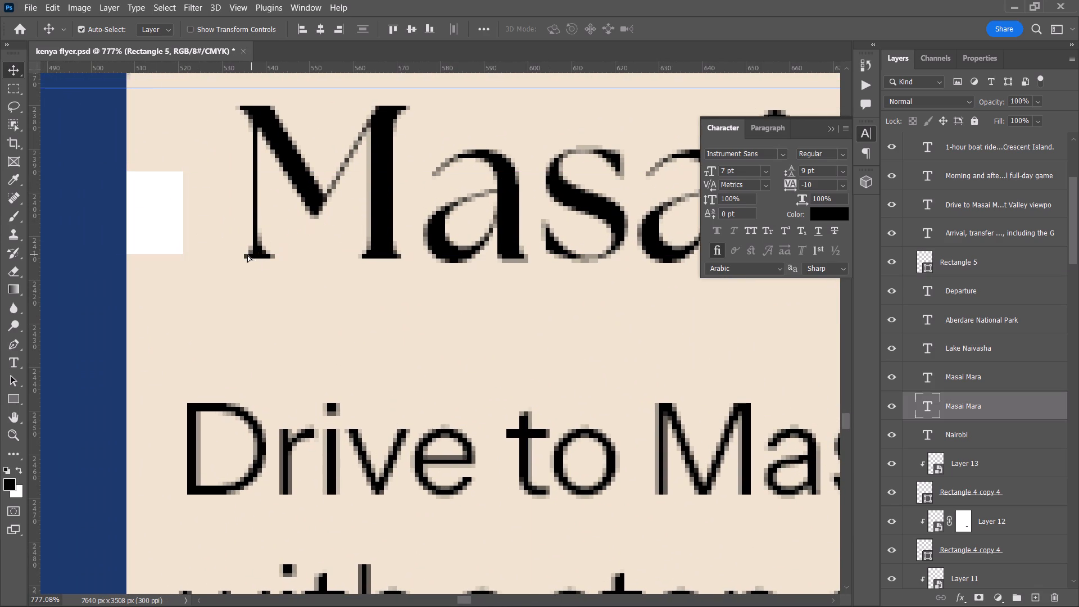
pyautogui.moveTo(247, 255); pyautogui.dragTo(201, 256)
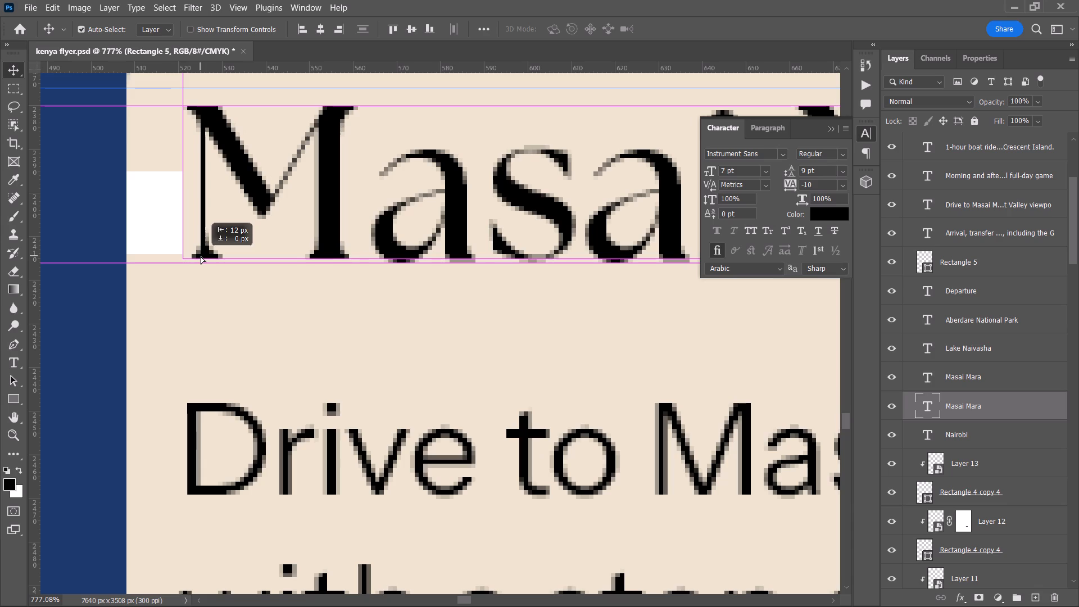
pyautogui.moveTo(201, 256); pyautogui.dragTo(199, 256)
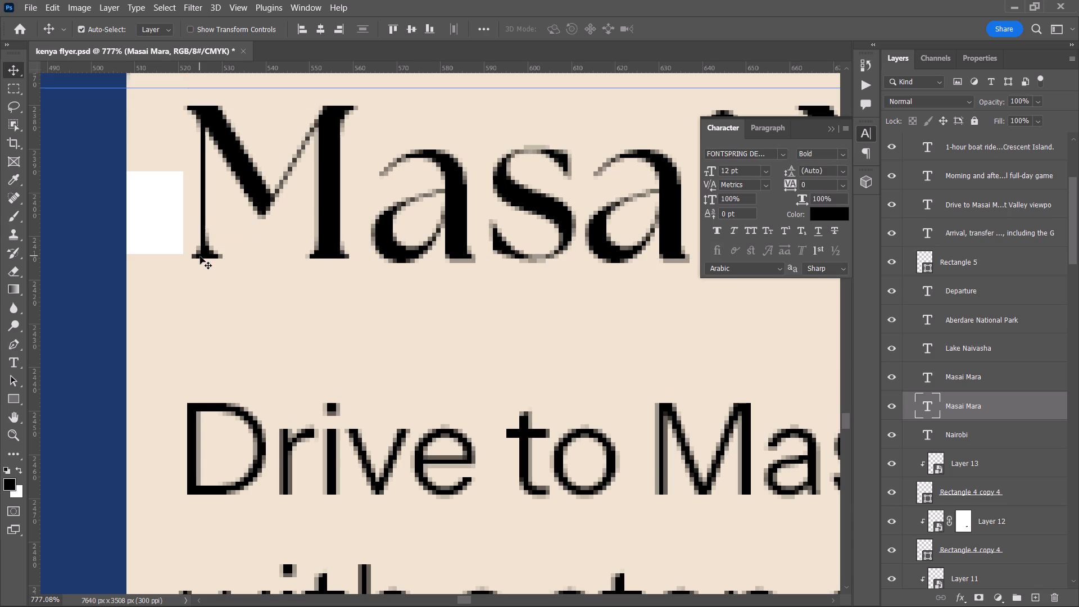
pyautogui.moveTo(202, 256); pyautogui.dragTo(196, 256)
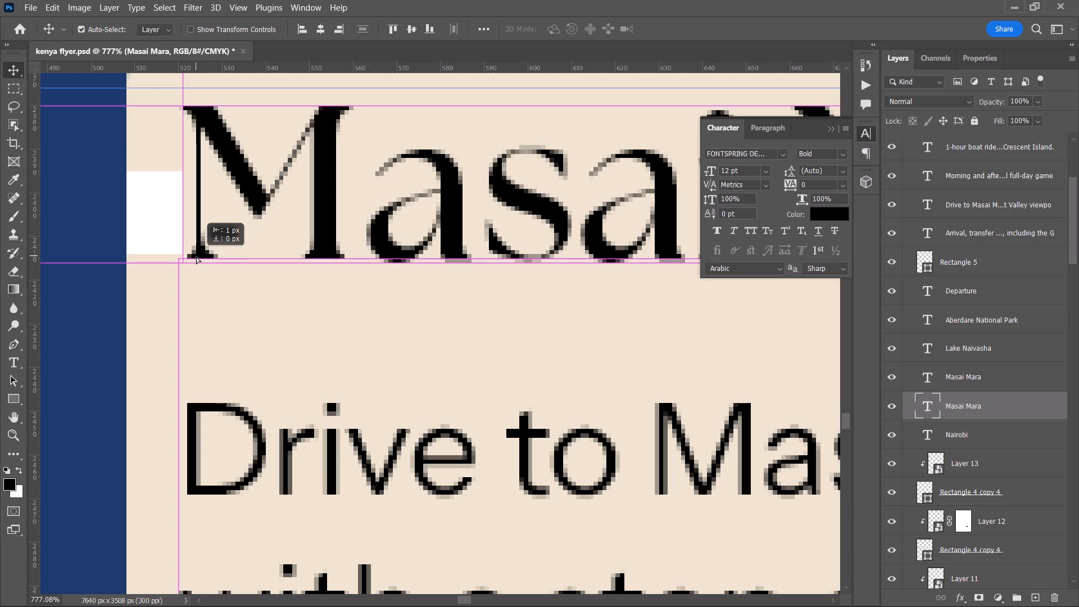
pyautogui.moveTo(196, 256); pyautogui.dragTo(195, 256)
# Move the spacer rectangle down beside the Drive to Masai Mara description and line up the description with the spacer's right edge.
pyautogui.keyDown('alt'); pyautogui.scroll(-5, 197, 256); pyautogui.keyUp('alt')
pyautogui.moveTo(183, 244); pyautogui.dragTo(183, 373)
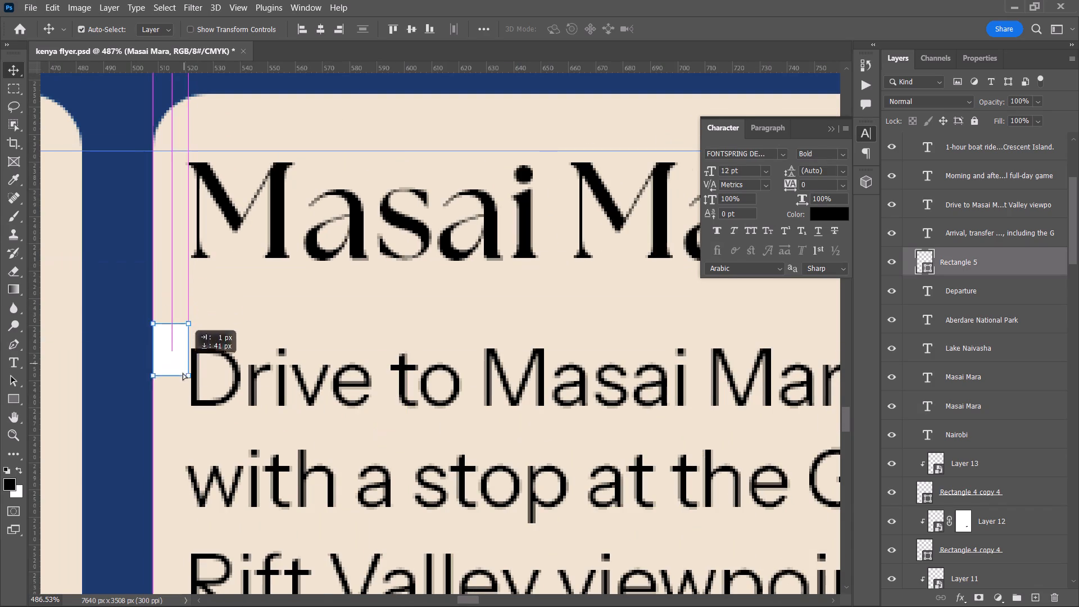
pyautogui.moveTo(183, 373); pyautogui.dragTo(184, 391)
pyautogui.click(210, 403)
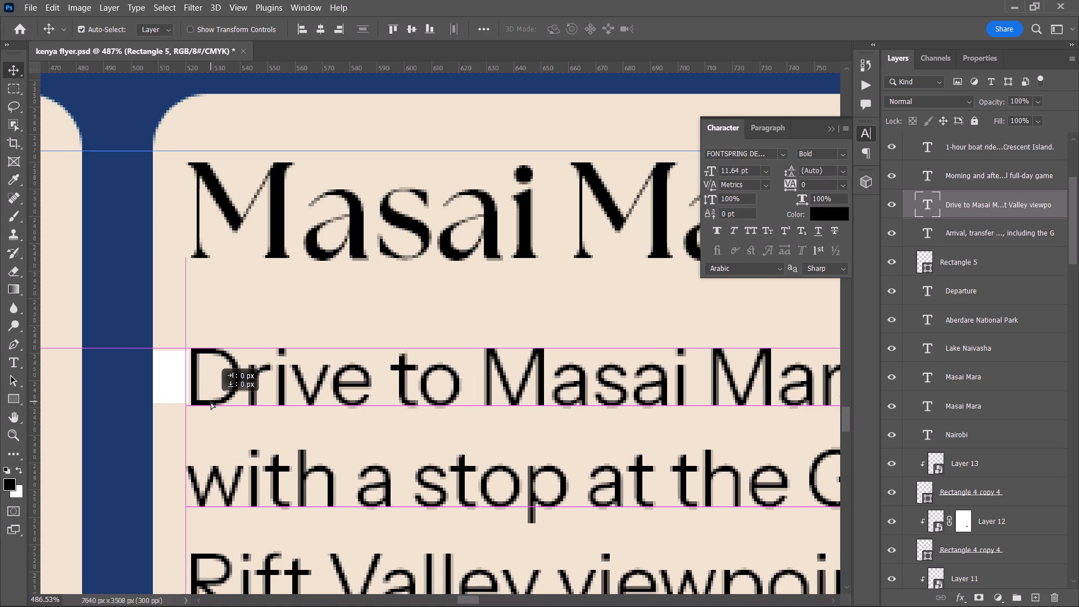
# Move the spacer rectangle from the Masai Mara card onto the Nairobi card.
pyautogui.keyDown('alt'); pyautogui.scroll(-6, 209, 402); pyautogui.keyUp('alt')
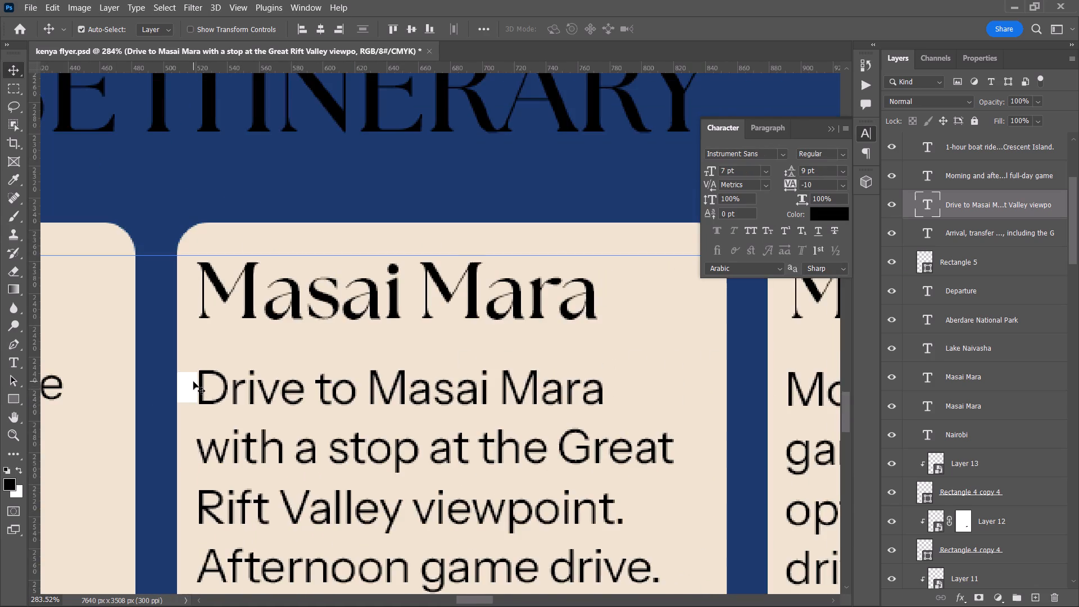
pyautogui.press('space')
pyautogui.press('space')
pyautogui.press('space')
pyautogui.moveTo(219, 387); pyautogui.dragTo(573, 364)
pyautogui.moveTo(547, 361); pyautogui.dragTo(212, 335)
pyautogui.press('space')
pyautogui.press('space')
pyautogui.press('space')
pyautogui.press('space')
pyautogui.press('space')
pyautogui.press('space')
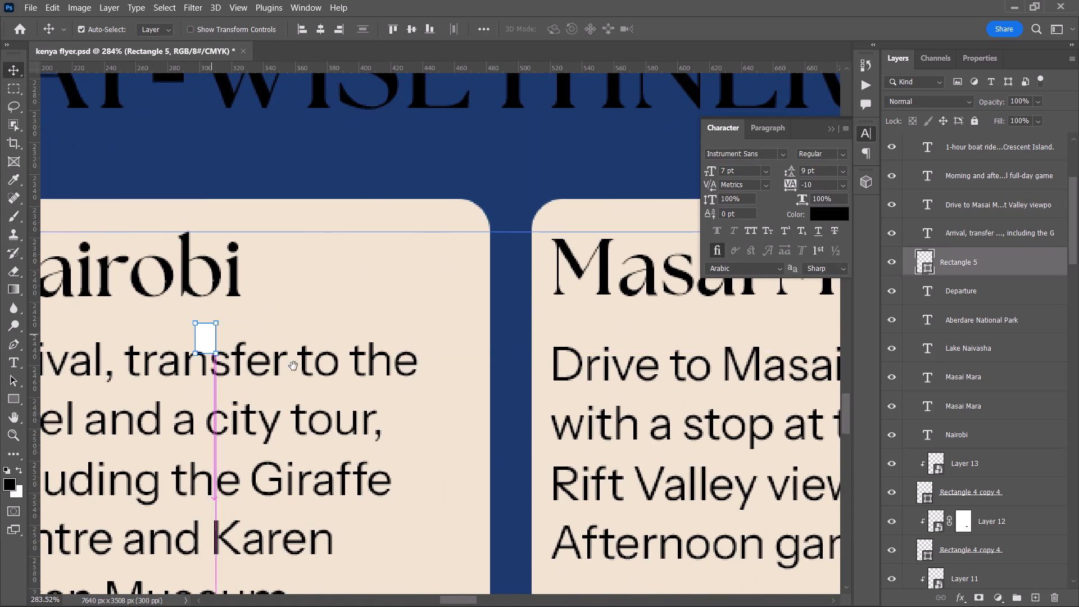
pyautogui.moveTo(318, 371); pyautogui.dragTo(711, 364)
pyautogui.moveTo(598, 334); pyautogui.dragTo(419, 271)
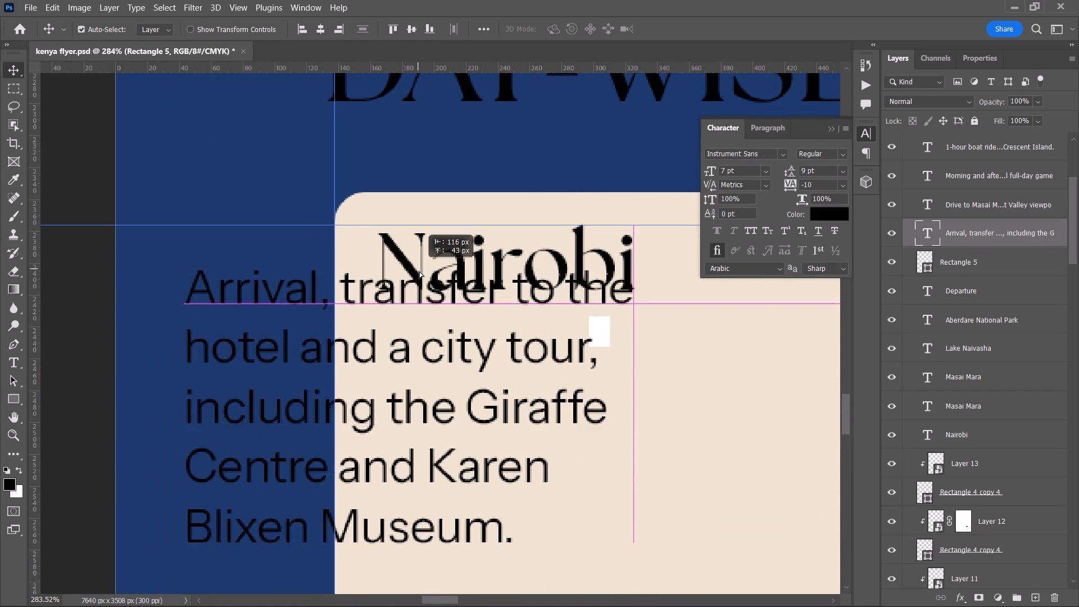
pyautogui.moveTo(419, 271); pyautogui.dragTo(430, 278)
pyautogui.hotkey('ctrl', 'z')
# Place the spacer rectangle flush with the Nairobi card's left edge beside the title, and shift the title left to meet it.
pyautogui.moveTo(592, 323); pyautogui.dragTo(410, 278)
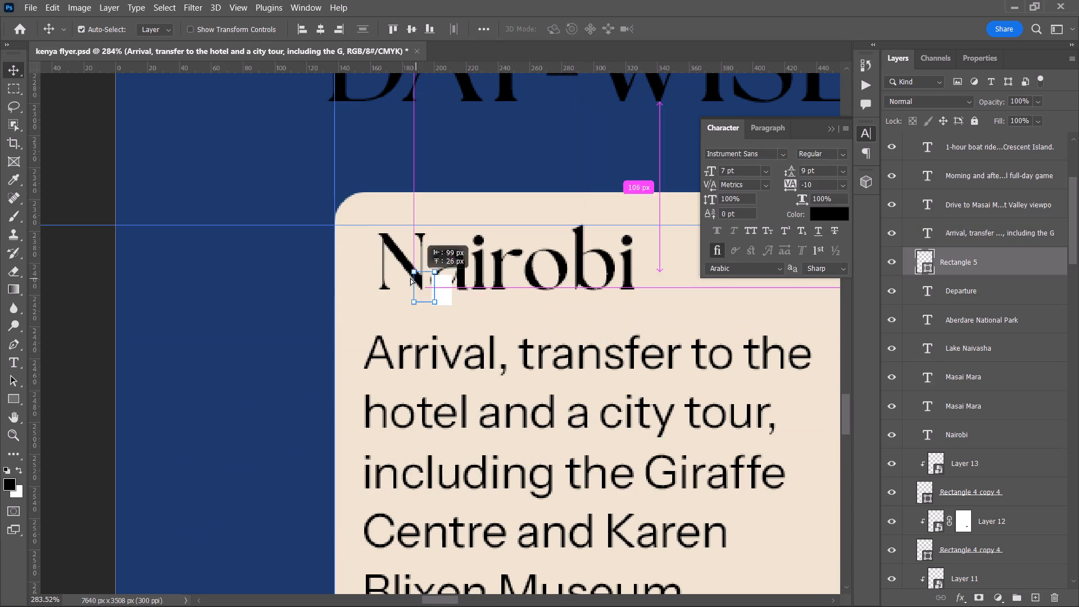
pyautogui.moveTo(410, 278); pyautogui.dragTo(338, 264)
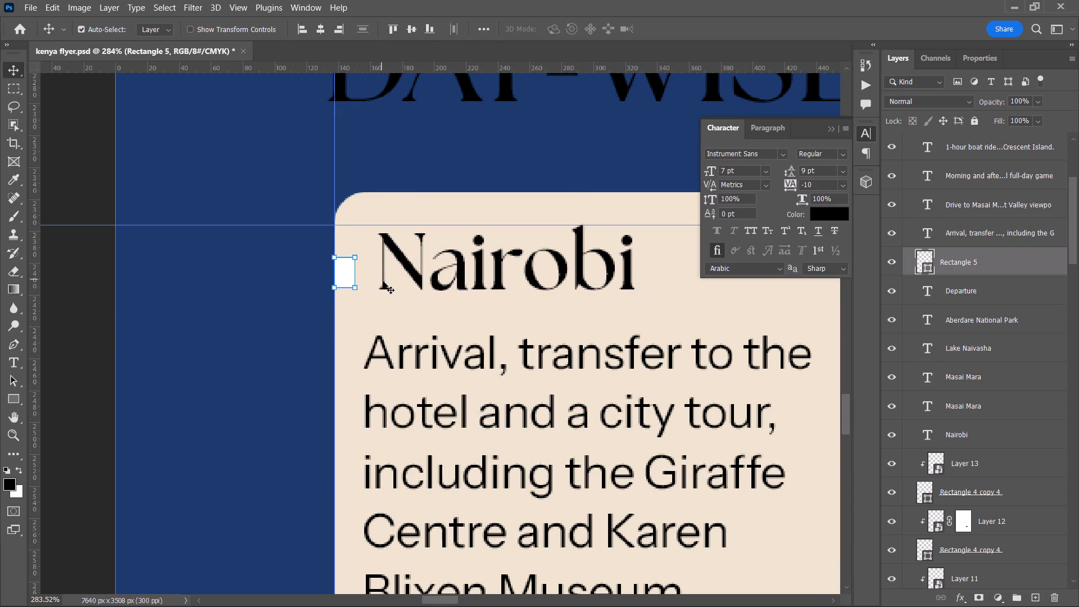
pyautogui.moveTo(384, 285); pyautogui.dragTo(359, 285)
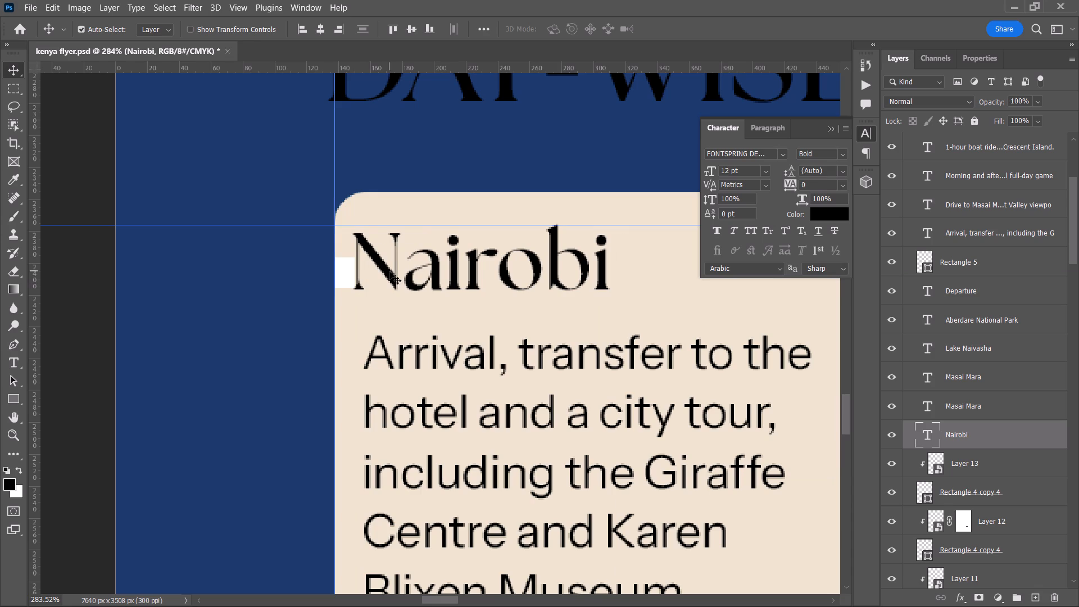
# Move the spacer rectangle down beside the Nairobi card's description and shift the description left to meet the spacer's right edge.
pyautogui.moveTo(341, 273); pyautogui.dragTo(345, 346)
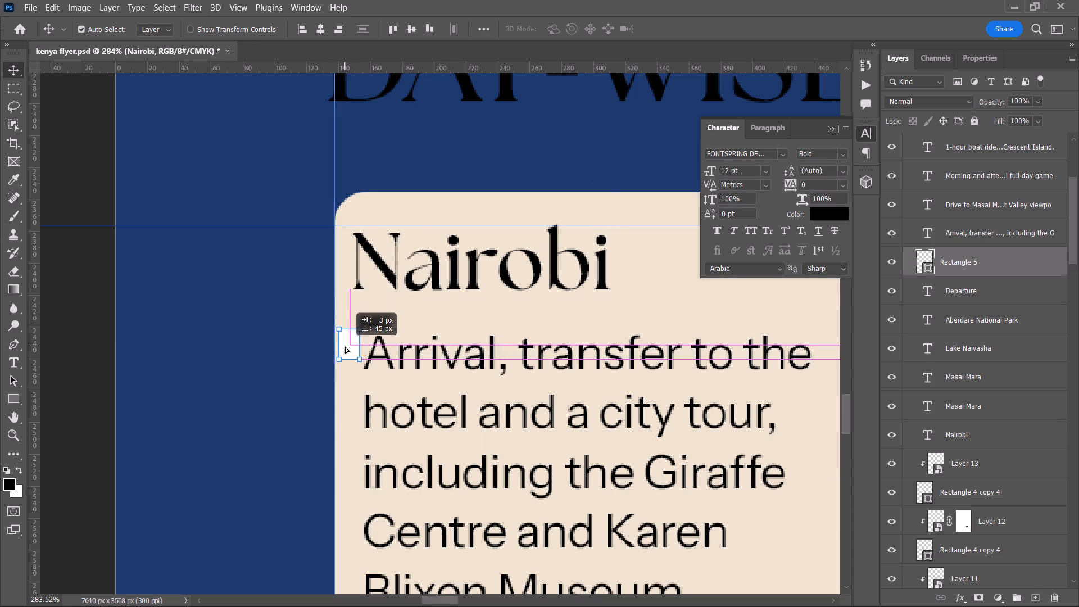
pyautogui.moveTo(345, 346); pyautogui.dragTo(342, 356)
pyautogui.moveTo(375, 357); pyautogui.dragTo(368, 357)
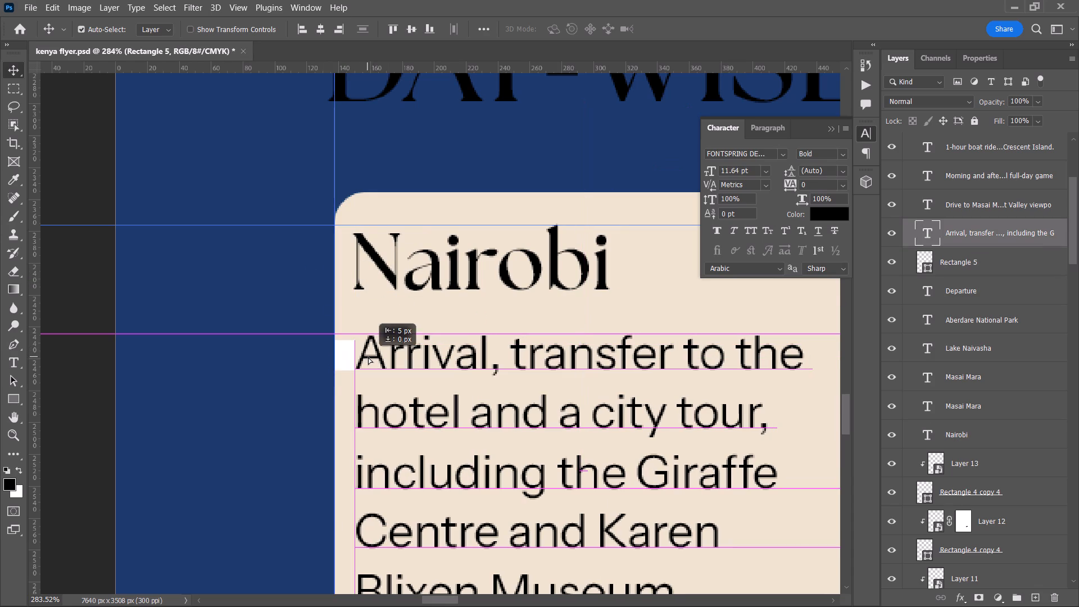
pyautogui.moveTo(368, 357); pyautogui.dragTo(367, 357)
# Delete the white spacer rectangle from the Nairobi card.
pyautogui.click(347, 356)
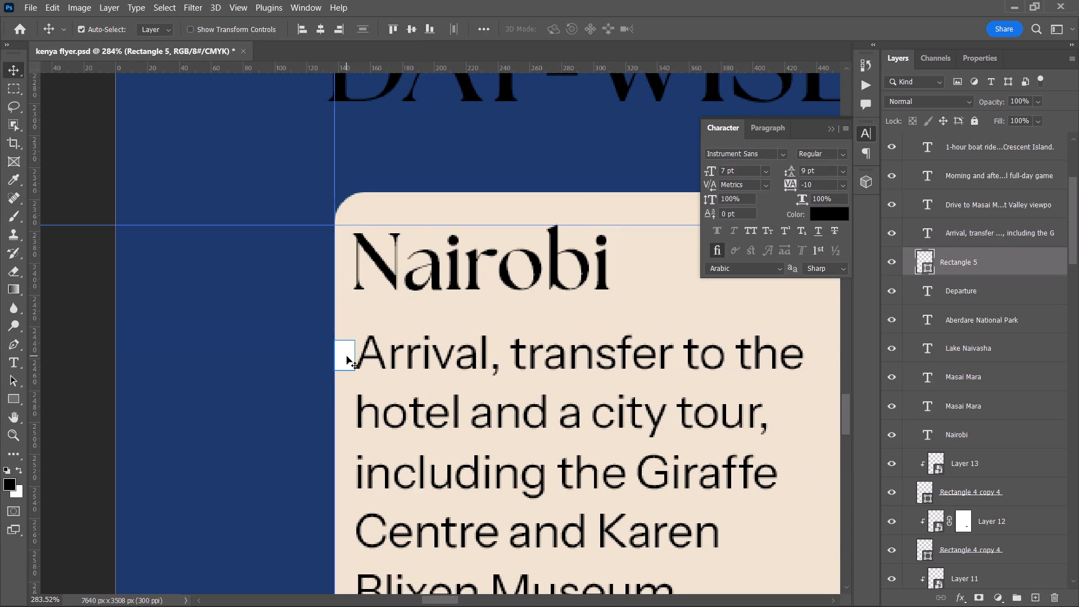
pyautogui.press('BackSpace')
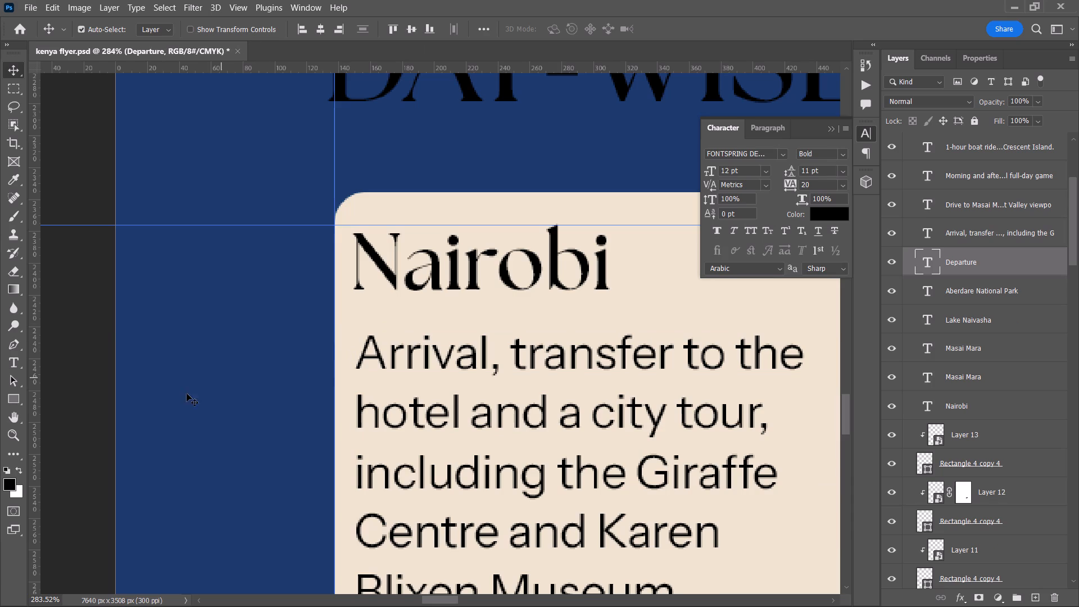
# Deselect all layers and save the flyer document.
pyautogui.click(48, 327)
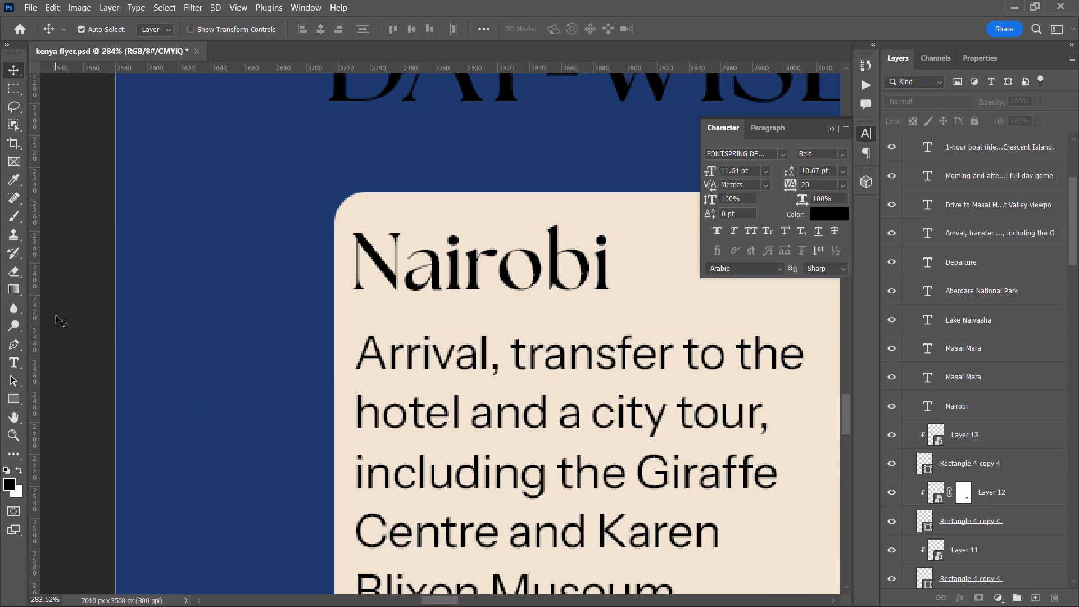
pyautogui.hotkey('ctrl', 's')
# Select the DAY-WISE ITINERARY heading above the six itinerary cards.
pyautogui.keyDown('alt'); pyautogui.scroll(-3, 121, 366); pyautogui.keyUp('alt')
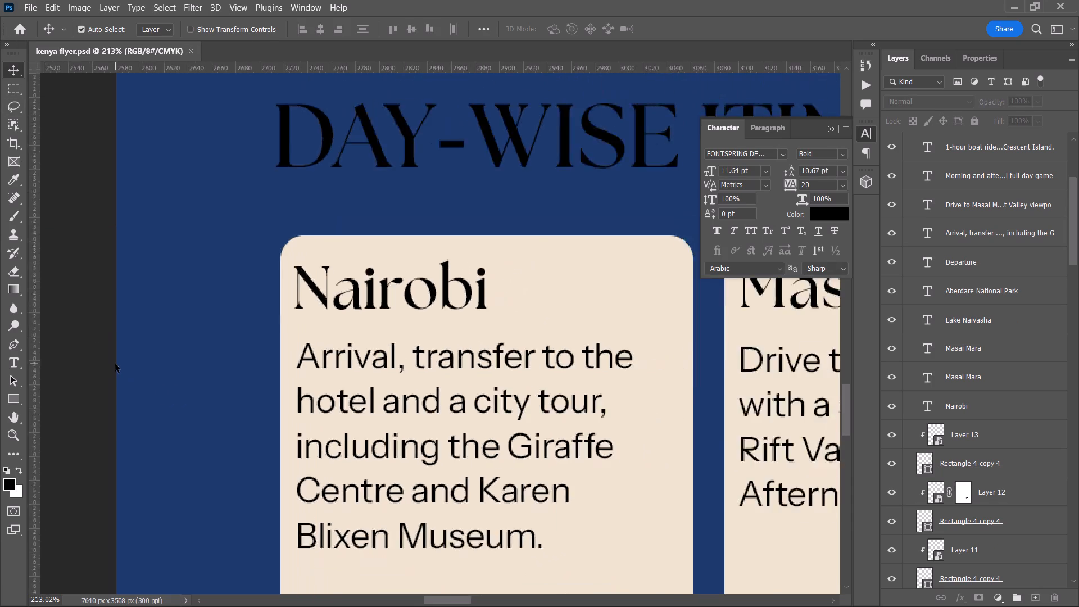
pyautogui.keyDown('alt'); pyautogui.scroll(-13, 115, 364); pyautogui.keyUp('alt')
pyautogui.press('space')
pyautogui.moveTo(152, 390); pyautogui.dragTo(138, 391)
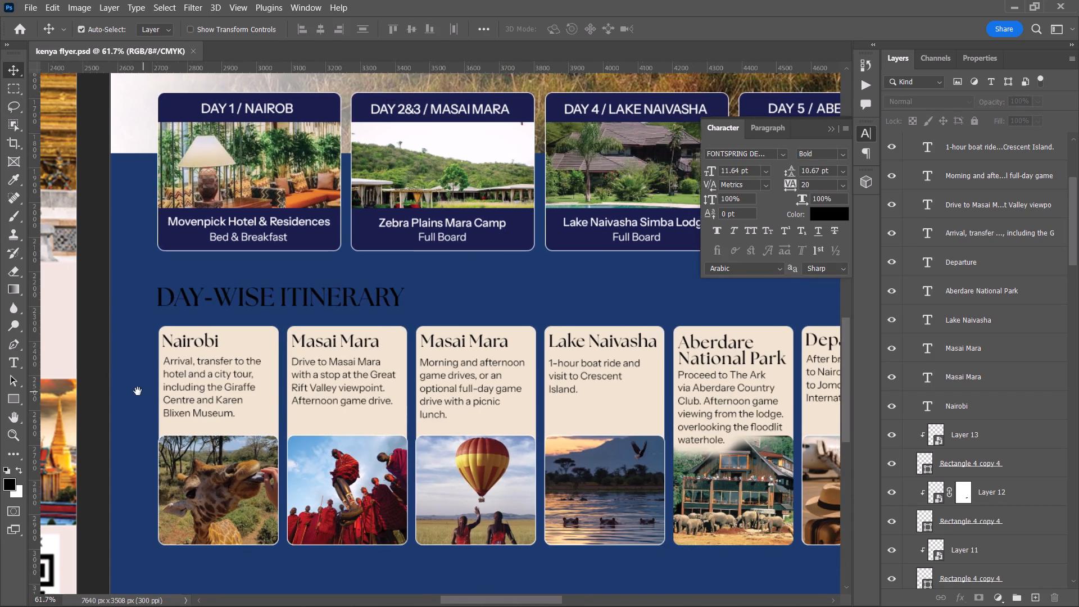
pyautogui.moveTo(138, 391); pyautogui.dragTo(131, 392)
pyautogui.keyDown('alt'); pyautogui.scroll(-2, 134, 398); pyautogui.keyUp('alt')
pyautogui.press('space')
pyautogui.press('space')
pyautogui.click(144, 395)
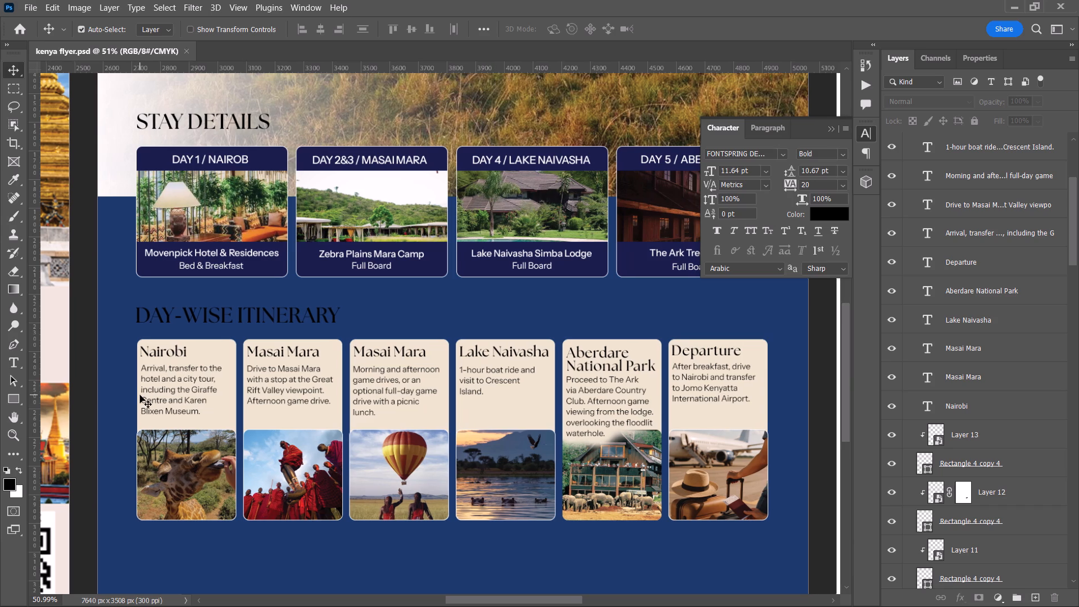
pyautogui.click(197, 321)
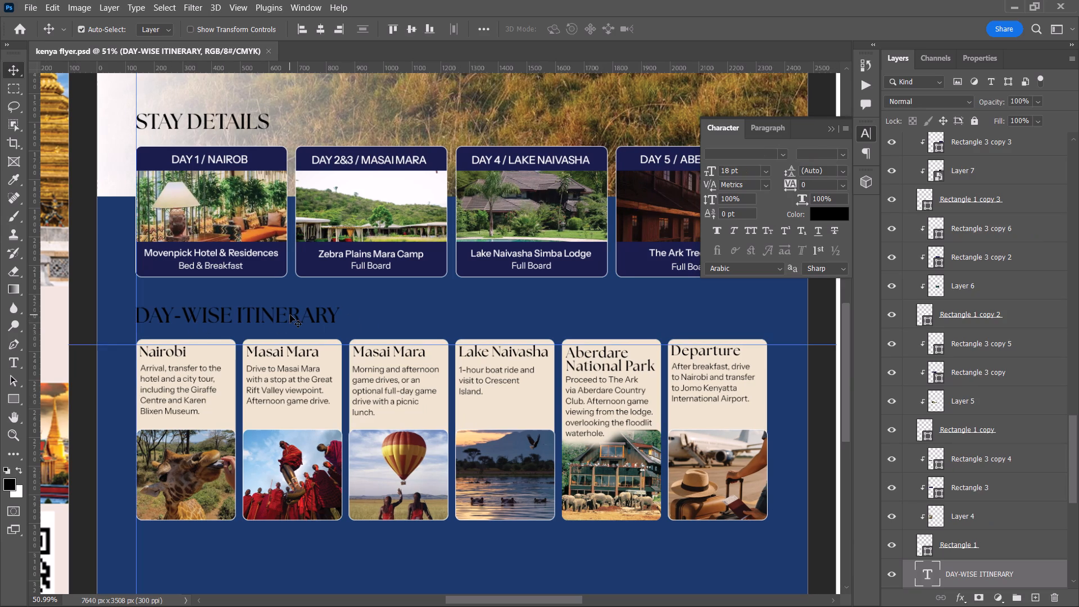
pyautogui.click(290, 315)
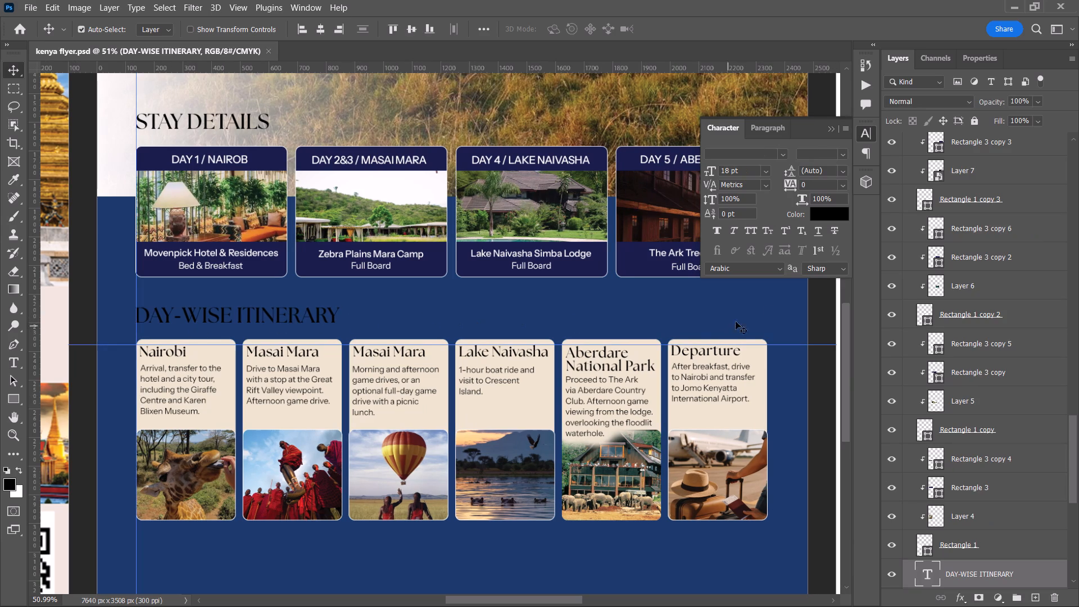
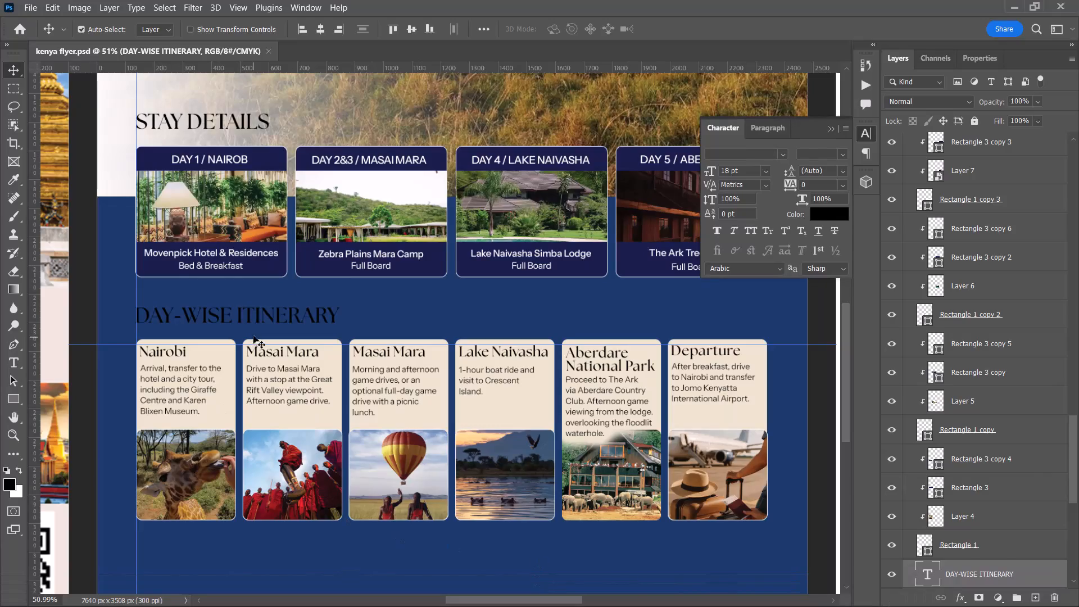
# Recolour the DAY-WISE ITINERARY heading to cream #eee4ce, sampled from the itinerary cards' background.
pyautogui.click(256, 314)
pyautogui.doubleClick(821, 215)
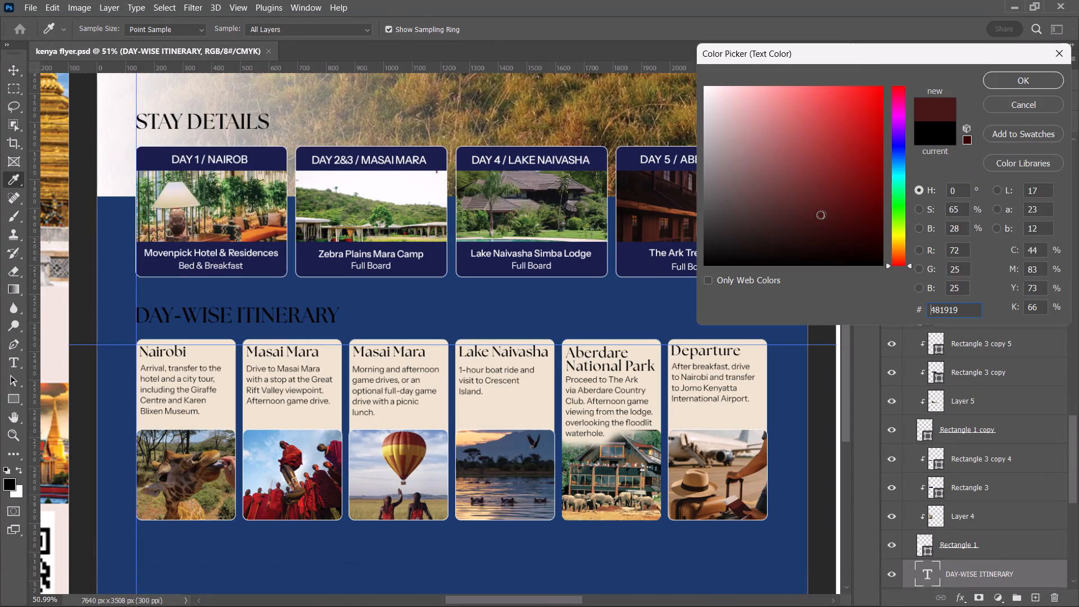
pyautogui.click(269, 412)
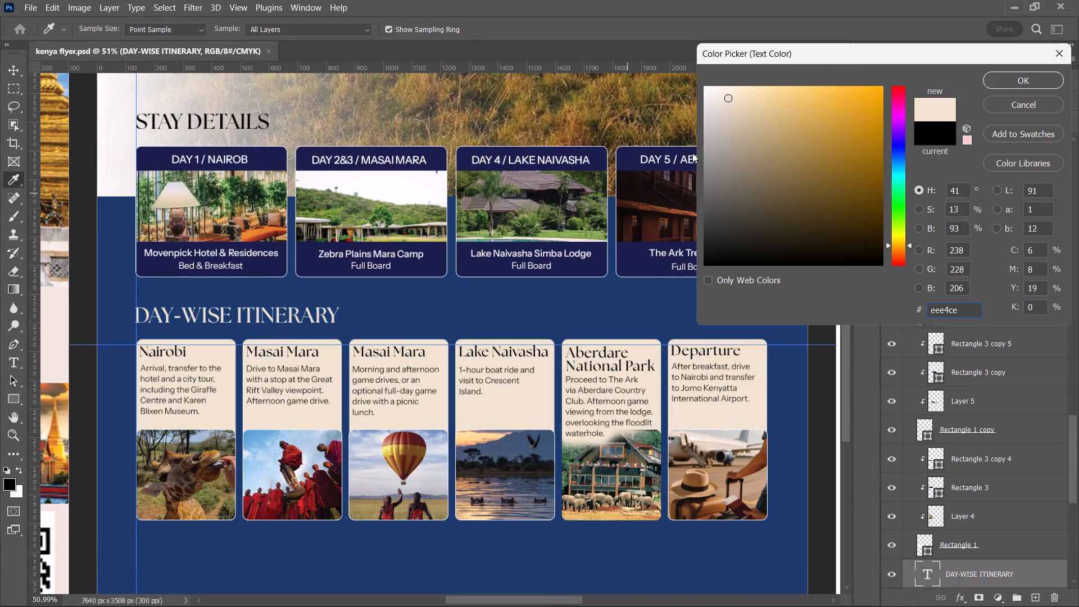
pyautogui.click(1035, 78)
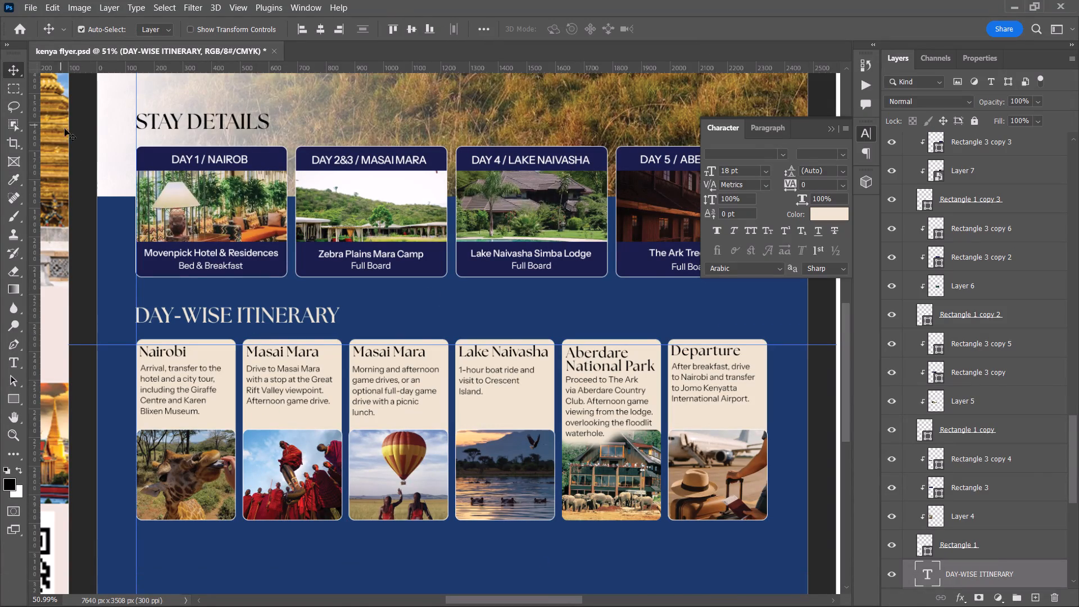
pyautogui.click(87, 185)
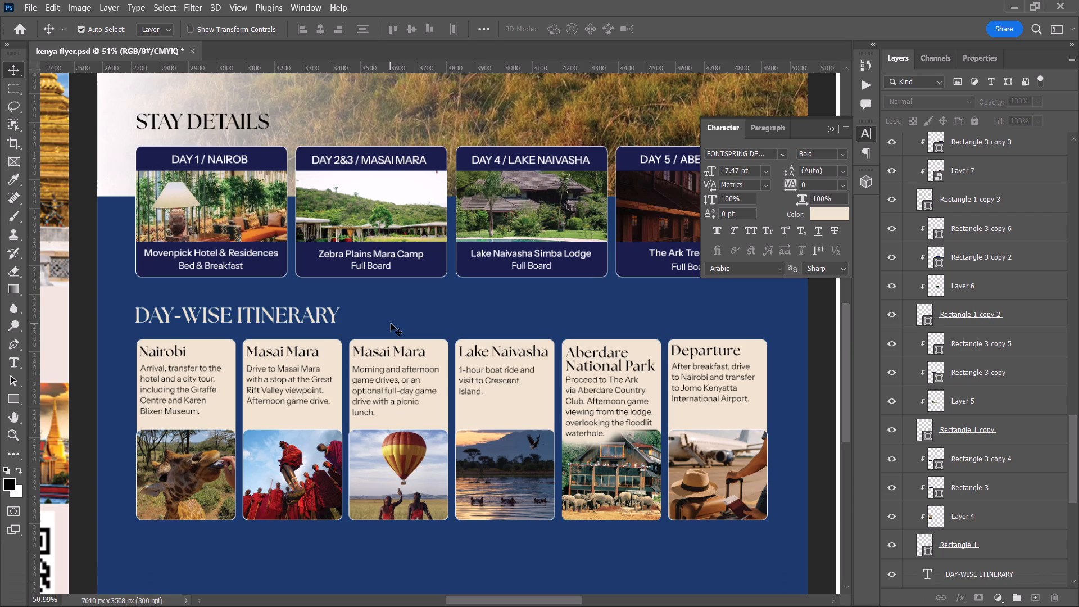
# Set the DAY-WISE ITINERARY heading's font size to 15 pt and shift it left to align with the cards' left edge.
pyautogui.keyDown('alt'); pyautogui.scroll(-4, 408, 309); pyautogui.keyUp('alt')
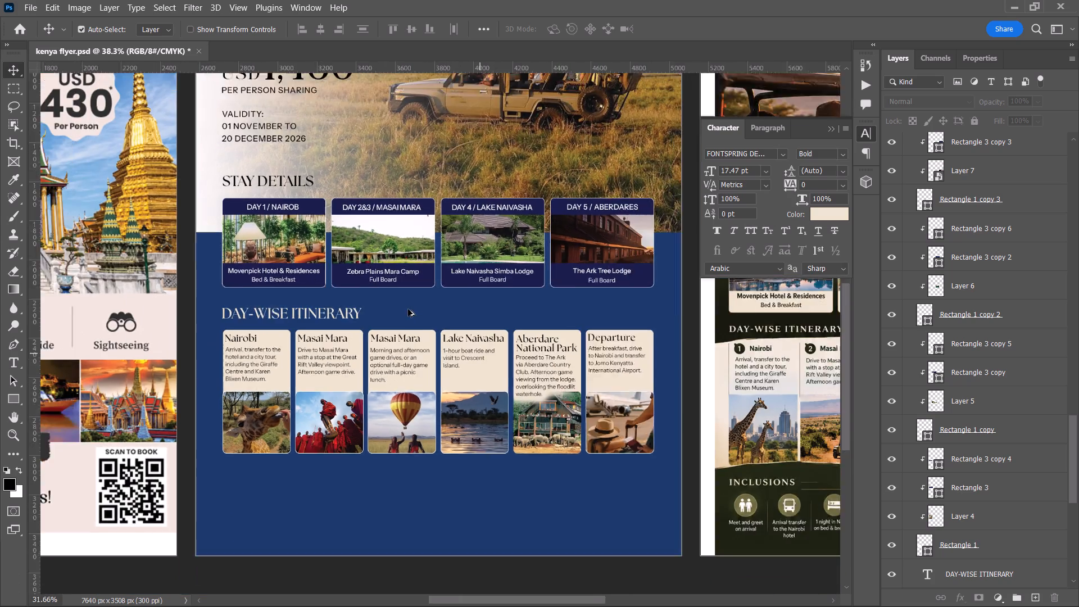
pyautogui.keyDown('alt'); pyautogui.scroll(-2, 408, 309); pyautogui.keyUp('alt')
pyautogui.press('space')
pyautogui.moveTo(410, 320); pyautogui.dragTo(316, 334)
pyautogui.keyDown('alt'); pyautogui.scroll(4, 170, 347); pyautogui.keyUp('alt')
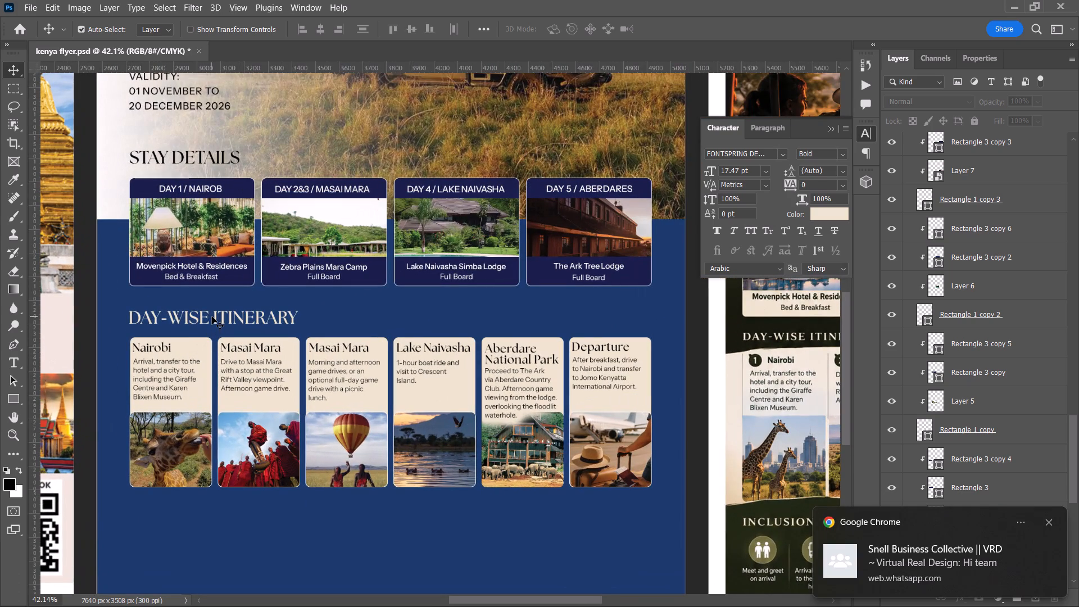
pyautogui.click(208, 315)
pyautogui.click(729, 171)
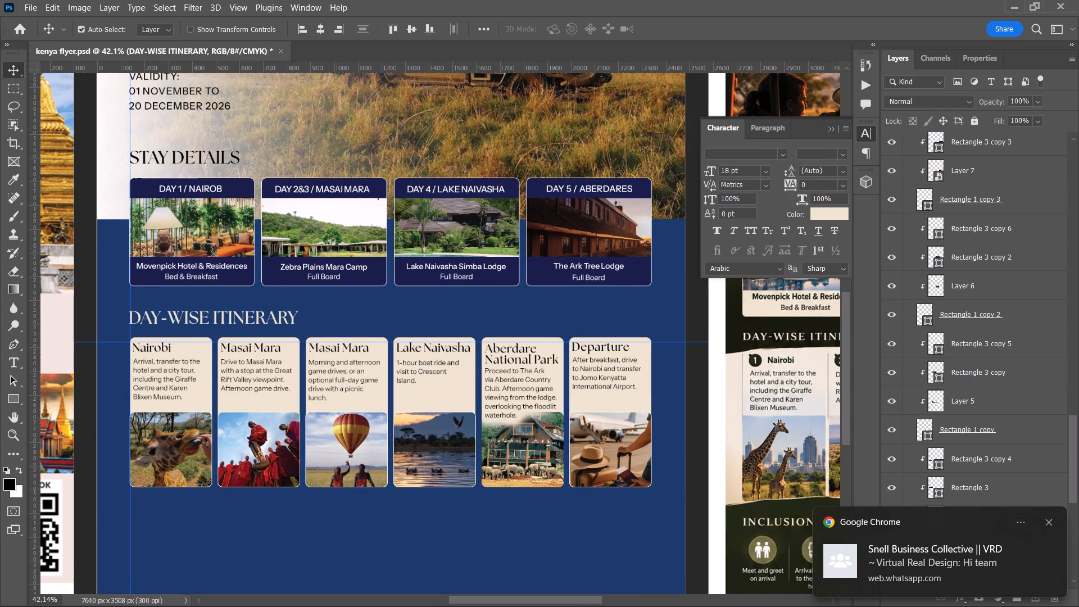
pyautogui.scroll(-6, 729, 171)
pyautogui.keyDown('alt'); pyautogui.scroll(4, 169, 357); pyautogui.keyUp('alt')
pyautogui.press('space')
pyautogui.press('space')
pyautogui.moveTo(200, 347); pyautogui.dragTo(250, 335)
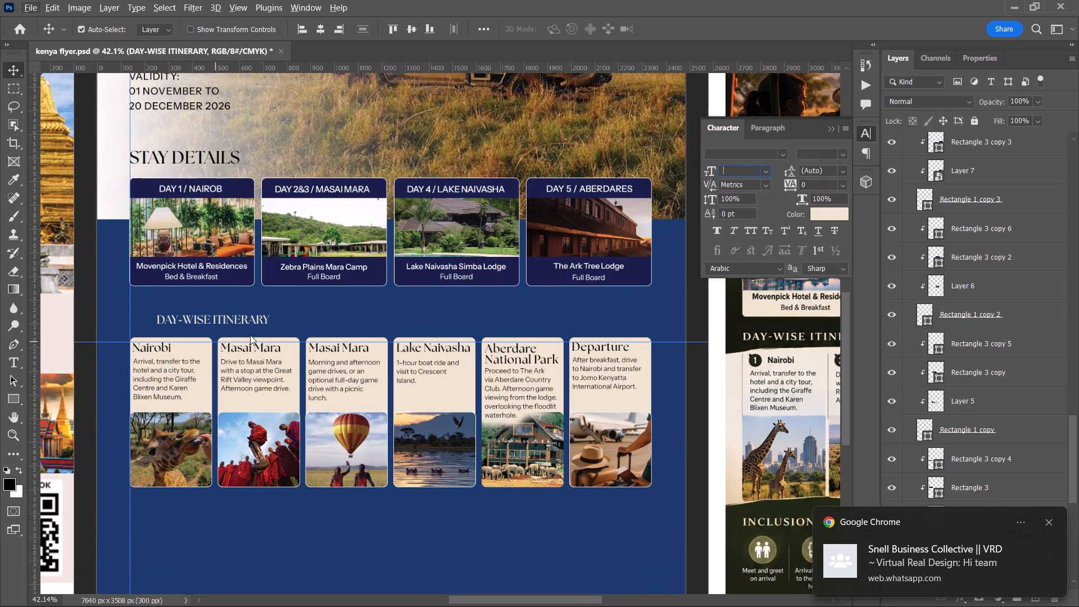
pyautogui.moveTo(250, 335); pyautogui.dragTo(269, 334)
pyautogui.click(438, 320)
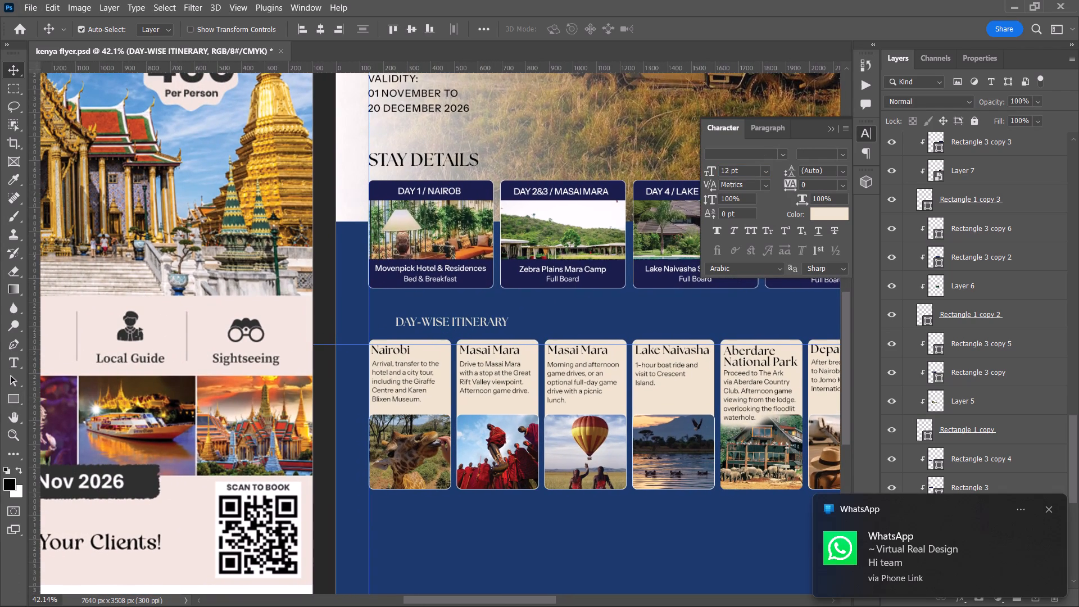
pyautogui.click(731, 171)
pyautogui.scroll(3, 731, 171)
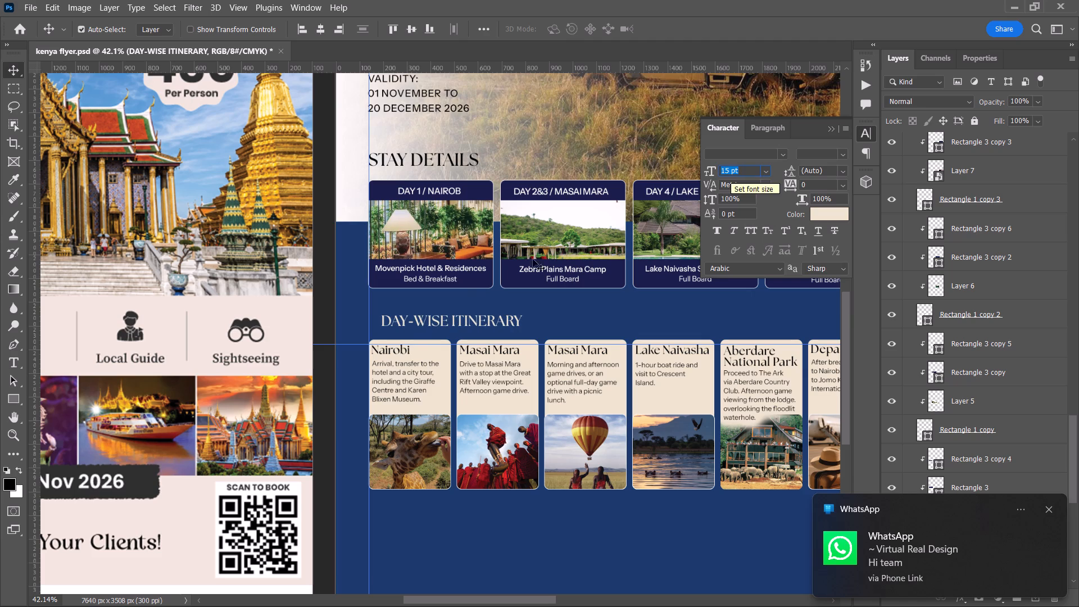
pyautogui.moveTo(405, 325); pyautogui.dragTo(392, 324)
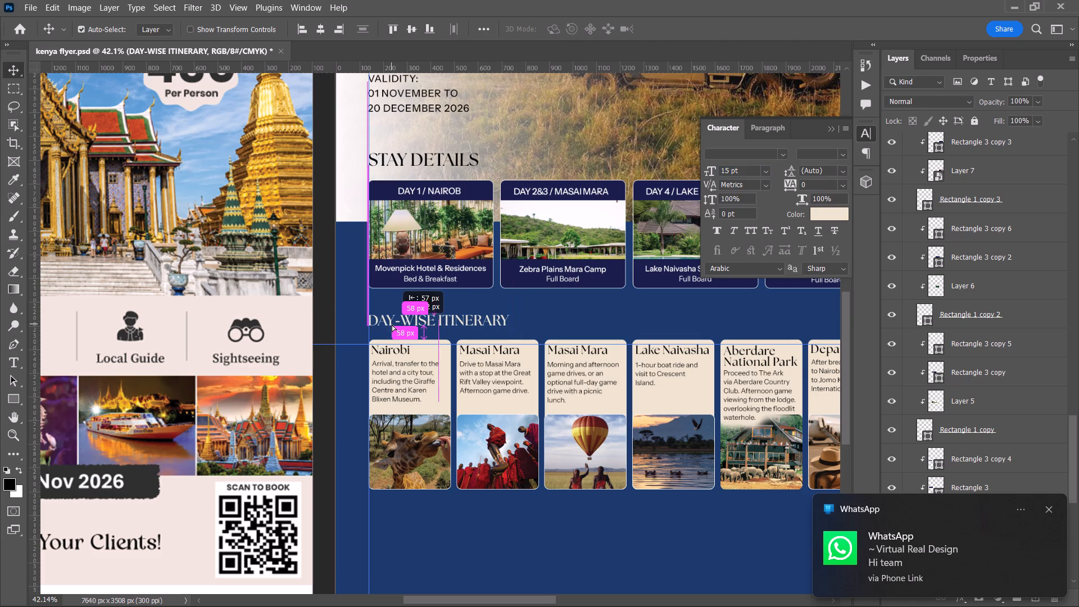
# Shift the DAY-WISE ITINERARY heading left to line up with the vertical guide at the cards' left edge.
pyautogui.moveTo(392, 324); pyautogui.dragTo(392, 324)
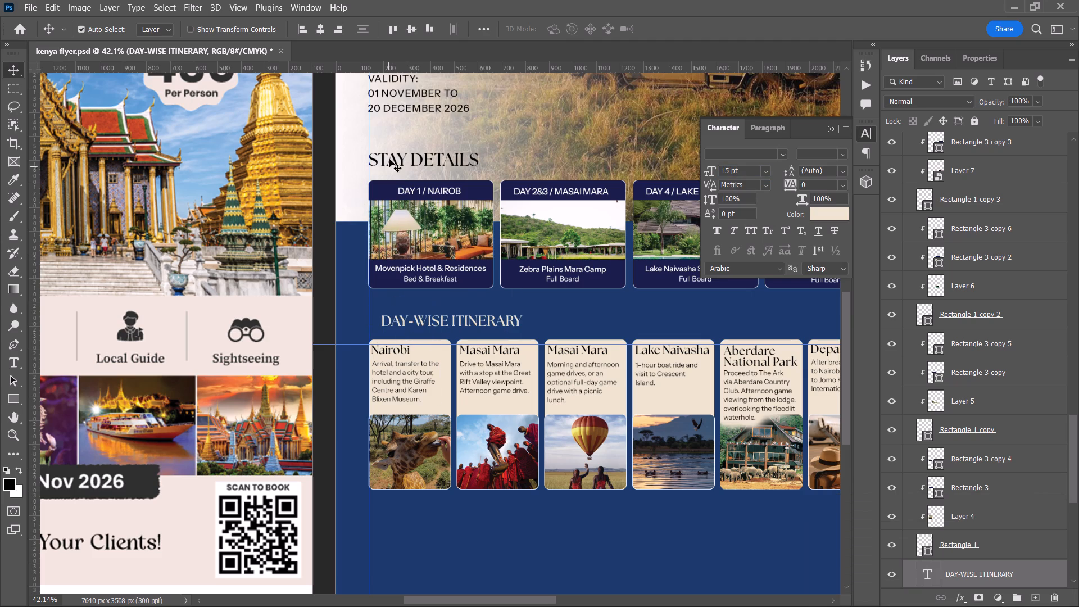
pyautogui.moveTo(405, 323); pyautogui.dragTo(392, 324)
# Set the STAY DETAILS heading's font size to 15 pt and shift it left to align with the vertical guide.
pyautogui.click(409, 160)
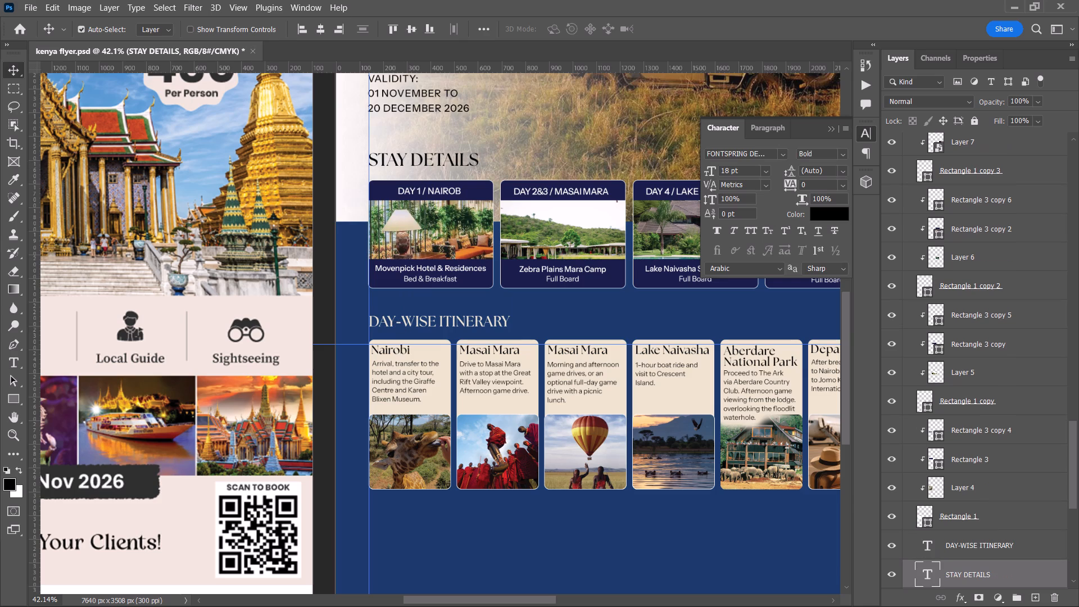
pyautogui.click(725, 173)
pyautogui.click(725, 173)
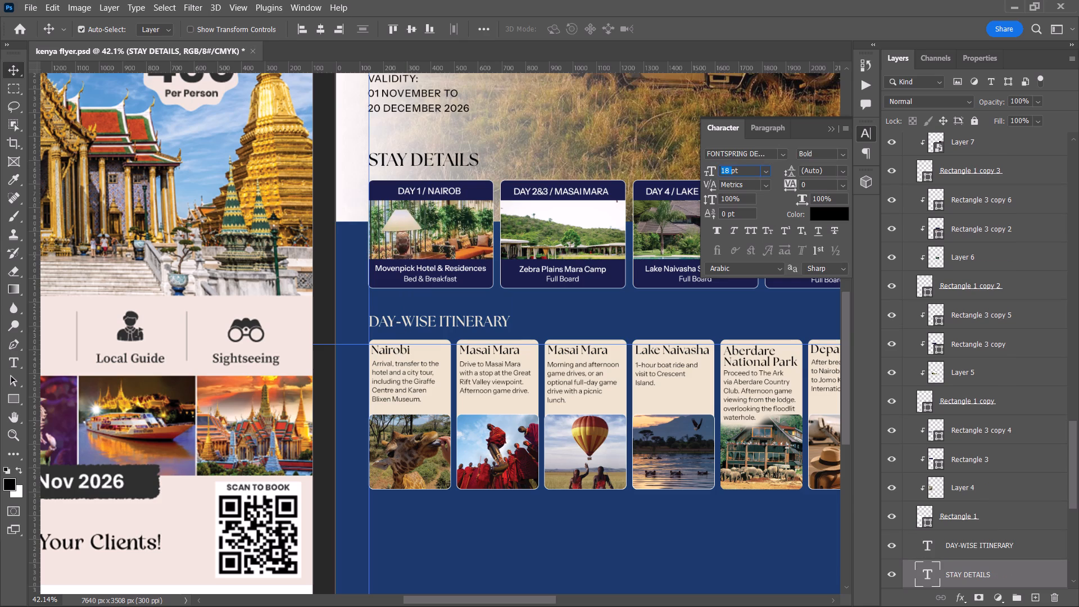
pyautogui.click(722, 169)
pyautogui.moveTo(724, 170); pyautogui.dragTo(729, 170)
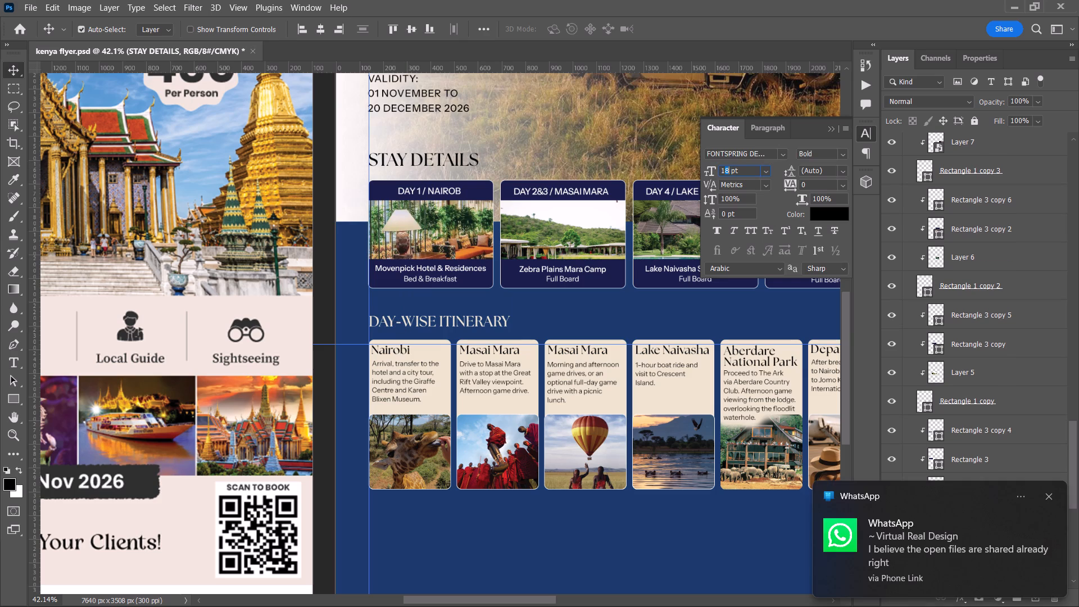
pyautogui.moveTo(729, 170); pyautogui.dragTo(731, 170)
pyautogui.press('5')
pyautogui.press('Return')
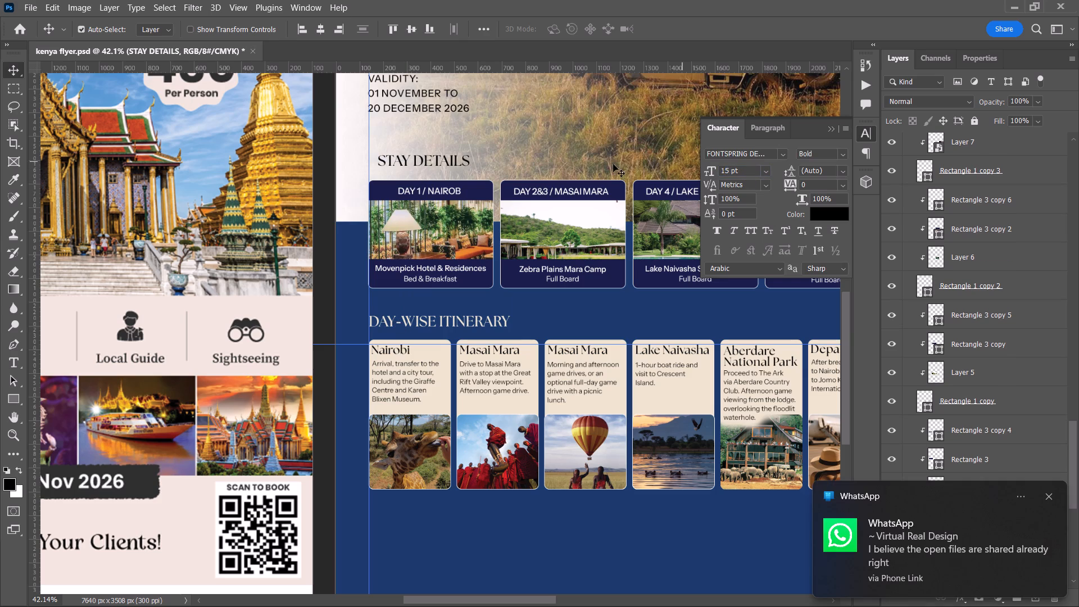
pyautogui.moveTo(396, 158); pyautogui.dragTo(387, 160)
# Move the DAY-WISE ITINERARY heading and all six itinerary cards together slightly up towards the stay cards, and deselect them.
pyautogui.keyDown('alt'); pyautogui.scroll(-5, 455, 323); pyautogui.keyUp('alt')
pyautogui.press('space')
pyautogui.moveTo(467, 342); pyautogui.dragTo(437, 330)
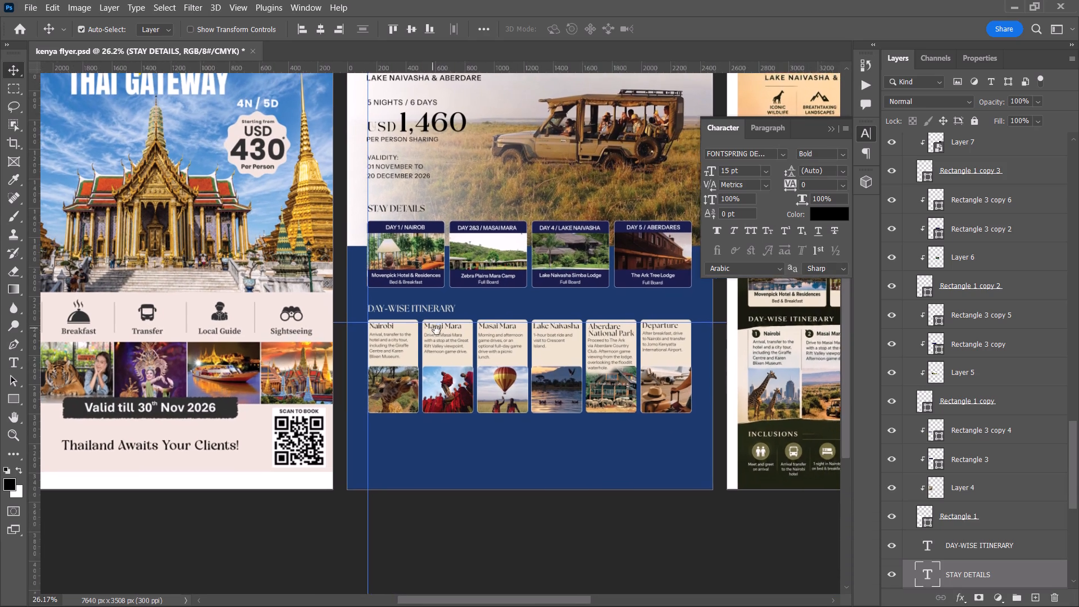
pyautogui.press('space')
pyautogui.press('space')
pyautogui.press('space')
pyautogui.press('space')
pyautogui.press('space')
pyautogui.moveTo(437, 330); pyautogui.dragTo(387, 318)
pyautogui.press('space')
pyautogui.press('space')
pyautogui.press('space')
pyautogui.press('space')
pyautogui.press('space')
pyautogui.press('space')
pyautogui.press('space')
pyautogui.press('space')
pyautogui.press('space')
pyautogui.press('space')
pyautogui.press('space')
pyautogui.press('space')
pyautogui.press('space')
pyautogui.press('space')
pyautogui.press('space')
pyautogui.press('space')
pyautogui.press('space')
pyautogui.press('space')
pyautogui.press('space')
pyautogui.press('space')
pyautogui.moveTo(387, 318); pyautogui.dragTo(371, 313)
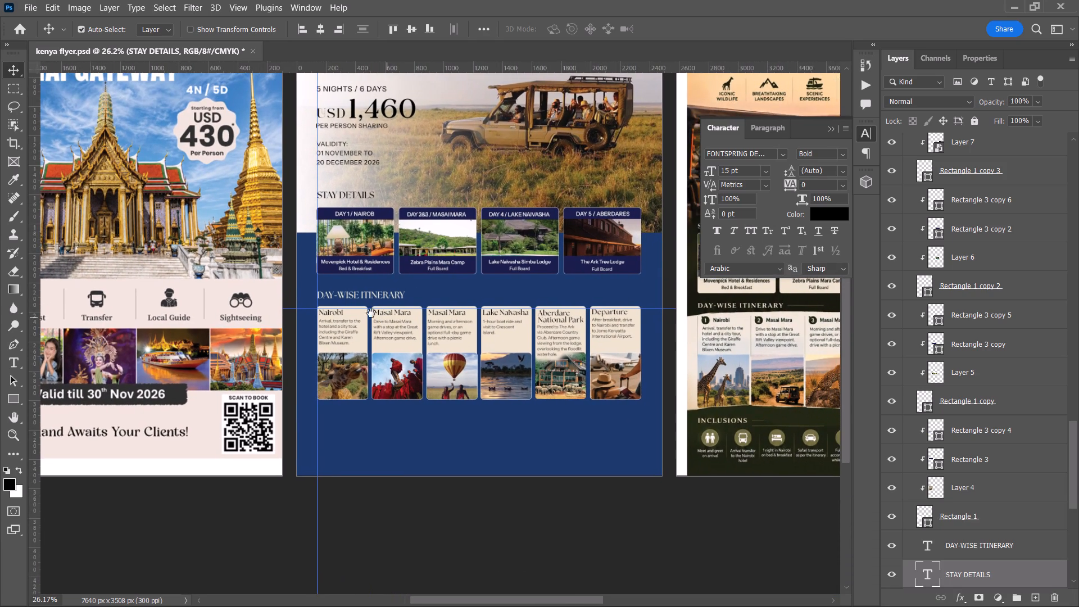
pyautogui.moveTo(371, 313); pyautogui.dragTo(232, 319)
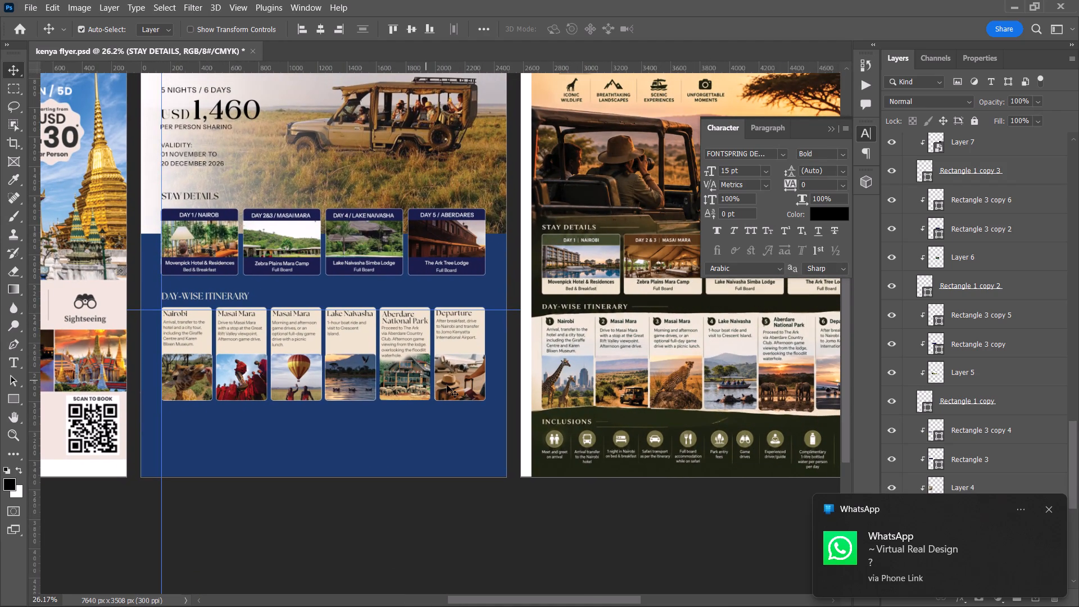
pyautogui.click(491, 425)
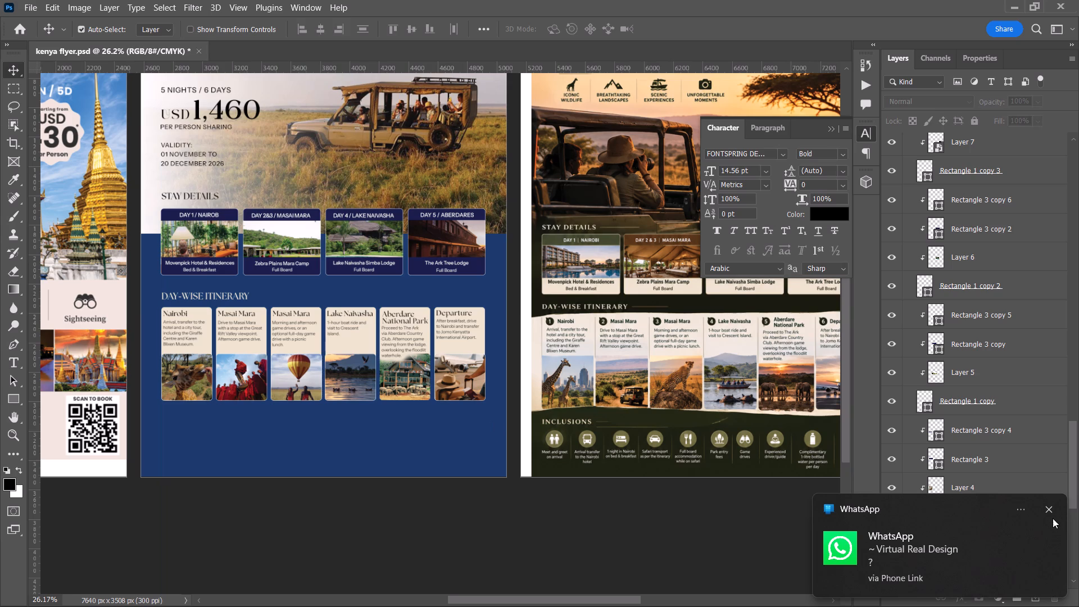
pyautogui.click(1046, 510)
pyautogui.scroll(-20, 958, 486)
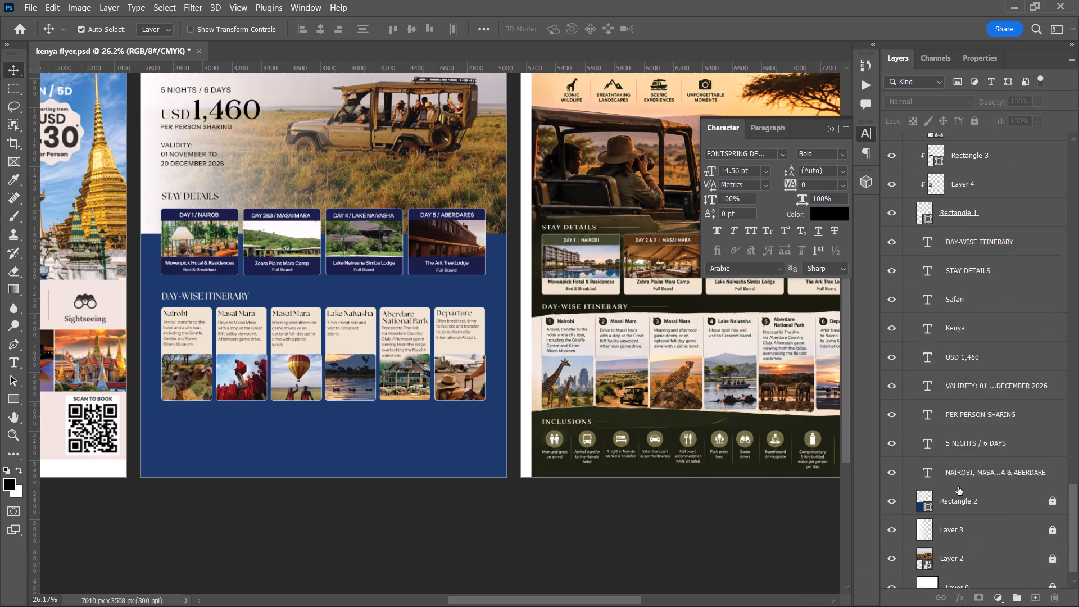
pyautogui.scroll(-1, 958, 487)
pyautogui.moveTo(491, 413); pyautogui.dragTo(255, 372)
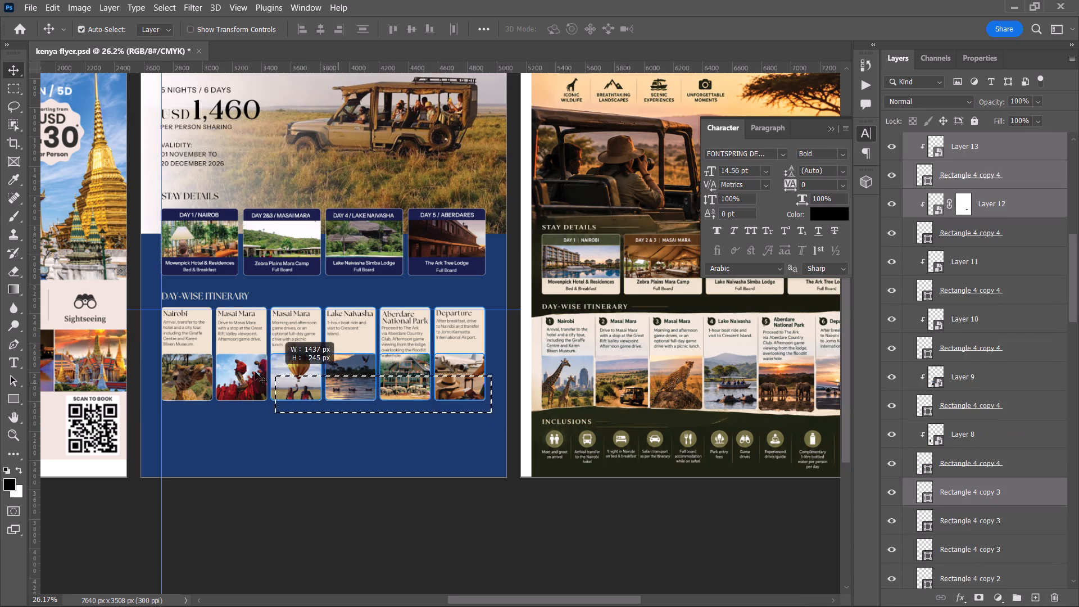
pyautogui.moveTo(255, 372); pyautogui.dragTo(155, 296)
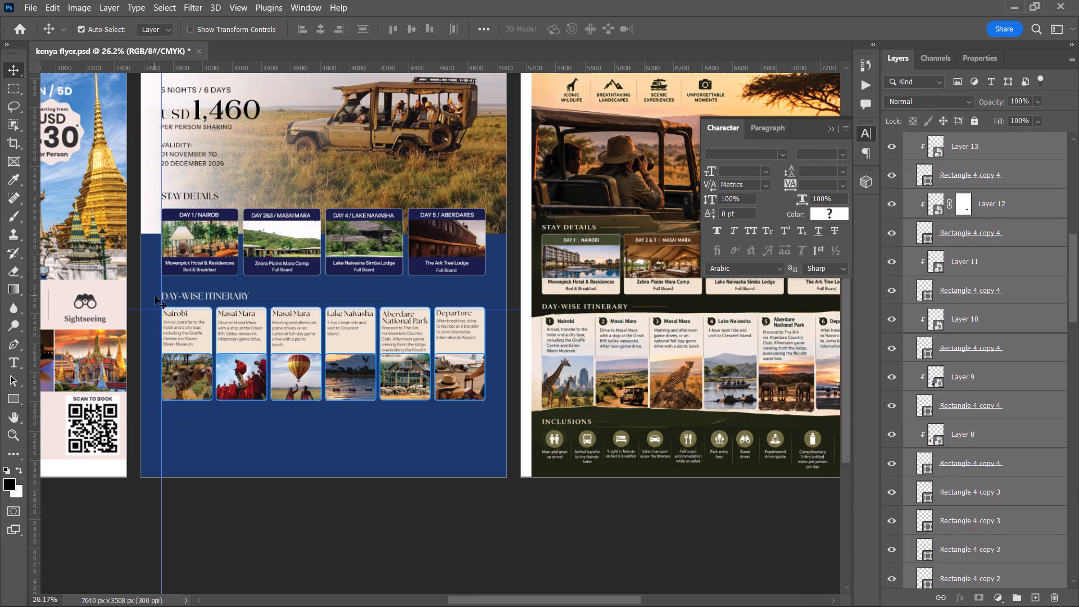
pyautogui.press('Up')
pyautogui.press('Up')
pyautogui.press('Up')
pyautogui.press('Up')
pyautogui.press('Up')
pyautogui.press('Up')
pyautogui.press('Up')
pyautogui.press('Up')
pyautogui.press('Up')
pyautogui.press('Up')
pyautogui.press('Up')
pyautogui.press('Up')
pyautogui.press('Up')
pyautogui.press('Up')
pyautogui.press('Up')
pyautogui.press('Up')
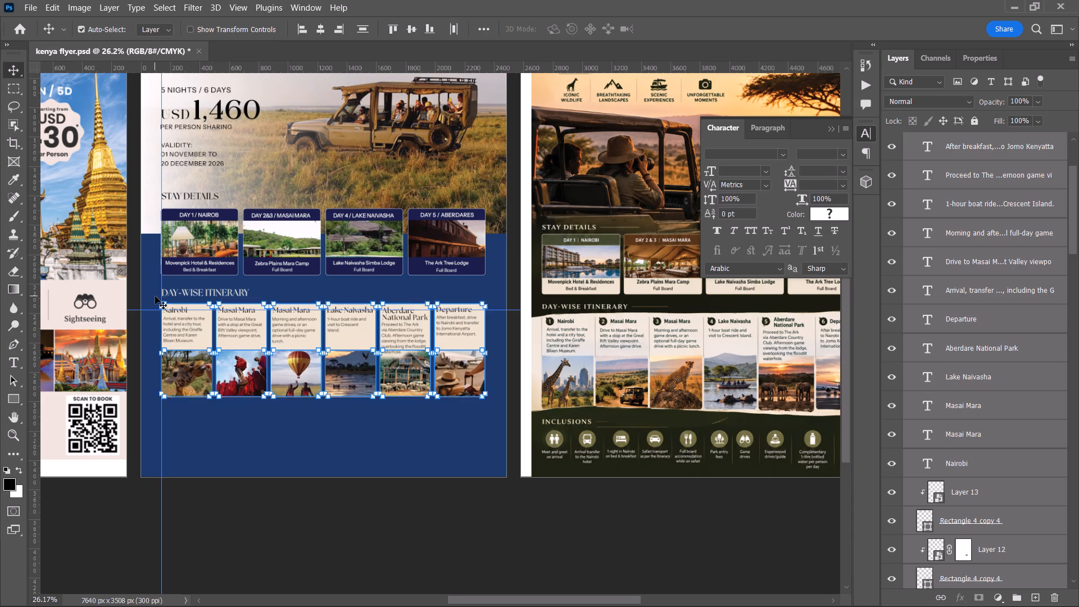
pyautogui.press('Up')
pyautogui.press('Up')
pyautogui.press('Up')
pyautogui.press('Up')
pyautogui.press('Up')
pyautogui.press('Up')
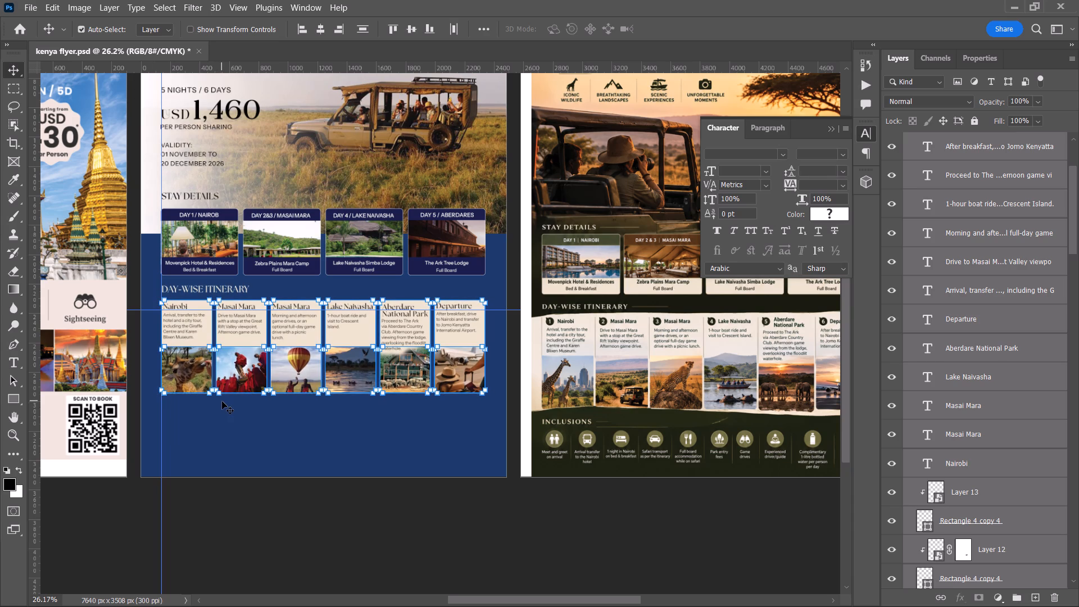
pyautogui.click(221, 432)
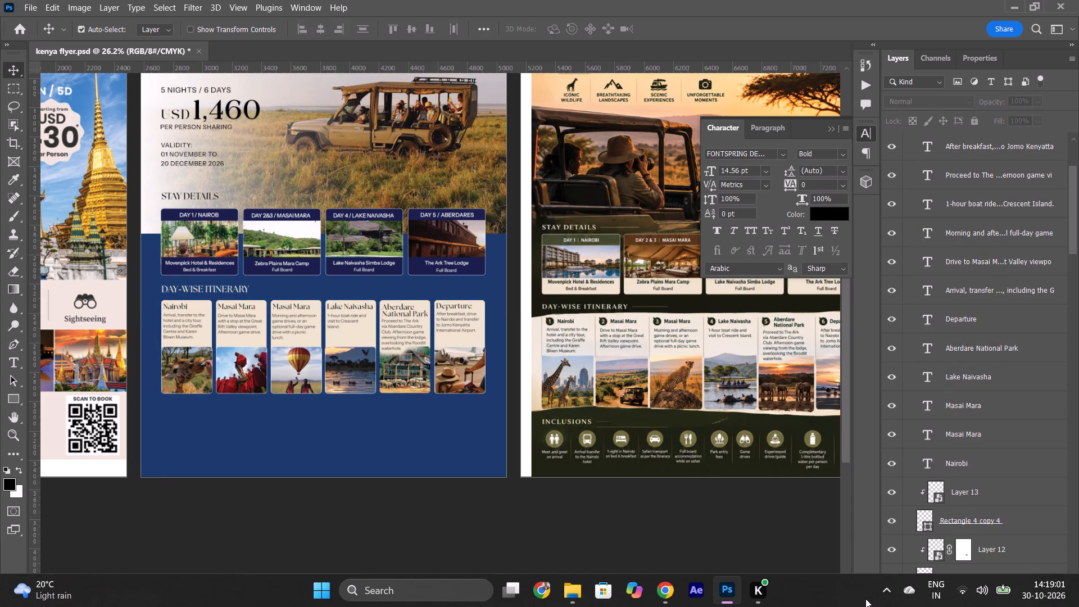
# Duplicate the DAY-WISE ITINERARY heading straight down to just below the six itinerary cards.
pyautogui.keyDown('alt'); pyautogui.moveTo(174, 288); pyautogui.dragTo(174, 400); pyautogui.keyUp('alt')
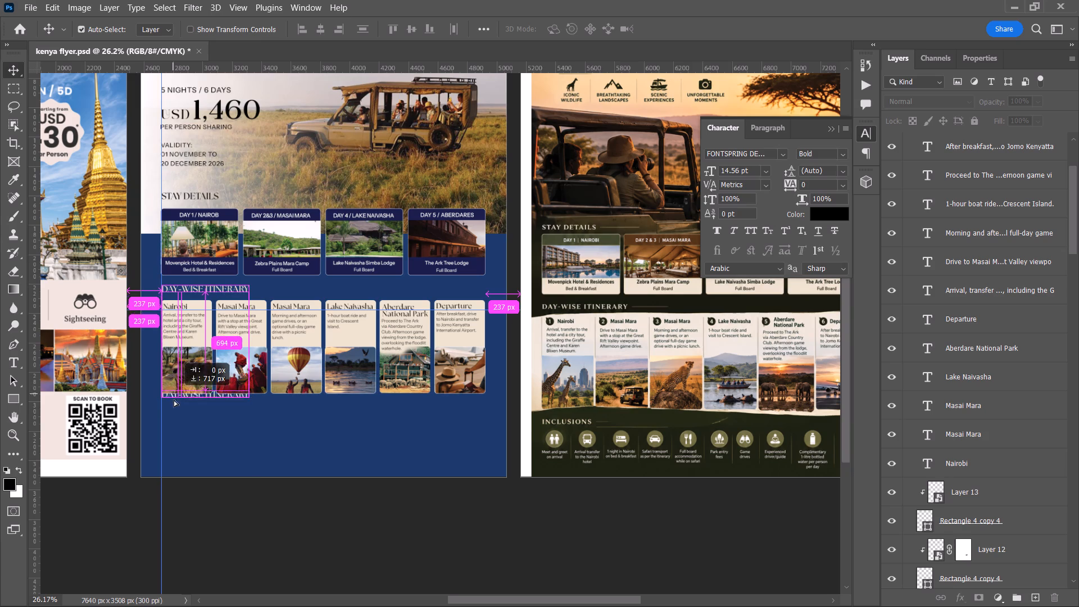
pyautogui.keyDown('alt'); pyautogui.moveTo(174, 400); pyautogui.dragTo(174, 408); pyautogui.keyUp('alt')
pyautogui.click(216, 465)
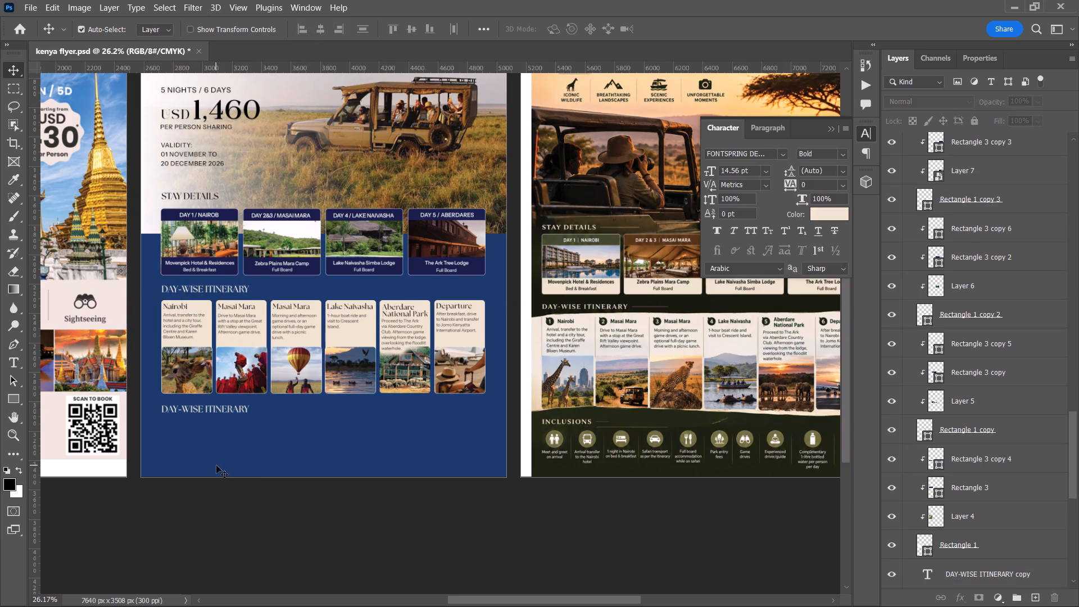
# Replace the duplicated heading's text with INCLUSIONS.
pyautogui.tripleClick(175, 408)
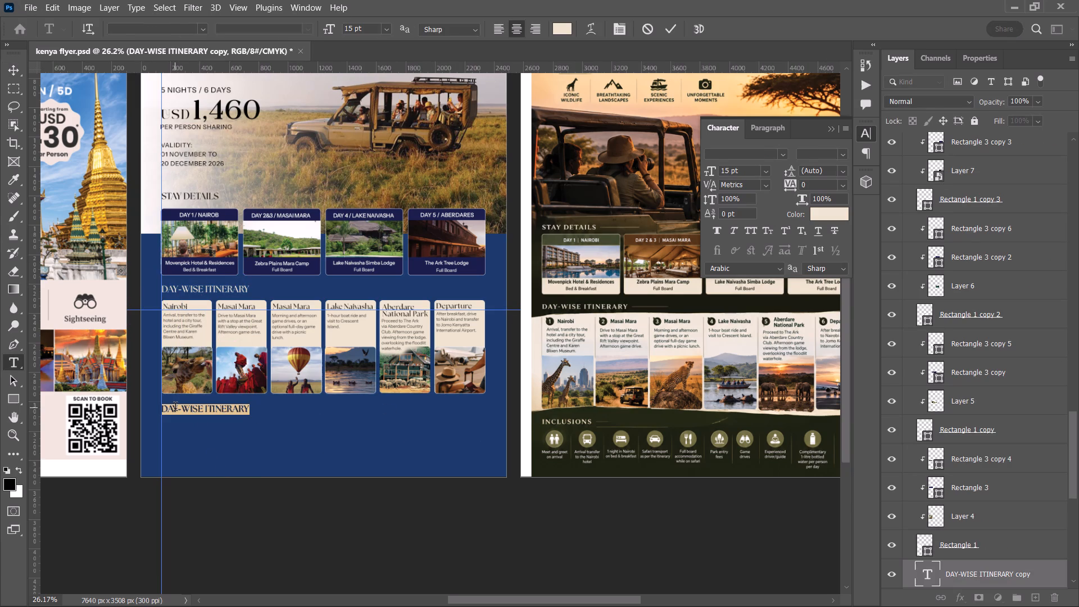
pyautogui.write('in')
pyautogui.press('BackSpace')
pyautogui.press('BackSpace')
pyautogui.press('BackSpace')
pyautogui.press('BackSpace')
pyautogui.write('in')
pyautogui.press('BackSpace')
pyautogui.press('BackSpace')
pyautogui.press('BackSpace')
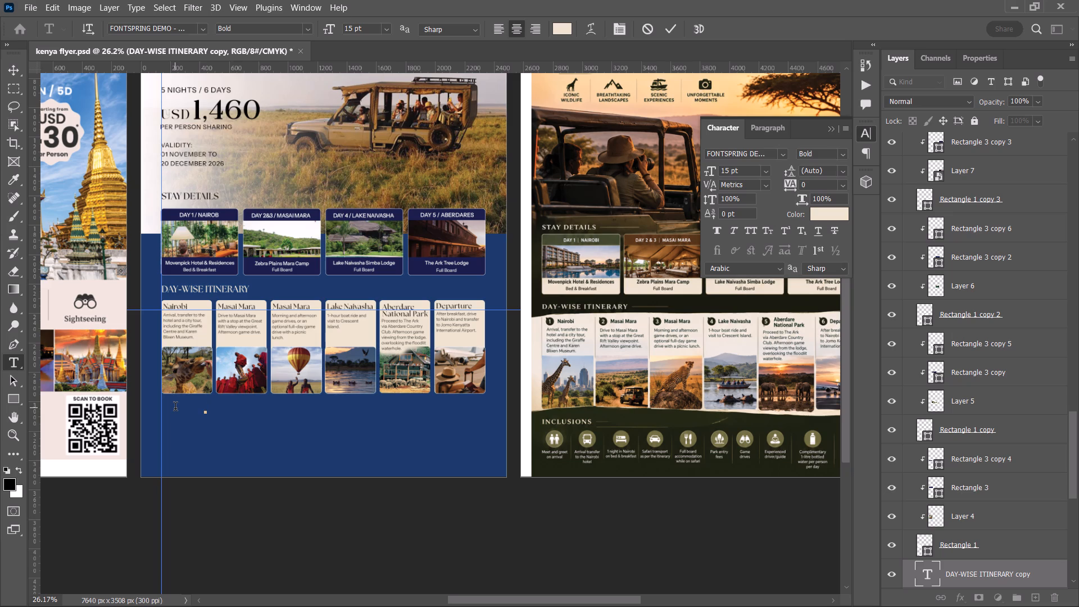
pyautogui.write('IN')
pyautogui.write('CL')
pyautogui.write('USION')
pyautogui.press('s')
pyautogui.click(10, 69)
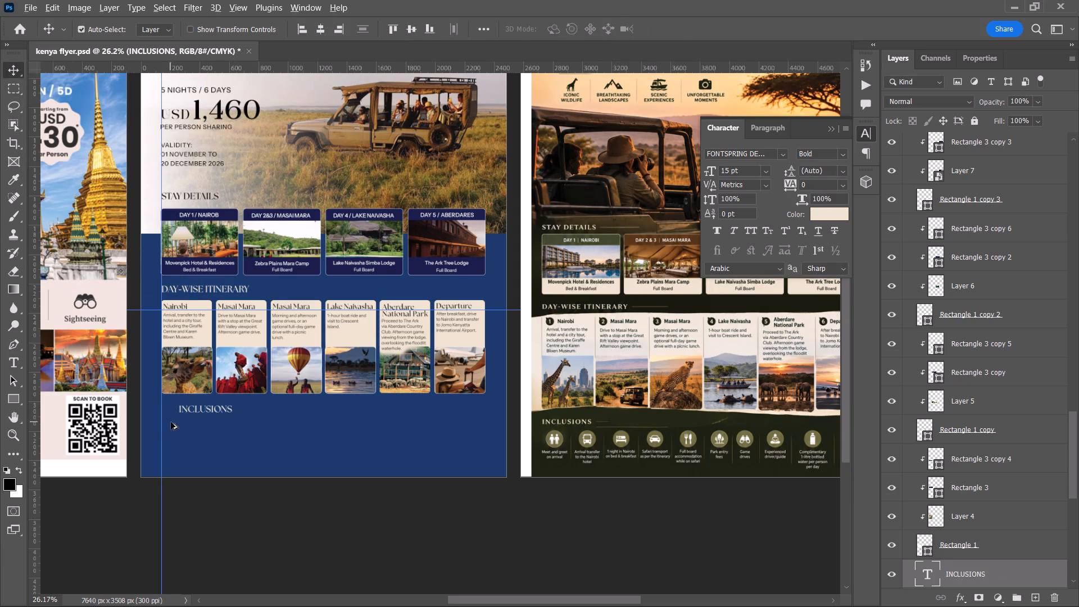
# Move the INCLUSIONS heading about 120 px left to align with the itinerary cards' left edge, then deselect it.
pyautogui.keyDown('alt'); pyautogui.scroll(7, 171, 422); pyautogui.keyUp('alt')
pyautogui.press('space')
pyautogui.moveTo(190, 428); pyautogui.dragTo(252, 432)
pyautogui.moveTo(279, 406); pyautogui.dragTo(273, 406)
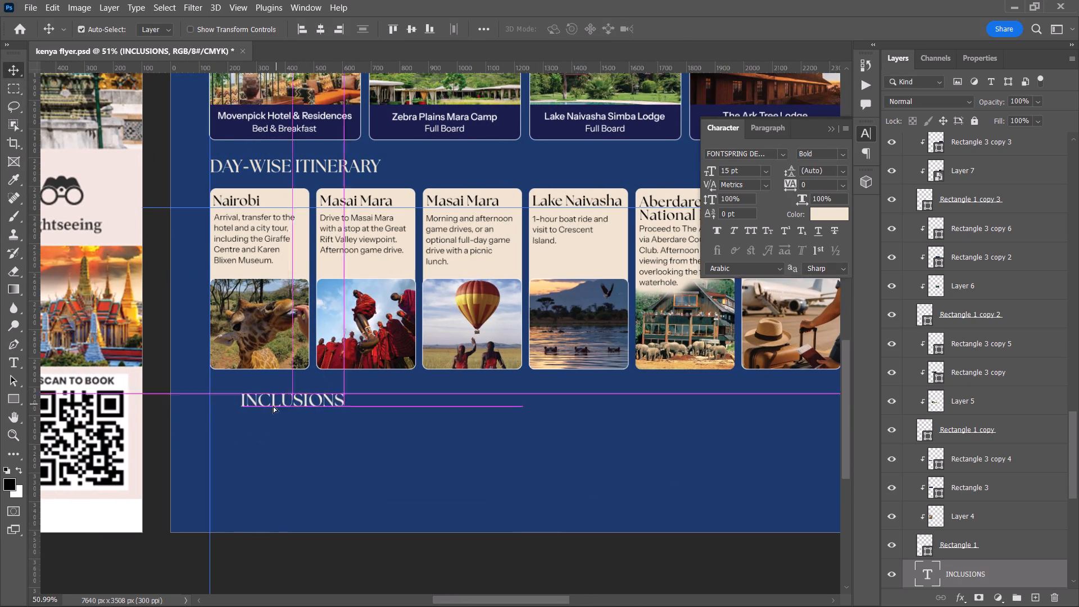
pyautogui.moveTo(273, 406); pyautogui.dragTo(245, 406)
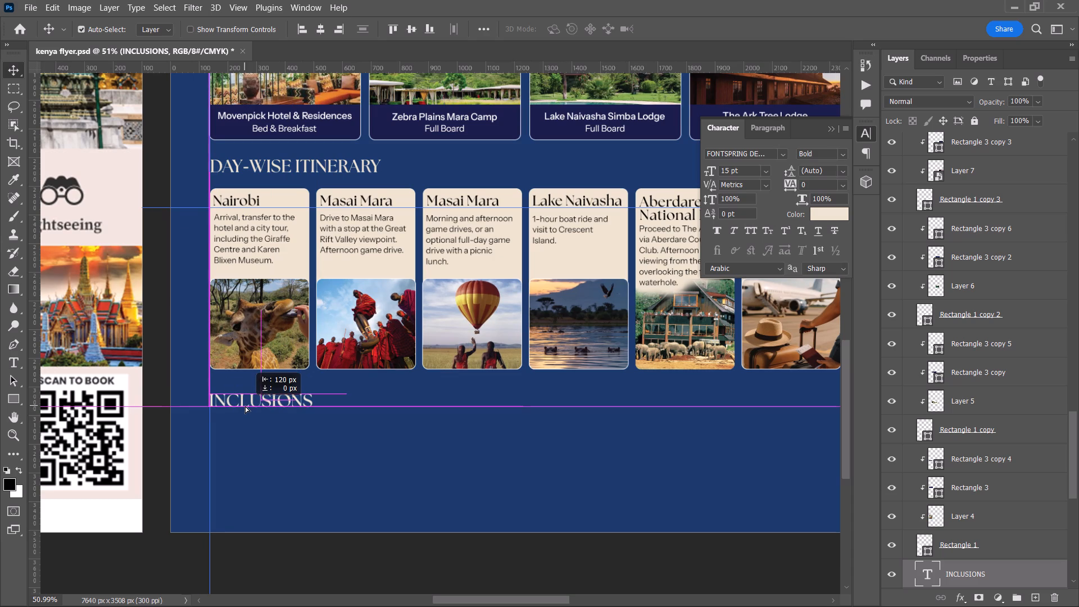
pyautogui.moveTo(245, 406); pyautogui.dragTo(246, 406)
pyautogui.click(269, 452)
# Examine the INCLUSIONS icon row and its captions on the reference flyer beside the blue page.
pyautogui.keyDown('alt'); pyautogui.scroll(-6, 276, 456); pyautogui.keyUp('alt')
pyautogui.press('space')
pyautogui.press('space')
pyautogui.moveTo(389, 468); pyautogui.dragTo(188, 471)
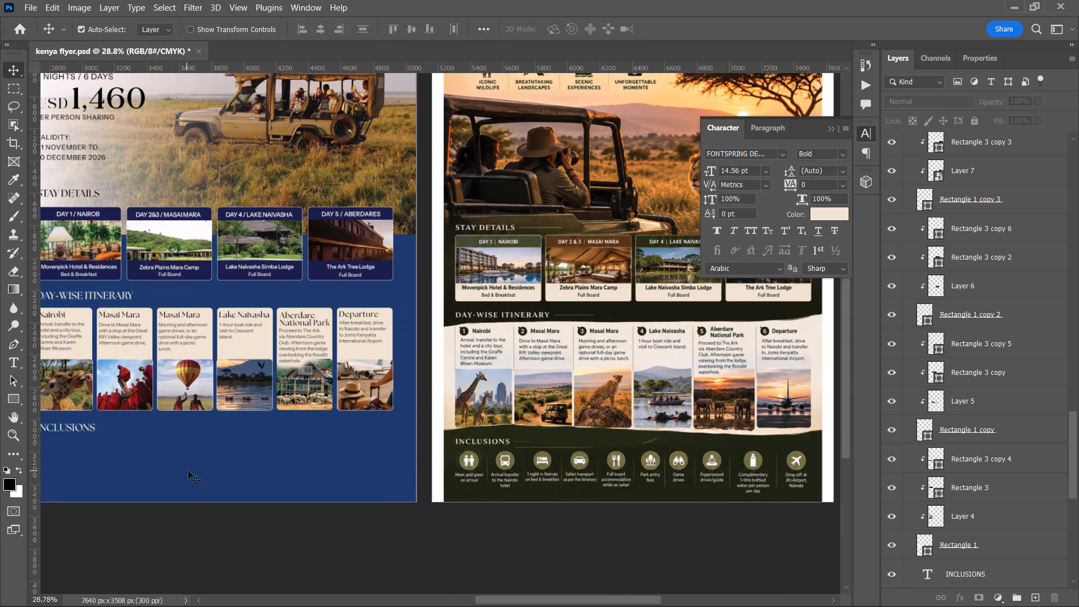
pyautogui.press('space')
pyautogui.moveTo(188, 471); pyautogui.dragTo(207, 467)
pyautogui.press('space')
pyautogui.press('space')
pyautogui.press('space')
pyautogui.press('space')
pyautogui.press('space')
pyautogui.press('space')
pyautogui.press('space')
pyautogui.press('space')
pyautogui.press('space')
pyautogui.press('space')
pyautogui.press('space')
pyautogui.press('space')
pyautogui.press('space')
pyautogui.press('space')
pyautogui.press('space')
pyautogui.press('space')
pyautogui.press('space')
pyautogui.press('space')
pyautogui.press('space')
pyautogui.press('space')
pyautogui.moveTo(207, 467); pyautogui.dragTo(140, 450)
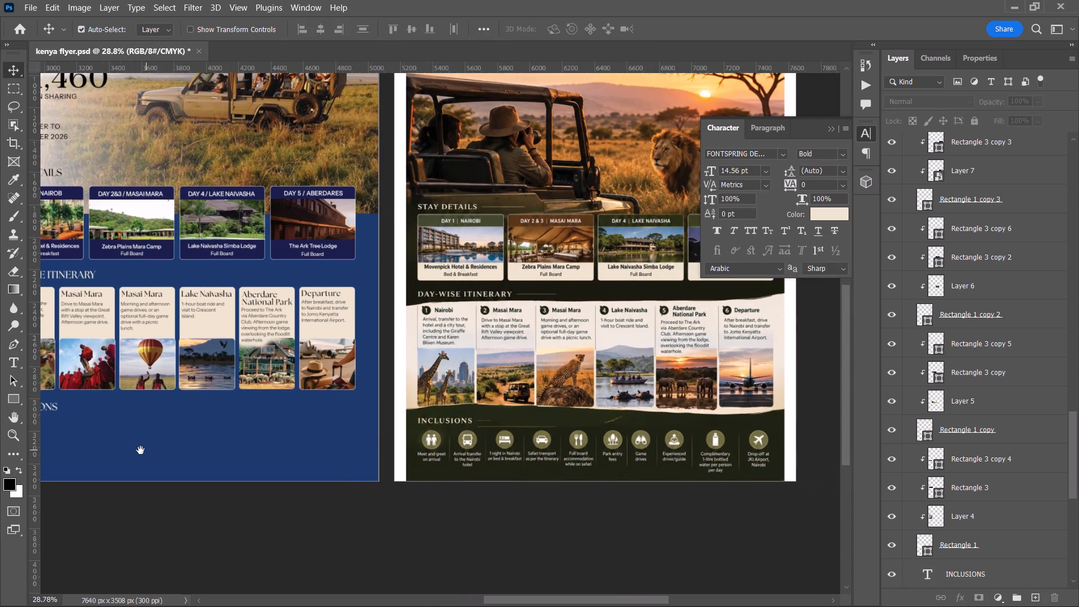
pyautogui.moveTo(140, 450); pyautogui.dragTo(122, 450)
pyautogui.moveTo(165, 452); pyautogui.dragTo(140, 448)
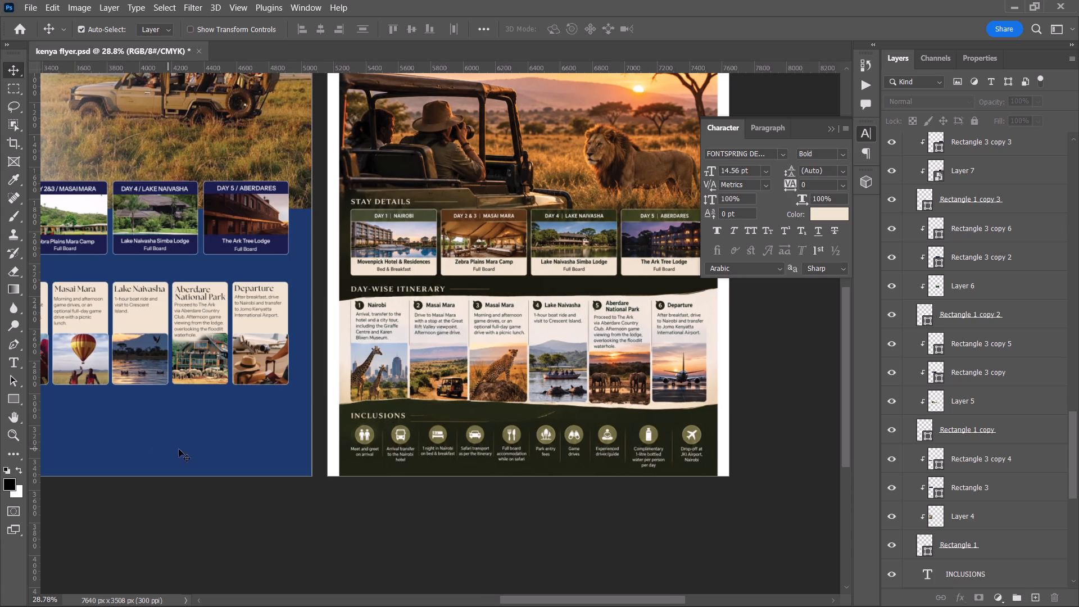
pyautogui.keyDown('alt'); pyautogui.scroll(2, 288, 435); pyautogui.keyUp('alt')
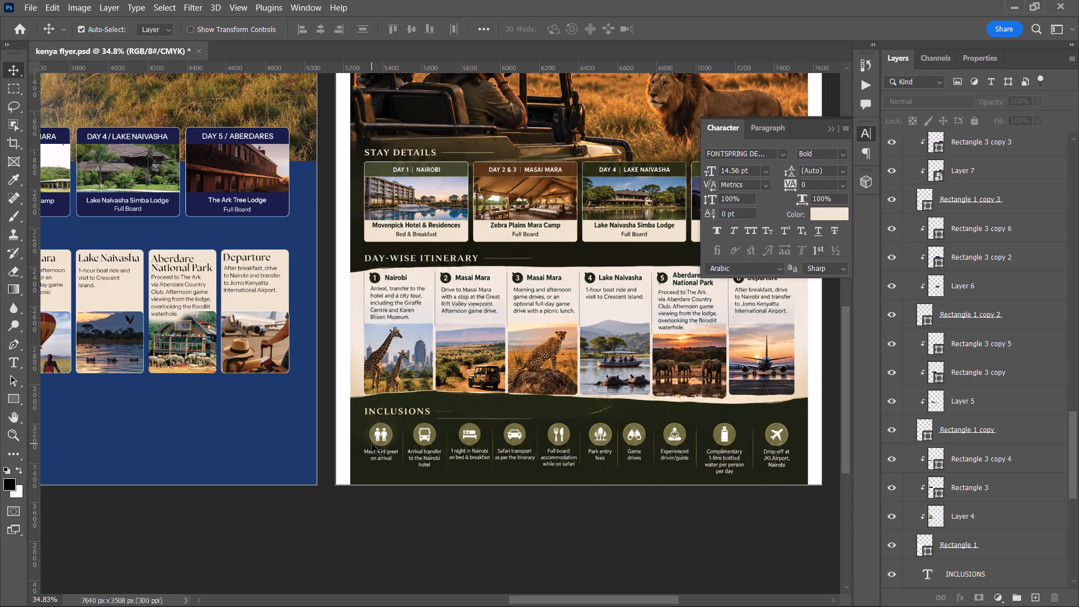
pyautogui.keyDown('alt'); pyautogui.scroll(3, 388, 443); pyautogui.keyUp('alt')
pyautogui.press('space')
pyautogui.press('space')
pyautogui.press('space')
pyautogui.press('space')
pyautogui.press('space')
pyautogui.press('space')
pyautogui.press('space')
pyautogui.press('space')
pyautogui.press('space')
pyautogui.press('space')
pyautogui.moveTo(391, 443); pyautogui.dragTo(282, 449)
pyautogui.keyDown('alt'); pyautogui.scroll(9, 268, 451); pyautogui.keyUp('alt')
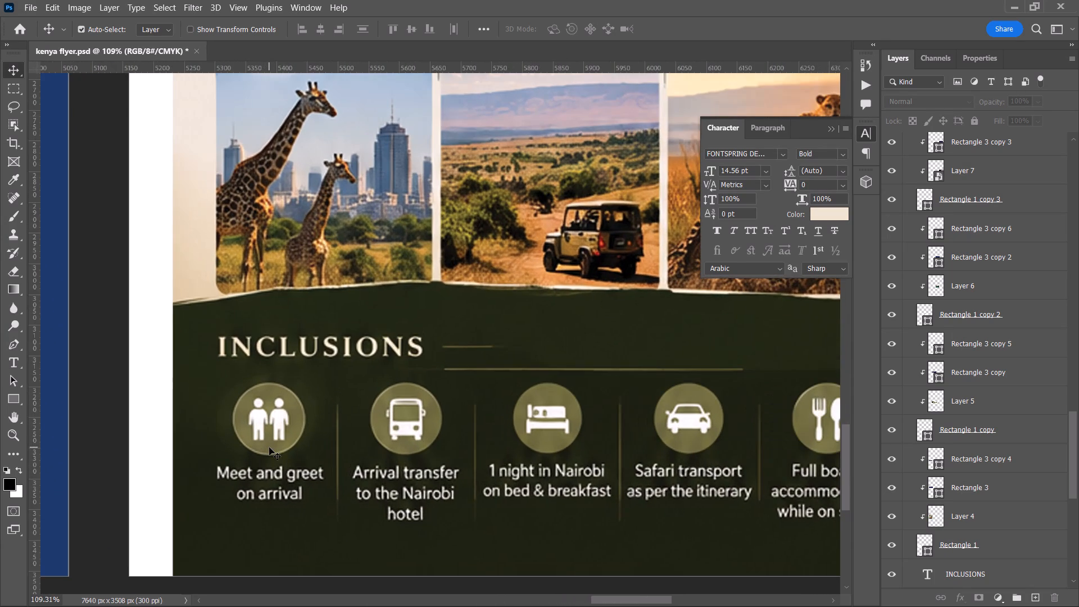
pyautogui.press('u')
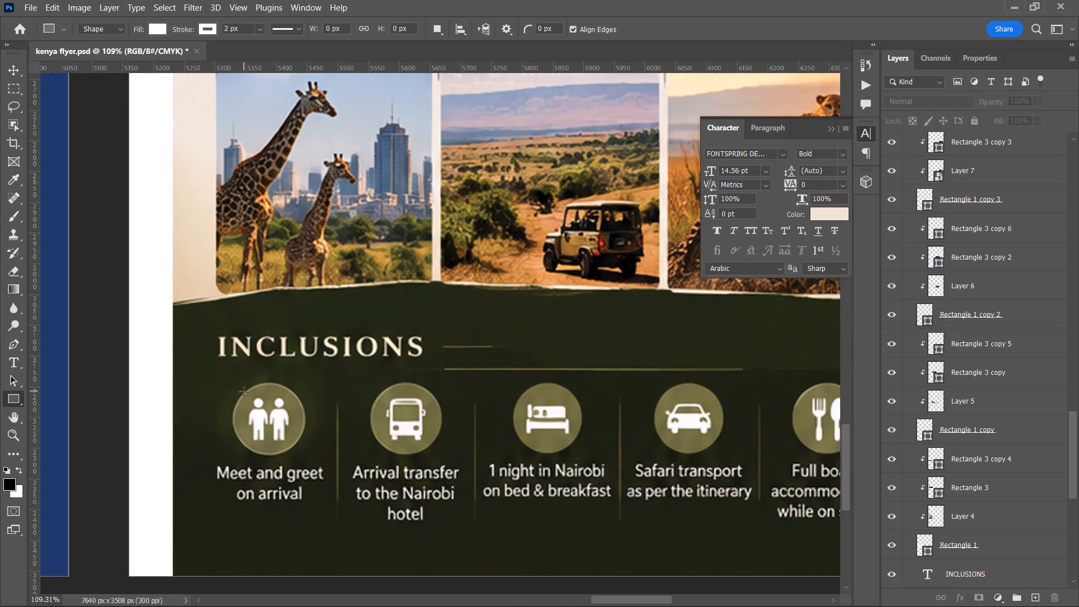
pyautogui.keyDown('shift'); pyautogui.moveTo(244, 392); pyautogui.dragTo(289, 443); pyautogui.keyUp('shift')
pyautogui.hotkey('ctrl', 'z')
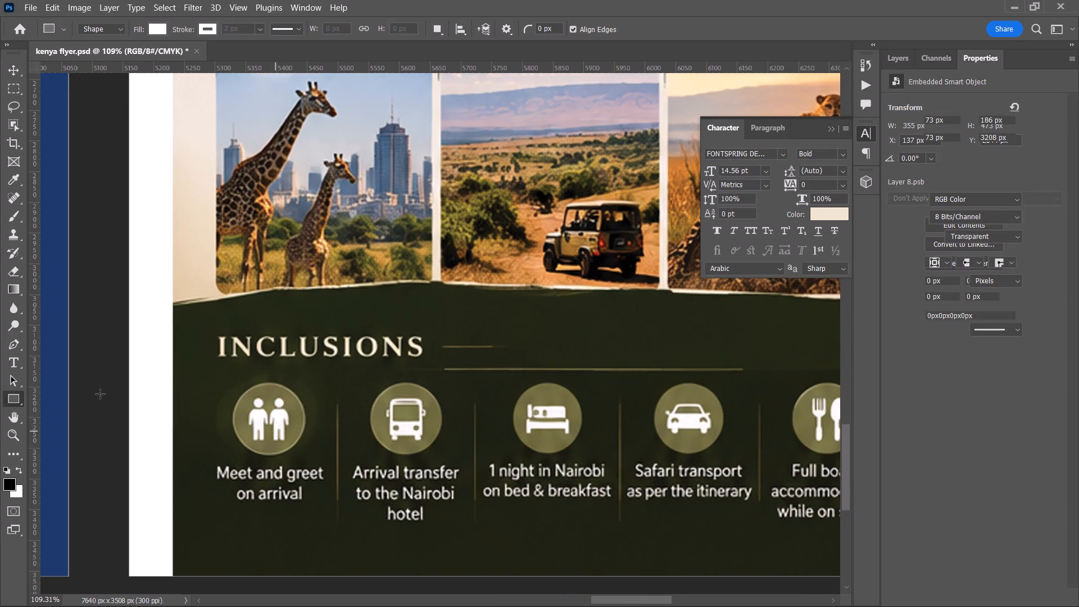
# Draw a white circle about 122 px across and place it over the reference's Meet and greet icon.
pyautogui.rightClick(15, 398)
pyautogui.click(89, 414)
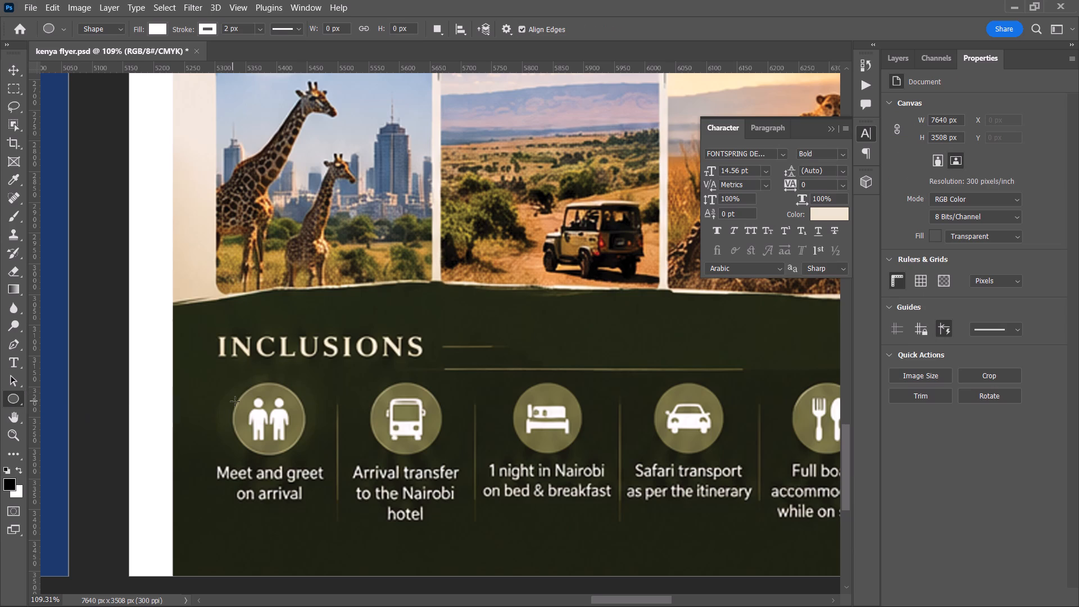
pyautogui.keyDown('shift'); pyautogui.moveTo(245, 391); pyautogui.dragTo(319, 503); pyautogui.keyUp('shift')
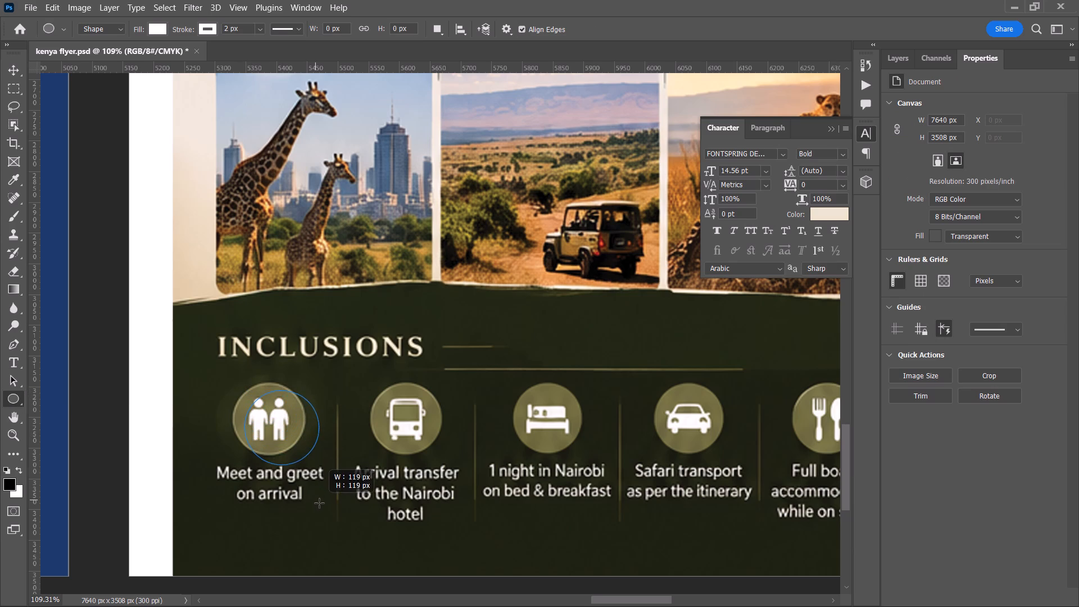
pyautogui.keyDown('shift'); pyautogui.moveTo(319, 503); pyautogui.dragTo(320, 505); pyautogui.keyUp('shift')
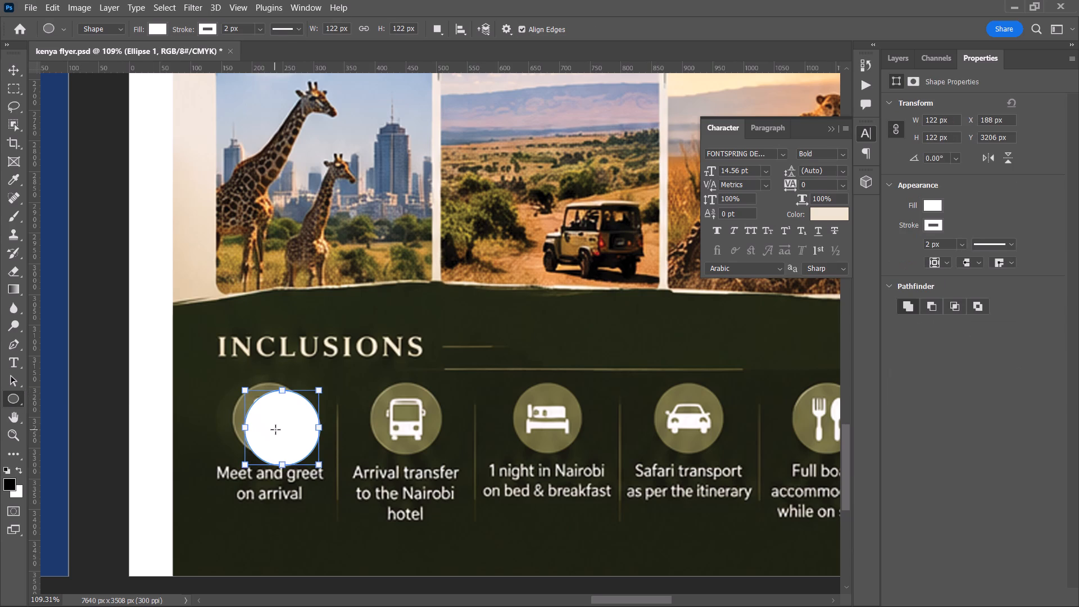
pyautogui.press('v')
pyautogui.moveTo(279, 434); pyautogui.dragTo(266, 425)
# Duplicate the white circle onto the Arrival transfer icon and align it level with the first circle.
pyautogui.keyDown('alt'); pyautogui.scroll(-9, 266, 425); pyautogui.keyUp('alt')
pyautogui.keyDown('alt'); pyautogui.moveTo(264, 425); pyautogui.dragTo(329, 424); pyautogui.keyUp('alt')
pyautogui.keyDown('alt'); pyautogui.scroll(4, 328, 420); pyautogui.keyUp('alt')
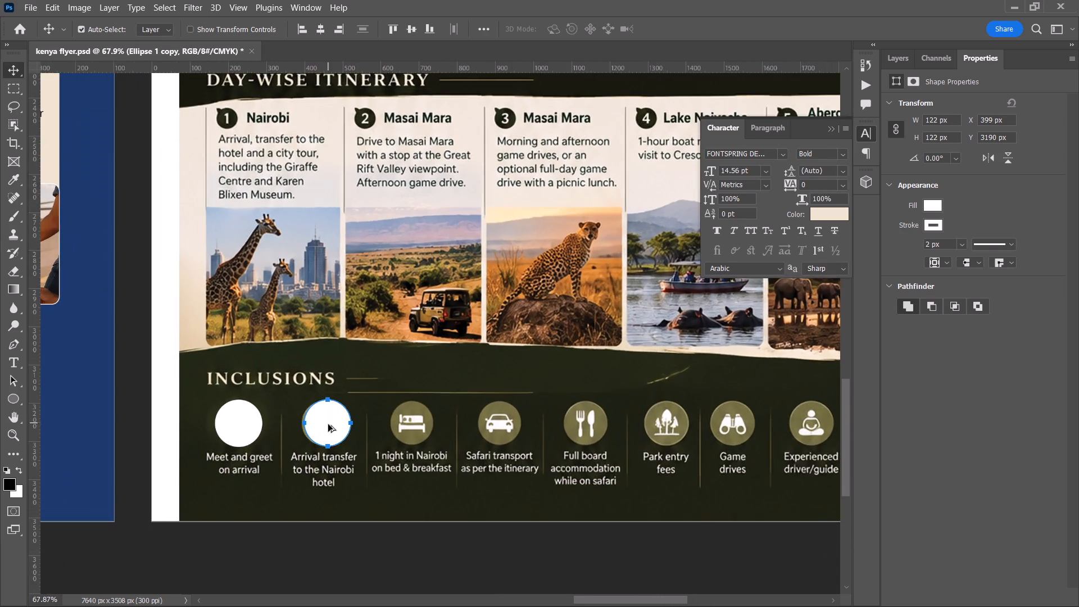
pyautogui.keyDown('alt'); pyautogui.scroll(3, 328, 424); pyautogui.keyUp('alt')
pyautogui.click(328, 425)
pyautogui.press('space')
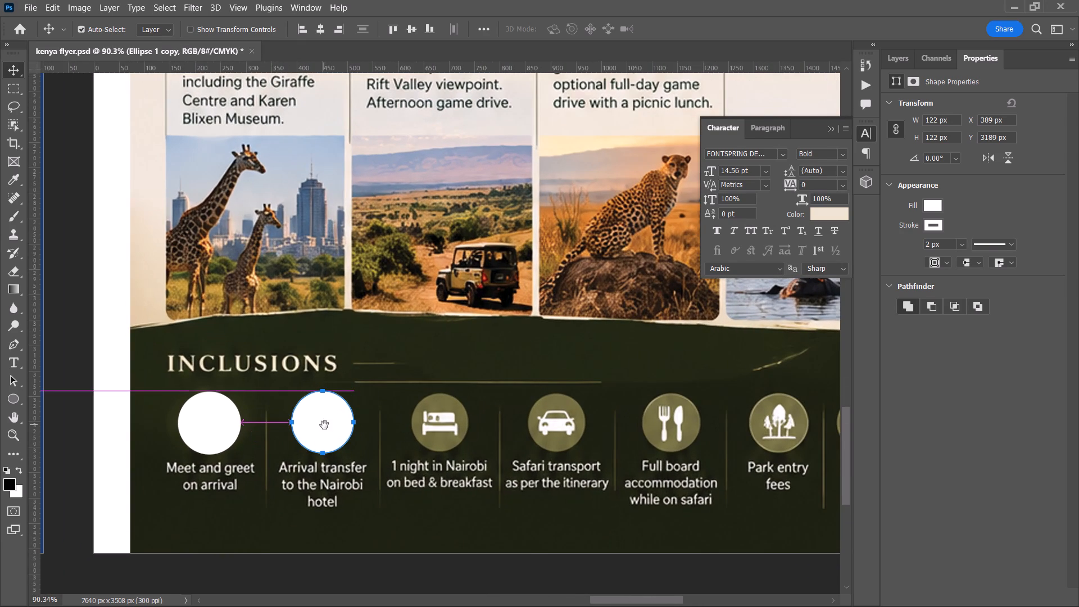
pyautogui.moveTo(324, 425); pyautogui.dragTo(302, 425)
pyautogui.click(302, 425)
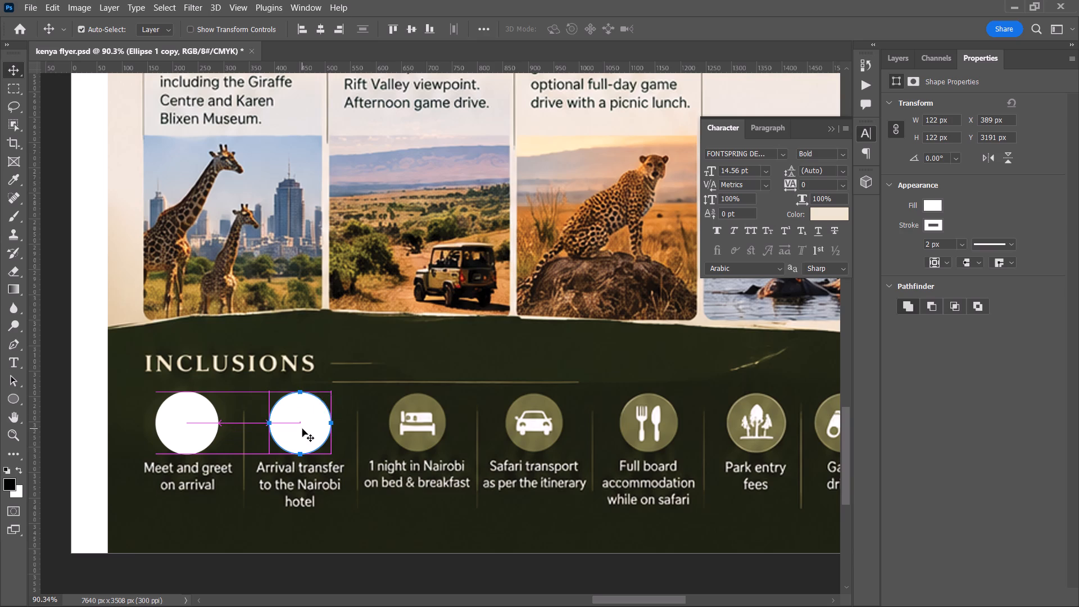
# Duplicate the white circle onto the 1 night in Nairobi icon and again onto the Safari transport icon.
pyautogui.keyDown('alt'); pyautogui.moveTo(302, 427); pyautogui.dragTo(414, 432); pyautogui.keyUp('alt')
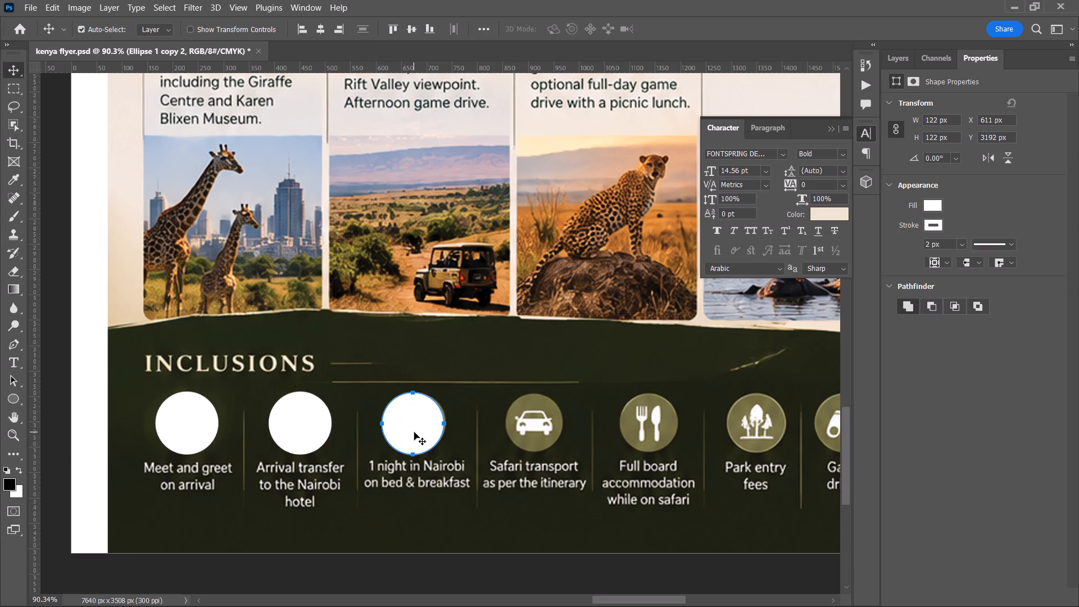
pyautogui.press('space')
pyautogui.moveTo(414, 432); pyautogui.dragTo(254, 422)
pyautogui.keyDown('alt'); pyautogui.moveTo(243, 420); pyautogui.dragTo(366, 422); pyautogui.keyUp('alt')
pyautogui.keyDown('alt'); pyautogui.scroll(-8, 372, 419); pyautogui.keyUp('alt')
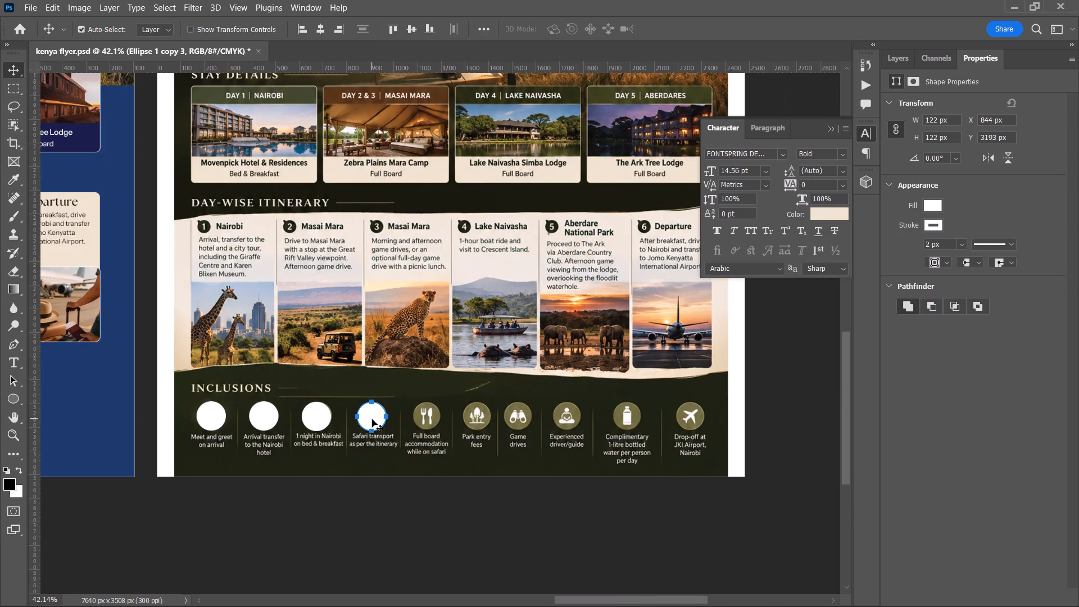
# Move the four white circles together from the reference onto the blue page, below the INCLUSIONS heading and flush with its left edge.
pyautogui.keyDown('shift'); pyautogui.click(319, 413); pyautogui.keyUp('shift')
pyautogui.keyDown('shift'); pyautogui.click(269, 418); pyautogui.keyUp('shift')
pyautogui.keyDown('shift'); pyautogui.click(208, 415); pyautogui.keyUp('shift')
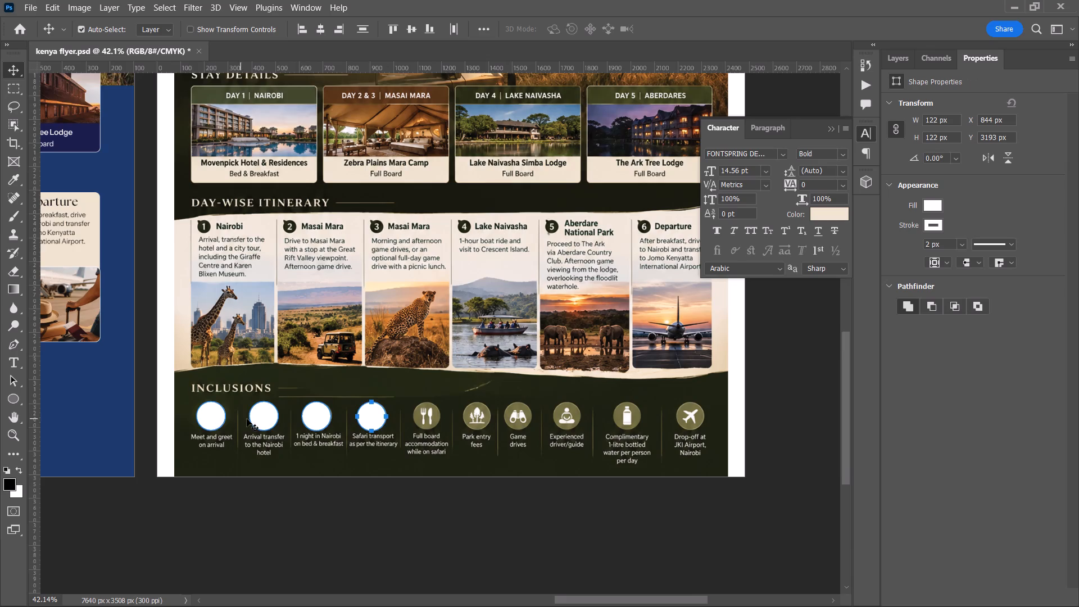
pyautogui.keyDown('alt'); pyautogui.scroll(-4, 274, 423); pyautogui.keyUp('alt')
pyautogui.press('space')
pyautogui.press('space')
pyautogui.press('space')
pyautogui.press('space')
pyautogui.press('space')
pyautogui.press('space')
pyautogui.press('space')
pyautogui.press('space')
pyautogui.press('space')
pyautogui.press('space')
pyautogui.press('space')
pyautogui.press('space')
pyautogui.press('space')
pyautogui.press('space')
pyautogui.press('space')
pyautogui.press('space')
pyautogui.press('space')
pyautogui.press('space')
pyautogui.press('space')
pyautogui.press('space')
pyautogui.moveTo(292, 420); pyautogui.dragTo(622, 413)
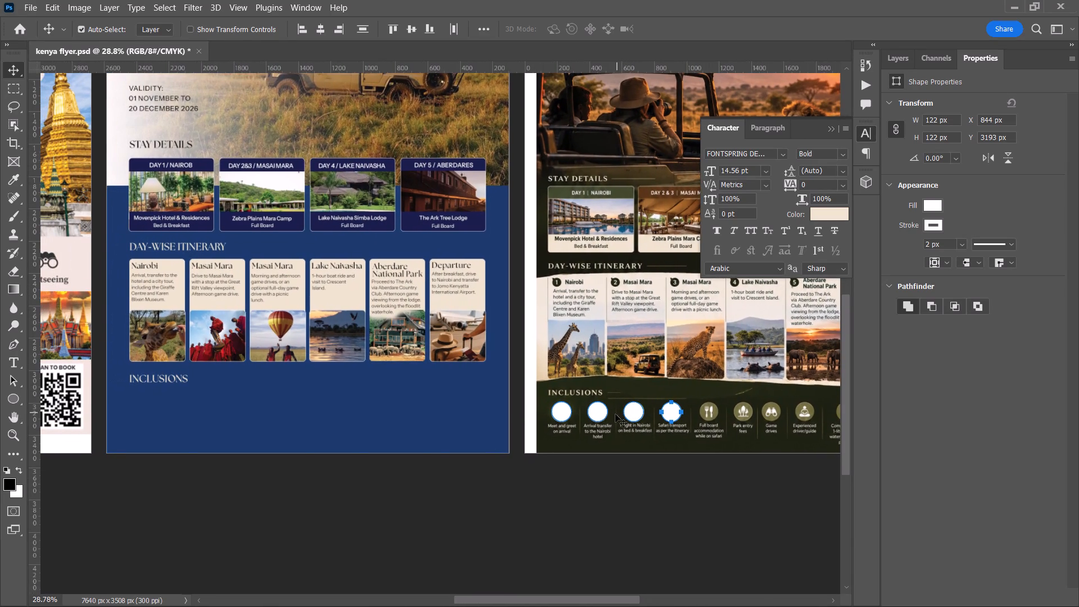
pyautogui.moveTo(595, 414); pyautogui.dragTo(215, 411)
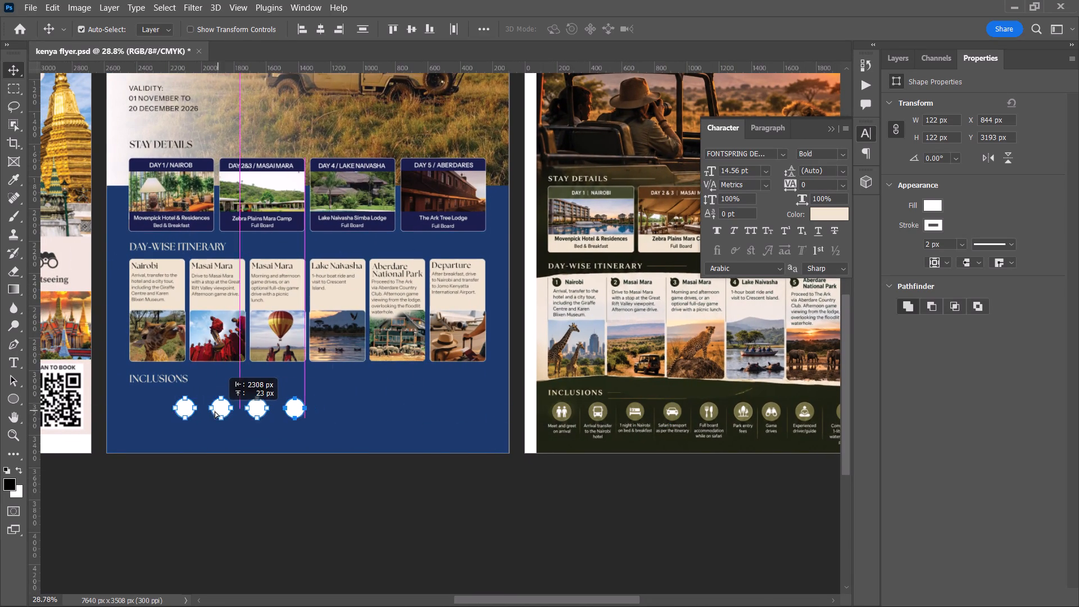
pyautogui.moveTo(215, 411); pyautogui.dragTo(173, 407)
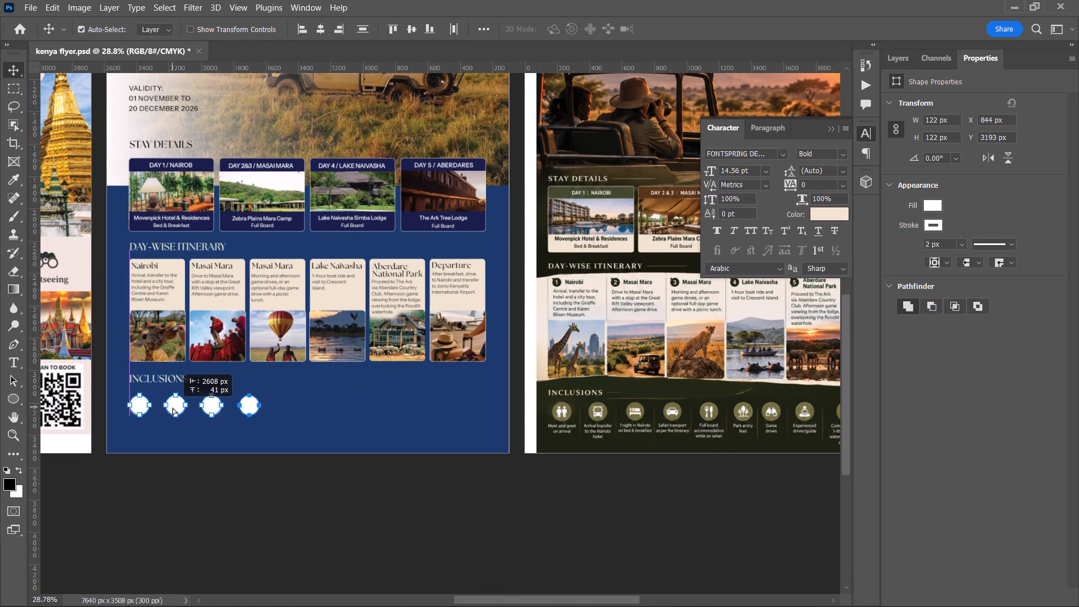
pyautogui.moveTo(173, 407); pyautogui.dragTo(173, 407)
# Duplicate the four circles on the blue page and place the copies to their right, making a row of eight.
pyautogui.keyDown('alt'); pyautogui.moveTo(251, 401); pyautogui.dragTo(326, 407); pyautogui.keyUp('alt')
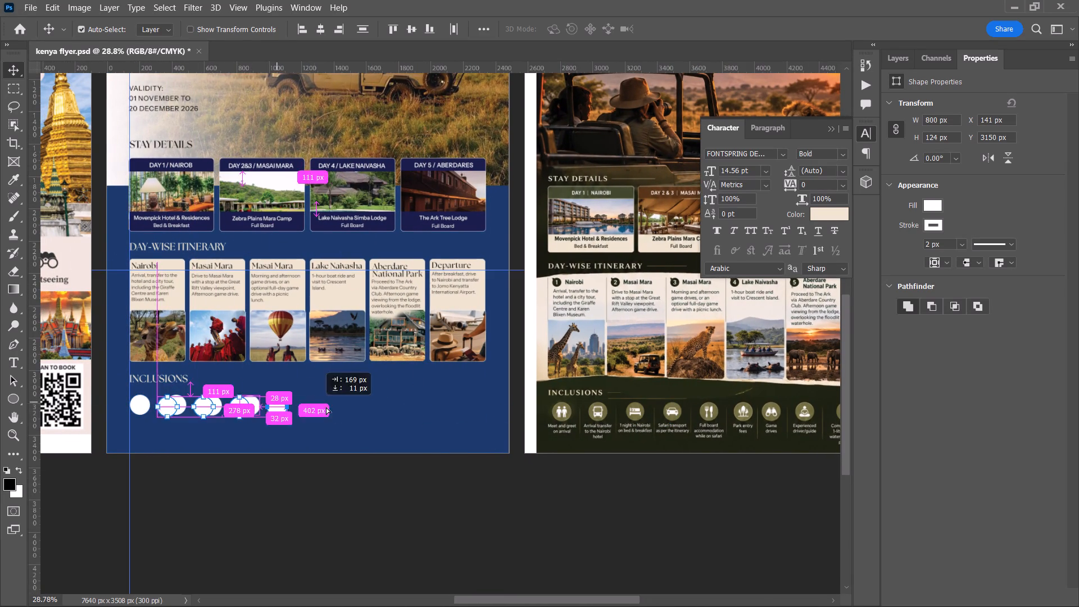
pyautogui.keyDown('alt'); pyautogui.moveTo(326, 407); pyautogui.dragTo(389, 399); pyautogui.keyUp('alt')
# Align all eight circles in the INCLUSIONS row by their vertical centres and distribute them with even horizontal spacing.
pyautogui.press('space')
pyautogui.press('space')
pyautogui.press('space')
pyautogui.press('space')
pyautogui.press('space')
pyautogui.press('space')
pyautogui.press('space')
pyautogui.press('space')
pyautogui.press('space')
pyautogui.press('space')
pyautogui.press('space')
pyautogui.press('space')
pyautogui.press('space')
pyautogui.press('space')
pyautogui.press('space')
pyautogui.press('space')
pyautogui.press('space')
pyautogui.press('space')
pyautogui.press('space')
pyautogui.press('space')
pyautogui.moveTo(425, 423); pyautogui.dragTo(269, 430)
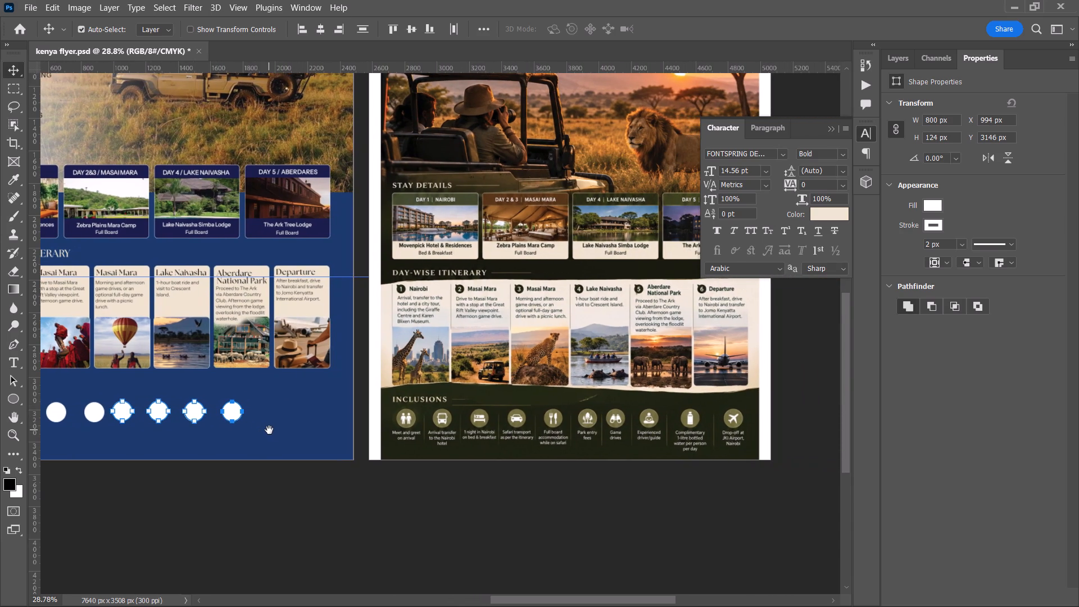
pyautogui.moveTo(269, 430); pyautogui.dragTo(325, 428)
pyautogui.press('space')
pyautogui.press('space')
pyautogui.press('space')
pyautogui.press('space')
pyautogui.press('space')
pyautogui.moveTo(343, 446); pyautogui.dragTo(412, 445)
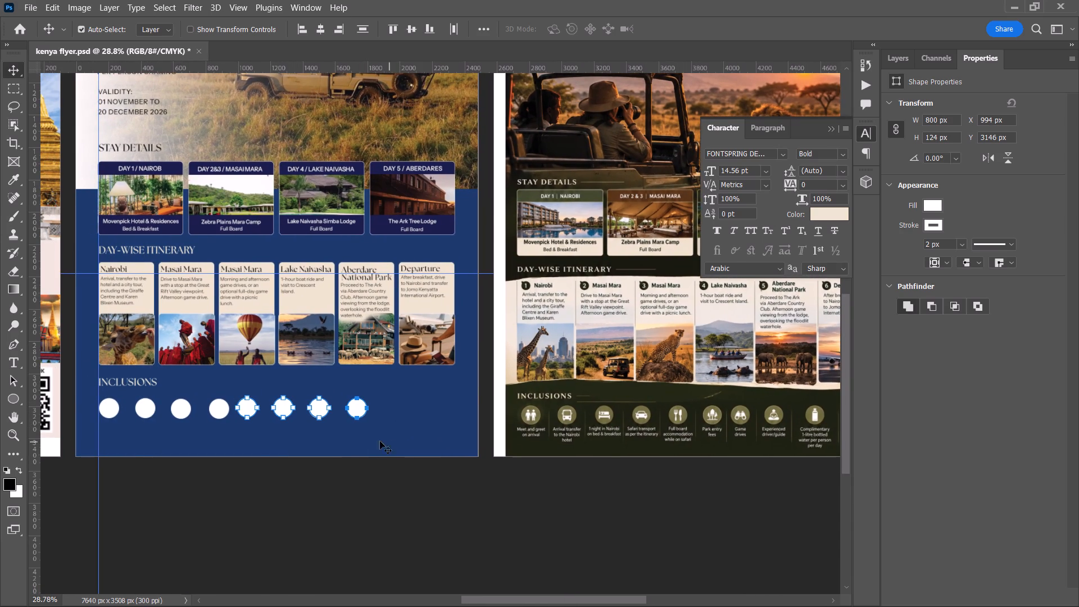
pyautogui.keyDown('alt'); pyautogui.scroll(3, 260, 442); pyautogui.keyUp('alt')
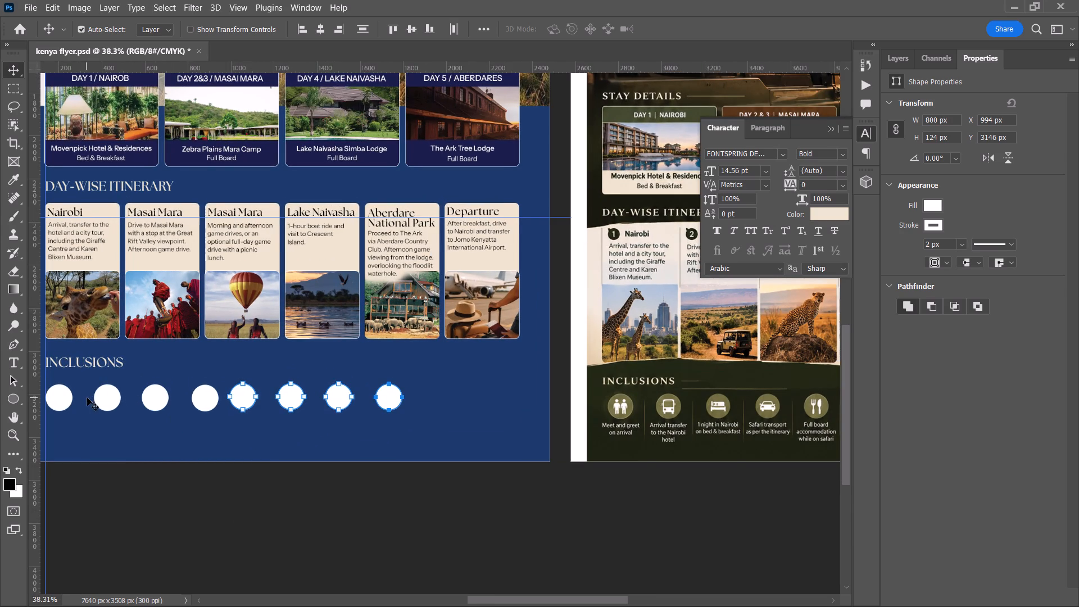
pyautogui.press('space')
pyautogui.press('space')
pyautogui.moveTo(99, 395); pyautogui.dragTo(169, 401)
pyautogui.keyDown('shift'); pyautogui.click(280, 405); pyautogui.keyUp('shift')
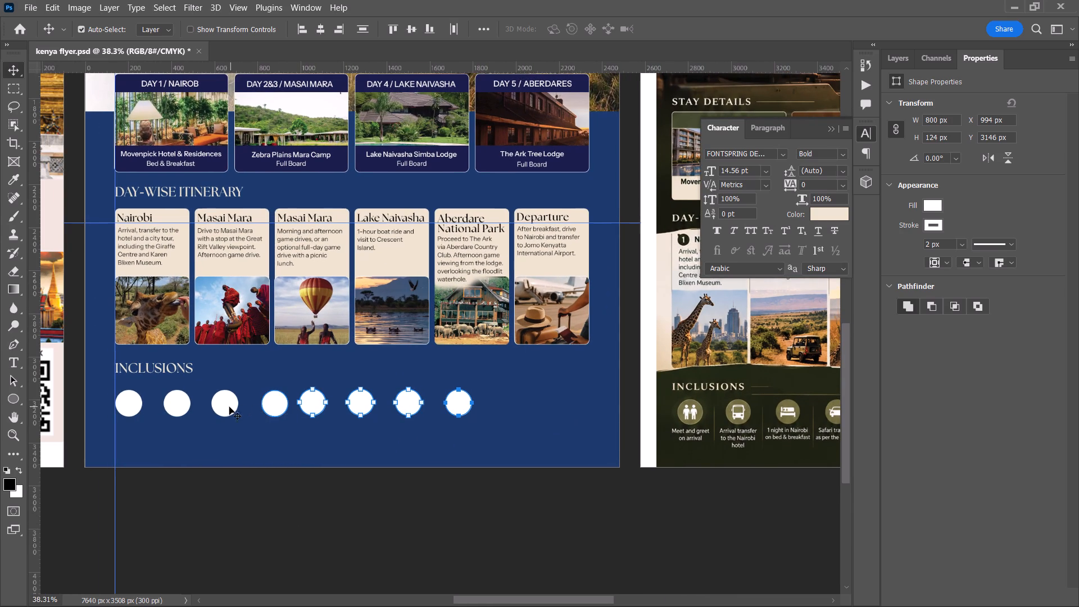
pyautogui.keyDown('shift'); pyautogui.click(222, 406); pyautogui.keyUp('shift')
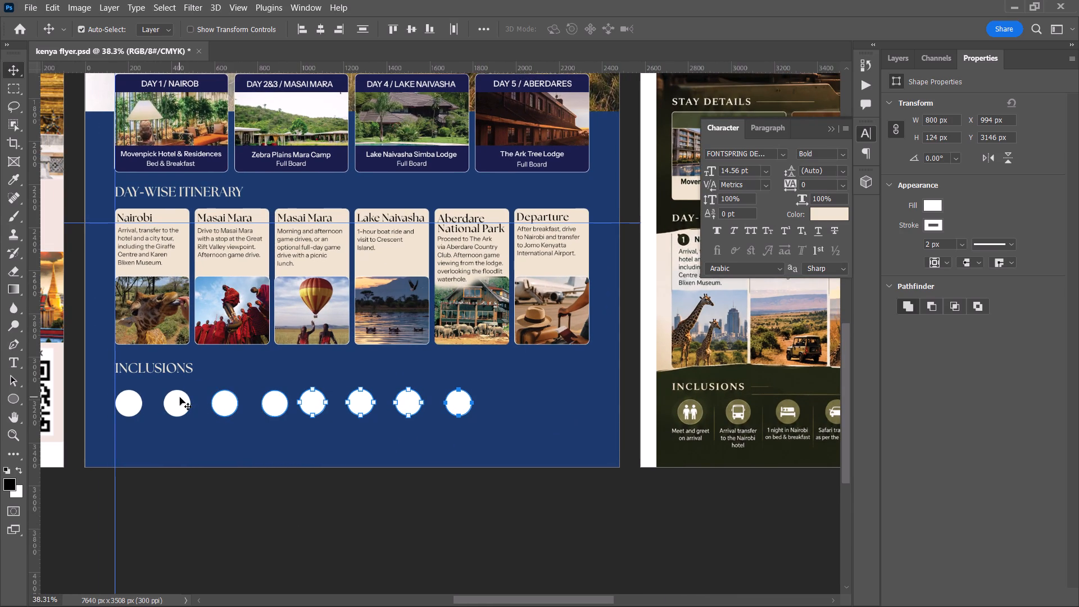
pyautogui.keyDown('shift'); pyautogui.click(180, 397); pyautogui.keyUp('shift')
pyautogui.keyDown('shift'); pyautogui.click(133, 403); pyautogui.keyUp('shift')
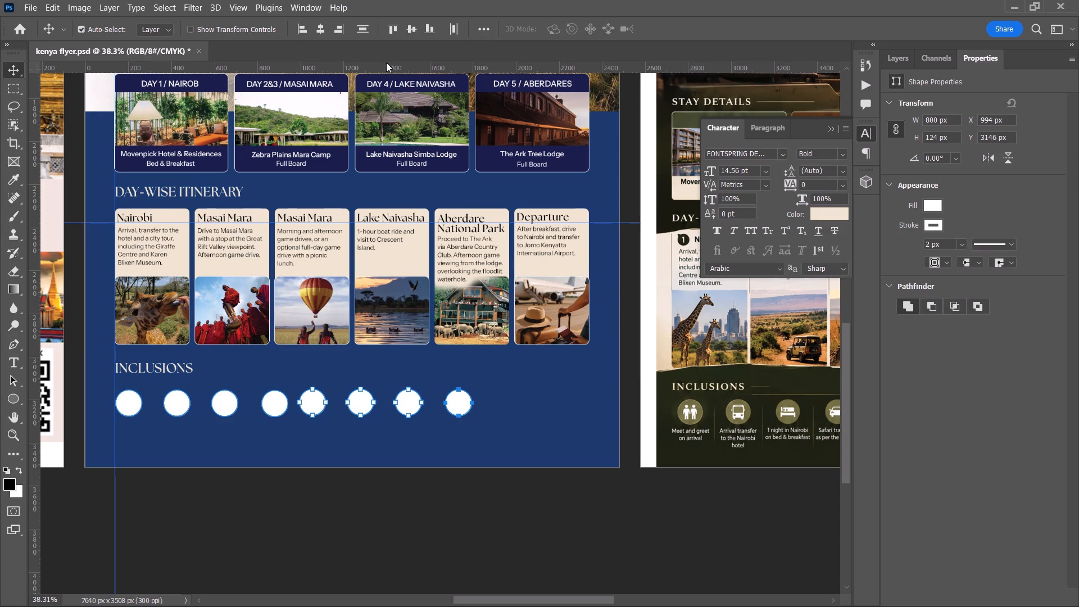
pyautogui.click(406, 34)
pyautogui.click(406, 34)
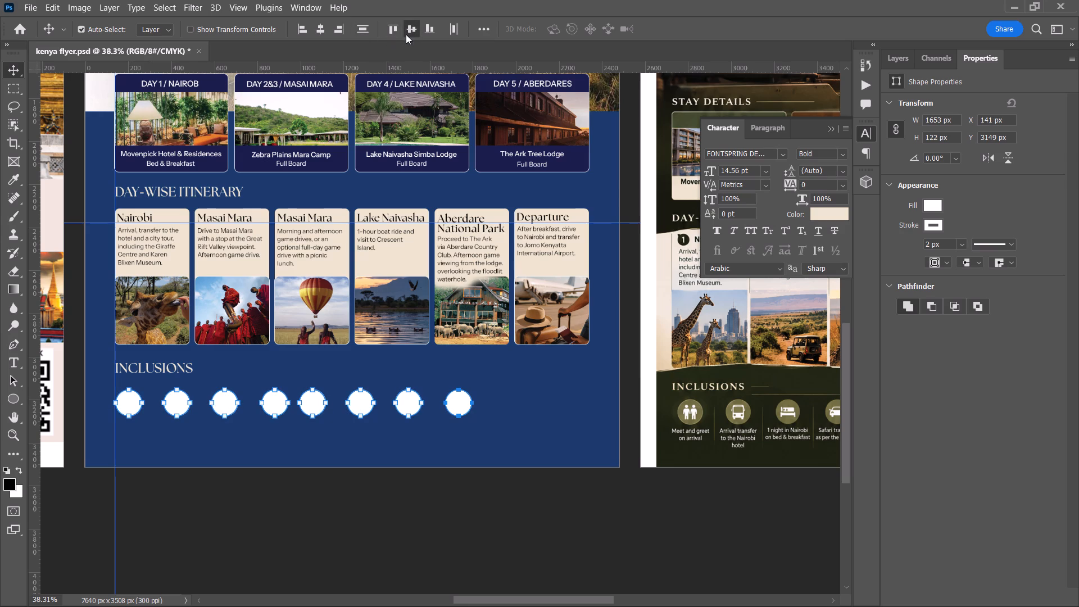
pyautogui.click(451, 30)
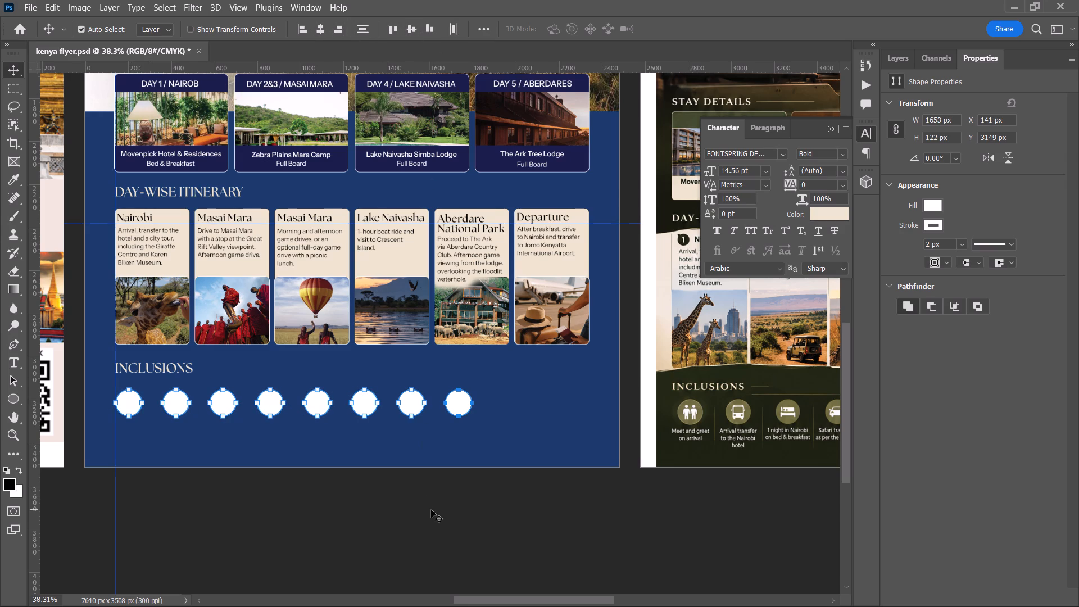
pyautogui.click(431, 510)
# Compare the circle row on the blue page with the reference flyer's INCLUSIONS icons.
pyautogui.press('space')
pyautogui.press('space')
pyautogui.press('space')
pyautogui.moveTo(431, 510); pyautogui.dragTo(359, 525)
pyautogui.press('space')
pyautogui.press('space')
pyautogui.press('space')
pyautogui.press('space')
pyautogui.press('space')
pyautogui.press('space')
pyautogui.press('space')
pyautogui.press('space')
pyautogui.press('space')
pyautogui.press('space')
pyautogui.press('space')
pyautogui.press('space')
pyautogui.press('space')
pyautogui.press('space')
pyautogui.press('space')
pyautogui.press('space')
pyautogui.press('space')
pyautogui.press('space')
pyautogui.press('space')
pyautogui.press('space')
pyautogui.moveTo(363, 525); pyautogui.dragTo(230, 516)
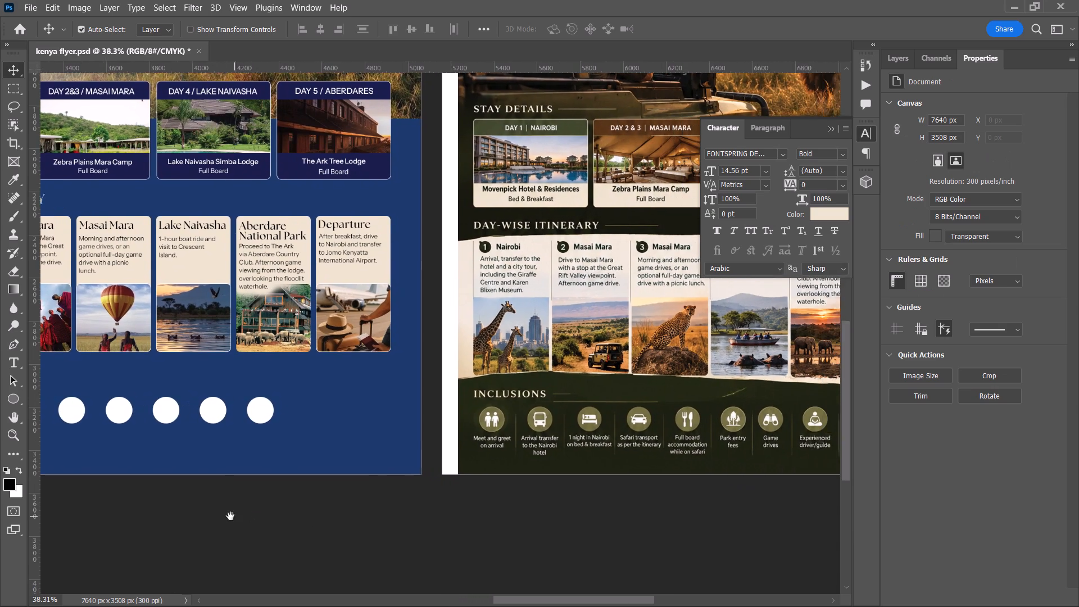
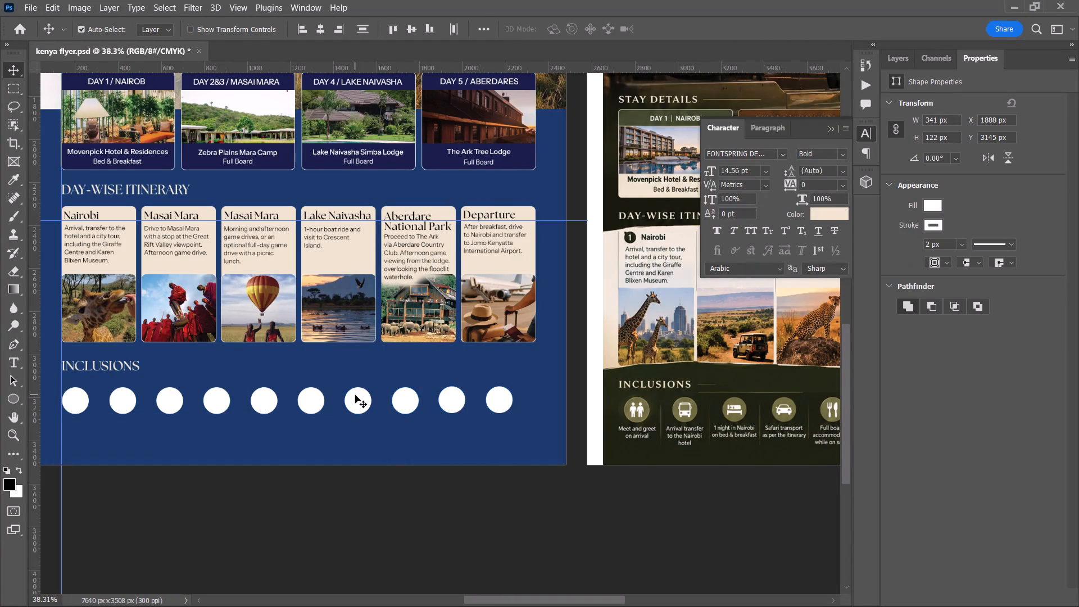
# Move the last circle of the INCLUSIONS row outward until it is flush with the right edge of the Departure card.
pyautogui.keyDown('shift'); pyautogui.click(316, 396); pyautogui.keyUp('shift')
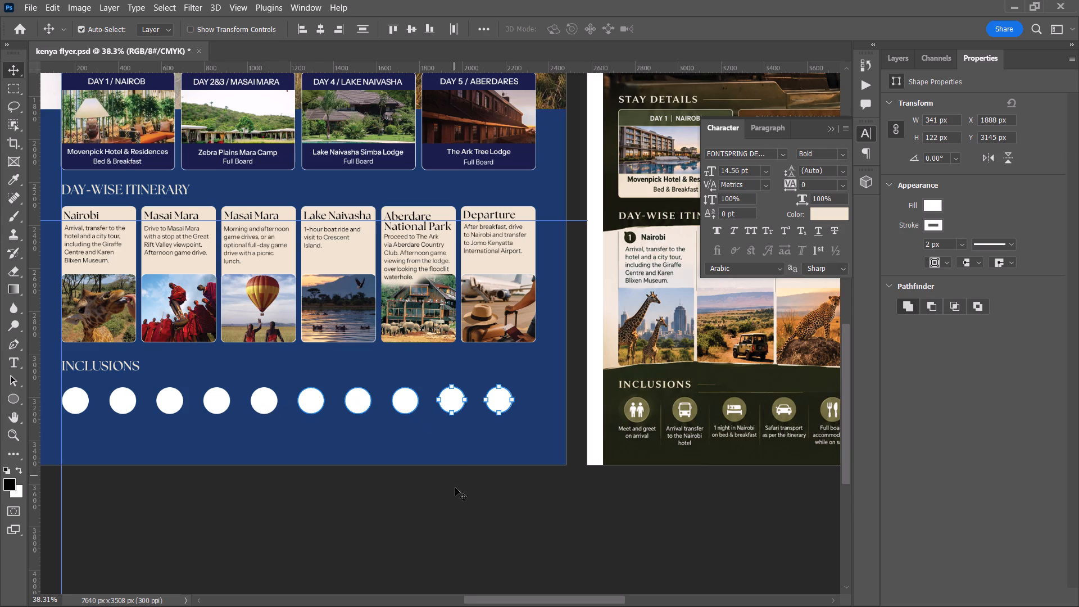
pyautogui.click(458, 500)
pyautogui.moveTo(502, 394); pyautogui.dragTo(525, 396)
# Select all ten circles in the INCLUSIONS row and distribute them with even horizontal spacing.
pyautogui.keyDown('shift'); pyautogui.click(447, 400); pyautogui.keyUp('shift')
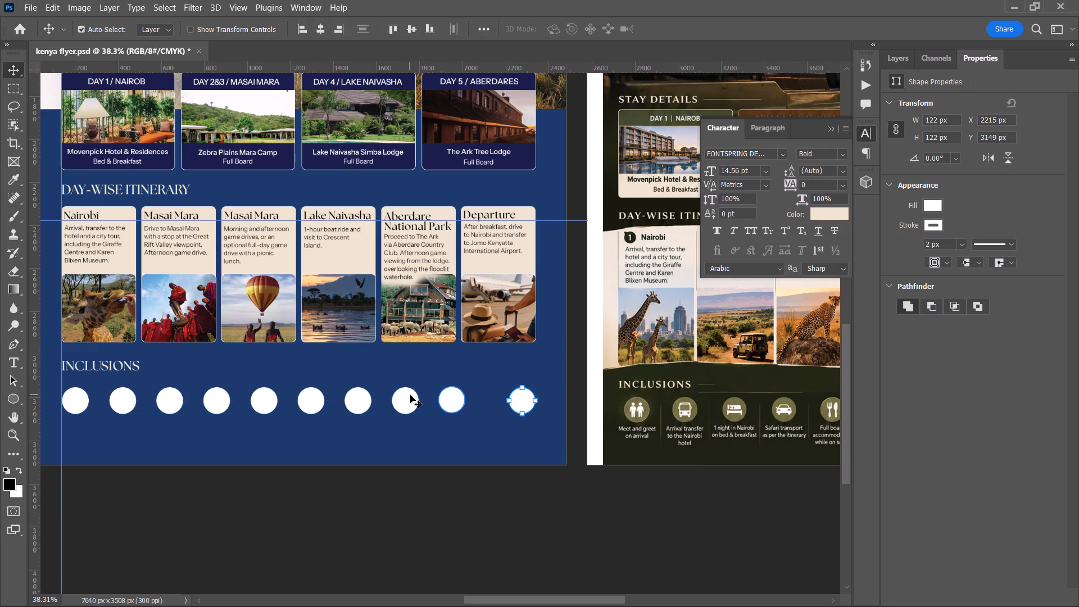
pyautogui.keyDown('shift'); pyautogui.click(410, 395); pyautogui.keyUp('shift')
pyautogui.keyDown('shift'); pyautogui.click(362, 393); pyautogui.keyUp('shift')
pyautogui.keyDown('shift'); pyautogui.click(315, 398); pyautogui.keyUp('shift')
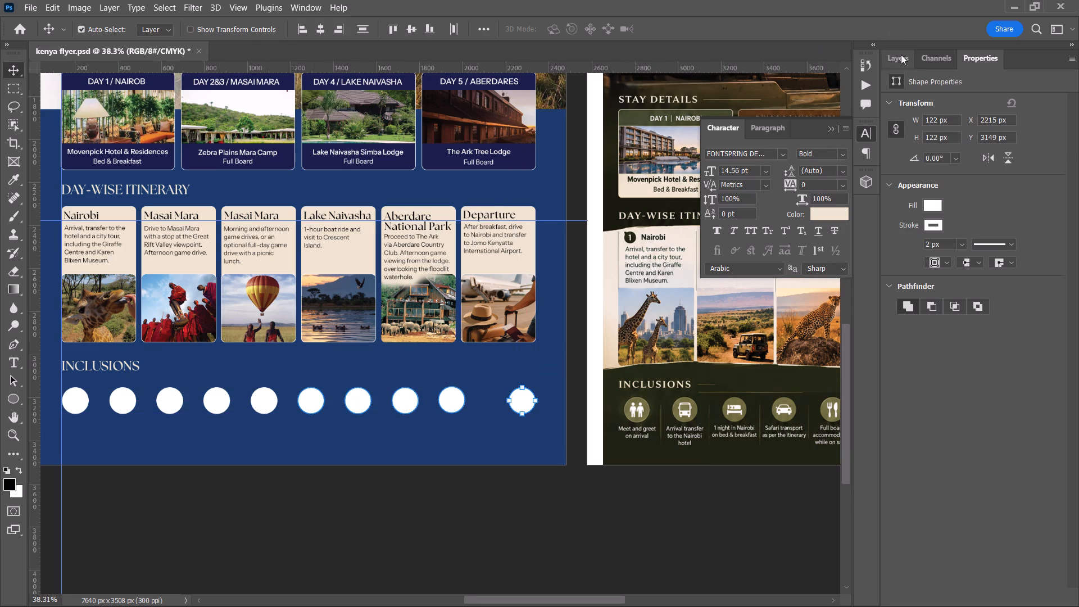
pyautogui.click(901, 55)
pyautogui.scroll(20, 966, 325)
pyautogui.scroll(5, 966, 325)
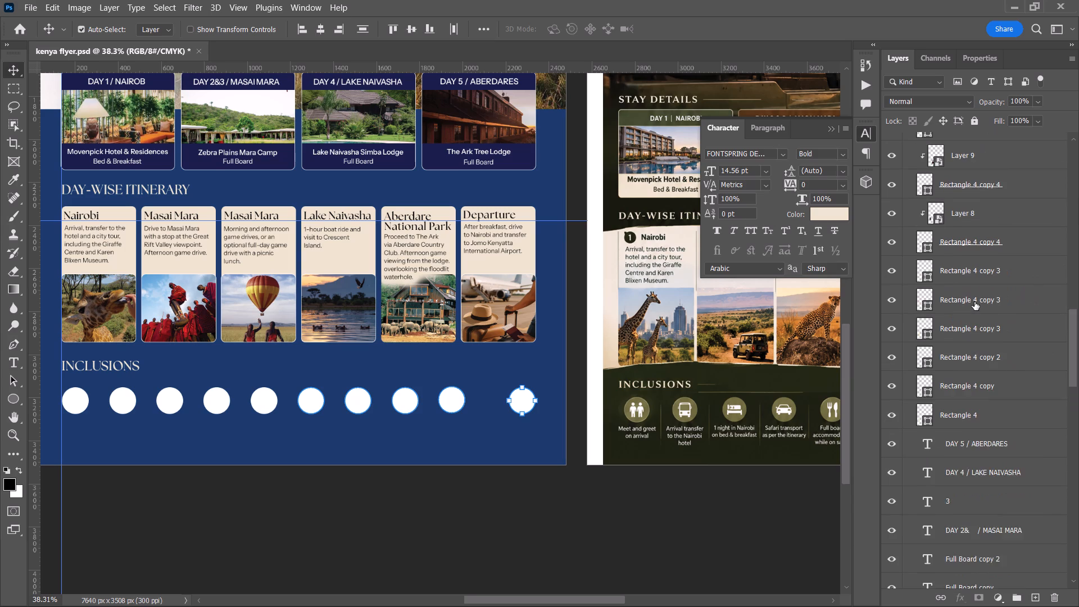
pyautogui.scroll(20, 974, 302)
pyautogui.scroll(20, 974, 302)
pyautogui.scroll(3, 974, 302)
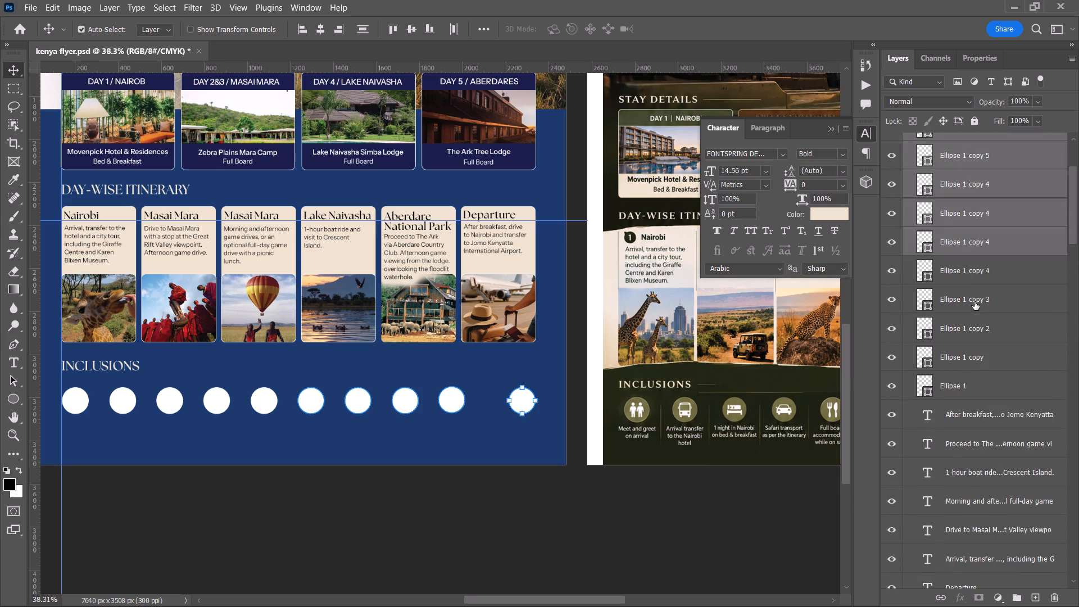
pyautogui.scroll(11, 974, 302)
pyautogui.keyDown('shift'); pyautogui.click(964, 520); pyautogui.keyUp('shift')
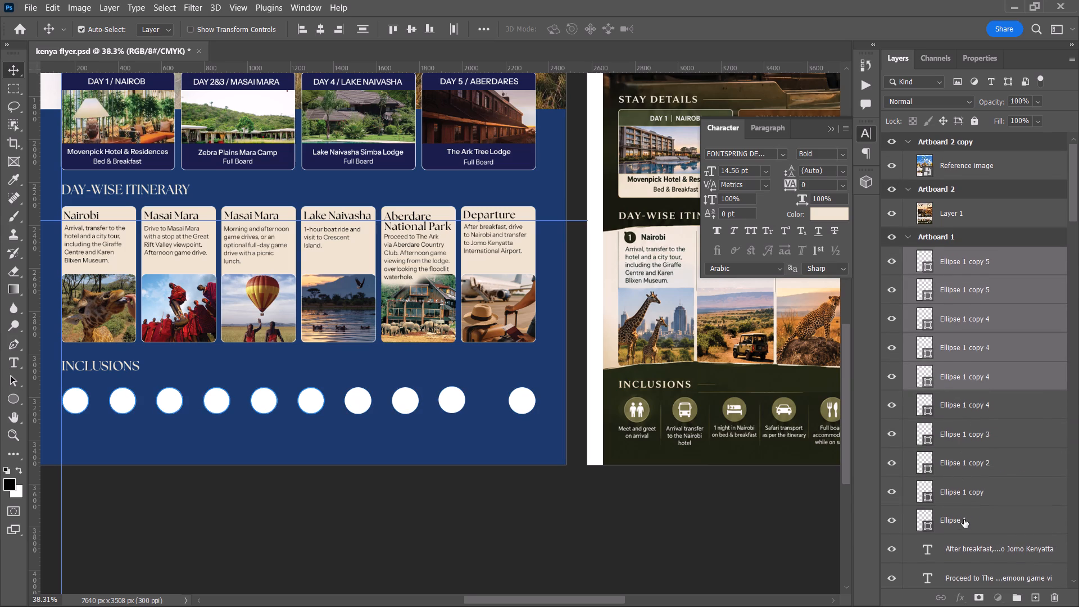
pyautogui.click(954, 271)
pyautogui.keyDown('shift'); pyautogui.click(962, 520); pyautogui.keyUp('shift')
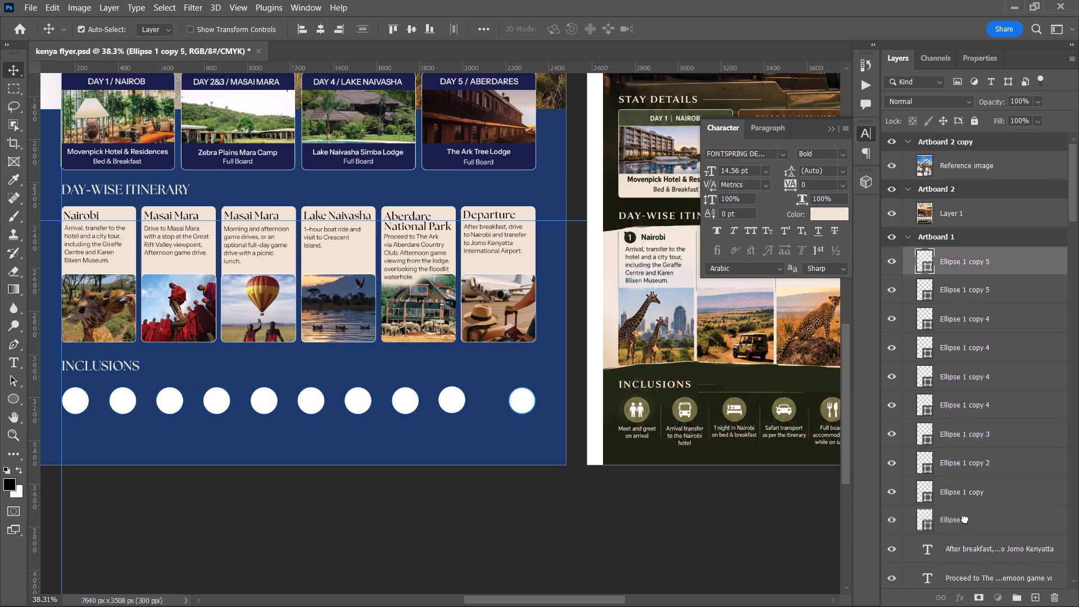
pyautogui.click(964, 511)
pyautogui.keyDown('shift'); pyautogui.click(951, 256); pyautogui.keyUp('shift')
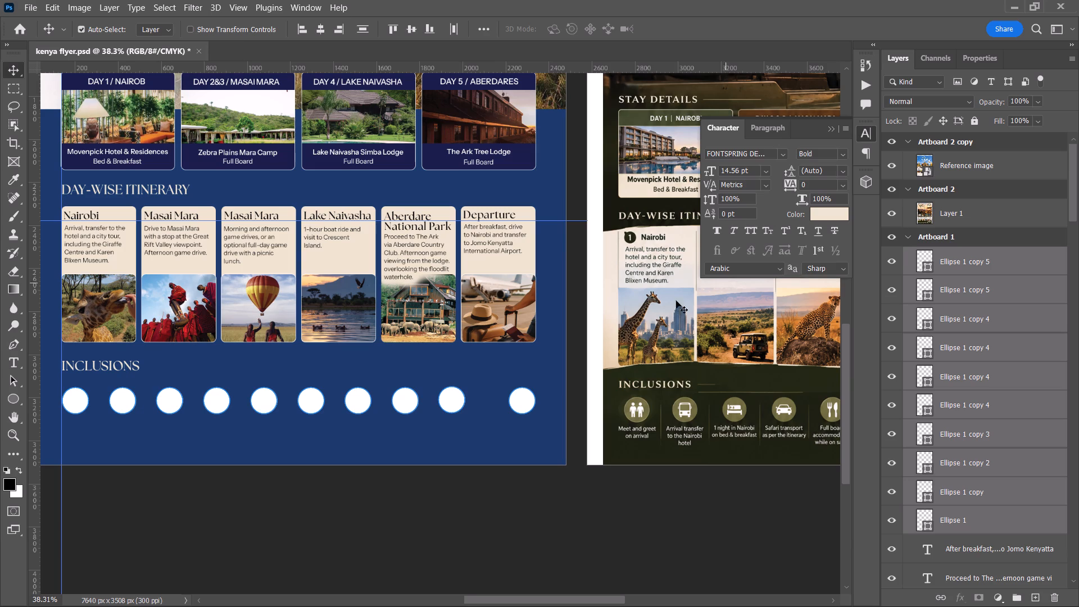
pyautogui.click(451, 26)
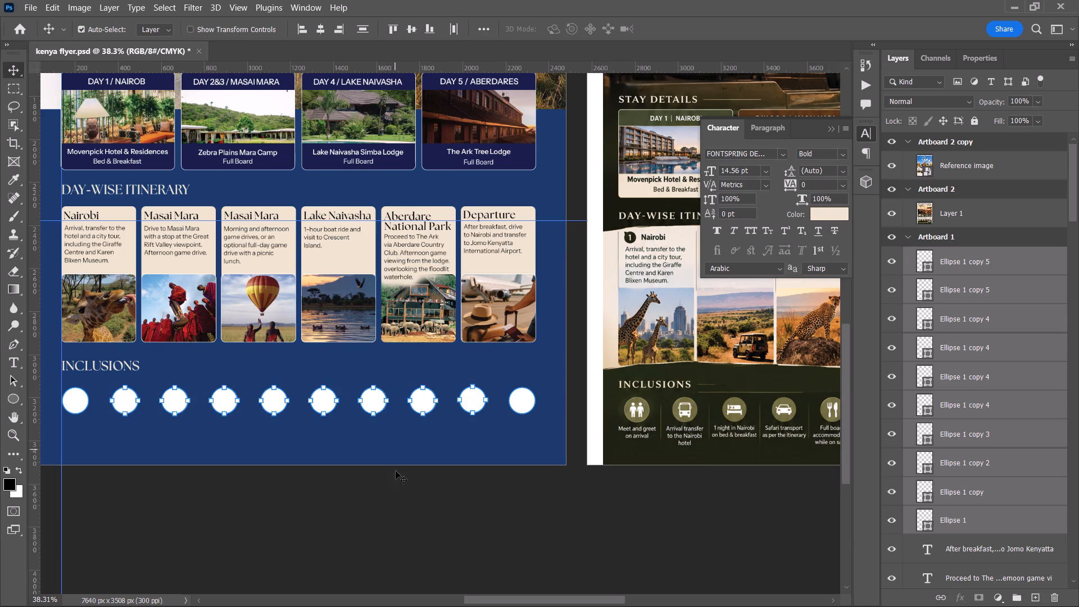
pyautogui.click(395, 519)
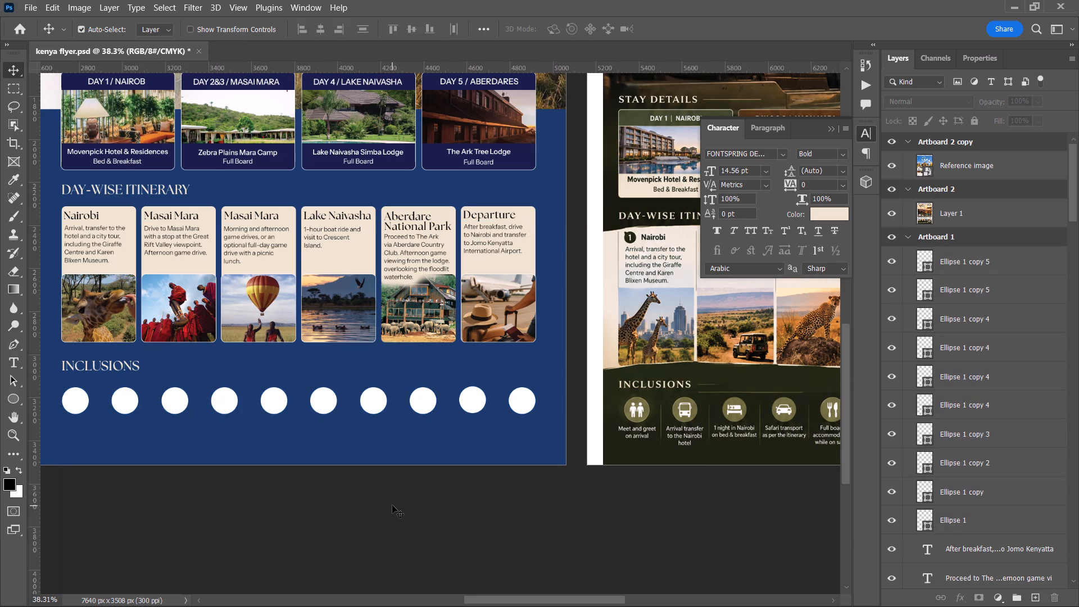
# Capture the caption "Meet and greet on arrival" from the reference flyer's first inclusion with the screen text extractor.
pyautogui.keyDown('alt'); pyautogui.scroll(-1, 389, 499); pyautogui.keyUp('alt')
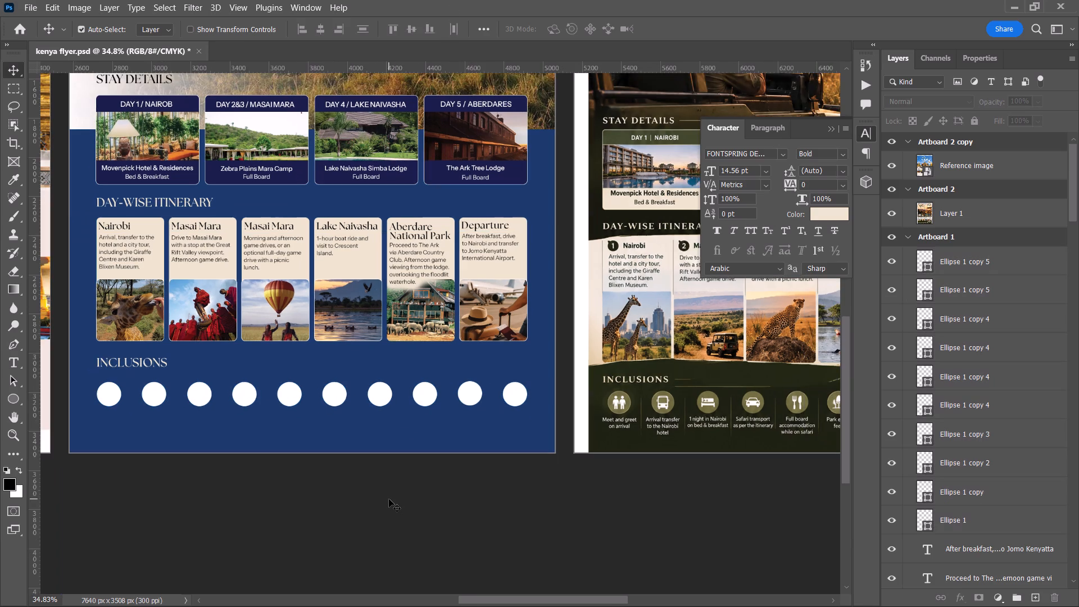
pyautogui.press('space')
pyautogui.press('space')
pyautogui.press('space')
pyautogui.press('space')
pyautogui.moveTo(387, 500); pyautogui.dragTo(463, 504)
pyautogui.press('space')
pyautogui.press('space')
pyautogui.press('space')
pyautogui.press('space')
pyautogui.moveTo(440, 500); pyautogui.dragTo(293, 496)
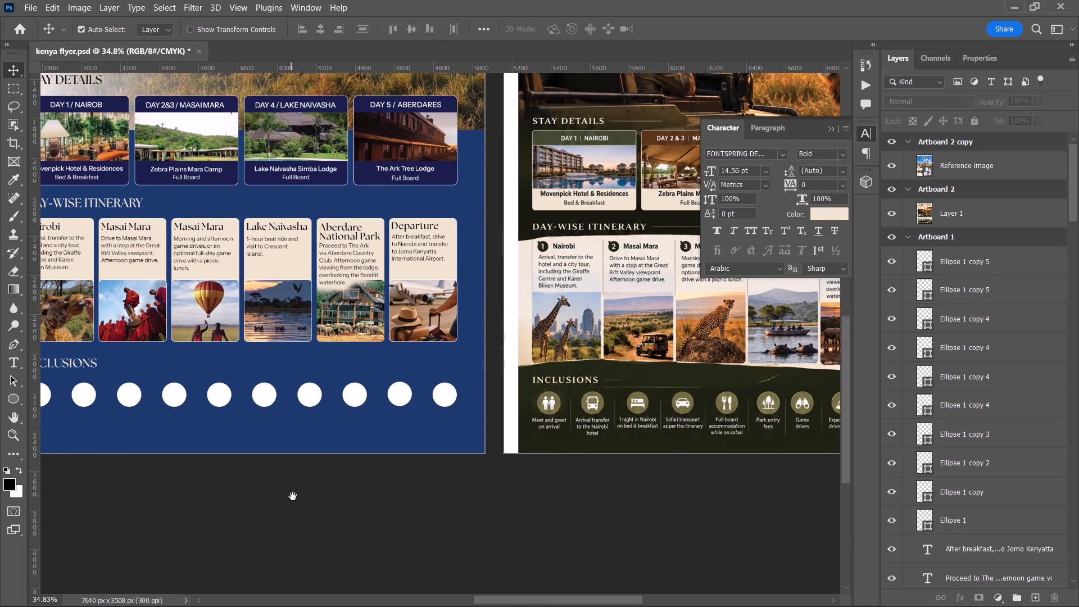
pyautogui.moveTo(293, 496); pyautogui.dragTo(292, 496)
pyautogui.keyDown('alt'); pyautogui.scroll(5, 652, 452); pyautogui.keyUp('alt')
pyautogui.keyDown('alt'); pyautogui.scroll(5, 503, 458); pyautogui.keyUp('alt')
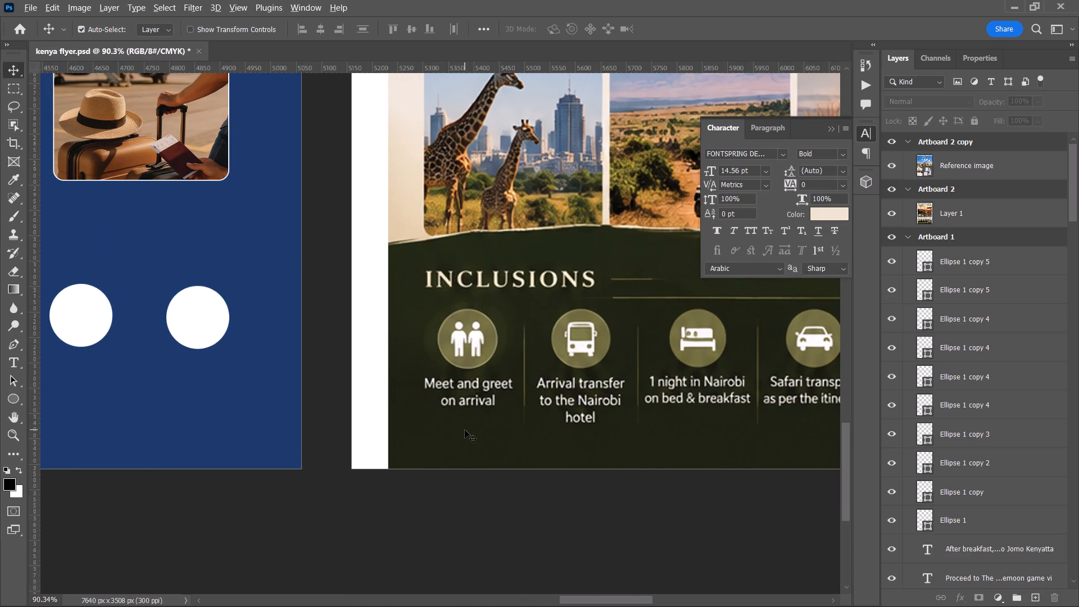
pyautogui.hotkey('alt', 't')
pyautogui.moveTo(414, 368); pyautogui.dragTo(515, 411)
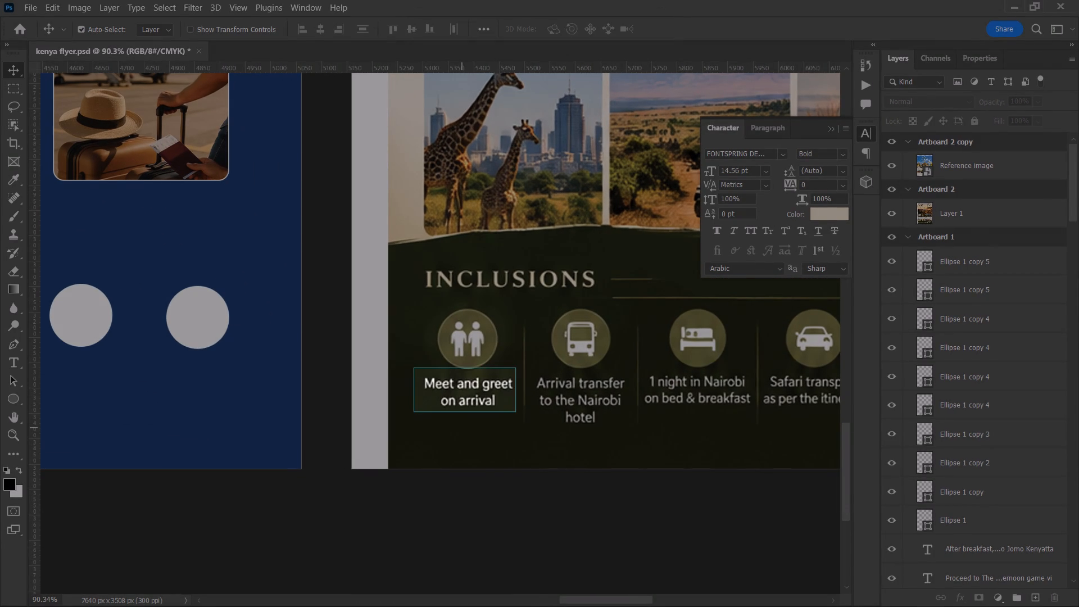
pyautogui.moveTo(515, 411); pyautogui.dragTo(519, 415)
# Duplicate the Nairobi card's description text and place the copy beneath the first INCLUSIONS circle.
pyautogui.keyDown('alt'); pyautogui.scroll(-4, 511, 415); pyautogui.keyUp('alt')
pyautogui.press('space')
pyautogui.press('space')
pyautogui.press('space')
pyautogui.press('space')
pyautogui.press('space')
pyautogui.press('space')
pyautogui.press('space')
pyautogui.press('space')
pyautogui.press('space')
pyautogui.press('space')
pyautogui.press('space')
pyautogui.press('space')
pyautogui.press('space')
pyautogui.press('space')
pyautogui.press('space')
pyautogui.moveTo(482, 420); pyautogui.dragTo(881, 422)
pyautogui.moveTo(531, 430); pyautogui.dragTo(405, 437)
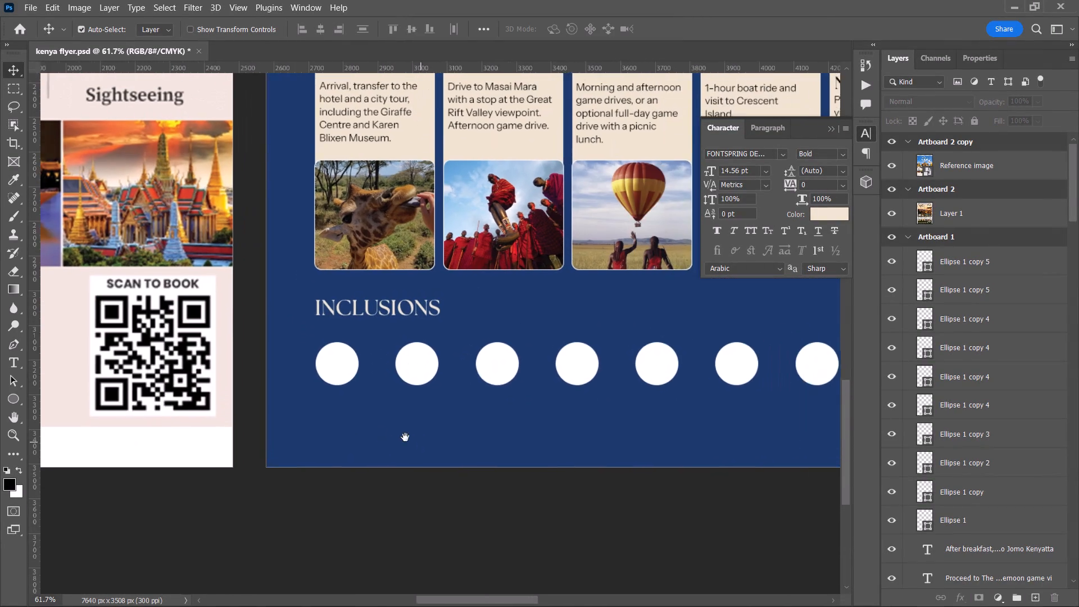
pyautogui.moveTo(405, 437); pyautogui.dragTo(409, 435)
pyautogui.scroll(9, 388, 248)
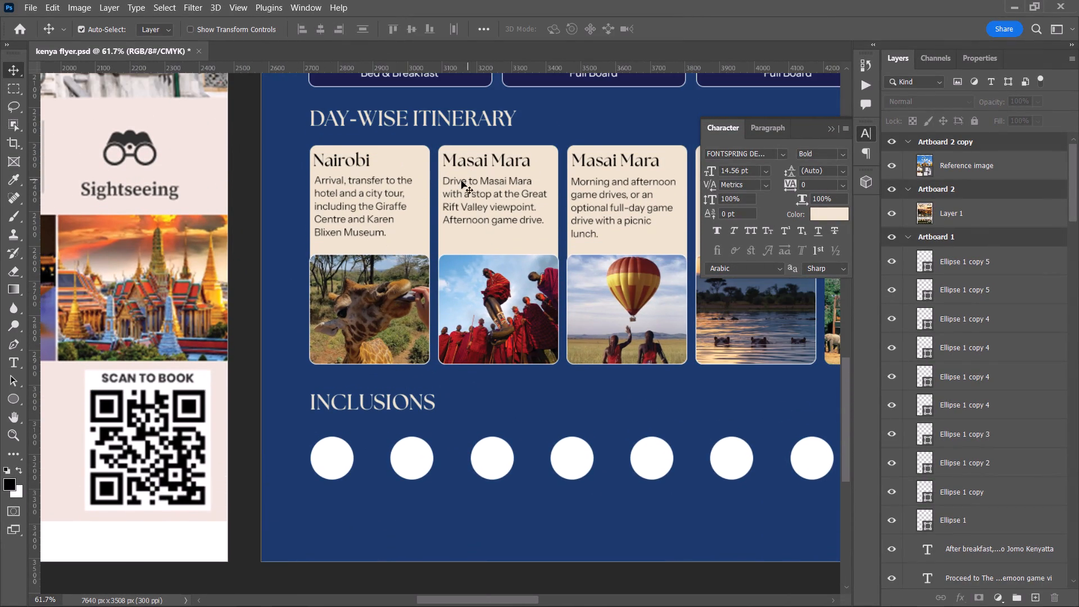
pyautogui.keyDown('alt'); pyautogui.moveTo(325, 192); pyautogui.dragTo(323, 501); pyautogui.keyUp('alt')
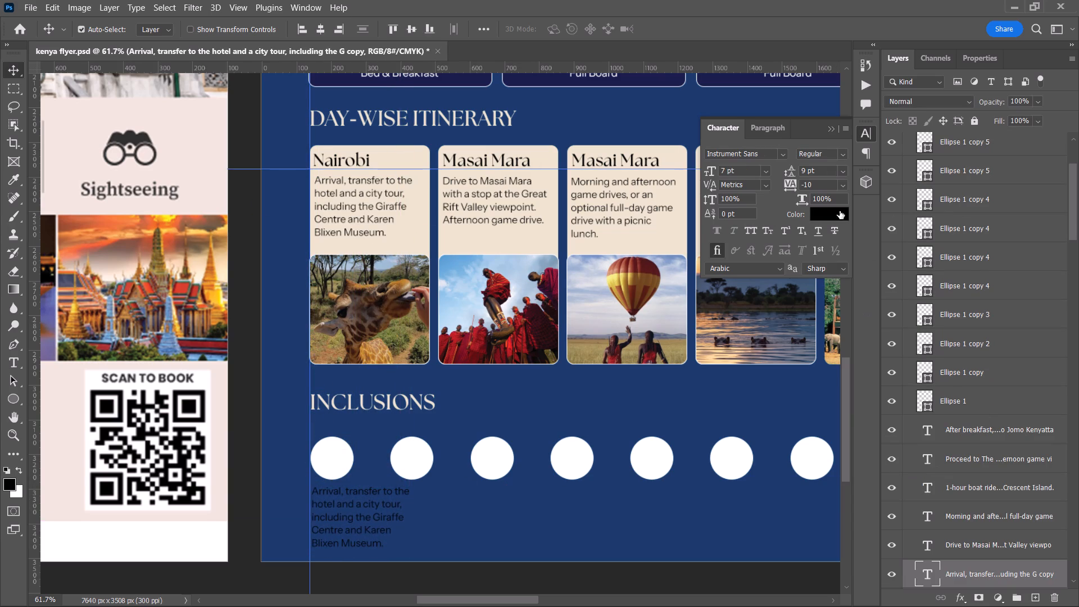
# Set the copied description's text colour to white (ffffff).
pyautogui.click(840, 211)
pyautogui.moveTo(754, 148); pyautogui.dragTo(668, 50)
pyautogui.click(996, 80)
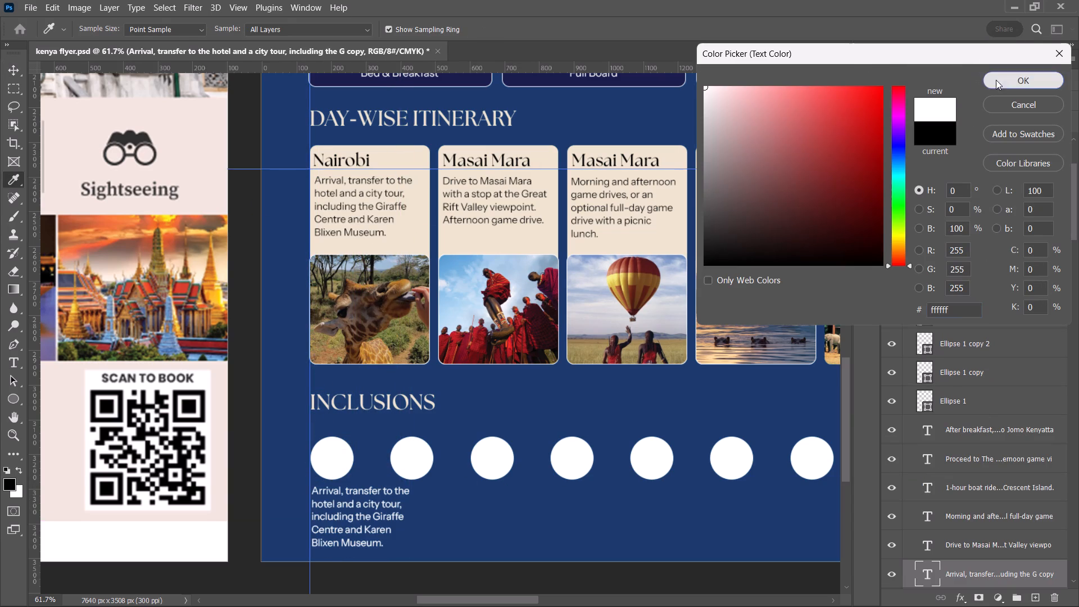
# Replace the copied description with "Meet and greet on arrival" and centre-align the text.
pyautogui.press('t')
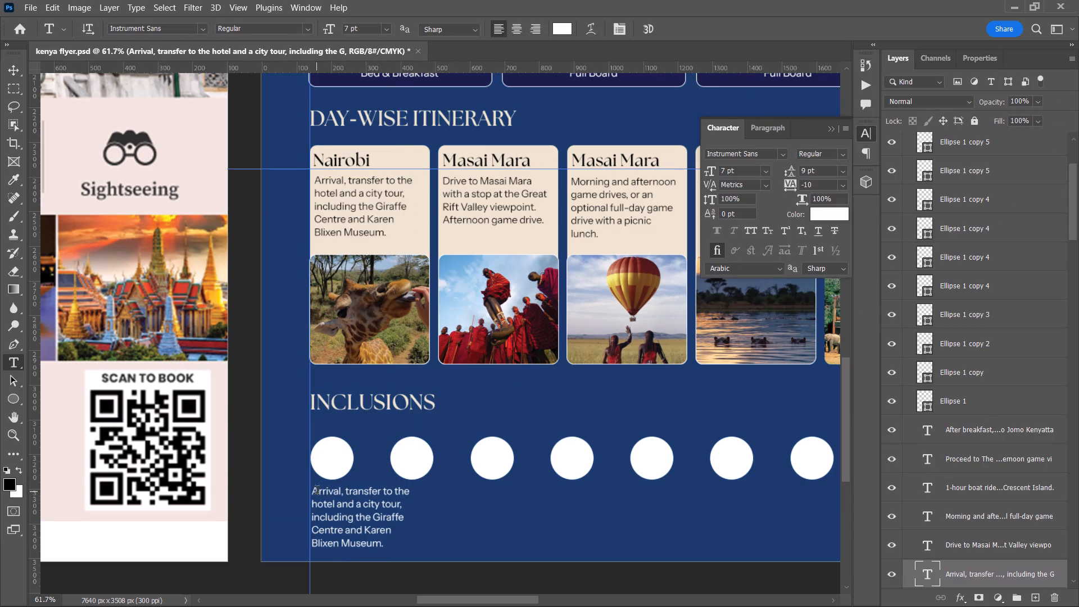
pyautogui.moveTo(314, 492); pyautogui.dragTo(411, 573)
pyautogui.hotkey('ctrl', 'v')
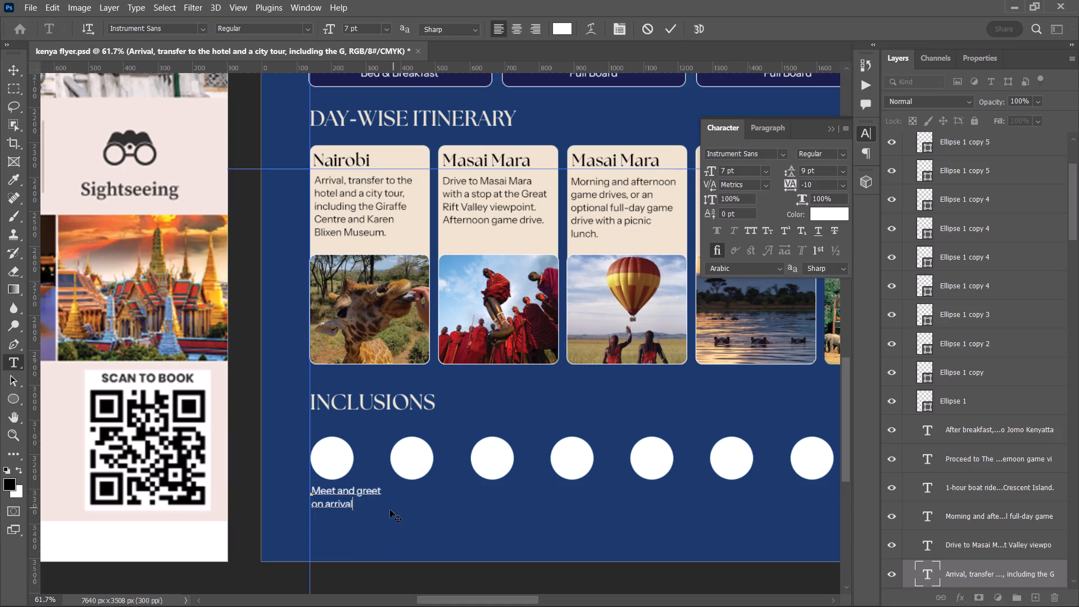
pyautogui.moveTo(361, 506); pyautogui.dragTo(239, 435)
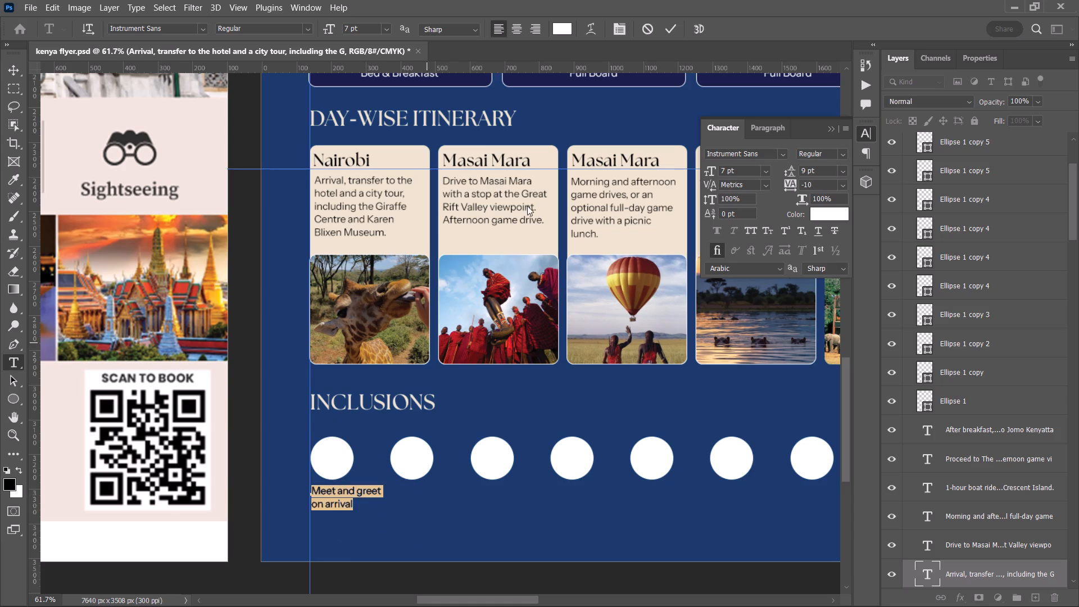
pyautogui.click(515, 33)
pyautogui.click(669, 28)
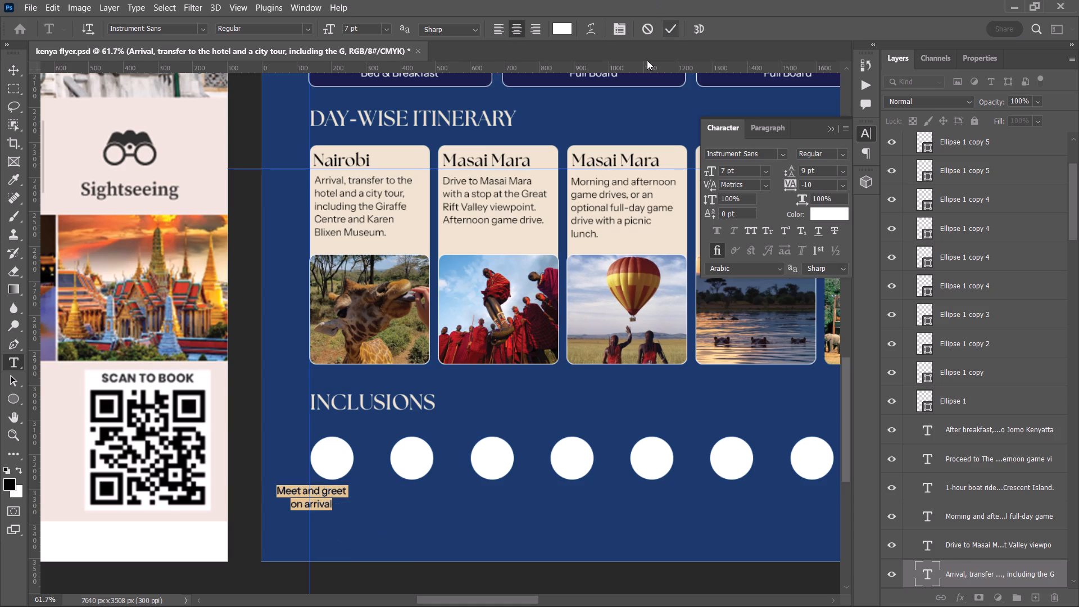
# Move the "Meet and greet on arrival" caption just below the first circle and align their horizontal centres.
pyautogui.click(15, 67)
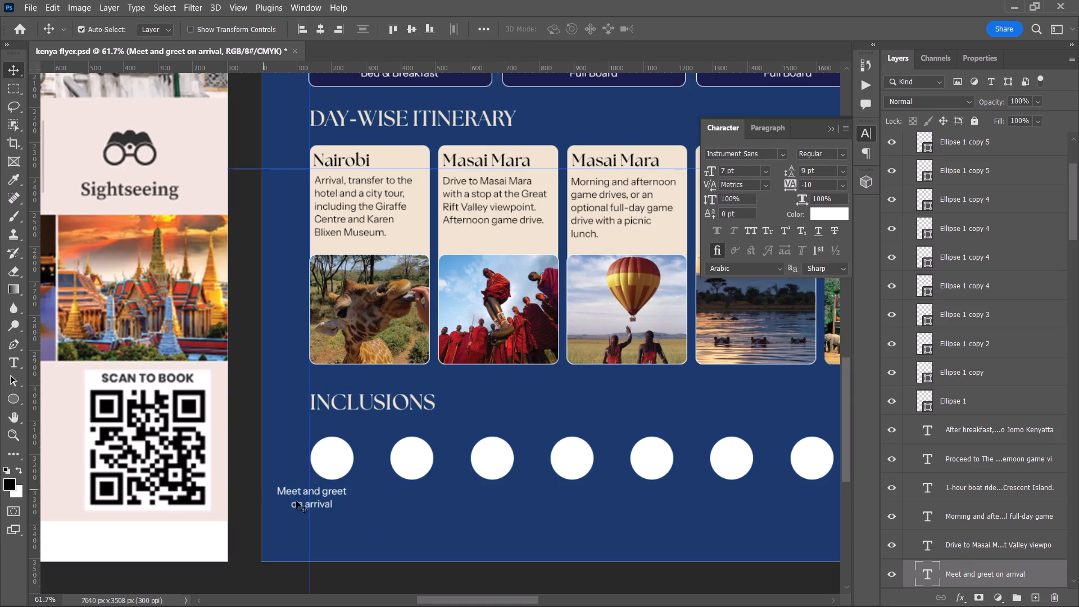
pyautogui.keyDown('alt'); pyautogui.scroll(5, 306, 503); pyautogui.keyUp('alt')
pyautogui.moveTo(320, 488); pyautogui.dragTo(356, 486)
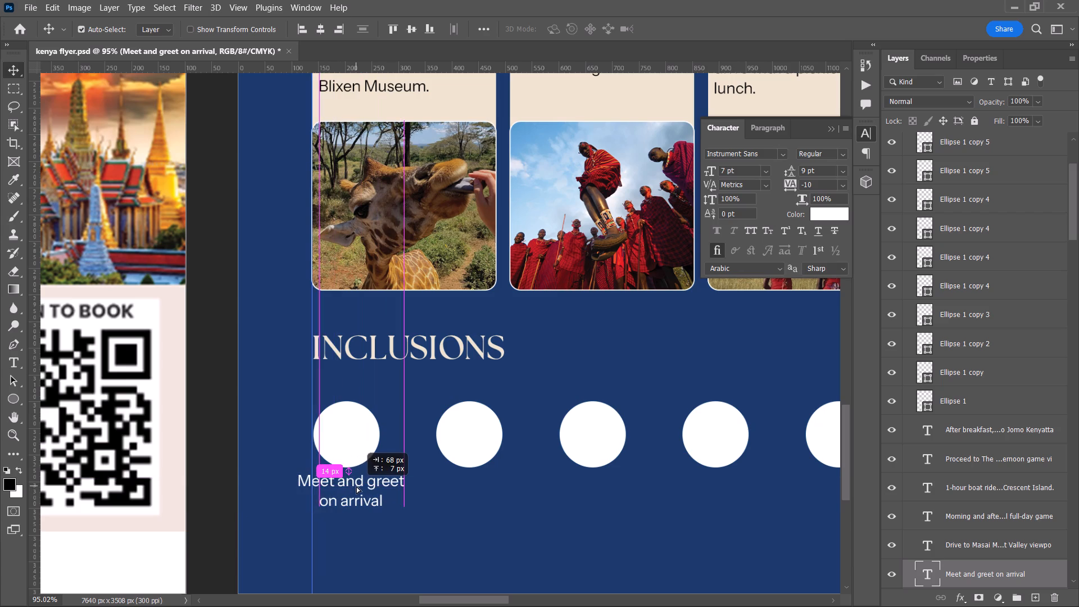
pyautogui.moveTo(356, 486); pyautogui.dragTo(354, 485)
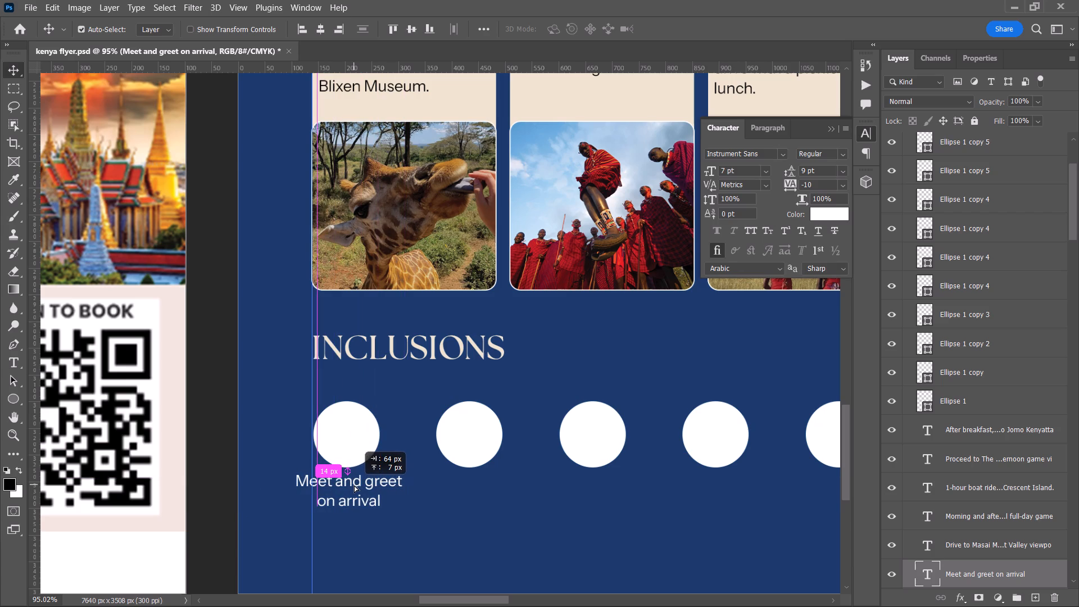
pyautogui.moveTo(354, 485); pyautogui.dragTo(354, 489)
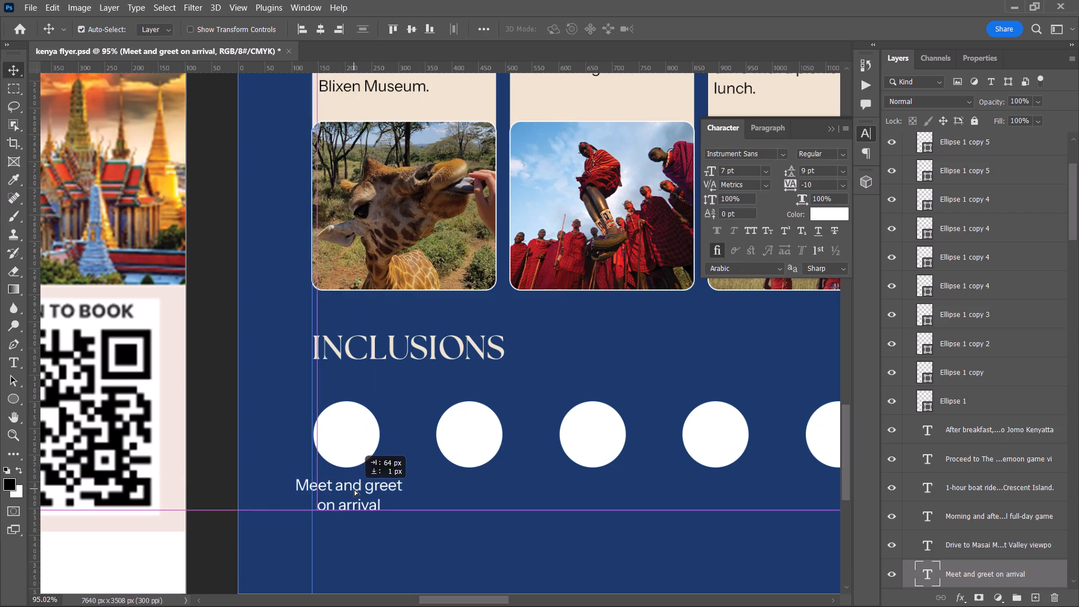
pyautogui.moveTo(354, 489); pyautogui.dragTo(352, 488)
pyautogui.keyDown('shift'); pyautogui.click(333, 430); pyautogui.keyUp('shift')
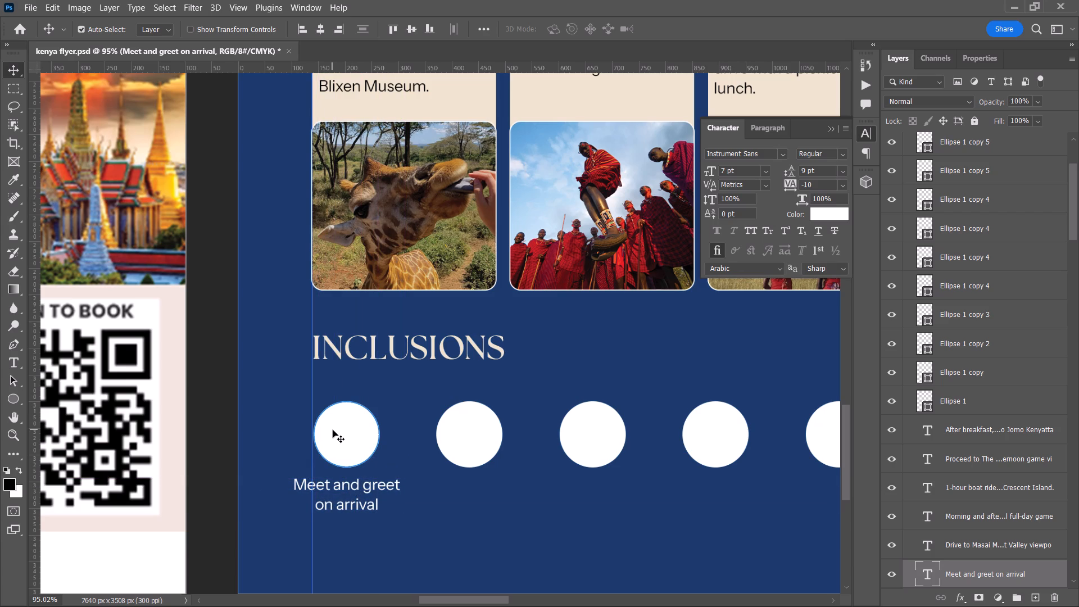
pyautogui.click(316, 22)
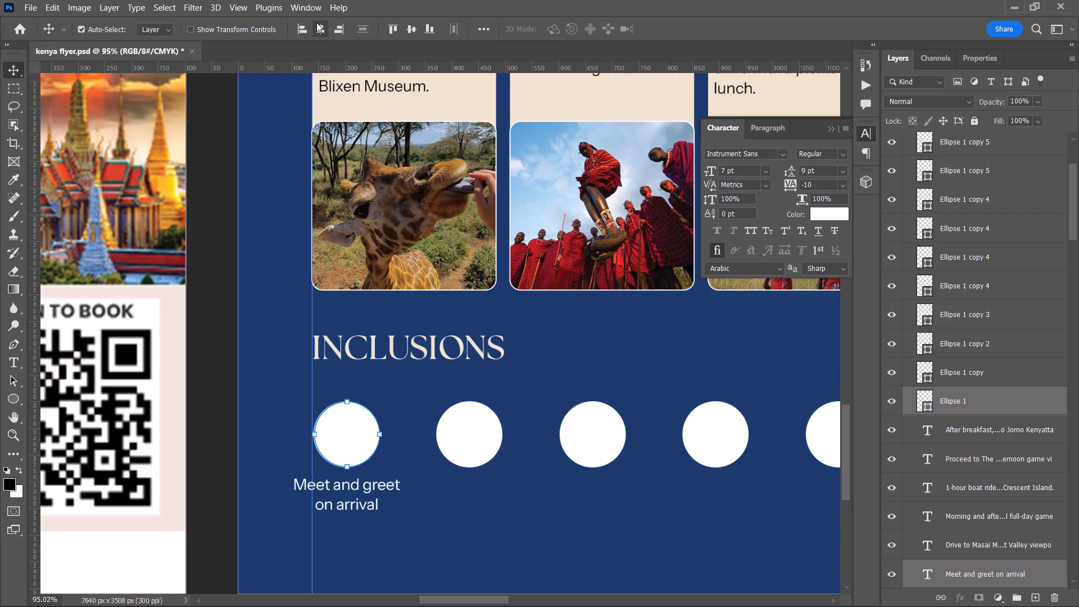
pyautogui.click(316, 22)
pyautogui.click(493, 522)
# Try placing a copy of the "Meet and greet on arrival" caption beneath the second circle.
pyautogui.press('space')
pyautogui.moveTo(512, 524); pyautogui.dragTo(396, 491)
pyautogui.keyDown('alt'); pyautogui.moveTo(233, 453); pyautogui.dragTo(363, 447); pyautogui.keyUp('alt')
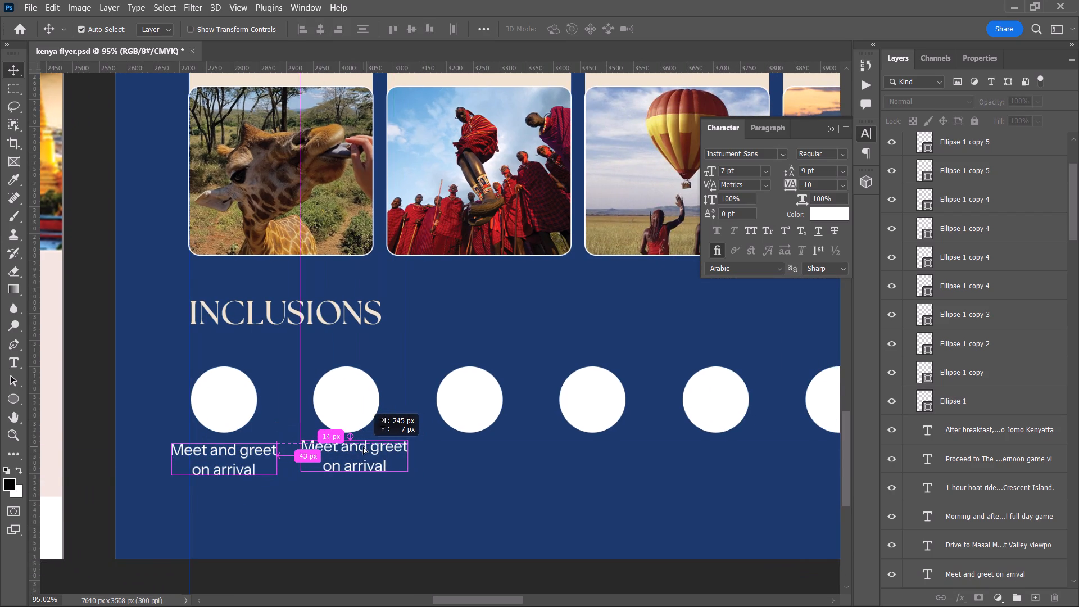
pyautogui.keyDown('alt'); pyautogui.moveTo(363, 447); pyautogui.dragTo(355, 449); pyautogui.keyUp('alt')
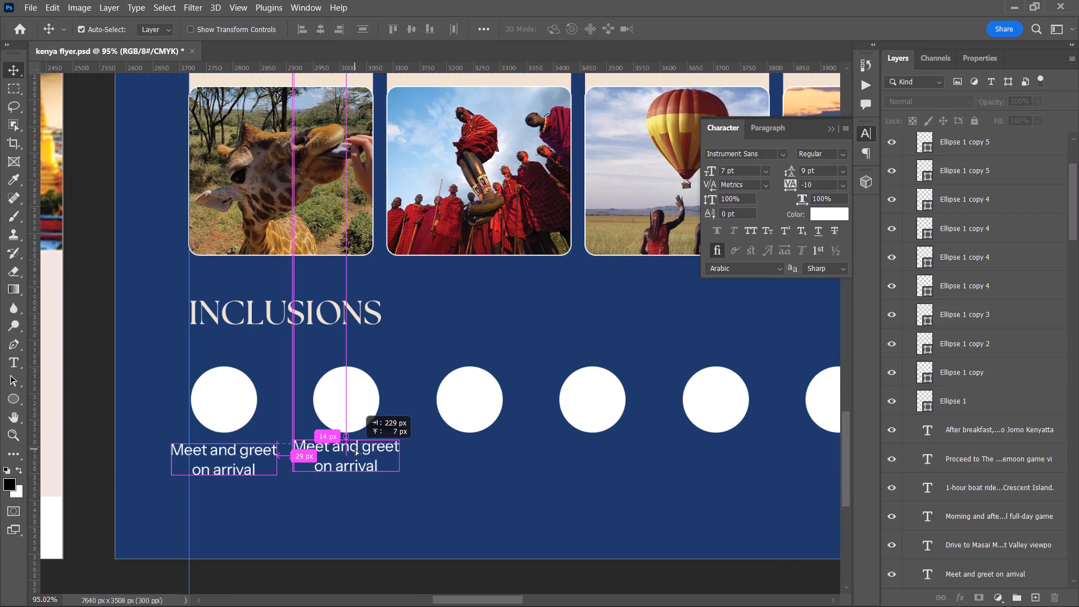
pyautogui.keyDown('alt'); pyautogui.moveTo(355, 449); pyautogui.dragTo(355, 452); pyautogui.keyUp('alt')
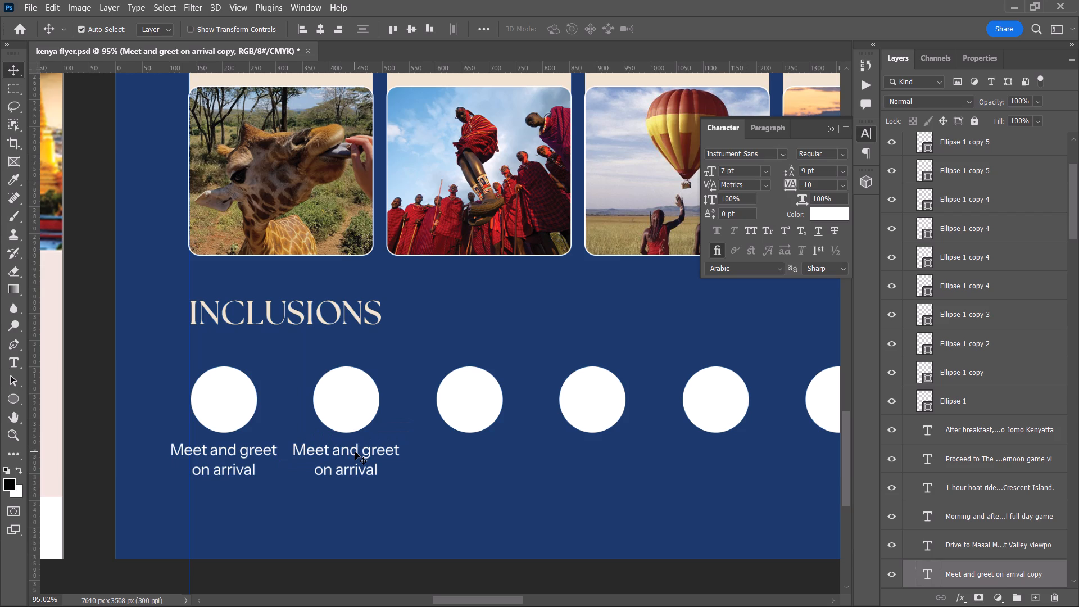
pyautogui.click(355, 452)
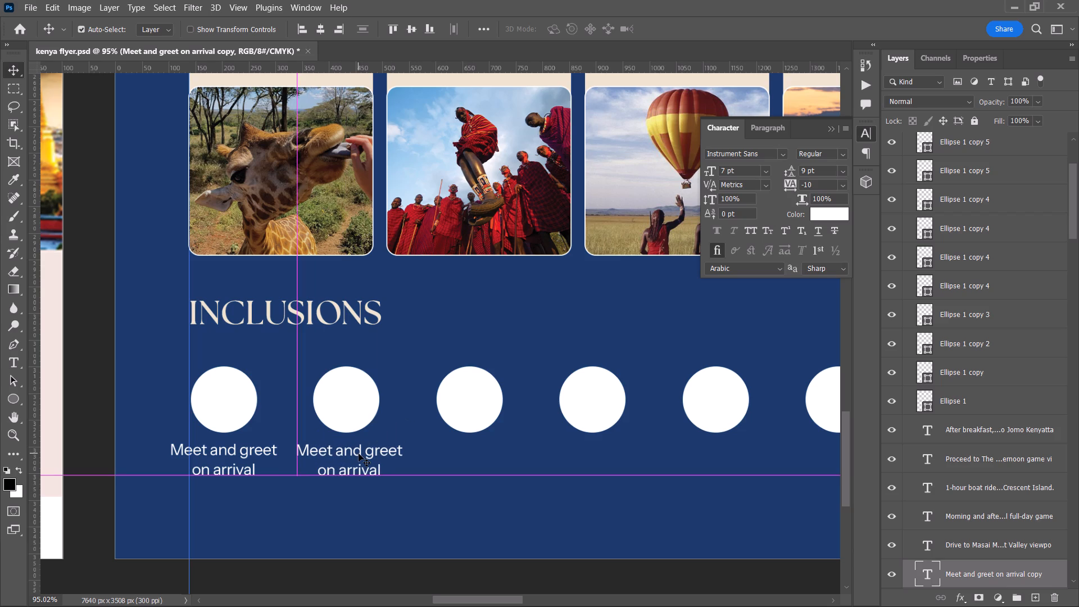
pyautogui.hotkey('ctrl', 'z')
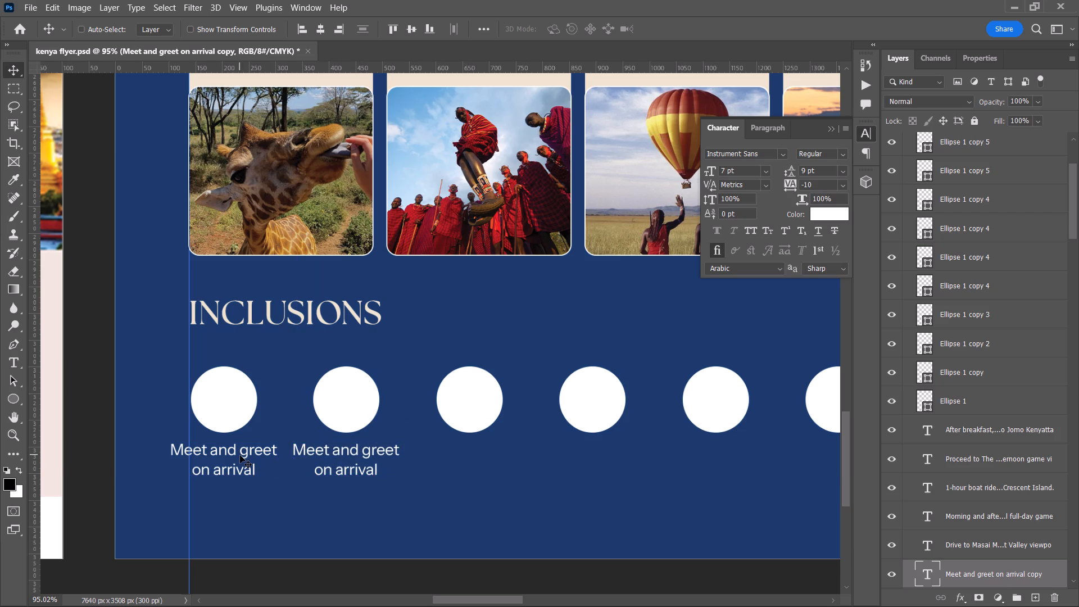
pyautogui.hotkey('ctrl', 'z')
# Set the "Meet and greet on arrival" caption to 6 pt text with 7 pt leading.
pyautogui.click(240, 455)
pyautogui.click(249, 446)
pyautogui.click(258, 450)
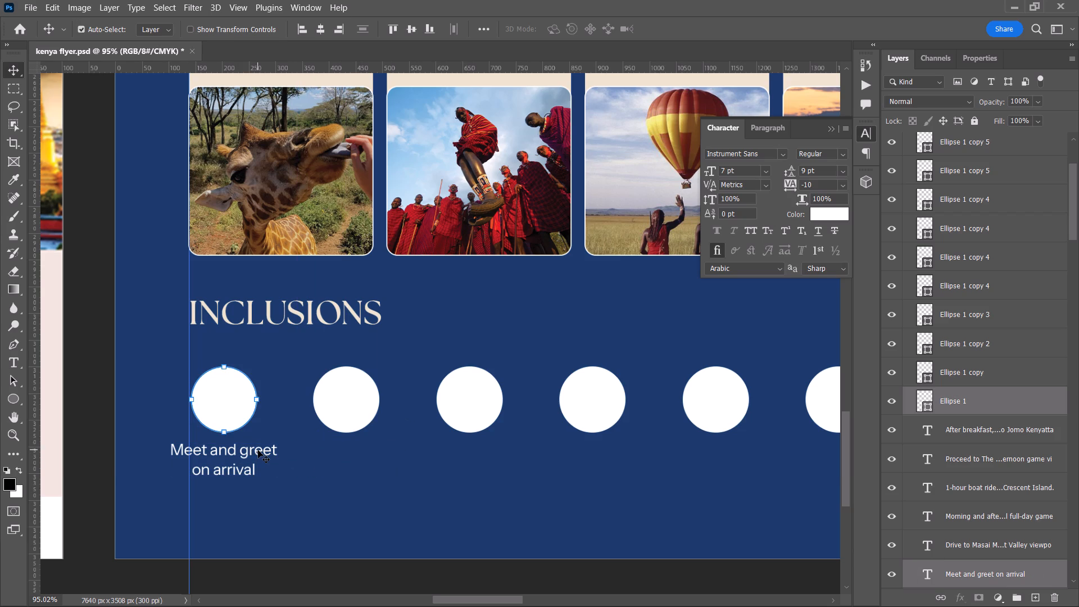
pyautogui.click(463, 495)
pyautogui.click(257, 444)
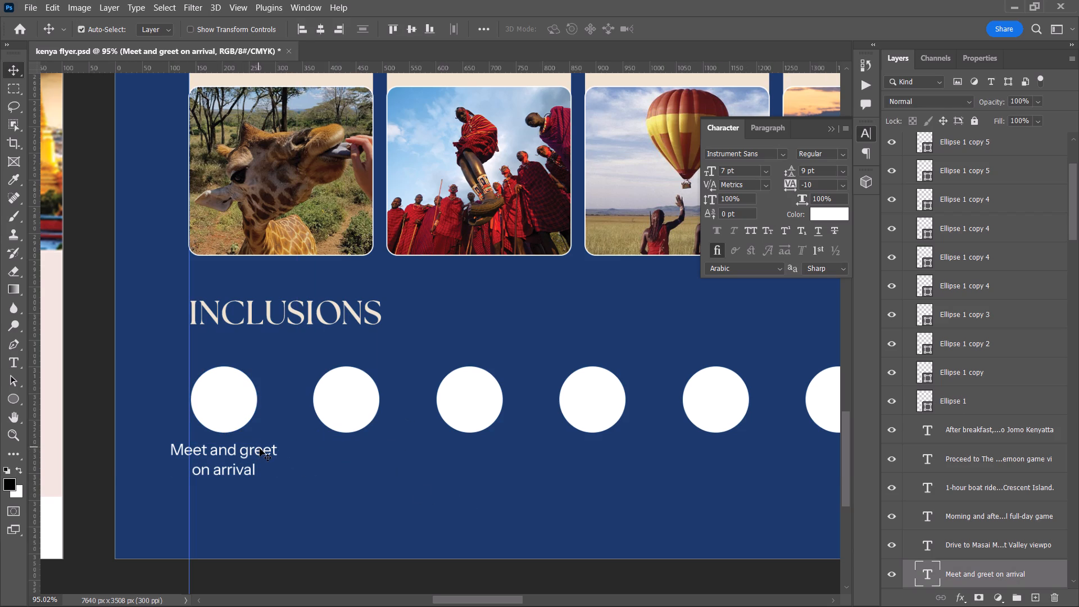
pyautogui.click(260, 449)
pyautogui.click(739, 169)
pyautogui.scroll(-1, 739, 169)
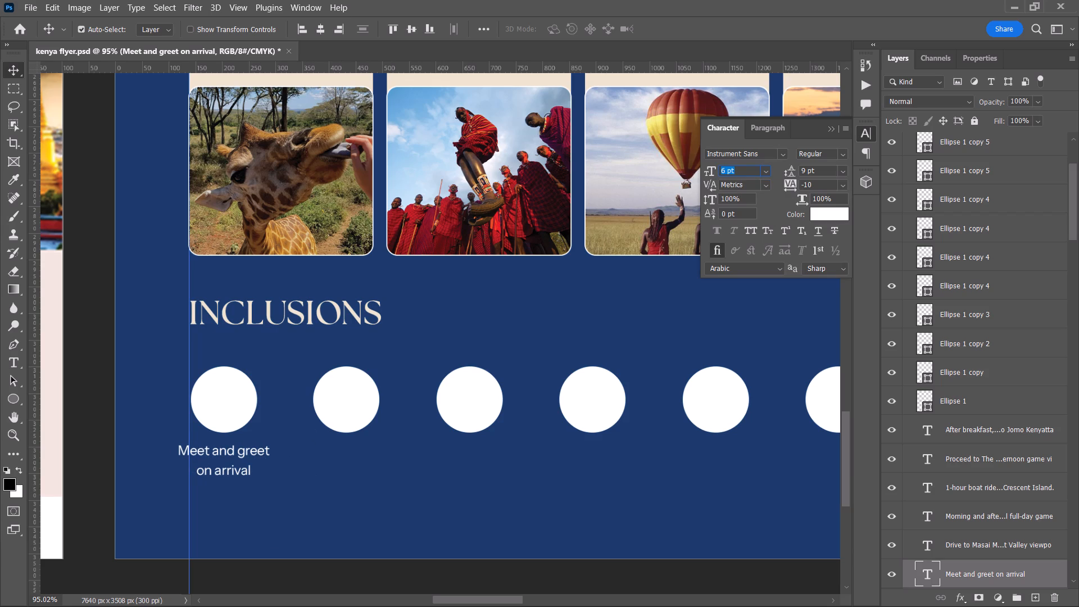
pyautogui.click(817, 171)
pyautogui.scroll(-2, 817, 171)
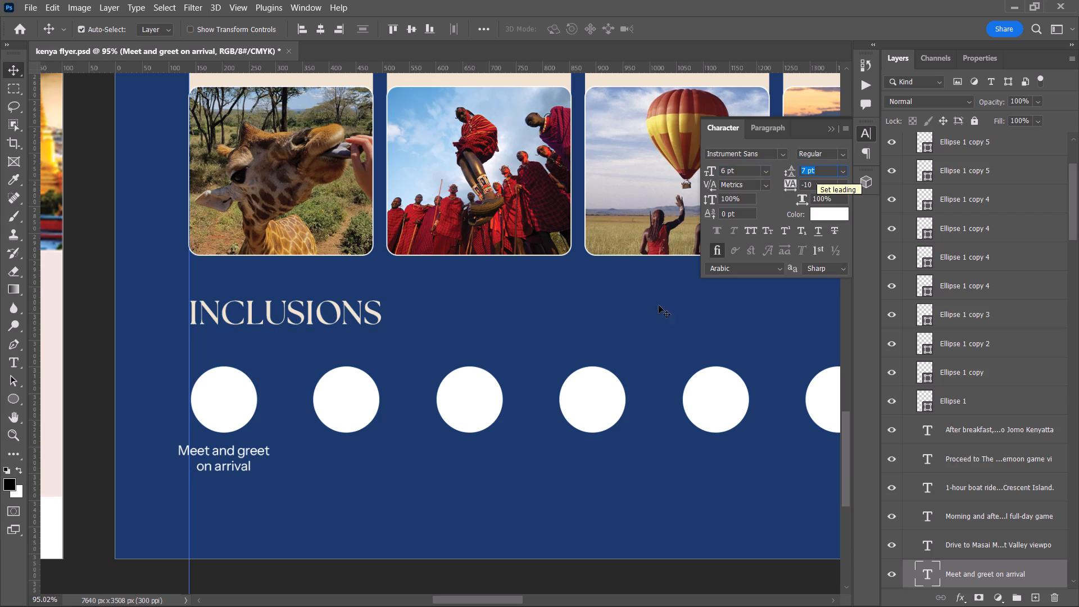
# Place a copy of the "Meet and greet on arrival" caption centred beneath the second circle, level with the first caption.
pyautogui.keyDown('alt'); pyautogui.moveTo(242, 452); pyautogui.dragTo(373, 455); pyautogui.keyUp('alt')
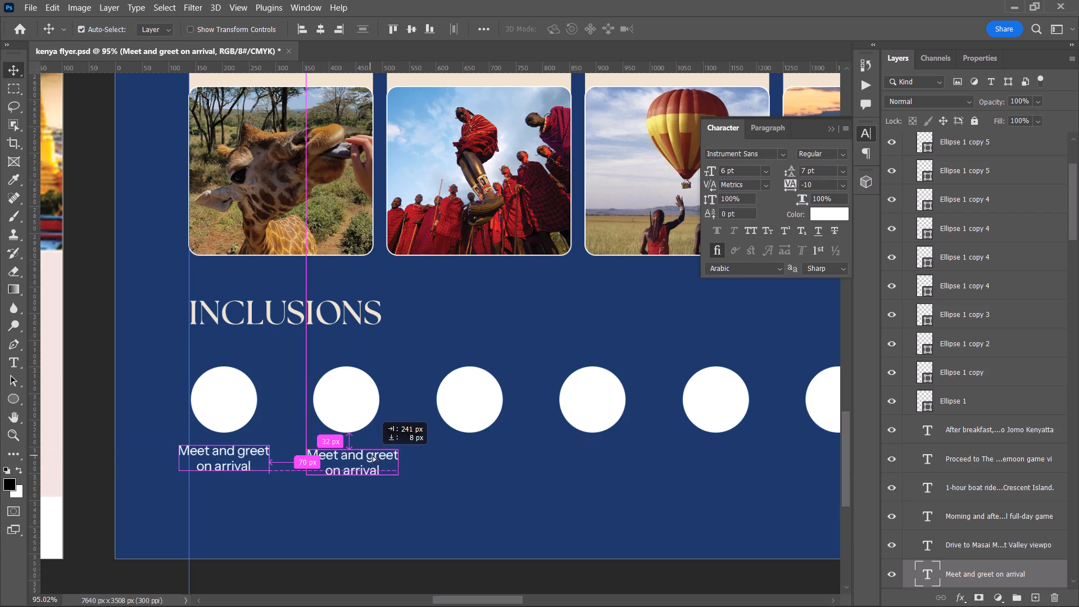
pyautogui.keyDown('alt'); pyautogui.moveTo(373, 455); pyautogui.dragTo(368, 452); pyautogui.keyUp('alt')
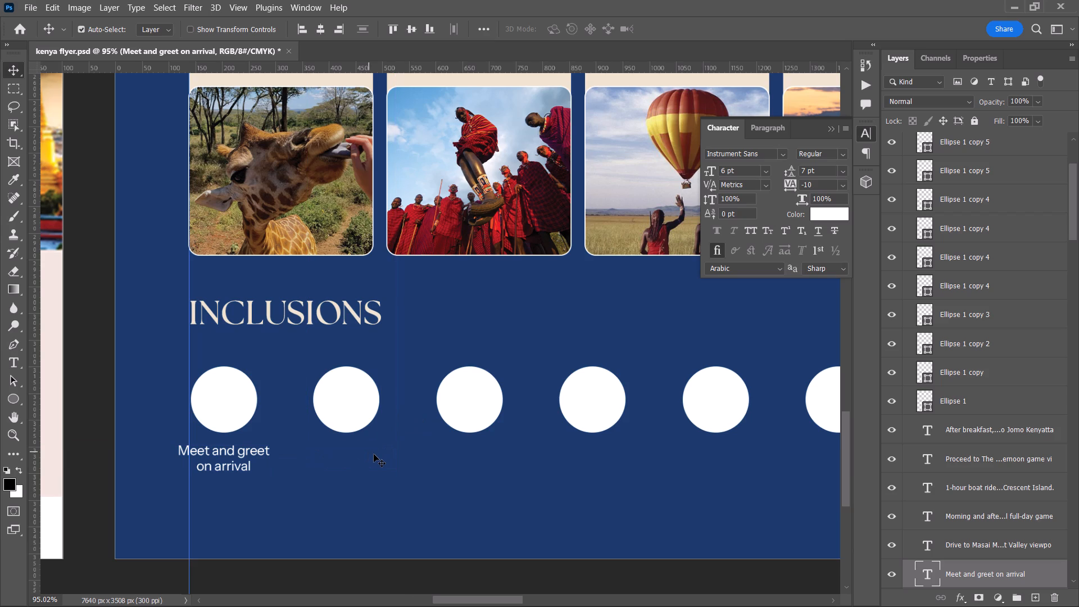
pyautogui.keyDown('alt'); pyautogui.moveTo(256, 451); pyautogui.dragTo(375, 450); pyautogui.keyUp('alt')
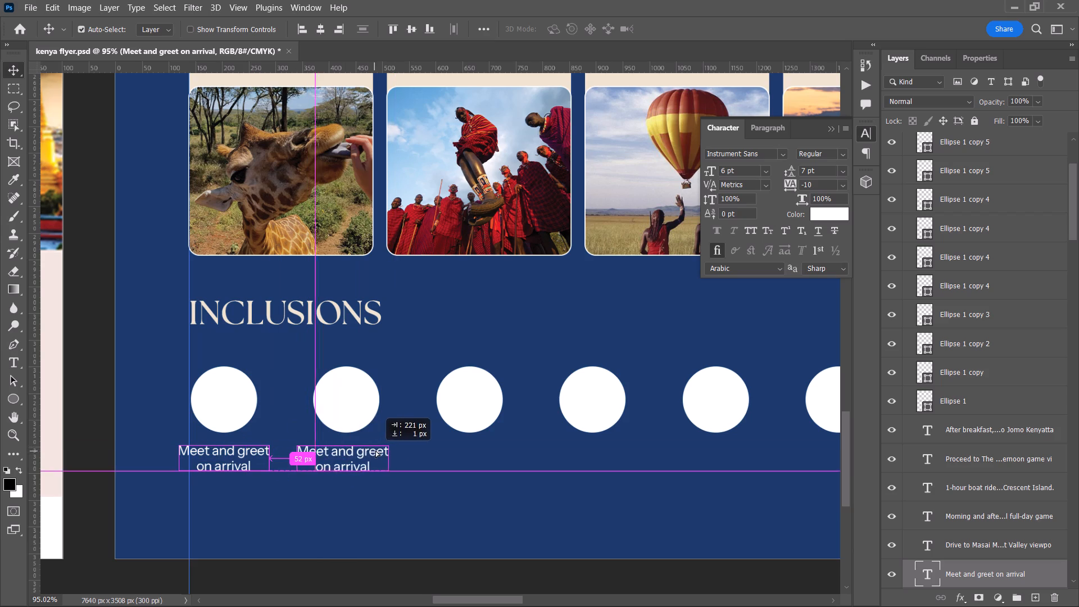
pyautogui.keyDown('alt'); pyautogui.moveTo(375, 450); pyautogui.dragTo(382, 451); pyautogui.keyUp('alt')
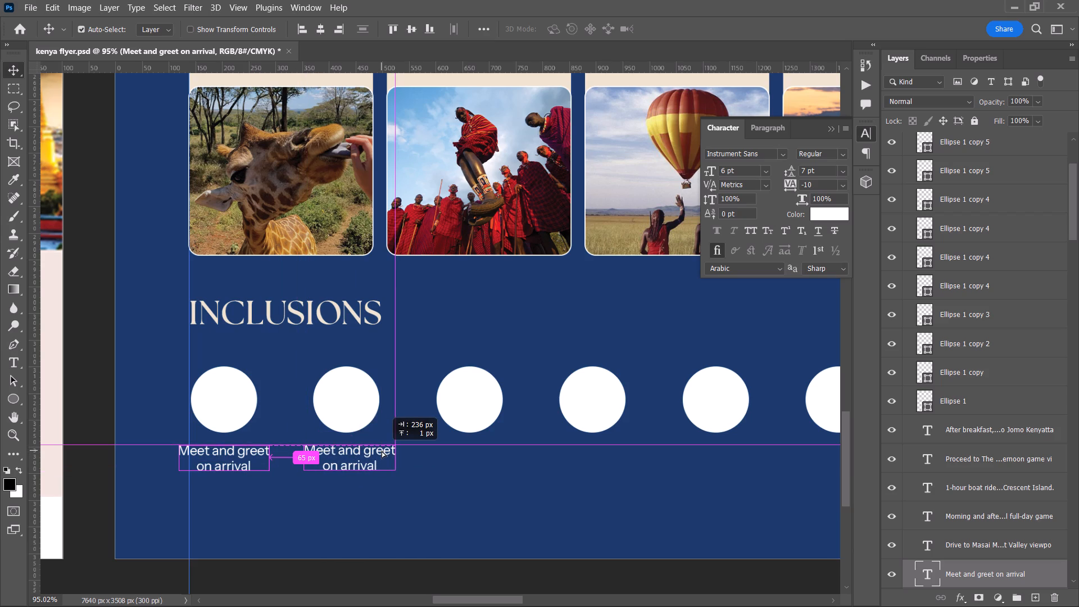
pyautogui.keyDown('alt'); pyautogui.moveTo(382, 451); pyautogui.dragTo(378, 451); pyautogui.keyUp('alt')
# Capture the text "Arrival transfer to the Nairobi hotel" from the reference flyer's INCLUSIONS section with on-screen text recognition.
pyautogui.press('space')
pyautogui.moveTo(425, 488); pyautogui.dragTo(394, 498)
pyautogui.press('space')
pyautogui.press('space')
pyautogui.press('space')
pyautogui.press('space')
pyautogui.press('space')
pyautogui.press('space')
pyautogui.press('space')
pyautogui.press('space')
pyautogui.press('space')
pyautogui.press('space')
pyautogui.press('space')
pyautogui.press('space')
pyautogui.press('space')
pyautogui.press('space')
pyautogui.press('space')
pyautogui.press('space')
pyautogui.press('space')
pyautogui.press('space')
pyautogui.press('space')
pyautogui.press('space')
pyautogui.moveTo(657, 481); pyautogui.dragTo(478, 451)
pyautogui.moveTo(633, 425); pyautogui.dragTo(355, 464)
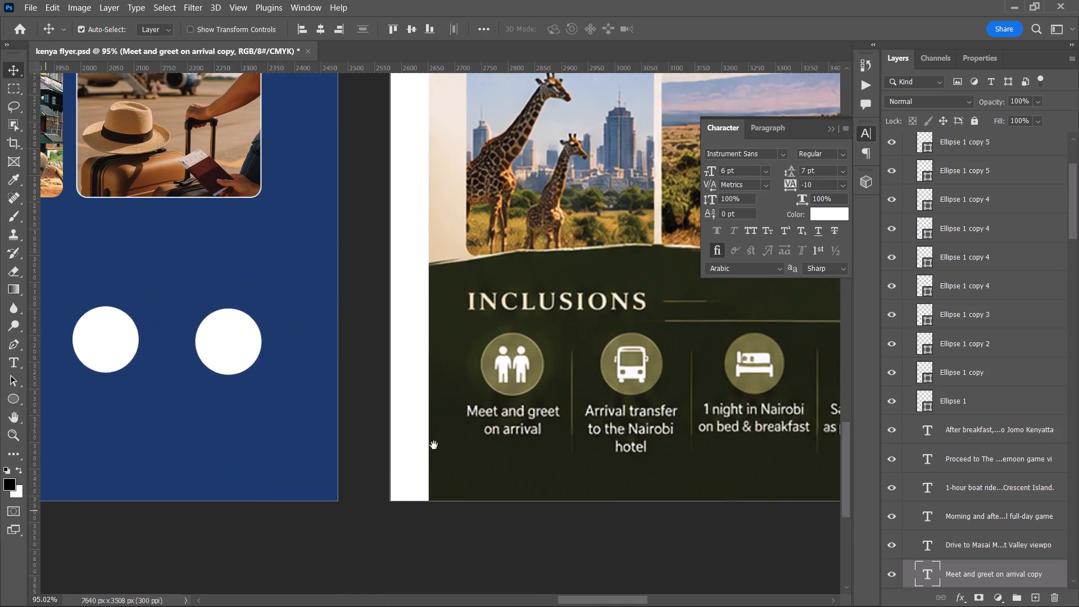
pyautogui.click(499, 439)
pyautogui.hotkey('alt', 't')
pyautogui.moveTo(465, 421); pyautogui.dragTo(468, 421)
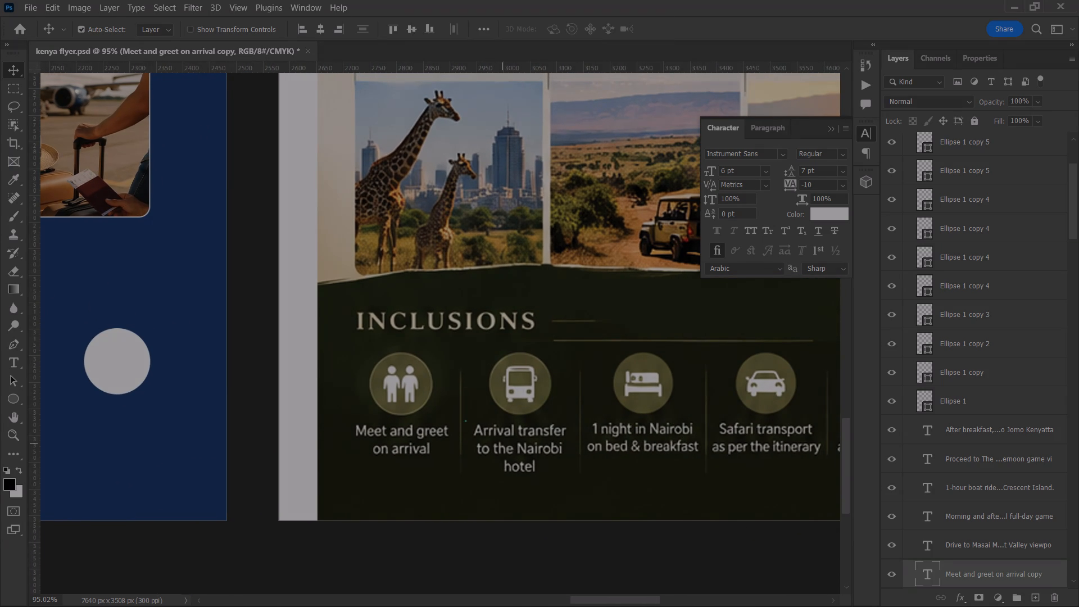
pyautogui.moveTo(468, 421); pyautogui.dragTo(578, 478)
# Replace the second circle's caption with "Arrival transfer to the Nairobi hotel".
pyautogui.press('space')
pyautogui.press('space')
pyautogui.press('space')
pyautogui.press('space')
pyautogui.press('space')
pyautogui.press('space')
pyautogui.press('space')
pyautogui.press('space')
pyautogui.press('space')
pyautogui.press('space')
pyautogui.press('space')
pyautogui.press('space')
pyautogui.press('space')
pyautogui.press('space')
pyautogui.press('space')
pyautogui.press('space')
pyautogui.press('space')
pyautogui.press('space')
pyautogui.press('space')
pyautogui.press('space')
pyautogui.moveTo(518, 456); pyautogui.dragTo(815, 429)
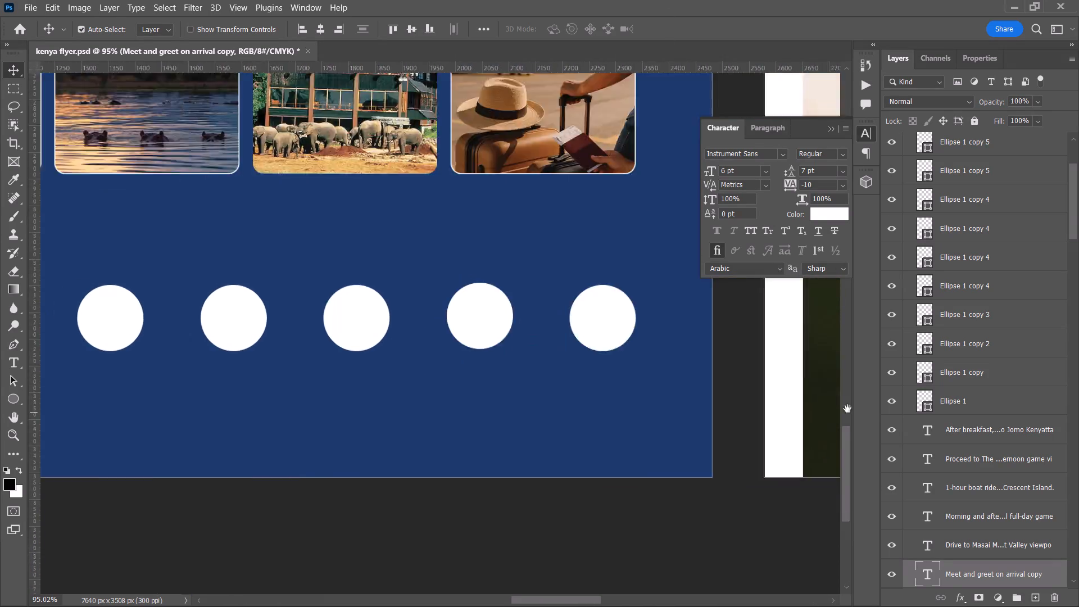
pyautogui.moveTo(611, 408); pyautogui.dragTo(719, 456)
pyautogui.press('t')
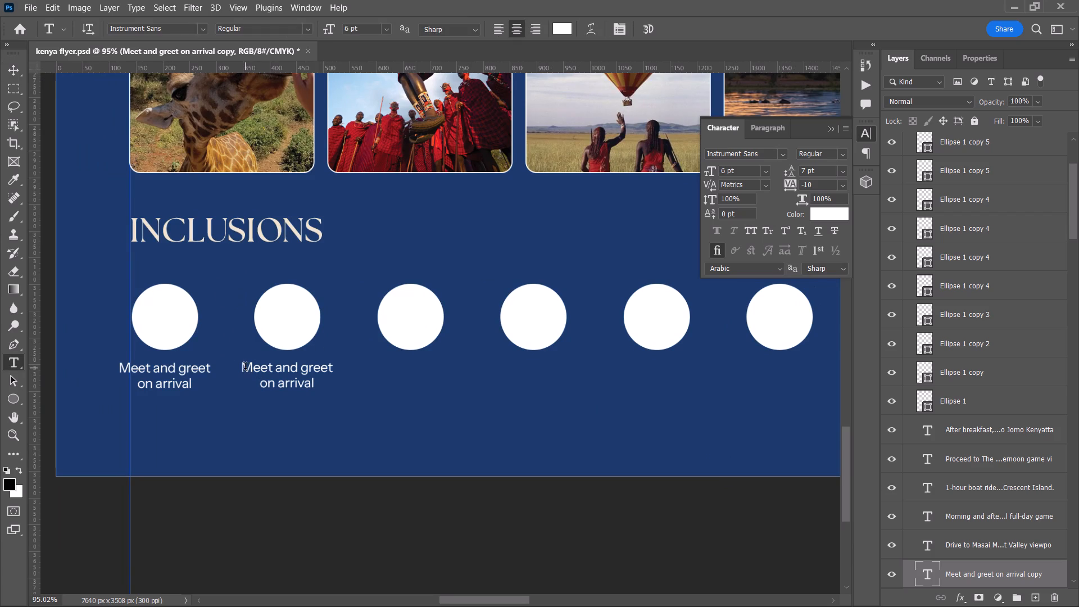
pyautogui.moveTo(245, 368); pyautogui.dragTo(362, 399)
pyautogui.hotkey('ctrl', 'v')
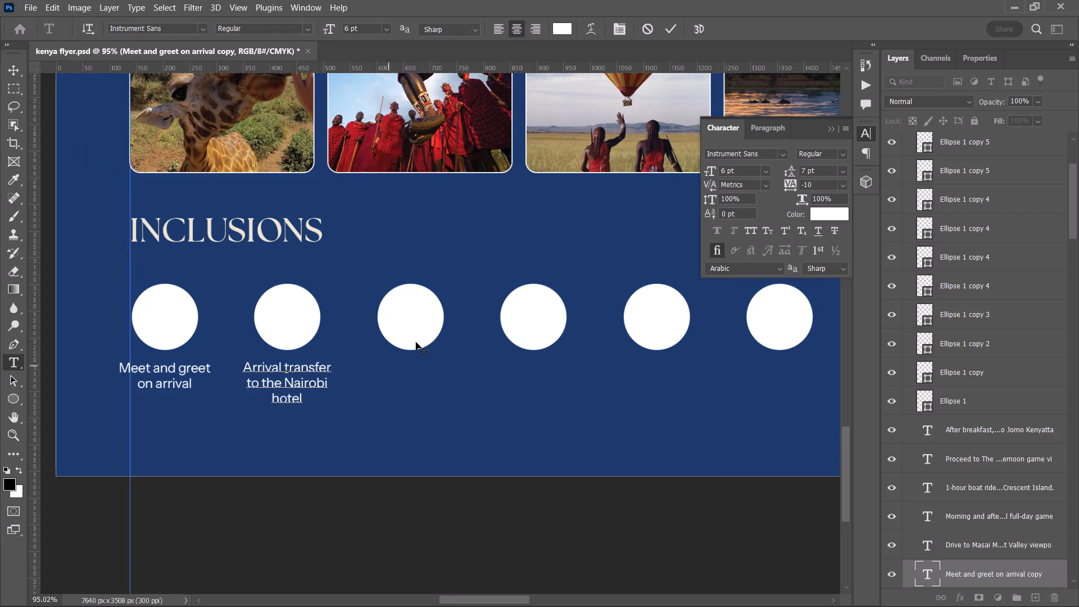
pyautogui.click(669, 26)
# Duplicate the first two captions together and place the copies beneath the third and fourth circles.
pyautogui.press('space')
pyautogui.moveTo(315, 370); pyautogui.dragTo(299, 372)
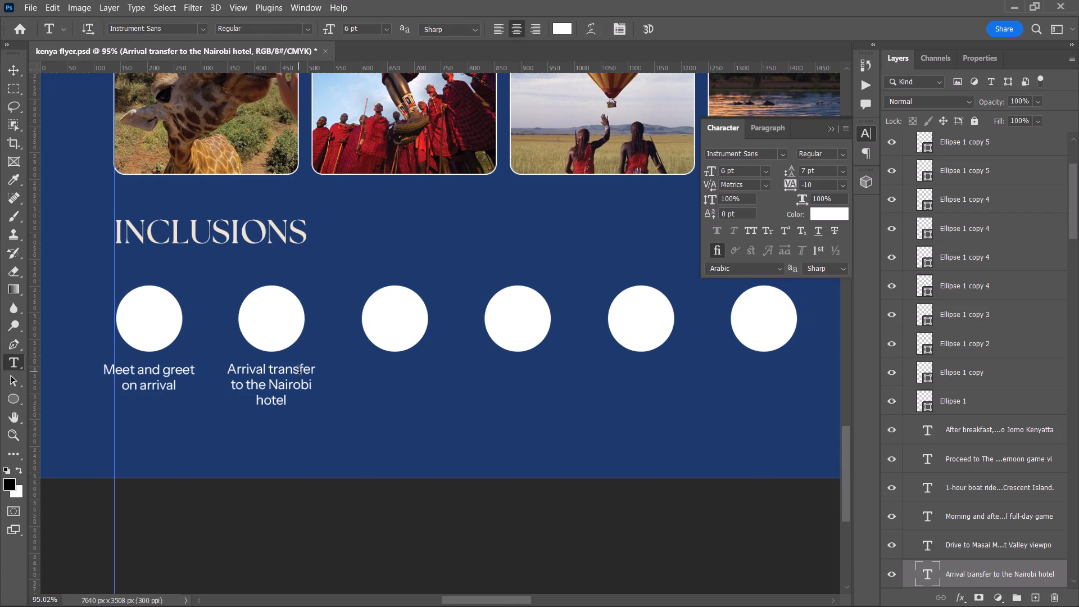
pyautogui.press('v')
pyautogui.keyDown('alt'); pyautogui.moveTo(274, 371); pyautogui.dragTo(285, 370); pyautogui.keyUp('alt')
pyautogui.hotkey('ctrl', 'z')
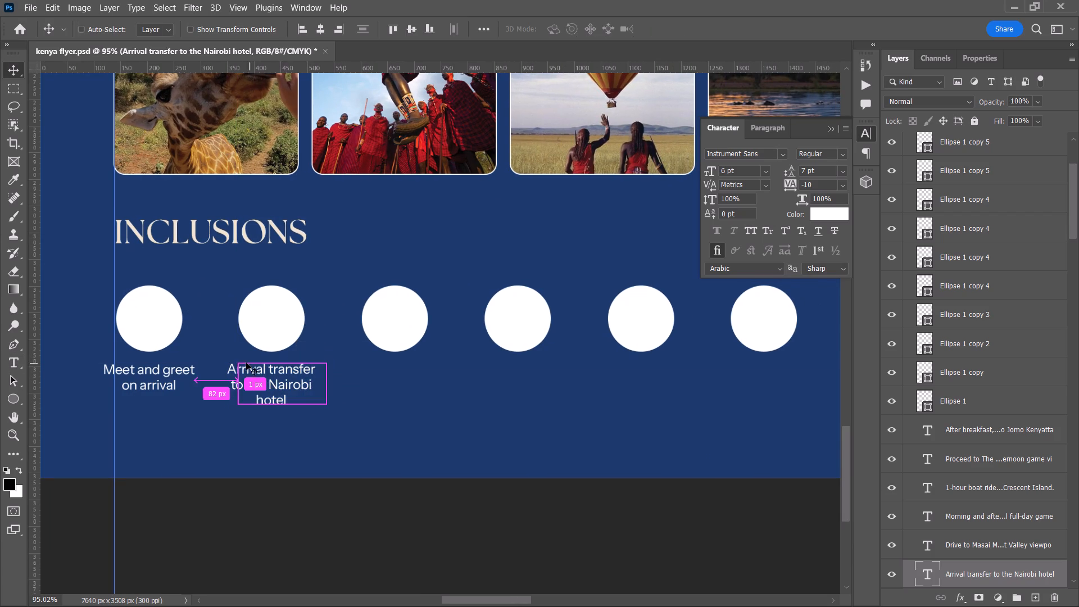
pyautogui.click(267, 366)
pyautogui.click(177, 369)
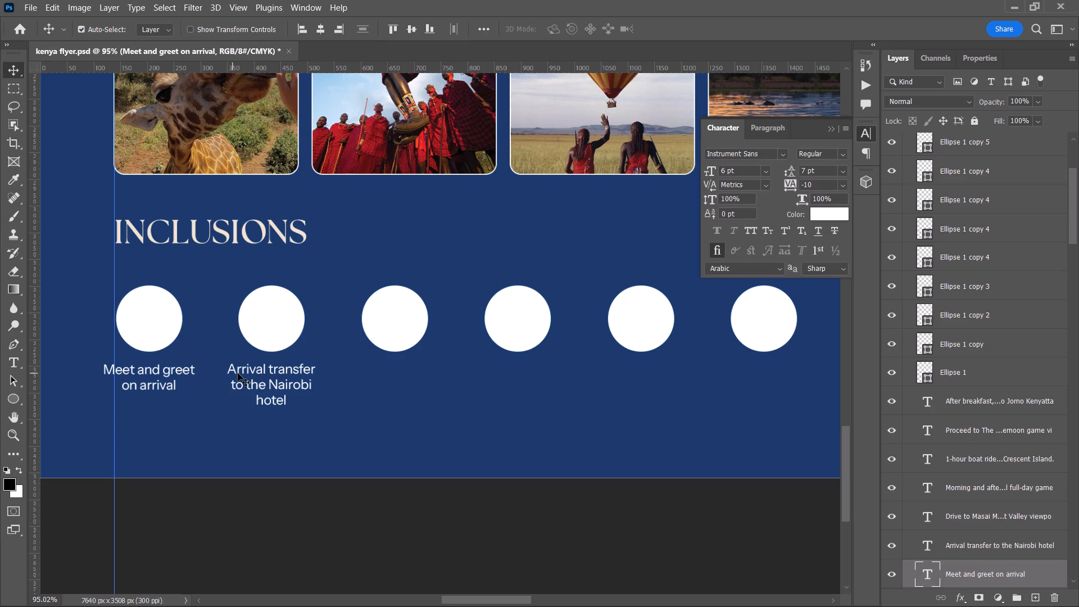
pyautogui.keyDown('shift'); pyautogui.click(258, 368); pyautogui.keyUp('shift')
pyautogui.keyDown('alt'); pyautogui.moveTo(289, 365); pyautogui.dragTo(543, 364); pyautogui.keyUp('alt')
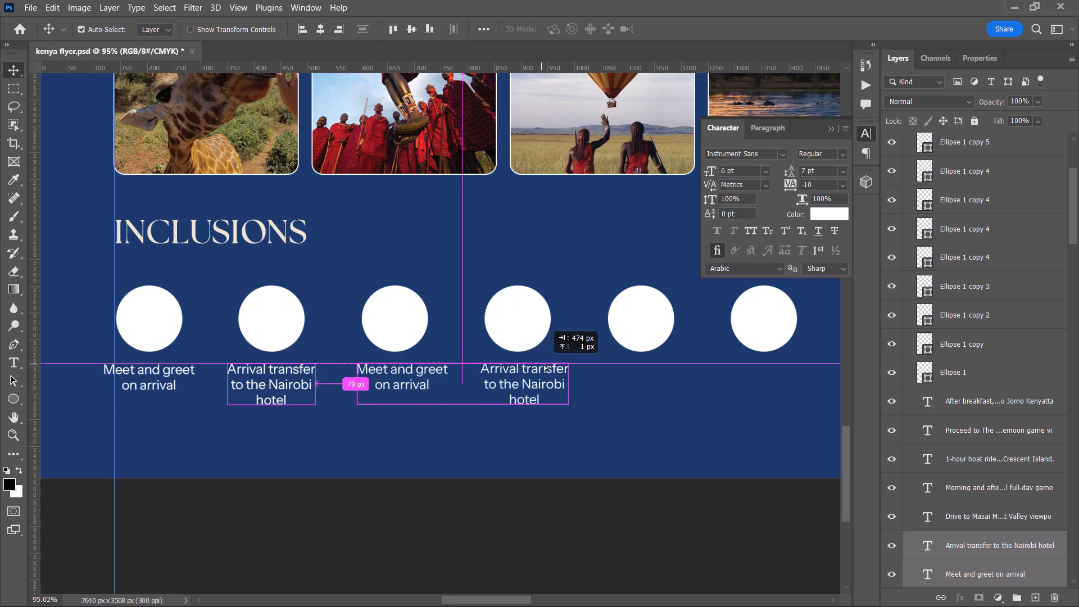
pyautogui.keyDown('alt'); pyautogui.moveTo(543, 364); pyautogui.dragTo(538, 365); pyautogui.keyUp('alt')
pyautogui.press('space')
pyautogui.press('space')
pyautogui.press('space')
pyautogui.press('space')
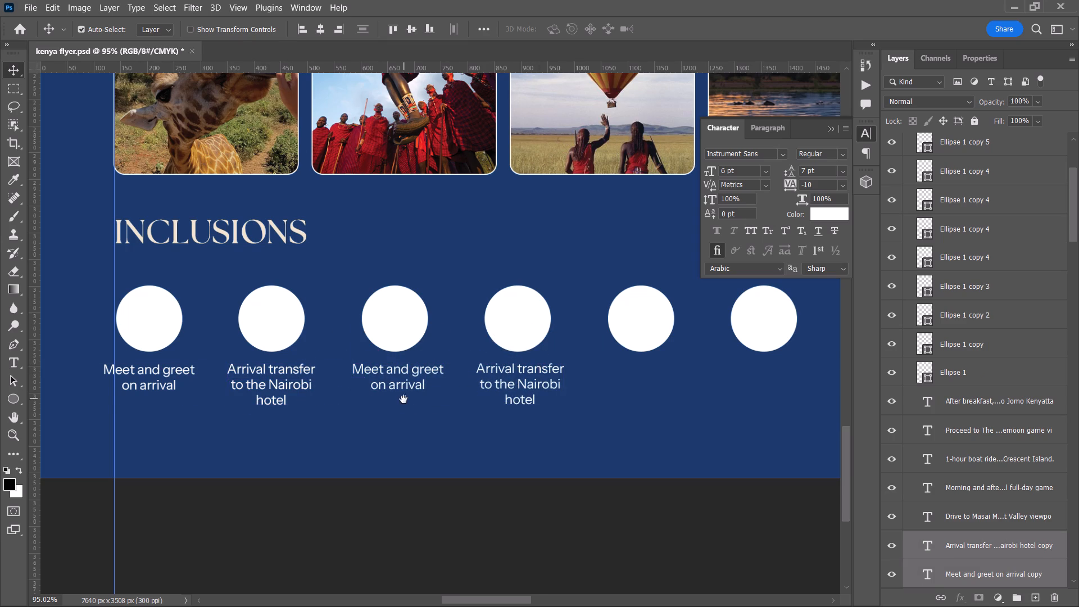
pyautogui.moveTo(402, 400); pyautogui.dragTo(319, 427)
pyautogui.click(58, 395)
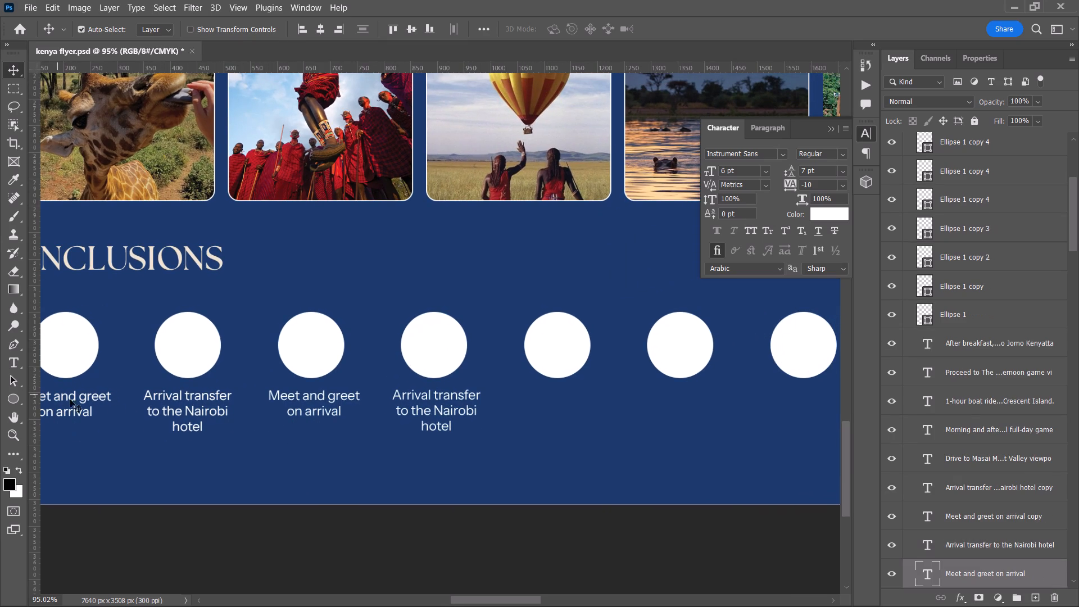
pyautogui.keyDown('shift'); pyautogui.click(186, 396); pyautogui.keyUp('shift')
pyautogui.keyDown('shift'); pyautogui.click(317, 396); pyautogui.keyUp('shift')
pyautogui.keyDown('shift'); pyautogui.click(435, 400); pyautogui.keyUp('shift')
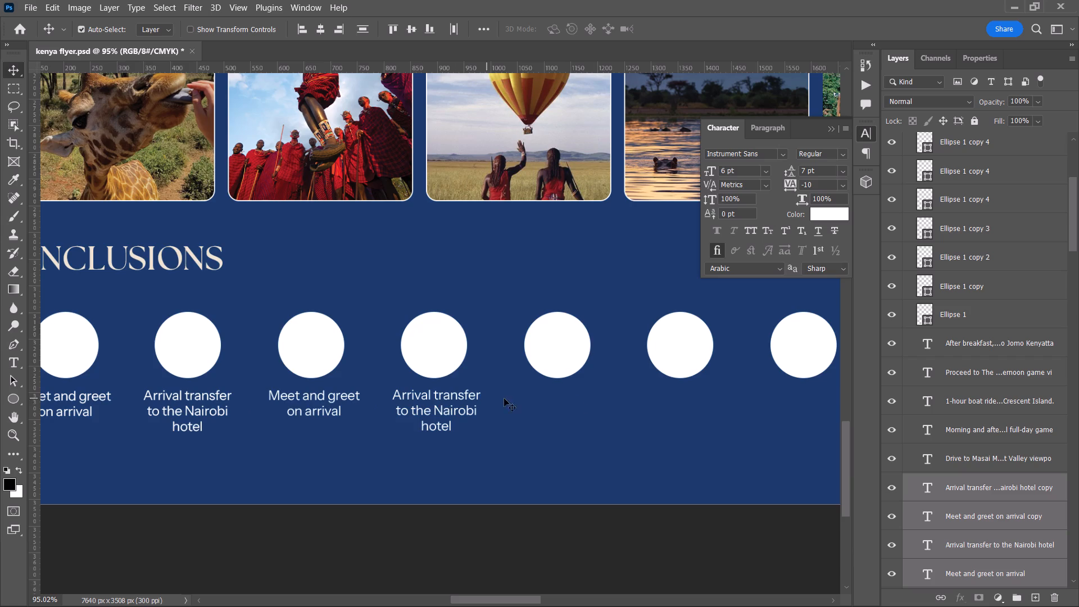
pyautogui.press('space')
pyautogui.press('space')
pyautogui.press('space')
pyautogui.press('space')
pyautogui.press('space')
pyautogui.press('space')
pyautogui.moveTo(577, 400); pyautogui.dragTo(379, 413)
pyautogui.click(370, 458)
# Place a copy of the fourth circle's "Arrival transfer to the Nairobi hotel" caption beneath the fifth circle.
pyautogui.press('space')
pyautogui.moveTo(263, 444); pyautogui.dragTo(403, 443)
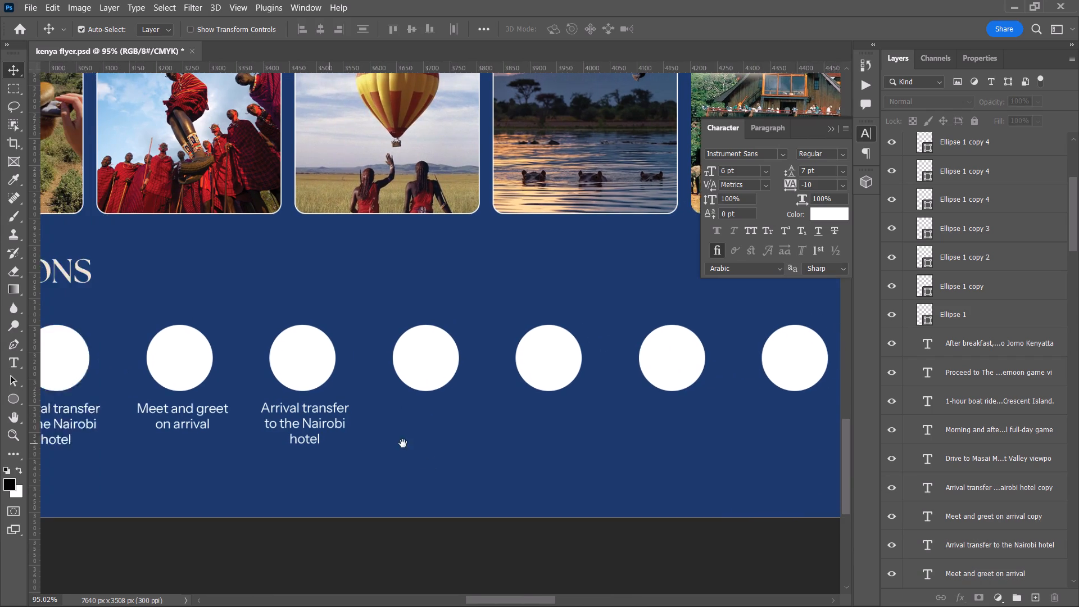
pyautogui.moveTo(403, 443); pyautogui.dragTo(437, 440)
pyautogui.keyDown('alt'); pyautogui.moveTo(422, 405); pyautogui.dragTo(548, 406); pyautogui.keyUp('alt')
# Duplicate the first five captions together and place the copies beneath the sixth to tenth circles.
pyautogui.press('space')
pyautogui.press('space')
pyautogui.press('space')
pyautogui.moveTo(443, 422); pyautogui.dragTo(634, 422)
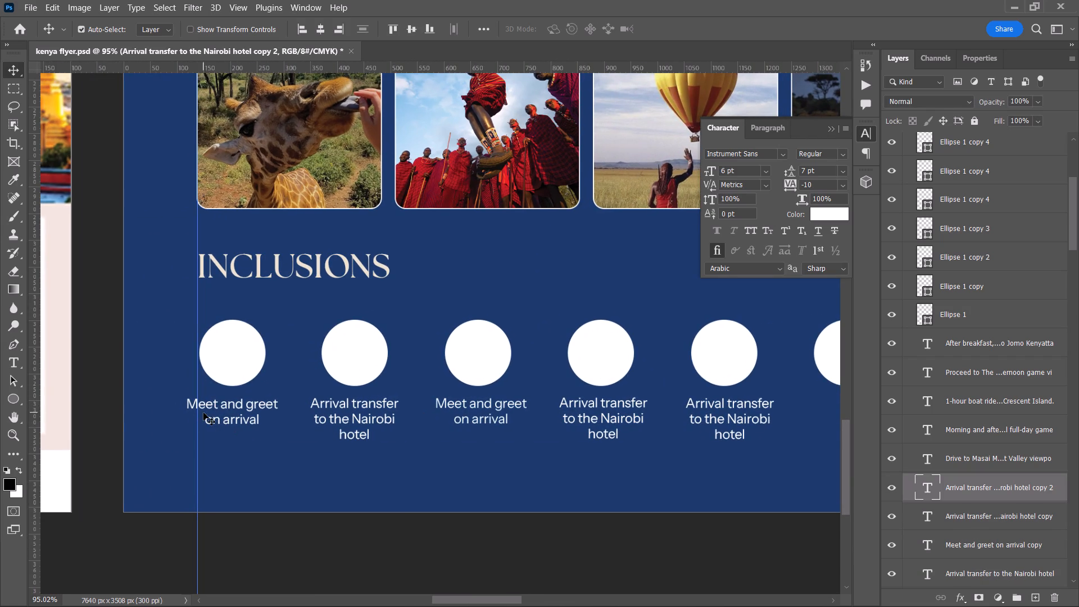
pyautogui.click(226, 408)
pyautogui.keyDown('shift'); pyautogui.click(362, 409); pyautogui.keyUp('shift')
pyautogui.keyDown('shift'); pyautogui.click(505, 407); pyautogui.keyUp('shift')
pyautogui.keyDown('shift'); pyautogui.click(595, 408); pyautogui.keyUp('shift')
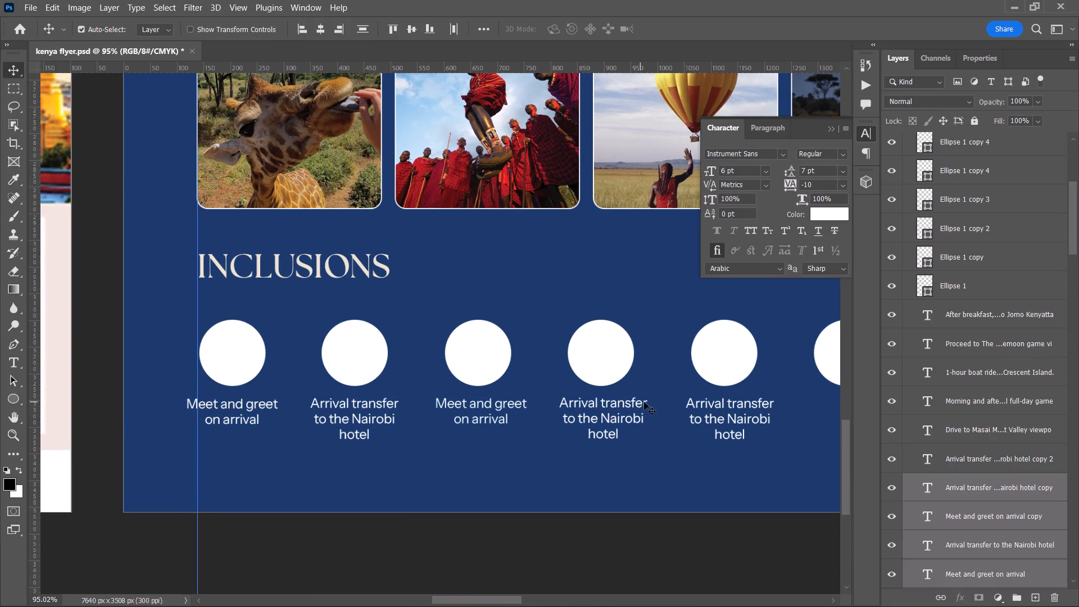
pyautogui.keyDown('shift'); pyautogui.click(698, 400); pyautogui.keyUp('shift')
pyautogui.press('space')
pyautogui.press('space')
pyautogui.press('space')
pyautogui.press('space')
pyautogui.press('space')
pyautogui.press('space')
pyautogui.press('space')
pyautogui.press('space')
pyautogui.press('space')
pyautogui.press('space')
pyautogui.press('space')
pyautogui.press('space')
pyautogui.press('space')
pyautogui.press('space')
pyautogui.press('space')
pyautogui.press('space')
pyautogui.press('space')
pyautogui.press('space')
pyautogui.press('space')
pyautogui.press('space')
pyautogui.moveTo(779, 414); pyautogui.dragTo(143, 434)
pyautogui.keyDown('alt'); pyautogui.moveTo(95, 424); pyautogui.dragTo(709, 423); pyautogui.keyUp('alt')
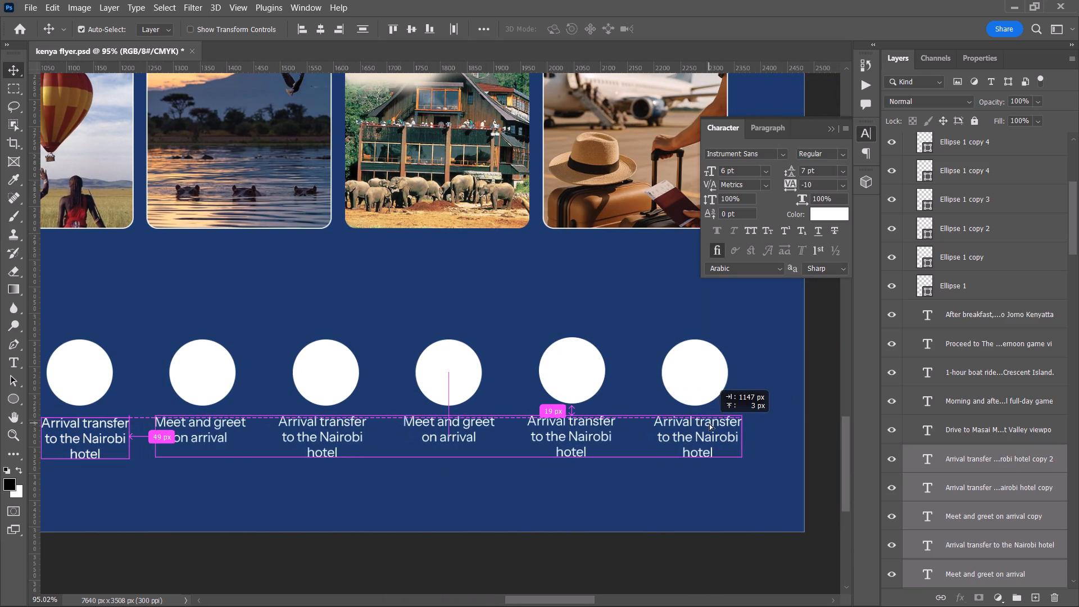
pyautogui.keyDown('alt'); pyautogui.moveTo(709, 423); pyautogui.dragTo(713, 425); pyautogui.keyUp('alt')
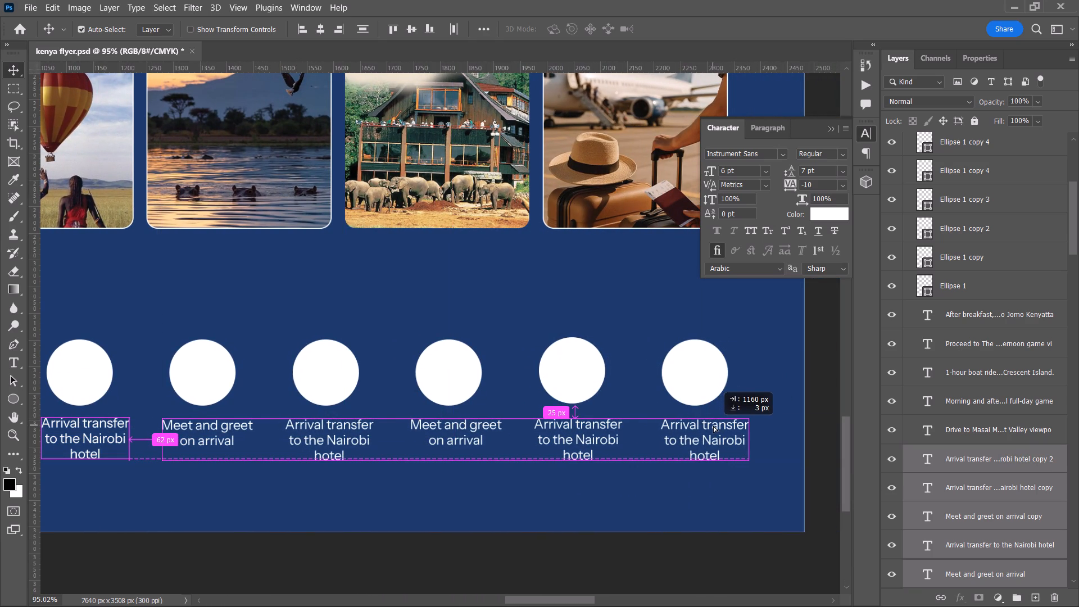
pyautogui.keyDown('alt'); pyautogui.moveTo(713, 425); pyautogui.dragTo(711, 424); pyautogui.keyUp('alt')
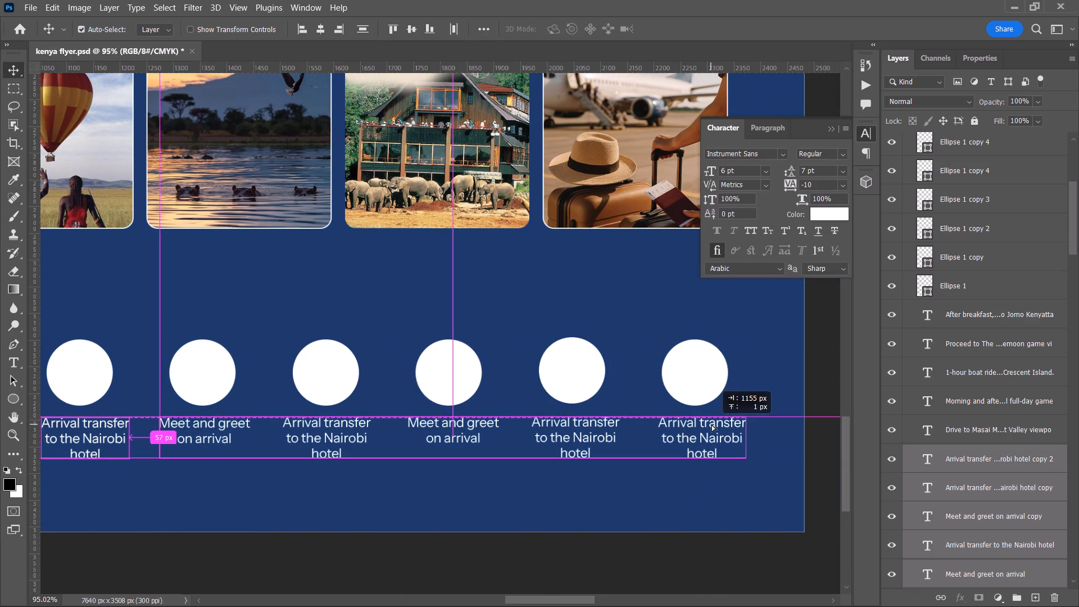
pyautogui.keyDown('alt'); pyautogui.moveTo(711, 424); pyautogui.dragTo(714, 424); pyautogui.keyUp('alt')
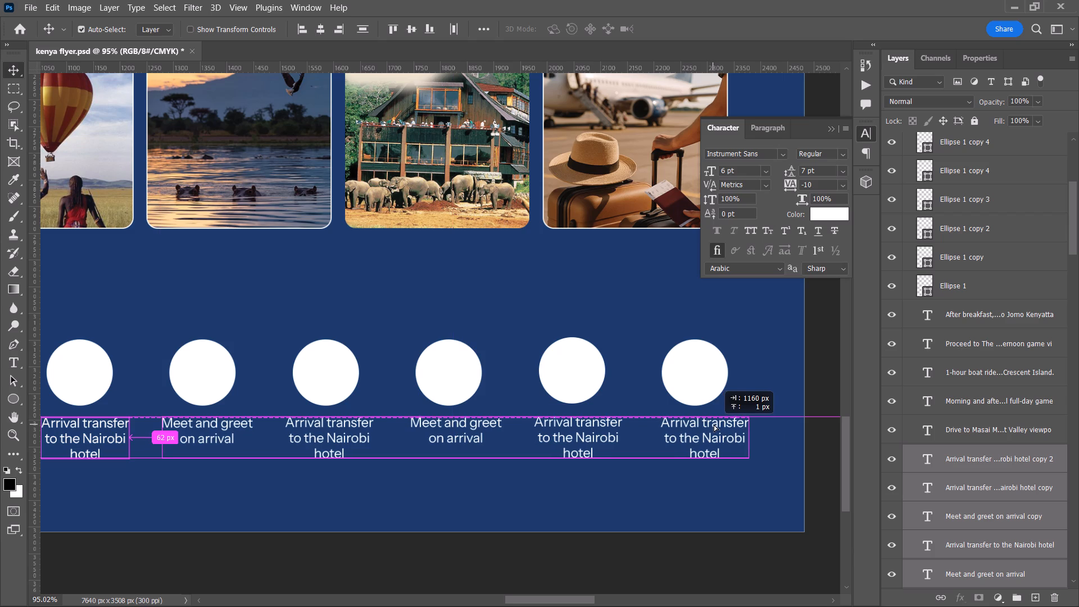
pyautogui.keyDown('alt'); pyautogui.moveTo(714, 424); pyautogui.dragTo(715, 424); pyautogui.keyUp('alt')
# Check how the captions line up with the circles along the whole INCLUSIONS row.
pyautogui.keyDown('alt'); pyautogui.scroll(-2, 714, 424); pyautogui.keyUp('alt')
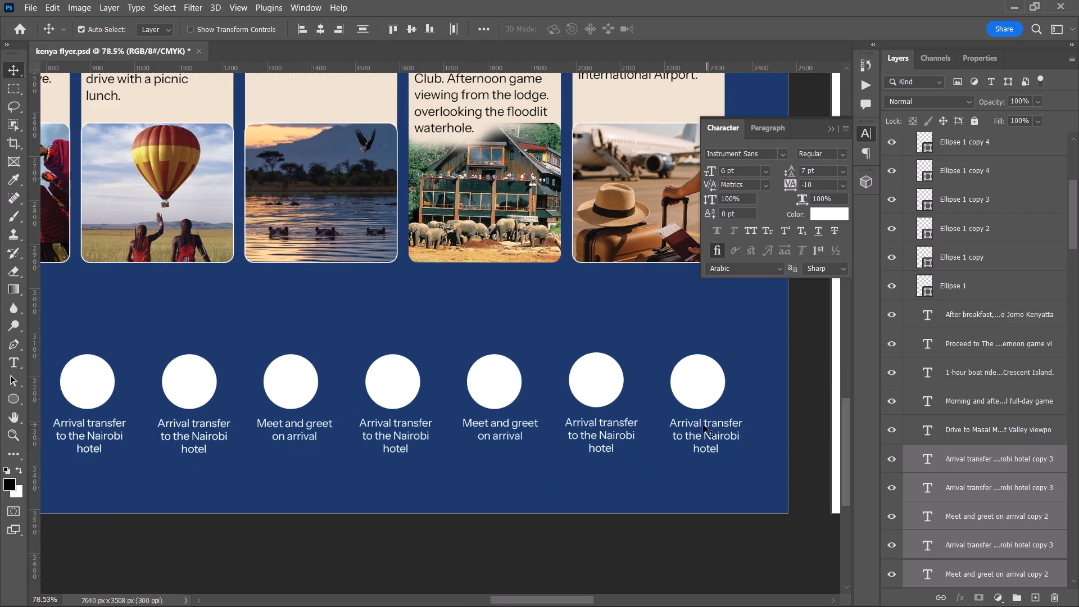
pyautogui.press('space')
pyautogui.press('space')
pyautogui.press('space')
pyautogui.press('space')
pyautogui.press('space')
pyautogui.press('space')
pyautogui.press('space')
pyautogui.press('space')
pyautogui.press('space')
pyautogui.press('space')
pyautogui.press('space')
pyautogui.press('space')
pyautogui.press('space')
pyautogui.press('space')
pyautogui.press('space')
pyautogui.press('space')
pyautogui.press('space')
pyautogui.press('space')
pyautogui.press('space')
pyautogui.press('space')
pyautogui.moveTo(516, 437); pyautogui.dragTo(796, 427)
pyautogui.moveTo(334, 480); pyautogui.dragTo(456, 470)
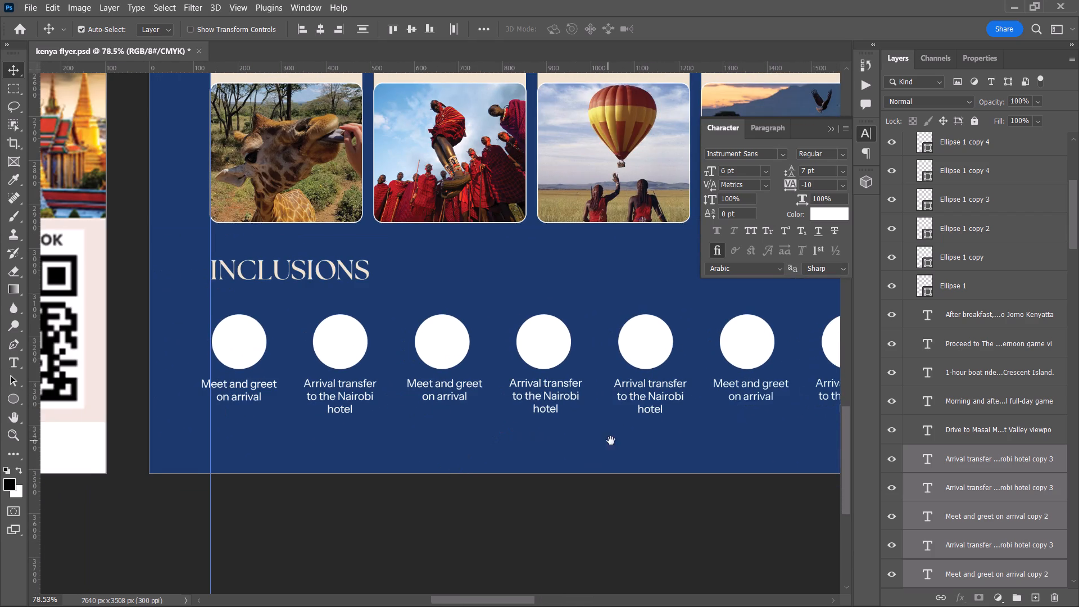
# Extract the third caption's text from the reference flyer and replace the third circle's caption with "1 night in Nairobi on bed & breakfast".
pyautogui.press('space')
pyautogui.press('space')
pyautogui.press('space')
pyautogui.press('space')
pyautogui.press('space')
pyautogui.press('space')
pyautogui.press('space')
pyautogui.press('space')
pyautogui.press('space')
pyautogui.press('space')
pyautogui.press('space')
pyautogui.press('space')
pyautogui.press('space')
pyautogui.press('space')
pyautogui.press('space')
pyautogui.press('space')
pyautogui.press('space')
pyautogui.press('space')
pyautogui.press('space')
pyautogui.moveTo(715, 438); pyautogui.dragTo(136, 465)
pyautogui.moveTo(211, 454); pyautogui.dragTo(235, 459)
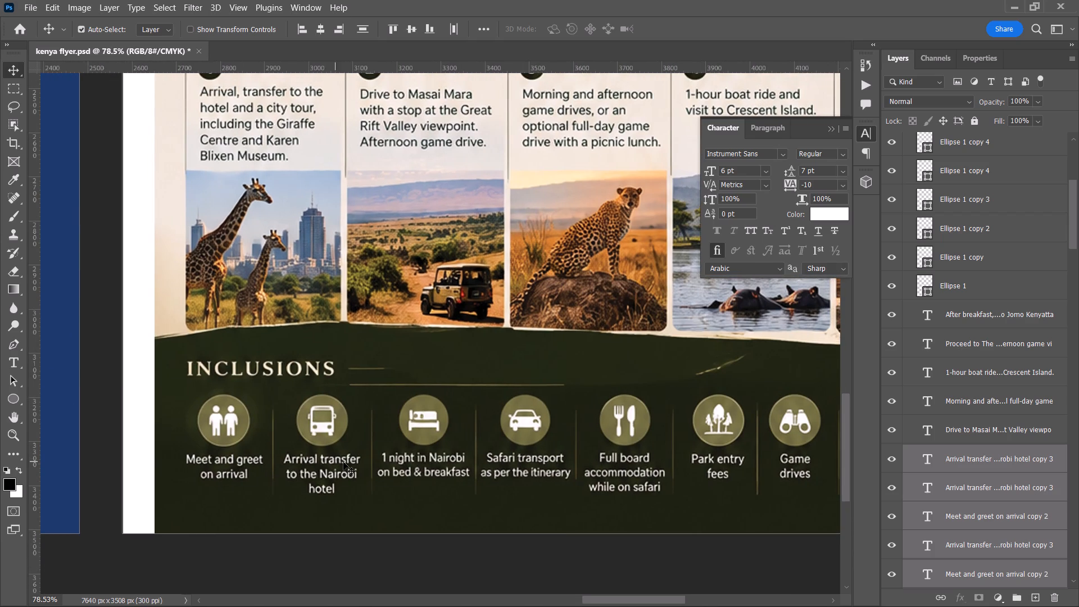
pyautogui.hotkey('alt', 't')
pyautogui.moveTo(374, 446); pyautogui.dragTo(384, 463)
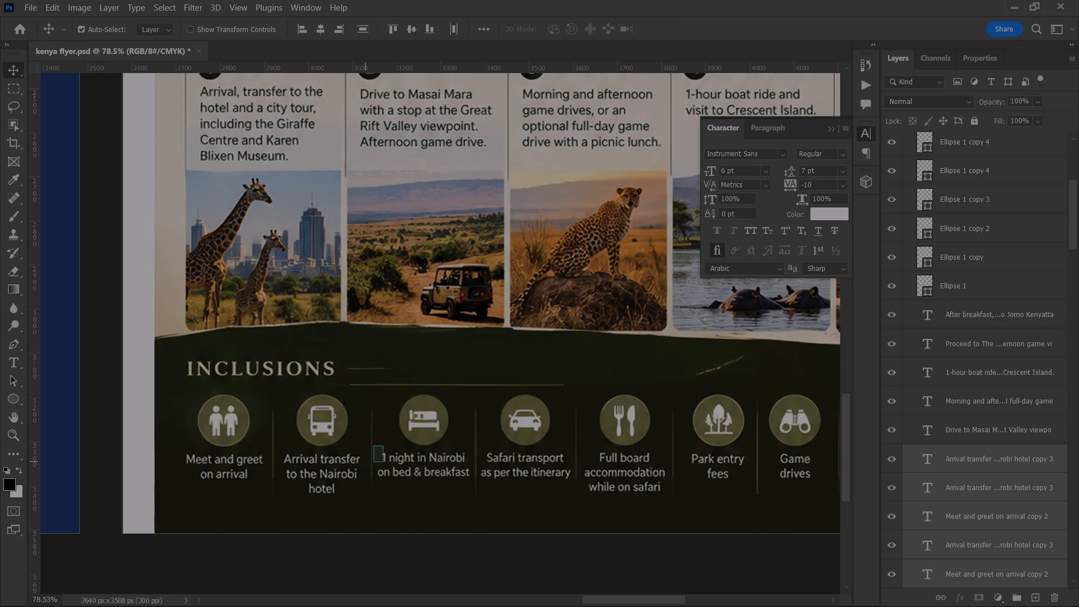
pyautogui.moveTo(384, 463); pyautogui.dragTo(474, 483)
pyautogui.press('space')
pyautogui.press('space')
pyautogui.press('space')
pyautogui.press('space')
pyautogui.press('space')
pyautogui.press('space')
pyautogui.press('space')
pyautogui.press('space')
pyautogui.press('space')
pyautogui.press('space')
pyautogui.press('space')
pyautogui.press('space')
pyautogui.press('space')
pyautogui.press('space')
pyautogui.press('space')
pyautogui.press('space')
pyautogui.press('space')
pyautogui.press('space')
pyautogui.press('space')
pyautogui.press('space')
pyautogui.moveTo(404, 483); pyautogui.dragTo(759, 429)
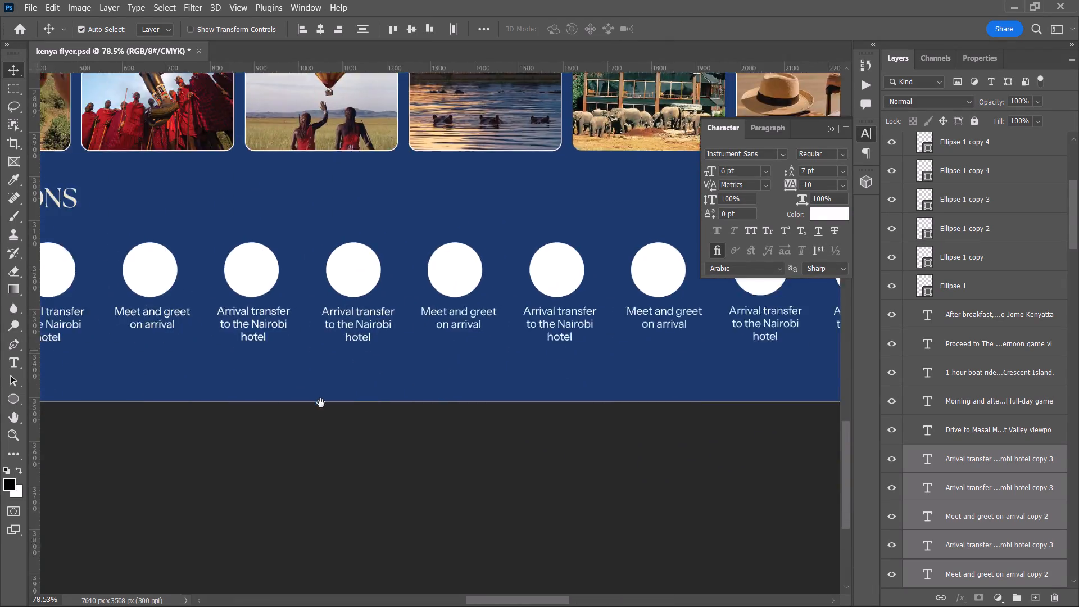
pyautogui.moveTo(321, 403); pyautogui.dragTo(365, 516)
pyautogui.press('t')
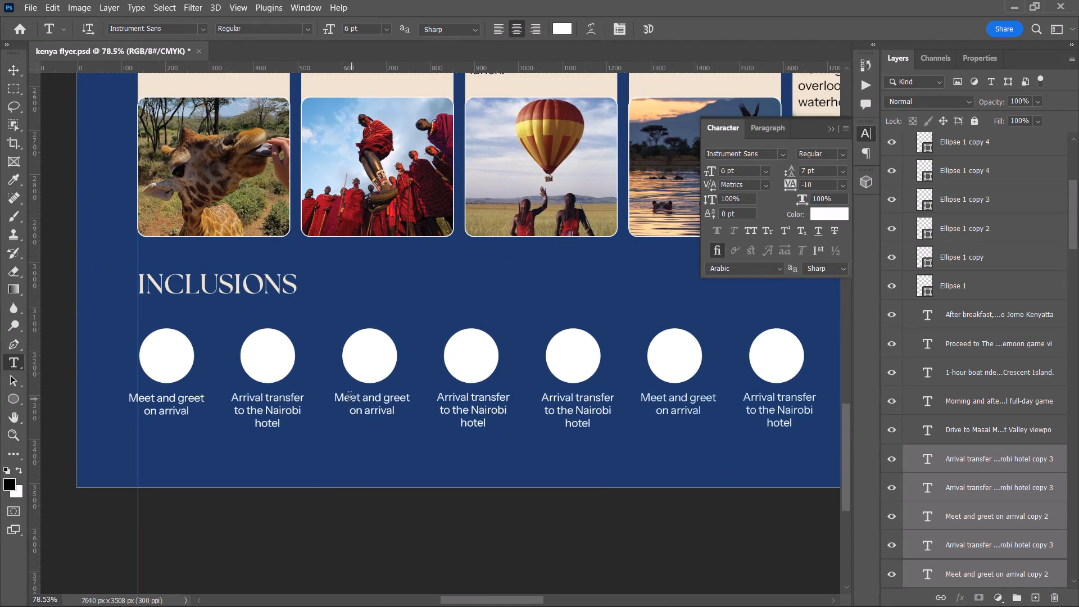
pyautogui.moveTo(336, 397); pyautogui.dragTo(414, 416)
pyautogui.hotkey('ctrl', 'v')
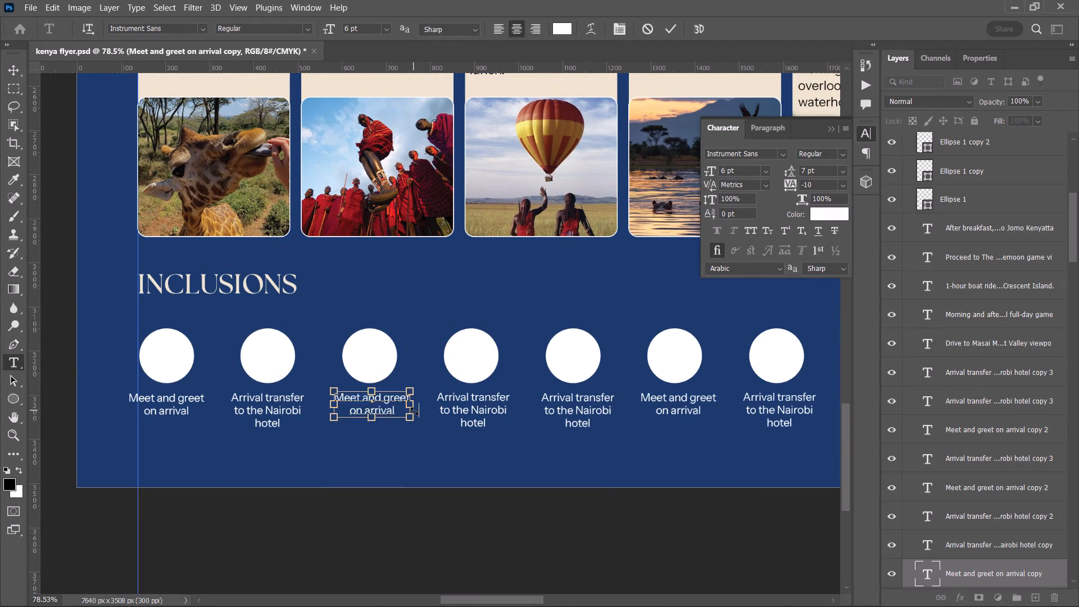
pyautogui.click(673, 27)
# Extract the fourth caption's text from the reference flyer and replace the fourth circle's caption with "Safari transport as per the itinerary".
pyautogui.press('space')
pyautogui.press('space')
pyautogui.press('space')
pyautogui.press('space')
pyautogui.press('space')
pyautogui.press('space')
pyautogui.press('space')
pyautogui.press('space')
pyautogui.press('space')
pyautogui.press('space')
pyautogui.press('space')
pyautogui.press('space')
pyautogui.press('space')
pyautogui.press('space')
pyautogui.press('space')
pyautogui.press('space')
pyautogui.press('space')
pyautogui.press('space')
pyautogui.press('space')
pyautogui.press('space')
pyautogui.moveTo(556, 334); pyautogui.dragTo(288, 342)
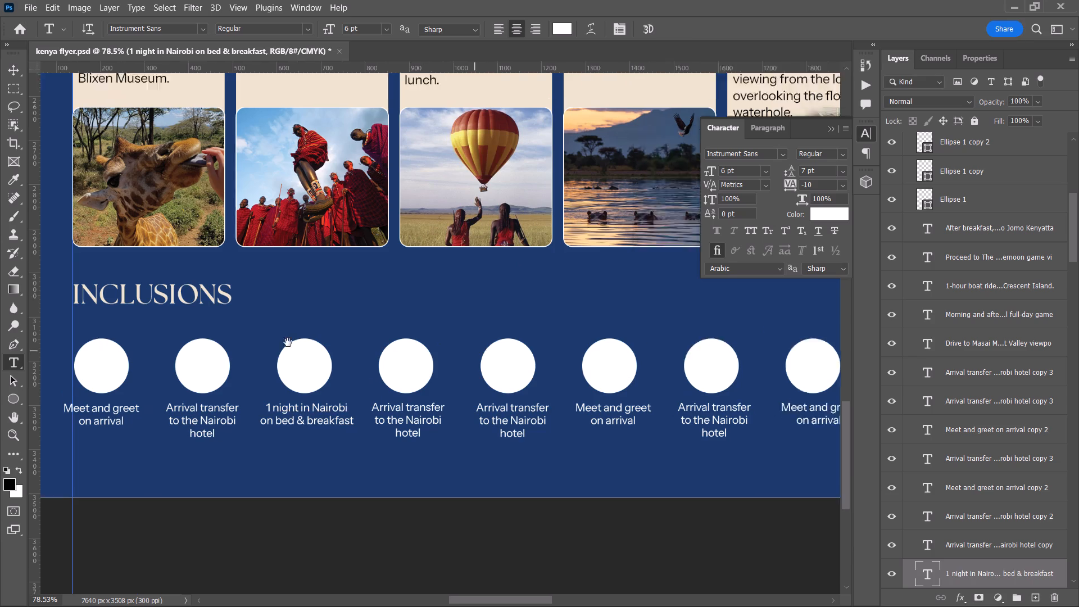
pyautogui.moveTo(288, 342); pyautogui.dragTo(66, 348)
pyautogui.moveTo(152, 356); pyautogui.dragTo(101, 358)
pyautogui.hotkey('alt', 't')
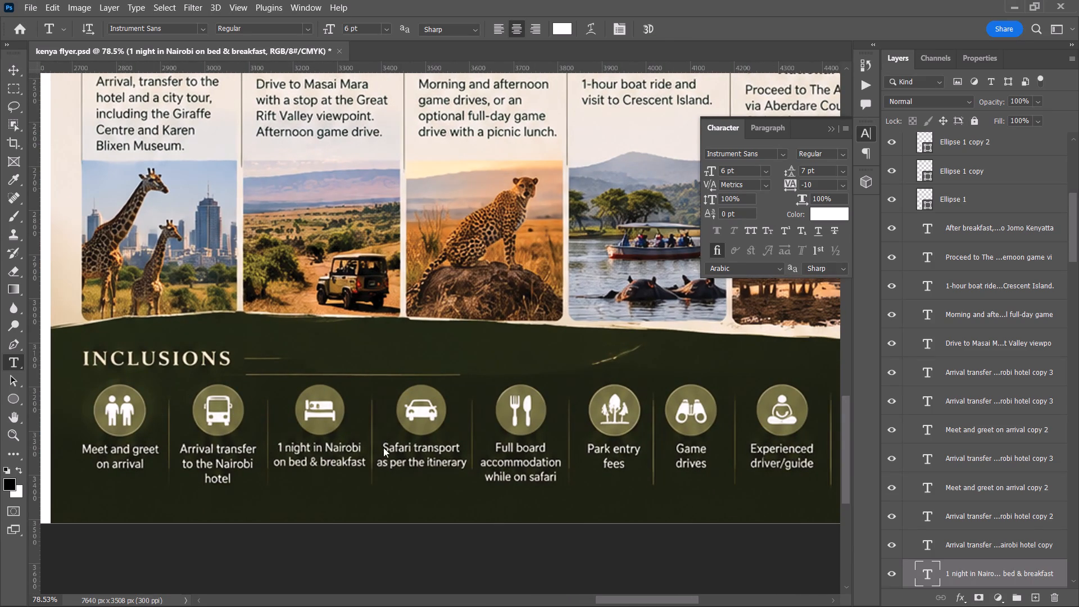
pyautogui.moveTo(375, 440); pyautogui.dragTo(470, 471)
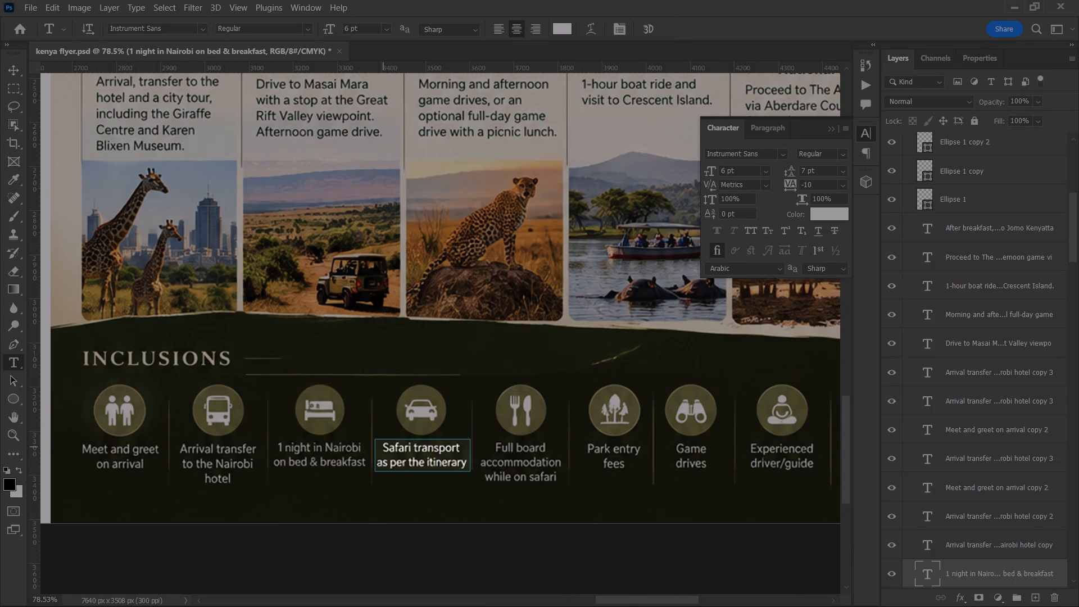
pyautogui.moveTo(470, 471); pyautogui.dragTo(470, 471)
pyautogui.press('space')
pyautogui.press('space')
pyautogui.press('space')
pyautogui.press('space')
pyautogui.press('space')
pyautogui.press('space')
pyautogui.press('space')
pyautogui.press('space')
pyautogui.press('space')
pyautogui.press('space')
pyautogui.press('space')
pyautogui.press('space')
pyautogui.press('space')
pyautogui.press('space')
pyautogui.press('space')
pyautogui.press('space')
pyautogui.press('space')
pyautogui.press('space')
pyautogui.press('space')
pyautogui.press('space')
pyautogui.moveTo(381, 456); pyautogui.dragTo(731, 433)
pyautogui.moveTo(328, 416); pyautogui.dragTo(438, 483)
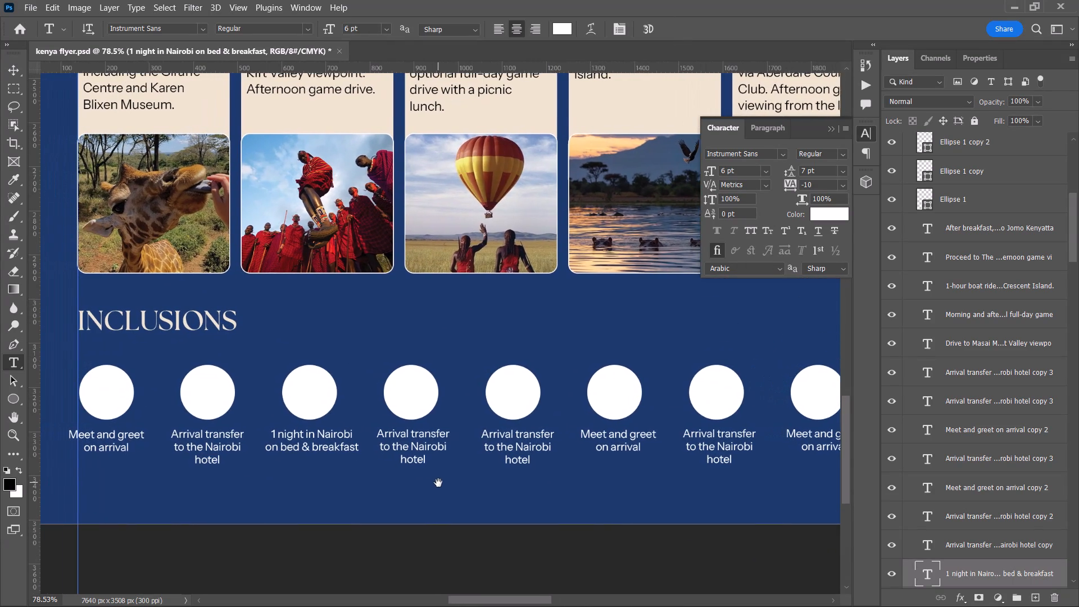
pyautogui.moveTo(438, 483); pyautogui.dragTo(438, 483)
pyautogui.press('t')
pyautogui.moveTo(378, 434); pyautogui.dragTo(438, 475)
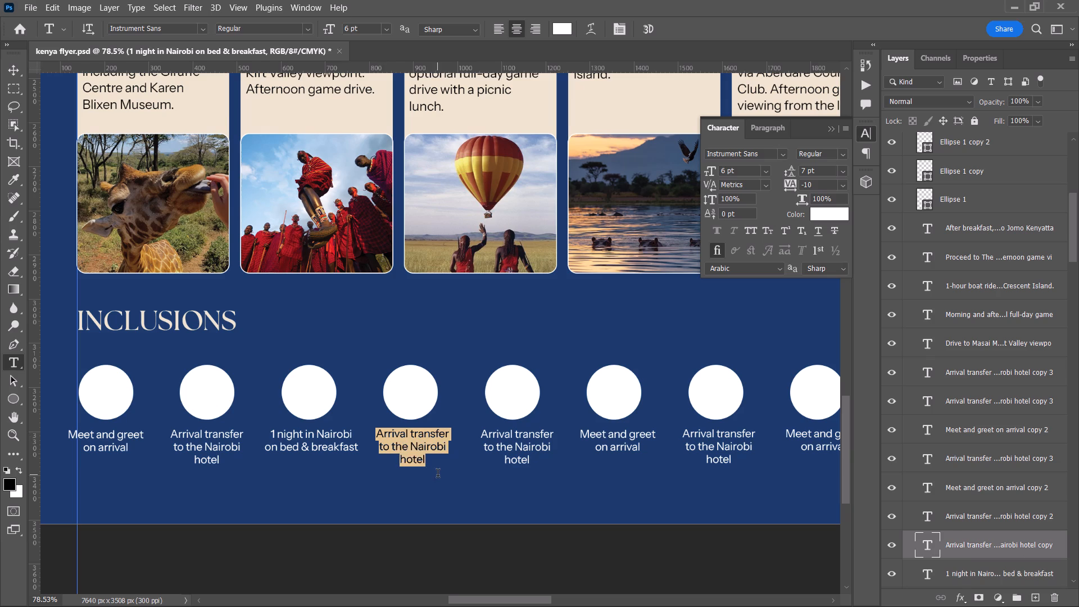
pyautogui.hotkey('ctrl', 'v')
pyautogui.click(674, 35)
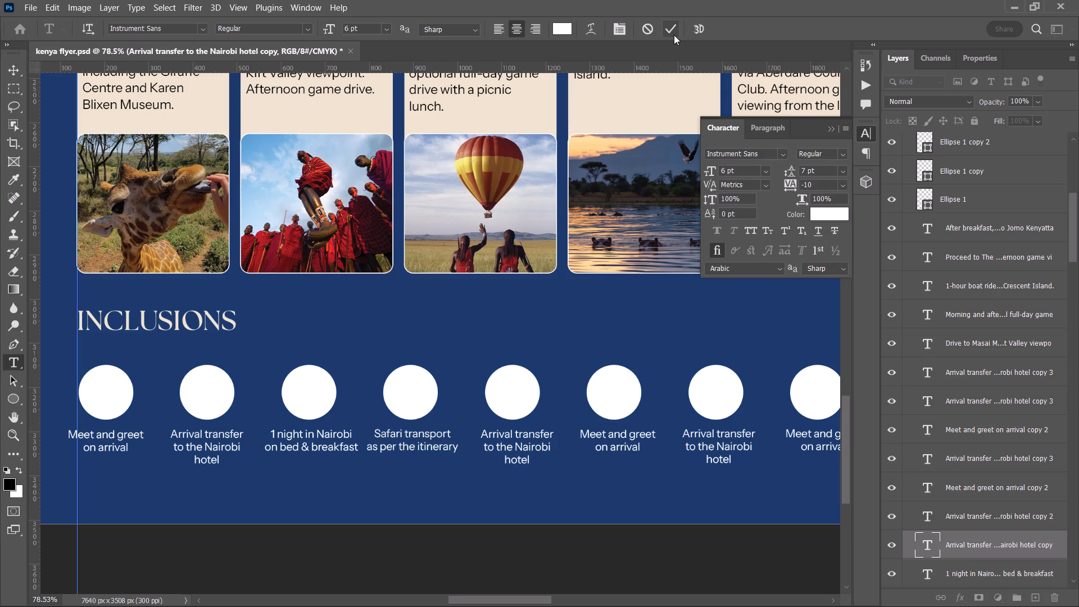
# Break the fourth circle's caption before "itinerary" so that this word forms a third line.
pyautogui.click(417, 448)
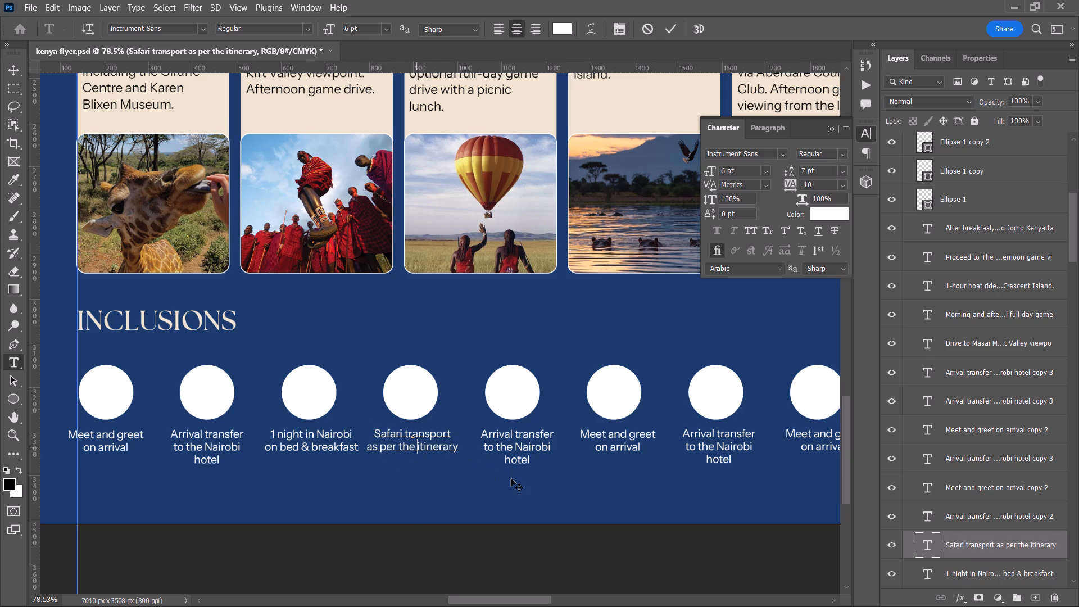
pyautogui.press('BackSpace')
pyautogui.press('Return')
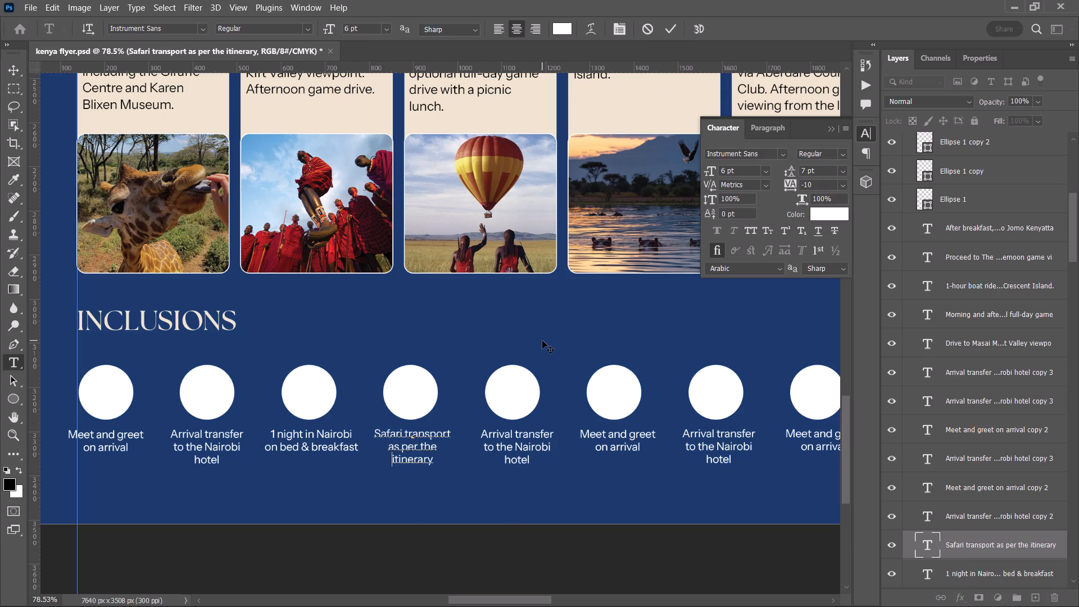
pyautogui.click(669, 24)
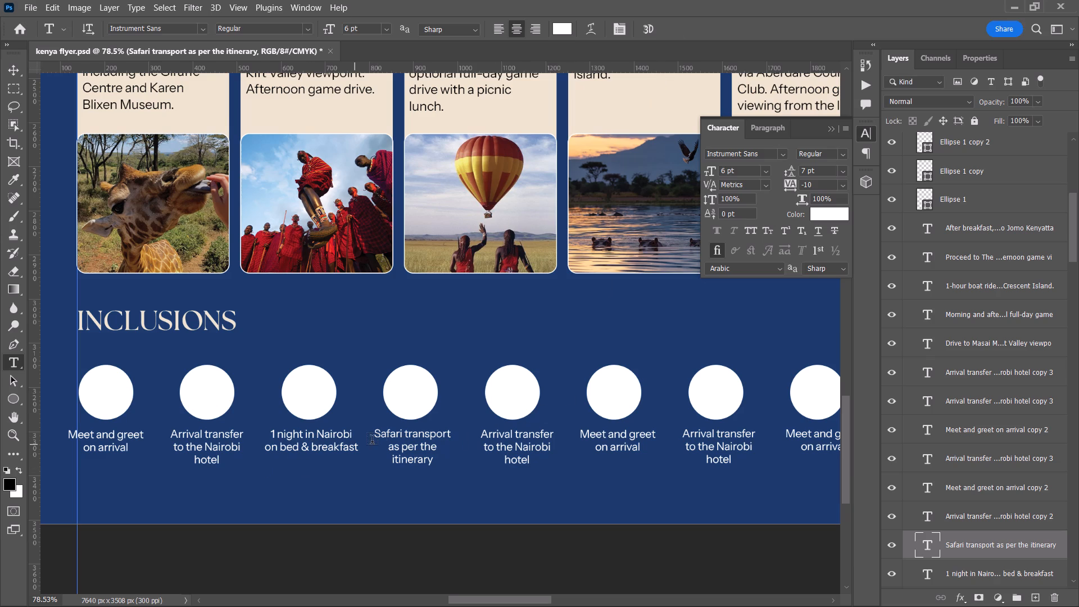
# Extract the fifth caption's text from the reference flyer and replace the fifth circle's caption with "Full board accommodation while on safari".
pyautogui.press('space')
pyautogui.press('space')
pyautogui.press('space')
pyautogui.press('space')
pyautogui.press('space')
pyautogui.press('space')
pyautogui.press('space')
pyautogui.press('space')
pyautogui.press('space')
pyautogui.press('space')
pyautogui.press('space')
pyautogui.press('space')
pyautogui.press('space')
pyautogui.press('space')
pyautogui.press('space')
pyautogui.press('space')
pyautogui.press('space')
pyautogui.press('space')
pyautogui.press('space')
pyautogui.press('space')
pyautogui.press('space')
pyautogui.moveTo(626, 395); pyautogui.dragTo(41, 433)
pyautogui.moveTo(208, 435); pyautogui.dragTo(184, 412)
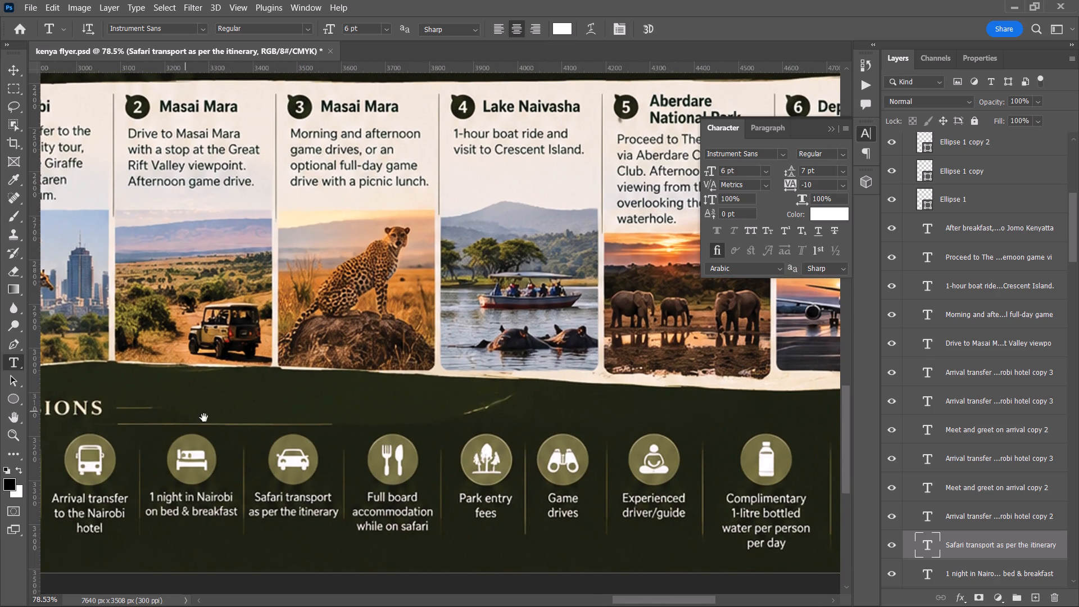
pyautogui.hotkey('alt', 't')
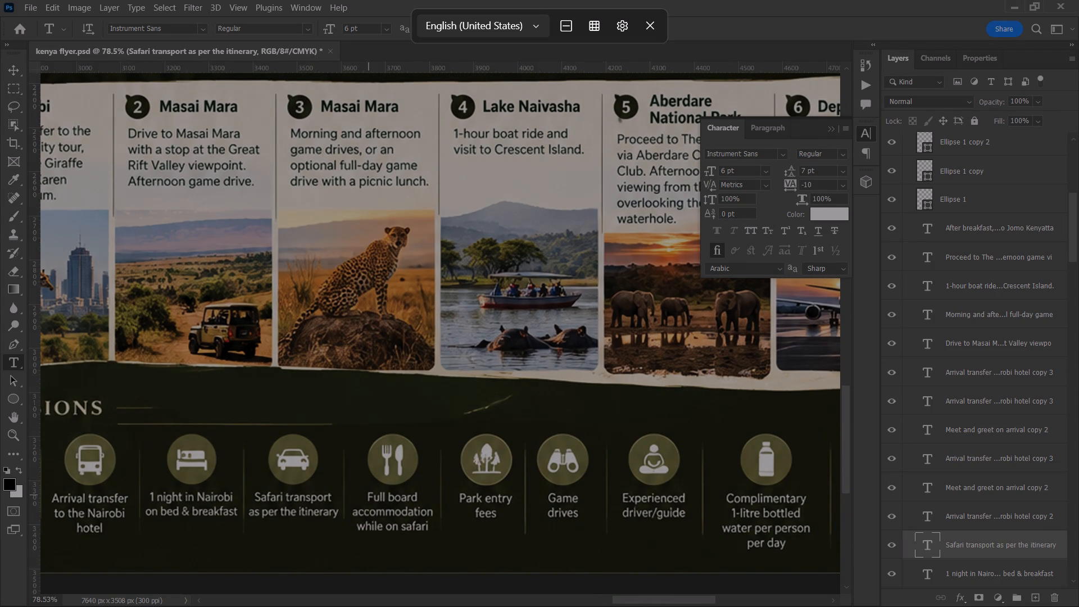
pyautogui.moveTo(348, 486); pyautogui.dragTo(438, 542)
pyautogui.press('space')
pyautogui.press('space')
pyautogui.press('space')
pyautogui.press('space')
pyautogui.press('space')
pyautogui.press('space')
pyautogui.press('space')
pyautogui.press('space')
pyautogui.press('space')
pyautogui.press('space')
pyautogui.press('space')
pyautogui.press('space')
pyautogui.press('space')
pyautogui.press('space')
pyautogui.press('space')
pyautogui.press('space')
pyautogui.press('space')
pyautogui.press('space')
pyautogui.press('space')
pyautogui.press('space')
pyautogui.moveTo(360, 499); pyautogui.dragTo(568, 504)
pyautogui.moveTo(448, 499); pyautogui.dragTo(630, 488)
pyautogui.moveTo(383, 488); pyautogui.dragTo(556, 489)
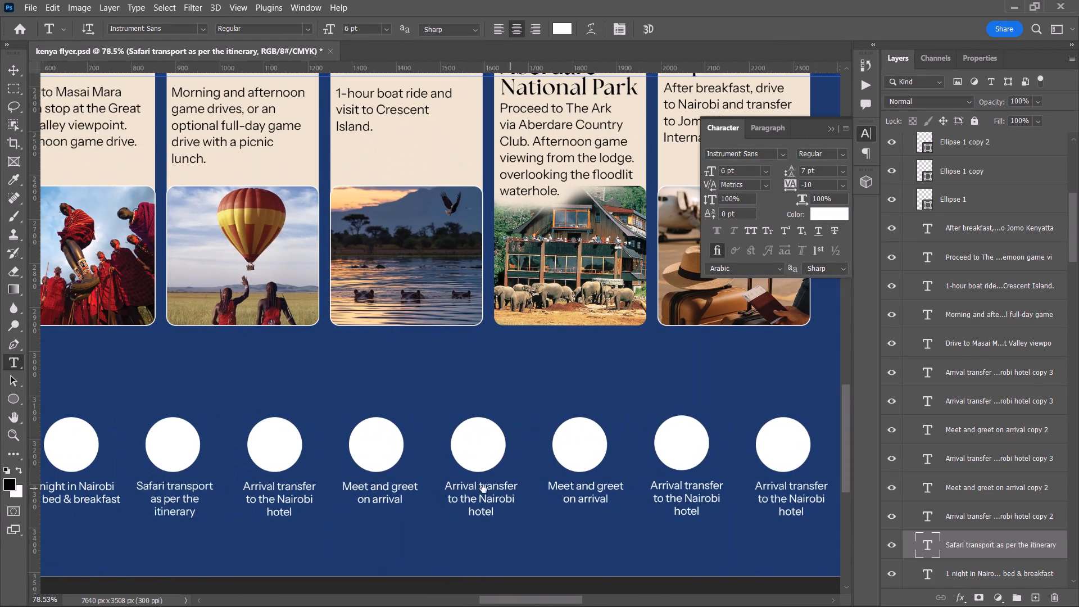
pyautogui.moveTo(383, 499); pyautogui.dragTo(468, 481)
pyautogui.press('space')
pyautogui.press('space')
pyautogui.press('space')
pyautogui.press('space')
pyautogui.press('space')
pyautogui.press('space')
pyautogui.press('space')
pyautogui.press('space')
pyautogui.press('space')
pyautogui.press('space')
pyautogui.press('space')
pyautogui.press('space')
pyautogui.press('space')
pyautogui.press('space')
pyautogui.press('space')
pyautogui.press('space')
pyautogui.press('space')
pyautogui.press('space')
pyautogui.press('space')
pyautogui.press('space')
pyautogui.moveTo(308, 484); pyautogui.dragTo(366, 481)
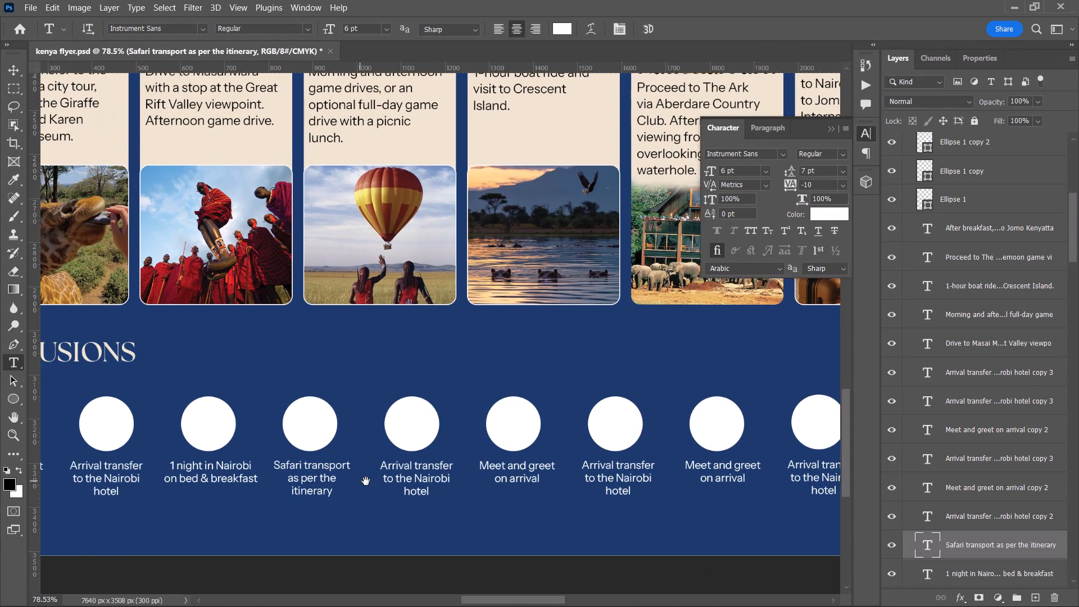
pyautogui.moveTo(366, 481); pyautogui.dragTo(402, 468)
pyautogui.press('space')
pyautogui.press('space')
pyautogui.press('space')
pyautogui.press('space')
pyautogui.press('space')
pyautogui.press('space')
pyautogui.moveTo(411, 468); pyautogui.dragTo(380, 470)
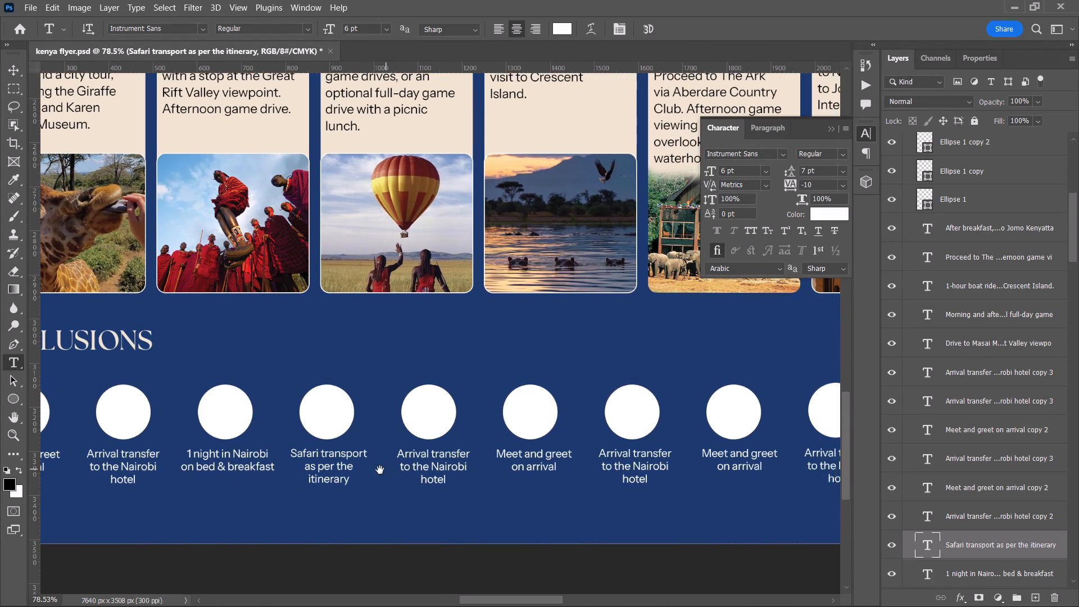
pyautogui.moveTo(380, 470); pyautogui.dragTo(372, 468)
pyautogui.moveTo(386, 451); pyautogui.dragTo(459, 496)
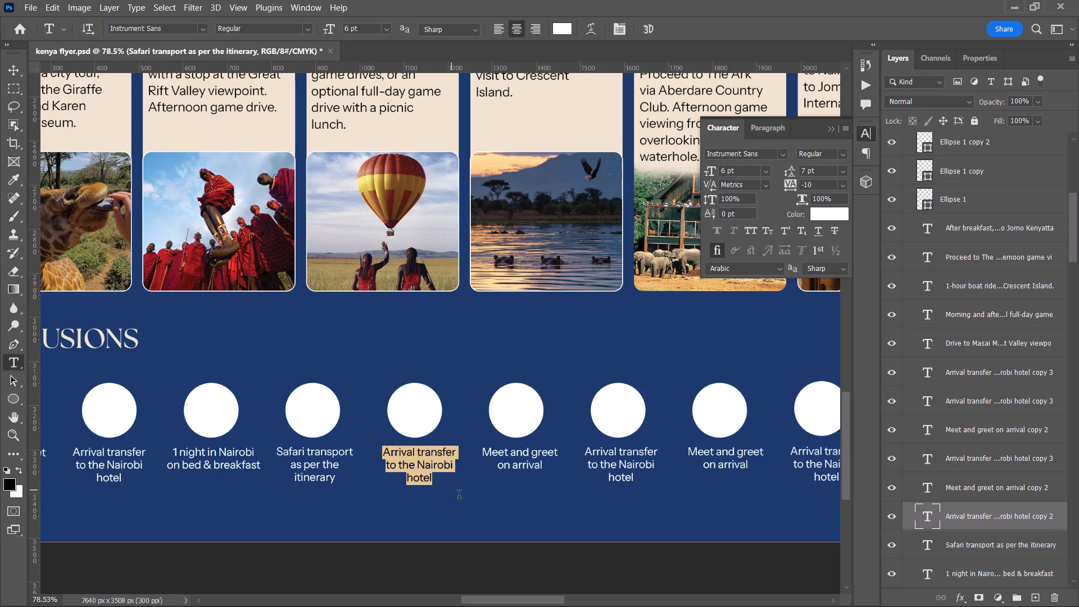
pyautogui.hotkey('ctrl', 'v')
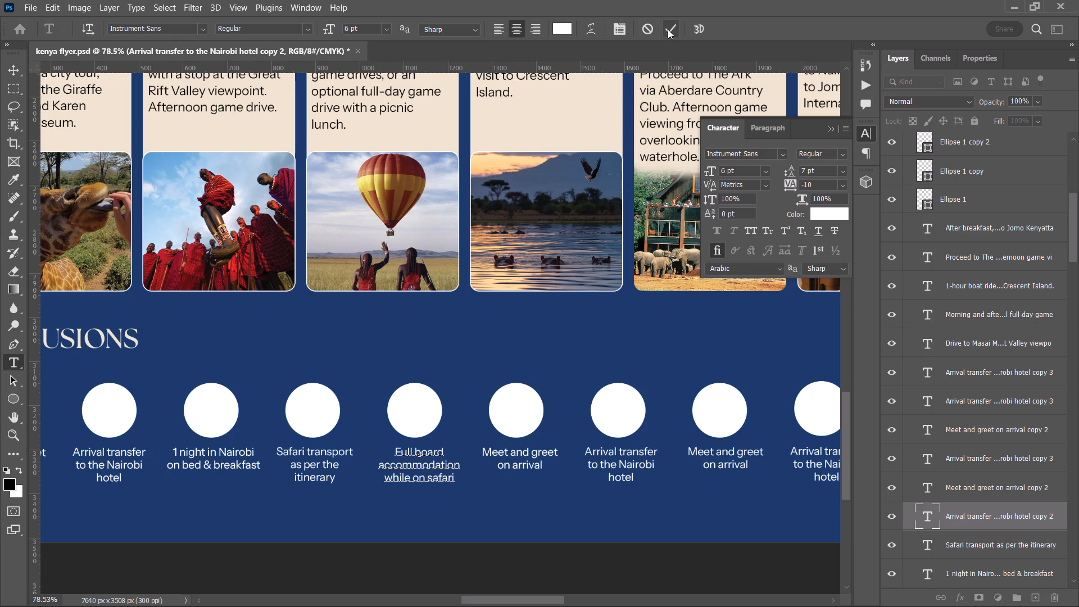
pyautogui.click(668, 29)
pyautogui.click(14, 75)
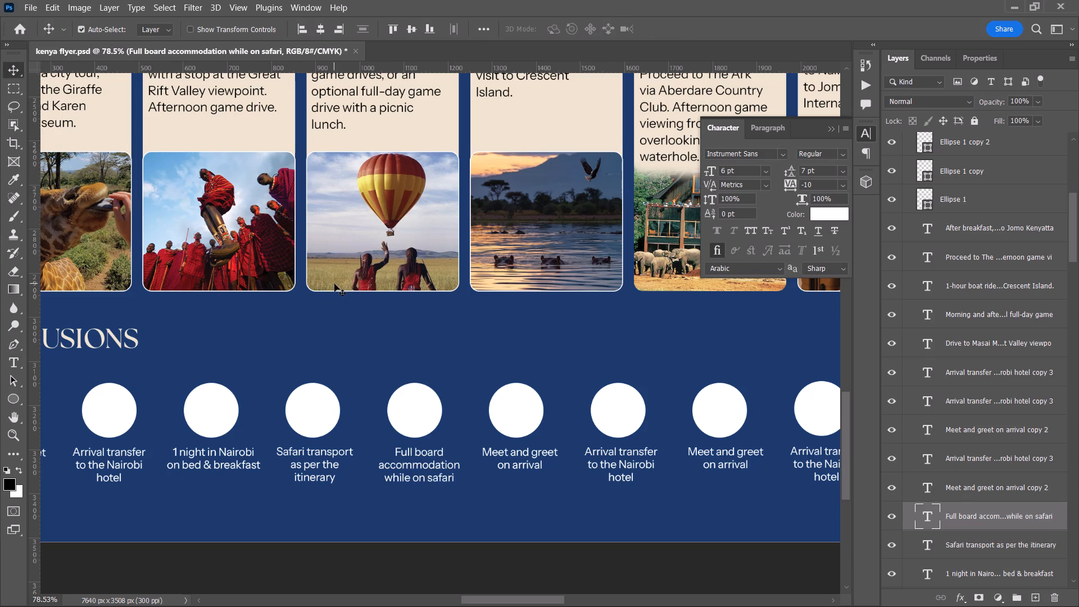
# Extract the sixth caption's text from the reference flyer and replace the sixth circle's caption with "Park entry".
pyautogui.press('t')
pyautogui.press('space')
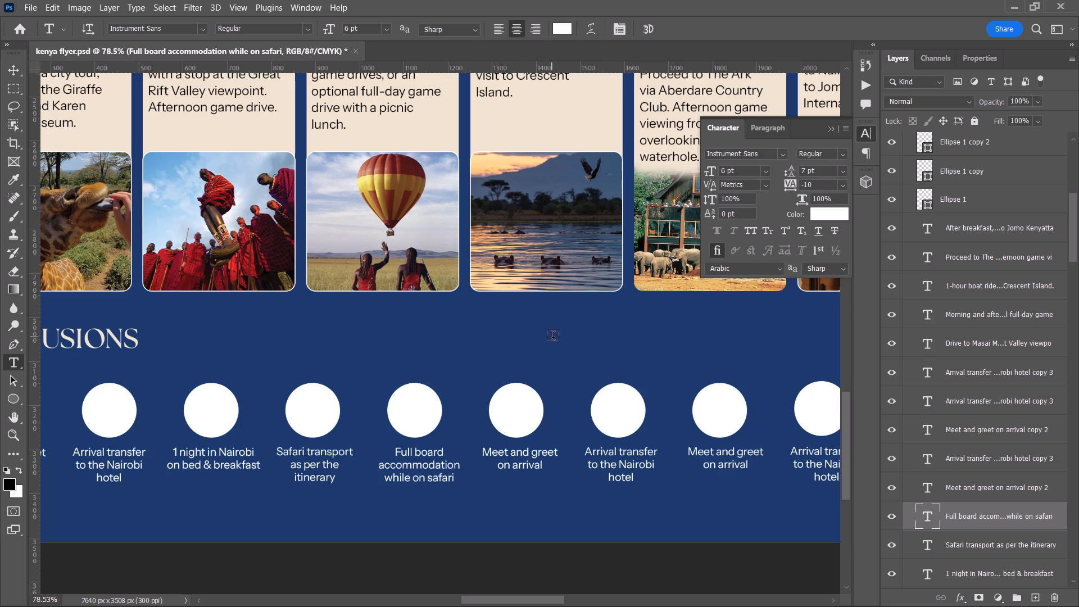
pyautogui.press('space')
pyautogui.press('space')
pyautogui.press('space')
pyautogui.press('space')
pyautogui.press('space')
pyautogui.press('space')
pyautogui.press('space')
pyautogui.press('space')
pyautogui.press('space')
pyautogui.press('space')
pyautogui.press('space')
pyautogui.press('space')
pyautogui.press('space')
pyautogui.press('space')
pyautogui.press('space')
pyautogui.press('space')
pyautogui.press('space')
pyautogui.press('space')
pyautogui.press('space')
pyautogui.press('space')
pyautogui.moveTo(593, 335); pyautogui.dragTo(342, 321)
pyautogui.moveTo(377, 320); pyautogui.dragTo(254, 320)
pyautogui.moveTo(435, 324); pyautogui.dragTo(392, 330)
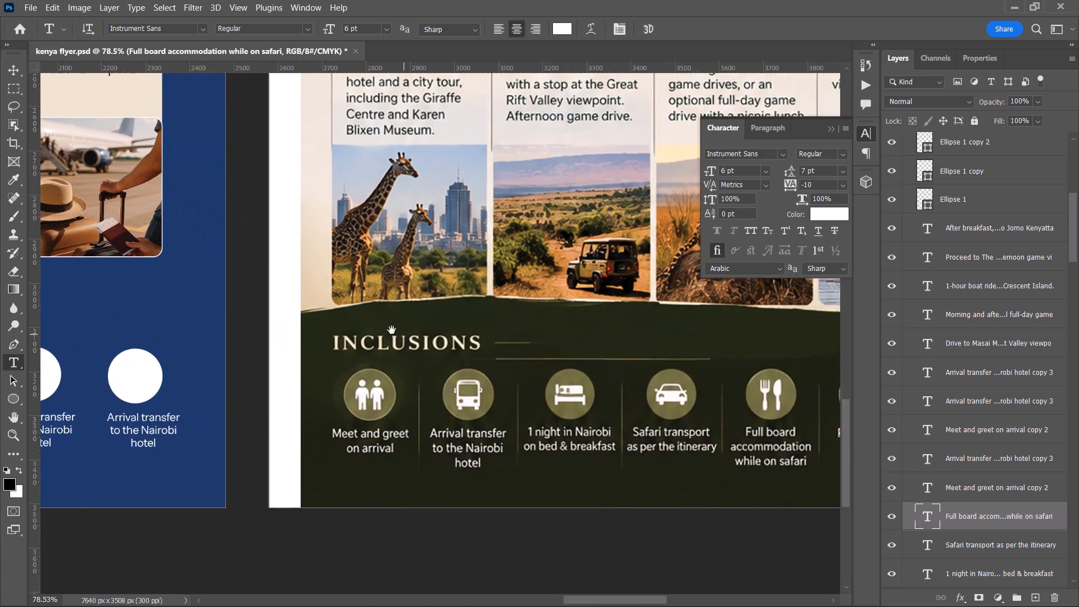
pyautogui.moveTo(392, 330); pyautogui.dragTo(198, 336)
pyautogui.moveTo(361, 344); pyautogui.dragTo(328, 349)
pyautogui.hotkey('alt', 't')
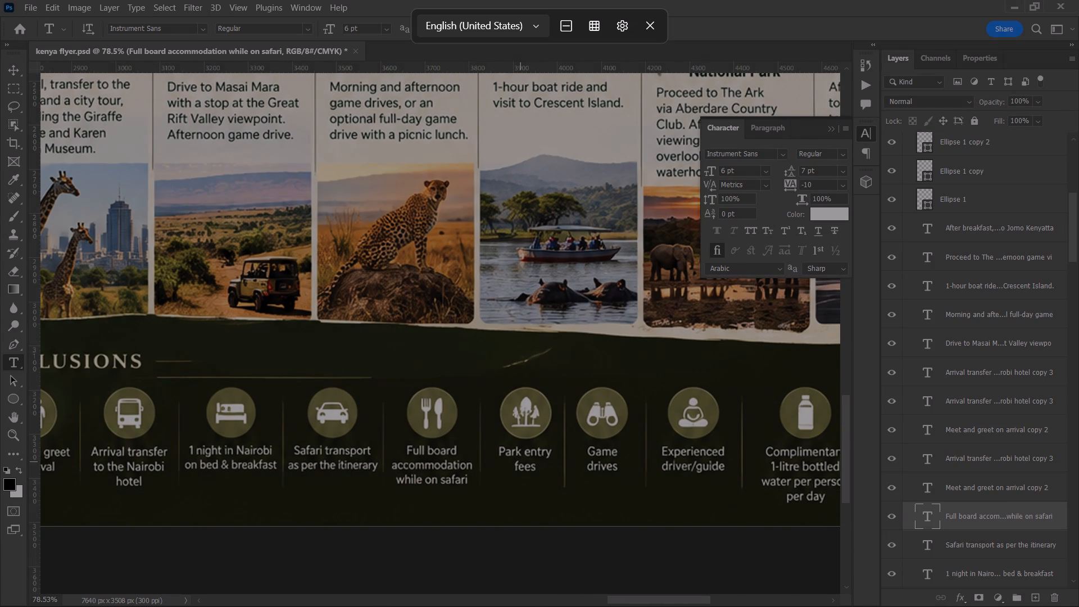
pyautogui.moveTo(486, 438); pyautogui.dragTo(556, 481)
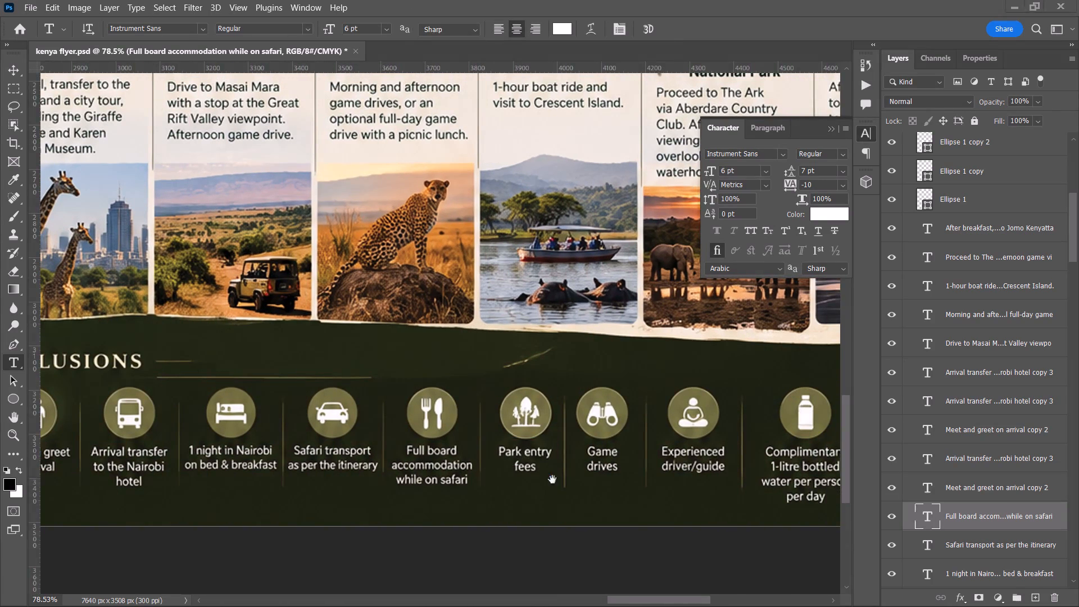
pyautogui.press('space')
pyautogui.press('space')
pyautogui.press('space')
pyautogui.press('space')
pyautogui.press('space')
pyautogui.press('space')
pyautogui.press('space')
pyautogui.press('space')
pyautogui.press('space')
pyautogui.press('space')
pyautogui.press('space')
pyautogui.press('space')
pyautogui.press('space')
pyautogui.press('space')
pyautogui.press('space')
pyautogui.press('space')
pyautogui.press('space')
pyautogui.press('space')
pyautogui.press('space')
pyautogui.press('space')
pyautogui.moveTo(479, 453); pyautogui.dragTo(612, 442)
pyautogui.moveTo(233, 438); pyautogui.dragTo(519, 451)
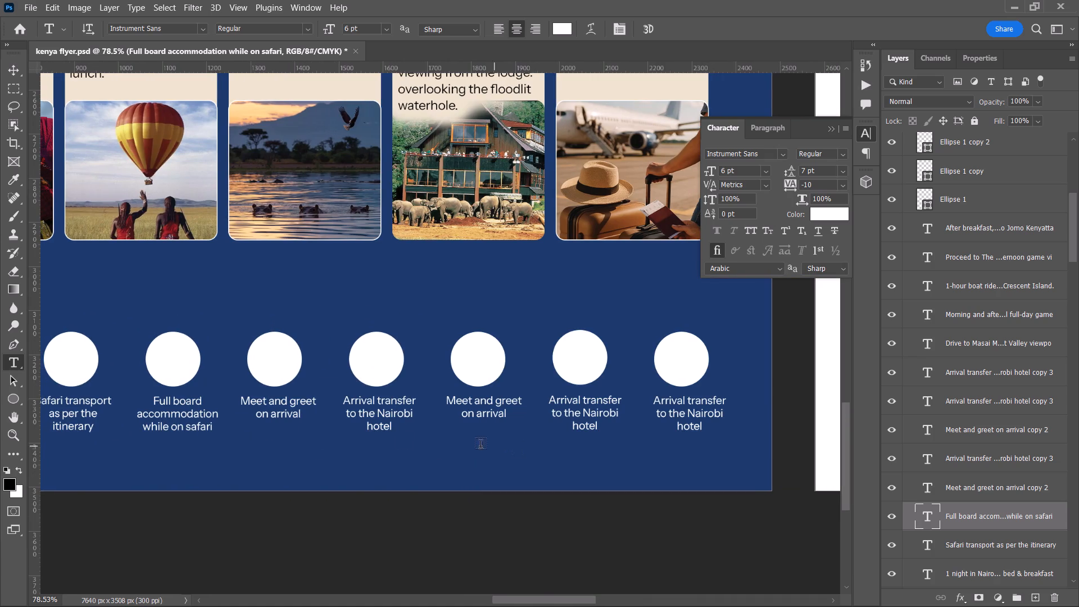
pyautogui.press('space')
pyautogui.press('space')
pyautogui.press('space')
pyautogui.press('space')
pyautogui.press('space')
pyautogui.press('space')
pyautogui.press('space')
pyautogui.press('space')
pyautogui.press('space')
pyautogui.press('space')
pyautogui.press('space')
pyautogui.press('space')
pyautogui.press('space')
pyautogui.press('space')
pyautogui.press('space')
pyautogui.press('space')
pyautogui.press('space')
pyautogui.press('space')
pyautogui.moveTo(347, 445); pyautogui.dragTo(504, 449)
pyautogui.press('space')
pyautogui.press('space')
pyautogui.press('space')
pyautogui.press('space')
pyautogui.press('space')
pyautogui.press('space')
pyautogui.press('space')
pyautogui.press('space')
pyautogui.press('space')
pyautogui.press('space')
pyautogui.press('space')
pyautogui.press('space')
pyautogui.press('space')
pyautogui.press('space')
pyautogui.press('space')
pyautogui.press('space')
pyautogui.press('space')
pyautogui.press('space')
pyautogui.press('space')
pyautogui.press('space')
pyautogui.moveTo(504, 449); pyautogui.dragTo(588, 449)
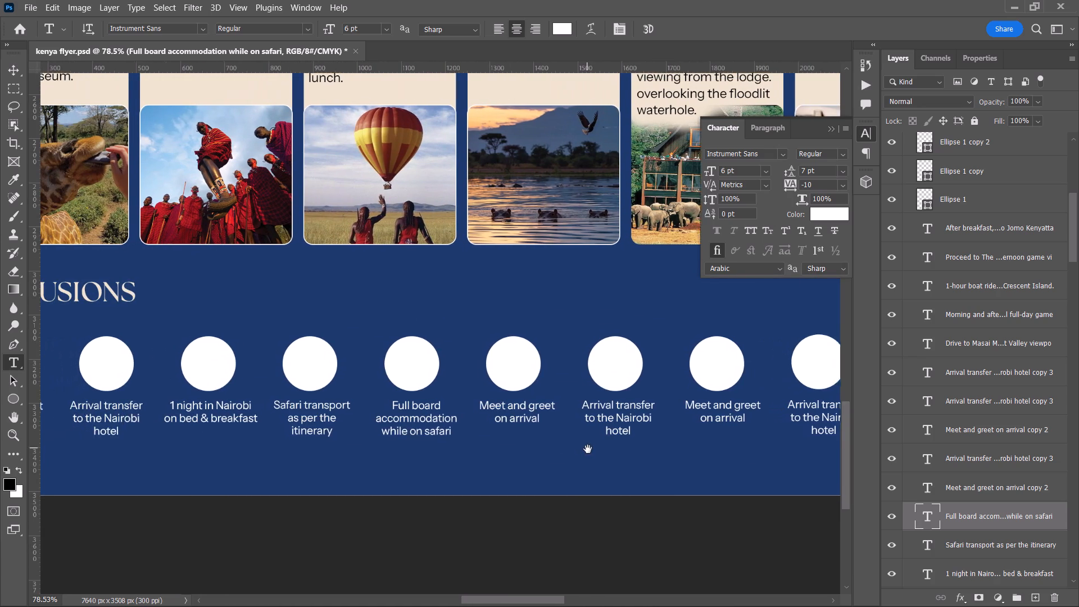
pyautogui.moveTo(588, 449); pyautogui.dragTo(575, 454)
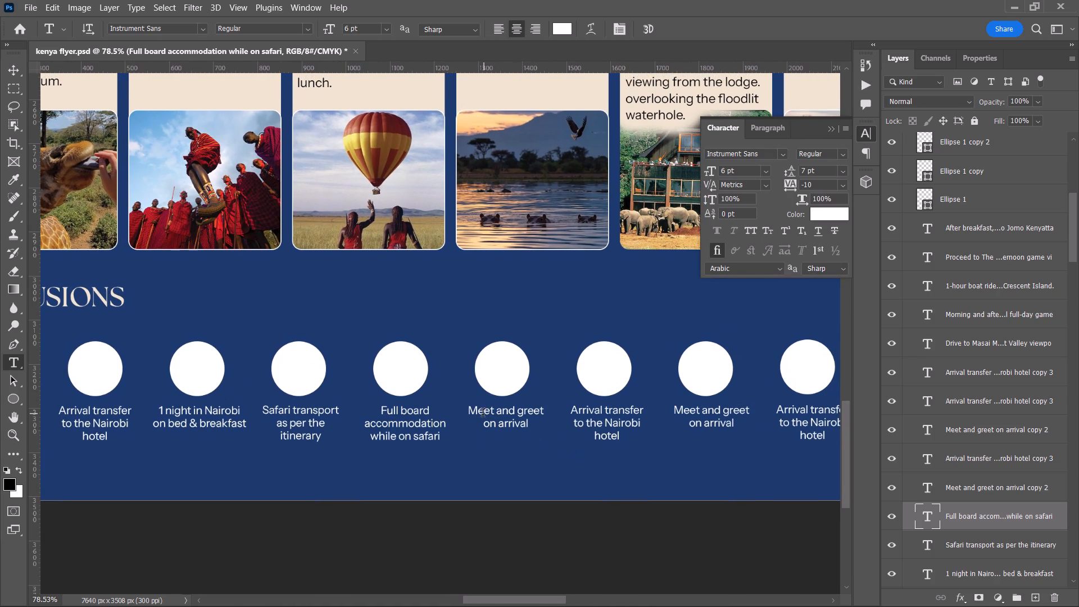
pyautogui.moveTo(472, 413); pyautogui.dragTo(581, 440)
pyautogui.hotkey('ctrl', 'v')
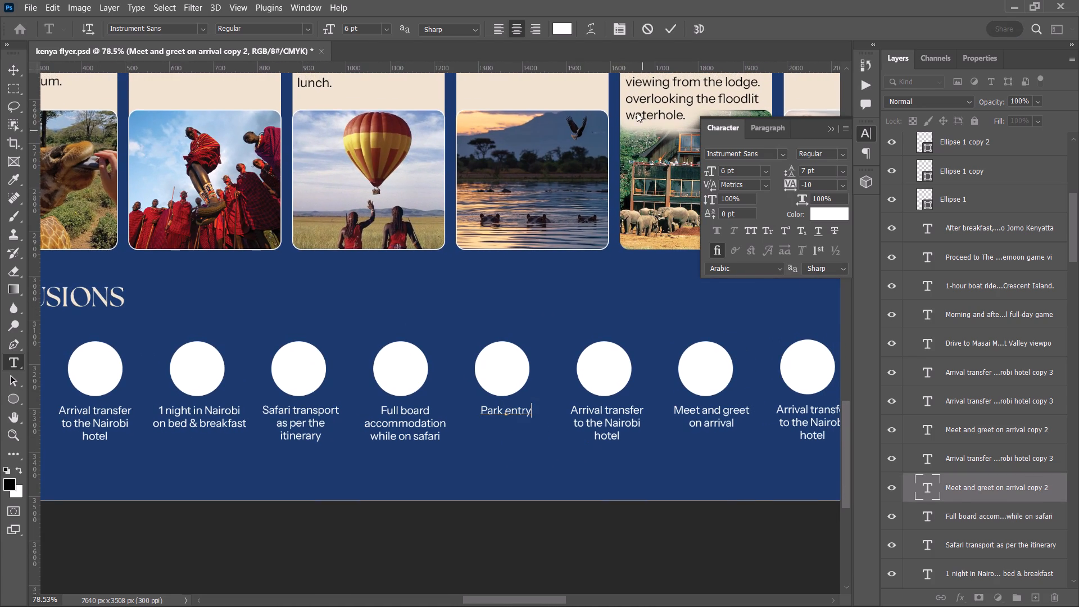
pyautogui.click(664, 24)
# Add "Fees" as a second line to the sixth circle's "Park entry" caption.
pyautogui.press('space')
pyautogui.press('space')
pyautogui.press('space')
pyautogui.press('space')
pyautogui.press('space')
pyautogui.press('space')
pyautogui.press('space')
pyautogui.press('space')
pyautogui.press('space')
pyautogui.press('space')
pyautogui.press('space')
pyautogui.press('space')
pyautogui.press('space')
pyautogui.press('space')
pyautogui.press('space')
pyautogui.press('space')
pyautogui.press('space')
pyautogui.press('space')
pyautogui.press('space')
pyautogui.press('space')
pyautogui.moveTo(702, 362); pyautogui.dragTo(235, 383)
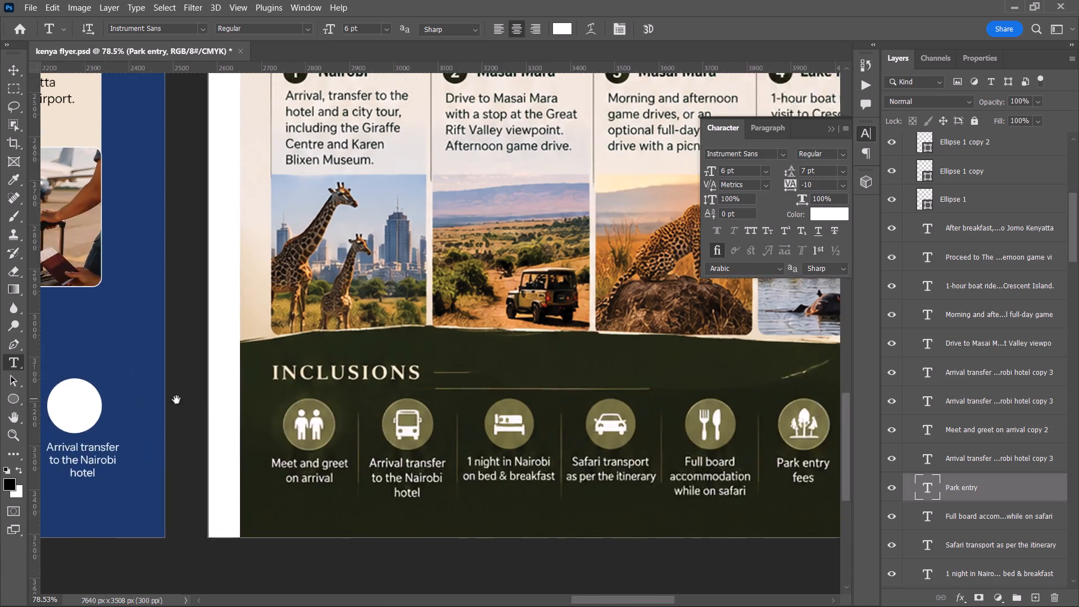
pyautogui.moveTo(189, 400); pyautogui.dragTo(702, 388)
pyautogui.moveTo(246, 426); pyautogui.dragTo(504, 429)
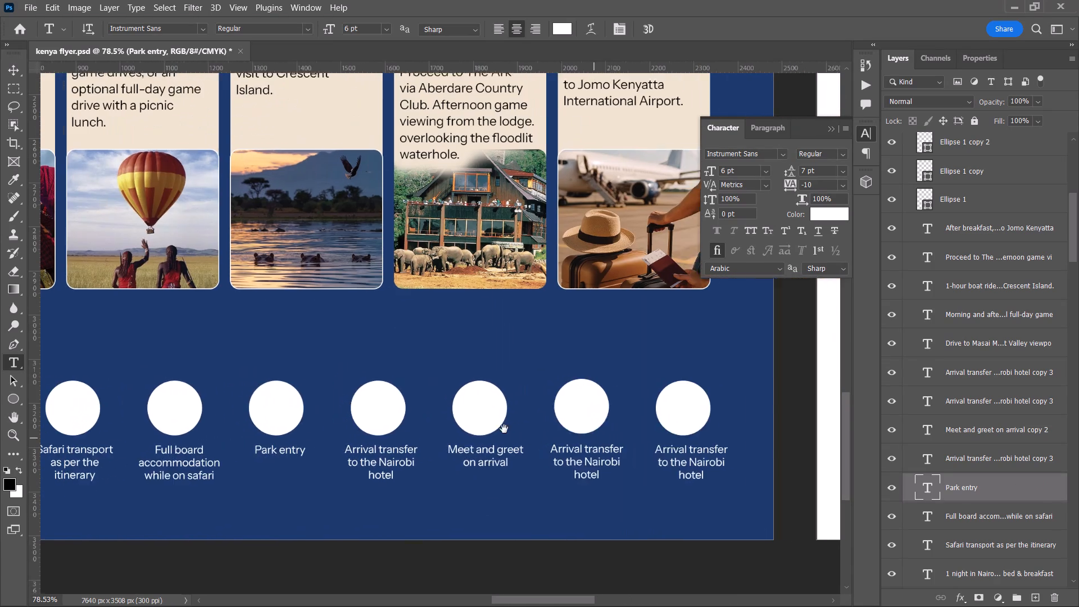
pyautogui.moveTo(504, 429); pyautogui.dragTo(514, 427)
pyautogui.click(320, 449)
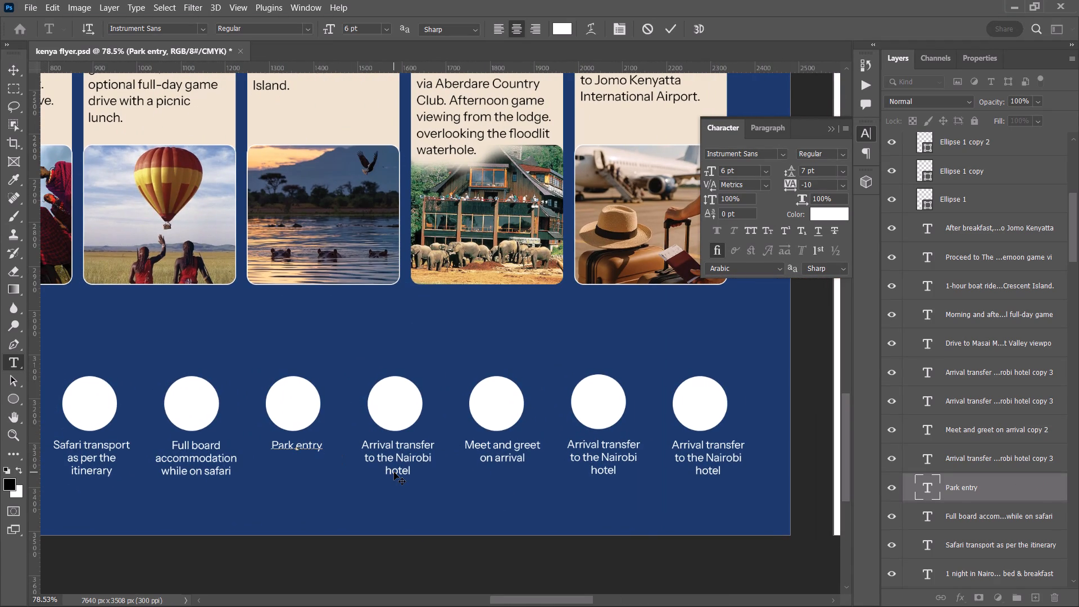
pyautogui.press('Return')
pyautogui.write('FRE')
pyautogui.press('BackSpace')
pyautogui.press('BackSpace')
pyautogui.write('ree')
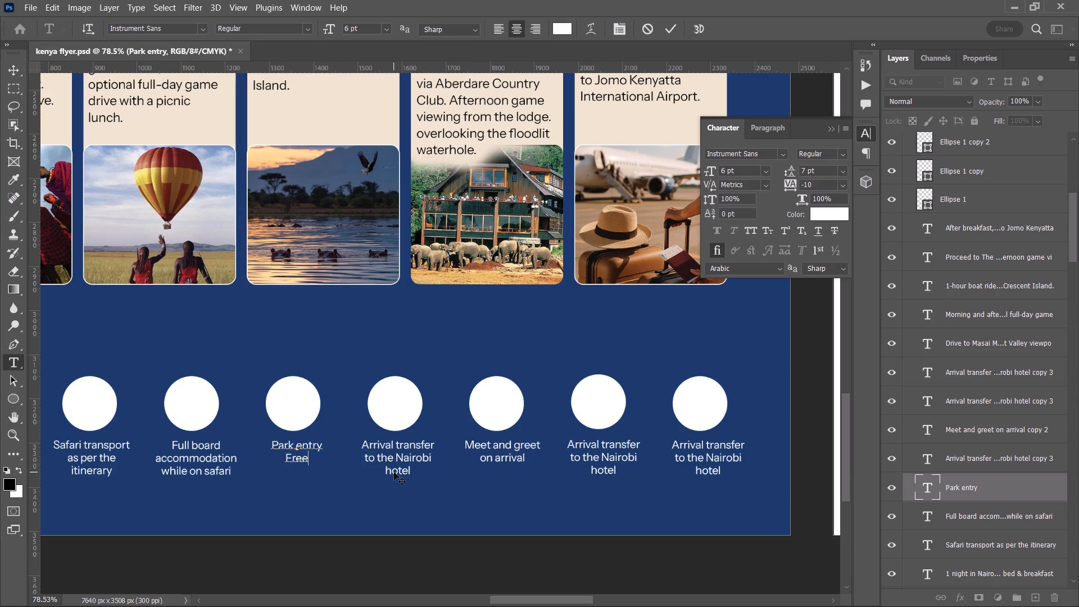
pyautogui.press('s')
pyautogui.press('BackSpace')
pyautogui.press('BackSpace')
pyautogui.press('BackSpace')
pyautogui.press('BackSpace')
pyautogui.press('e')
pyautogui.press('s')
pyautogui.press('BackSpace')
pyautogui.write('es')
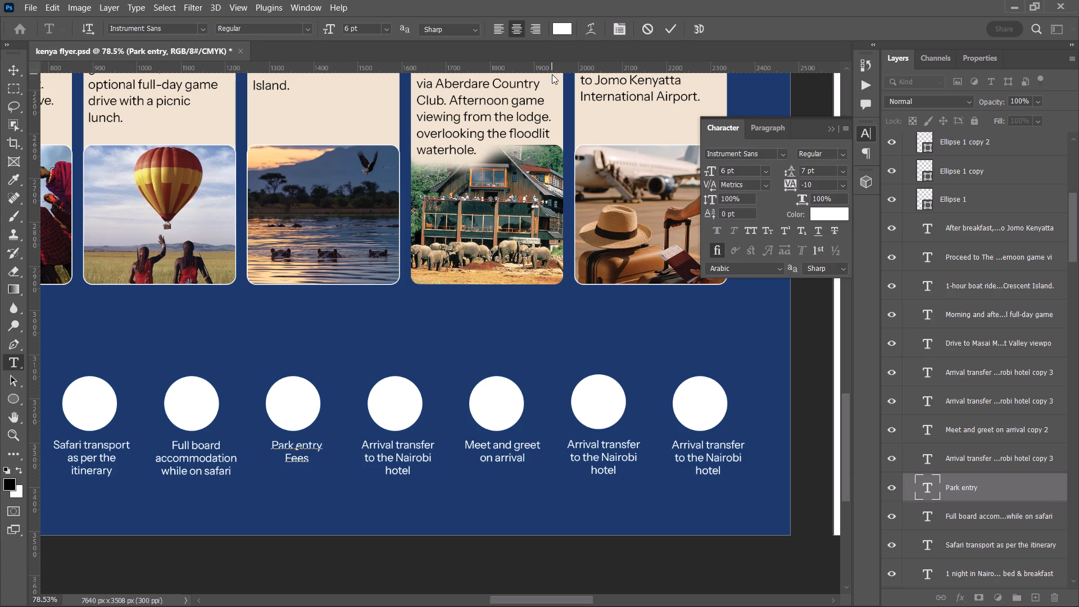
pyautogui.click(668, 27)
pyautogui.click(15, 66)
# Extract the seventh caption's text from the reference flyer and replace the seventh circle's caption with "Game drives".
pyautogui.press('space')
pyautogui.press('space')
pyautogui.press('space')
pyautogui.press('space')
pyautogui.press('space')
pyautogui.press('space')
pyautogui.press('space')
pyautogui.press('space')
pyautogui.press('space')
pyautogui.press('space')
pyautogui.press('space')
pyautogui.press('space')
pyautogui.press('space')
pyautogui.press('space')
pyautogui.press('space')
pyautogui.press('space')
pyautogui.press('space')
pyautogui.press('space')
pyautogui.press('space')
pyautogui.press('space')
pyautogui.moveTo(582, 265); pyautogui.dragTo(96, 301)
pyautogui.moveTo(95, 310); pyautogui.dragTo(139, 228)
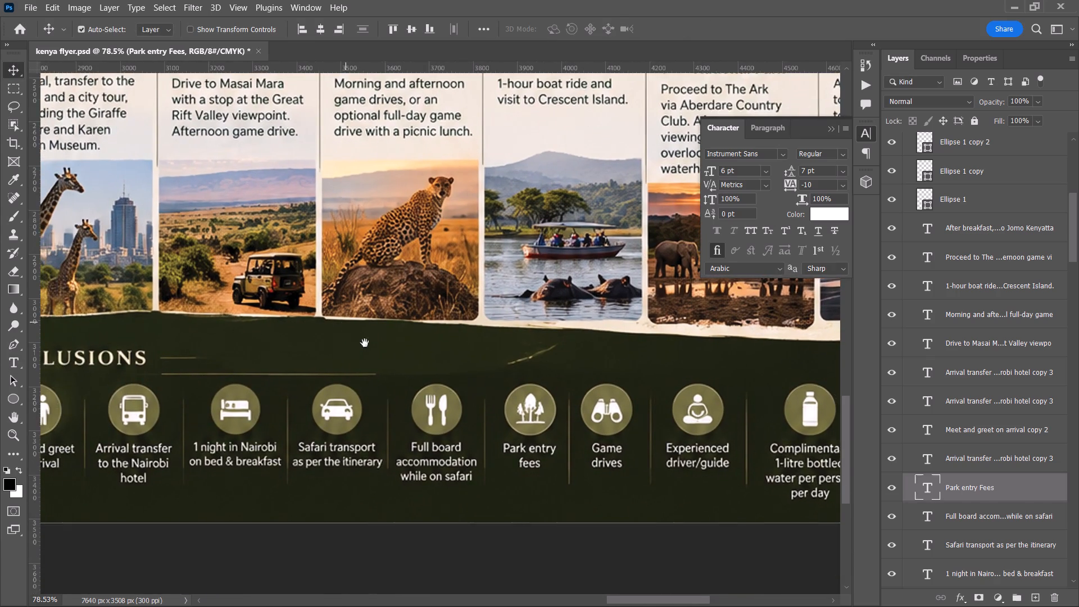
pyautogui.moveTo(365, 345); pyautogui.dragTo(273, 321)
pyautogui.hotkey('alt', 't')
pyautogui.moveTo(488, 414); pyautogui.dragTo(543, 450)
pyautogui.press('space')
pyautogui.press('space')
pyautogui.press('space')
pyautogui.press('space')
pyautogui.press('space')
pyautogui.press('space')
pyautogui.press('space')
pyautogui.press('space')
pyautogui.press('space')
pyautogui.press('space')
pyautogui.press('space')
pyautogui.press('space')
pyautogui.press('space')
pyautogui.press('space')
pyautogui.press('space')
pyautogui.press('space')
pyautogui.press('space')
pyautogui.press('space')
pyautogui.press('space')
pyautogui.press('space')
pyautogui.moveTo(460, 419); pyautogui.dragTo(672, 413)
pyautogui.moveTo(311, 399); pyautogui.dragTo(342, 394)
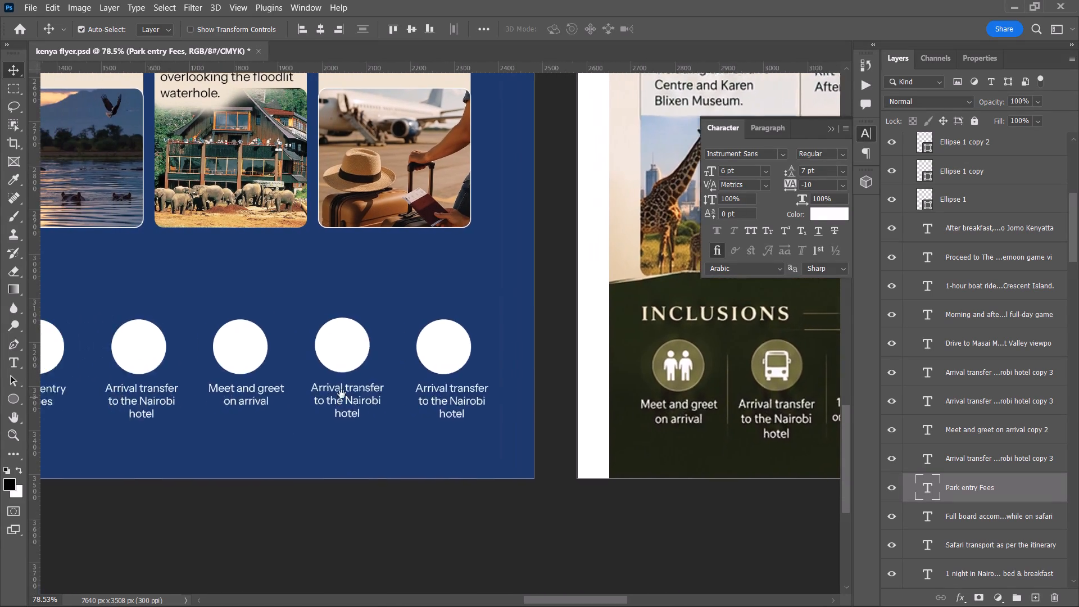
pyautogui.moveTo(342, 394); pyautogui.dragTo(454, 395)
pyautogui.press('t')
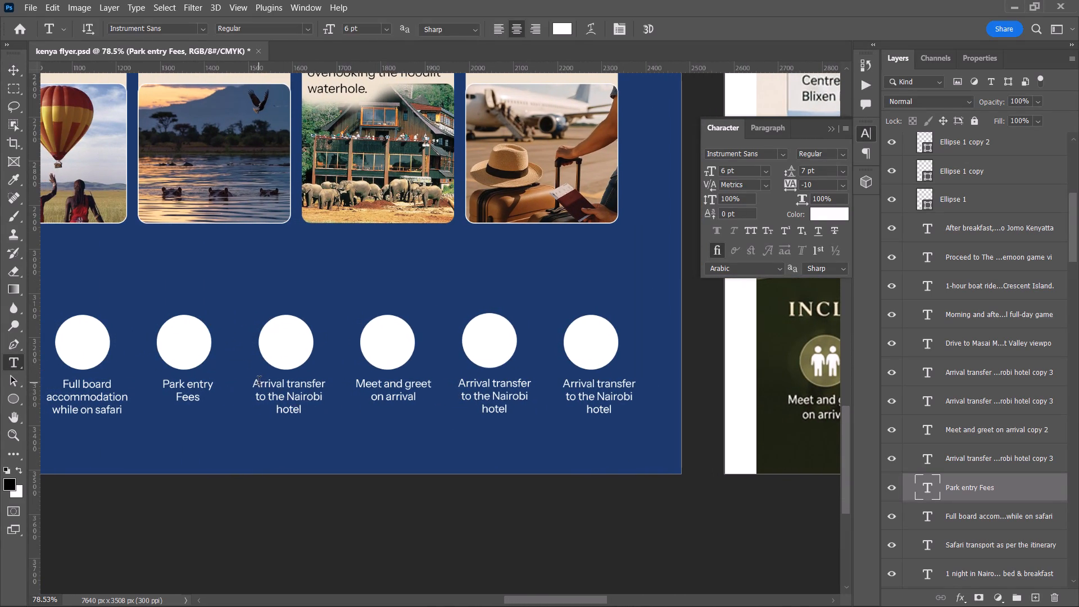
pyautogui.moveTo(255, 382); pyautogui.dragTo(337, 416)
pyautogui.hotkey('ctrl', 'v')
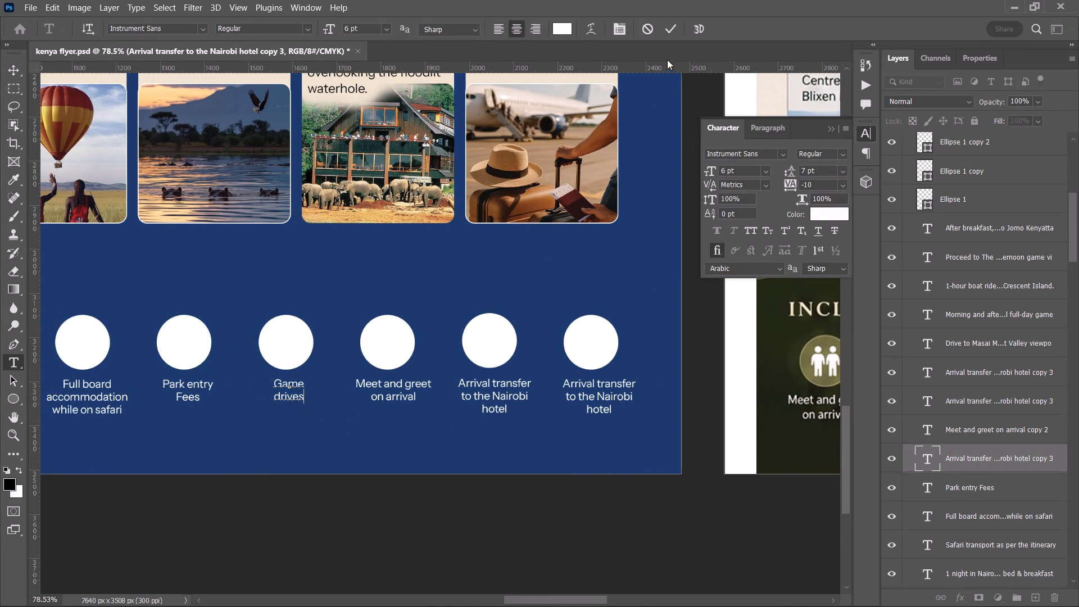
pyautogui.click(664, 31)
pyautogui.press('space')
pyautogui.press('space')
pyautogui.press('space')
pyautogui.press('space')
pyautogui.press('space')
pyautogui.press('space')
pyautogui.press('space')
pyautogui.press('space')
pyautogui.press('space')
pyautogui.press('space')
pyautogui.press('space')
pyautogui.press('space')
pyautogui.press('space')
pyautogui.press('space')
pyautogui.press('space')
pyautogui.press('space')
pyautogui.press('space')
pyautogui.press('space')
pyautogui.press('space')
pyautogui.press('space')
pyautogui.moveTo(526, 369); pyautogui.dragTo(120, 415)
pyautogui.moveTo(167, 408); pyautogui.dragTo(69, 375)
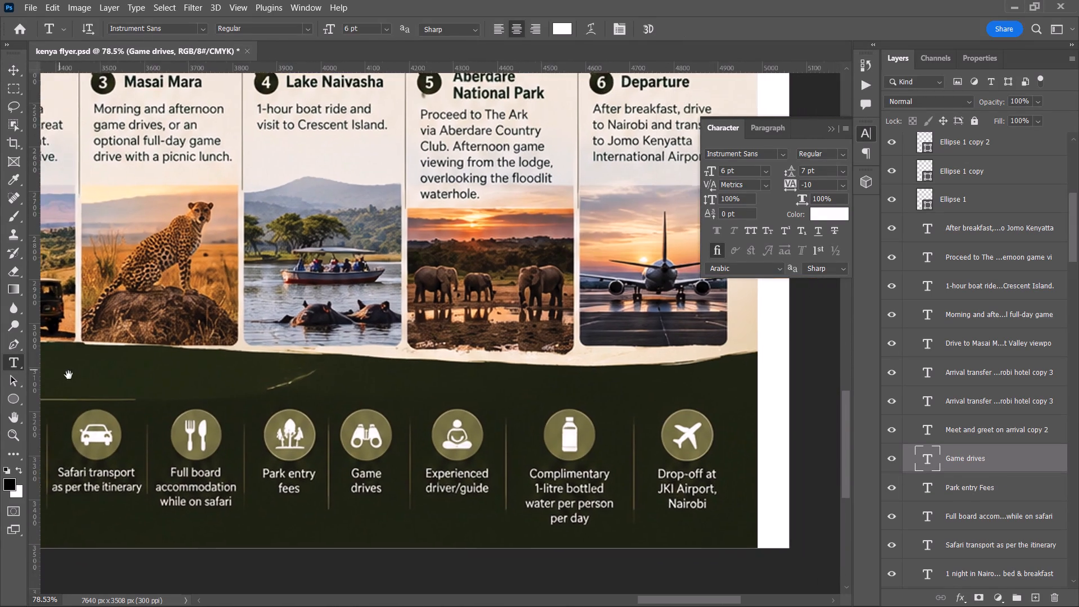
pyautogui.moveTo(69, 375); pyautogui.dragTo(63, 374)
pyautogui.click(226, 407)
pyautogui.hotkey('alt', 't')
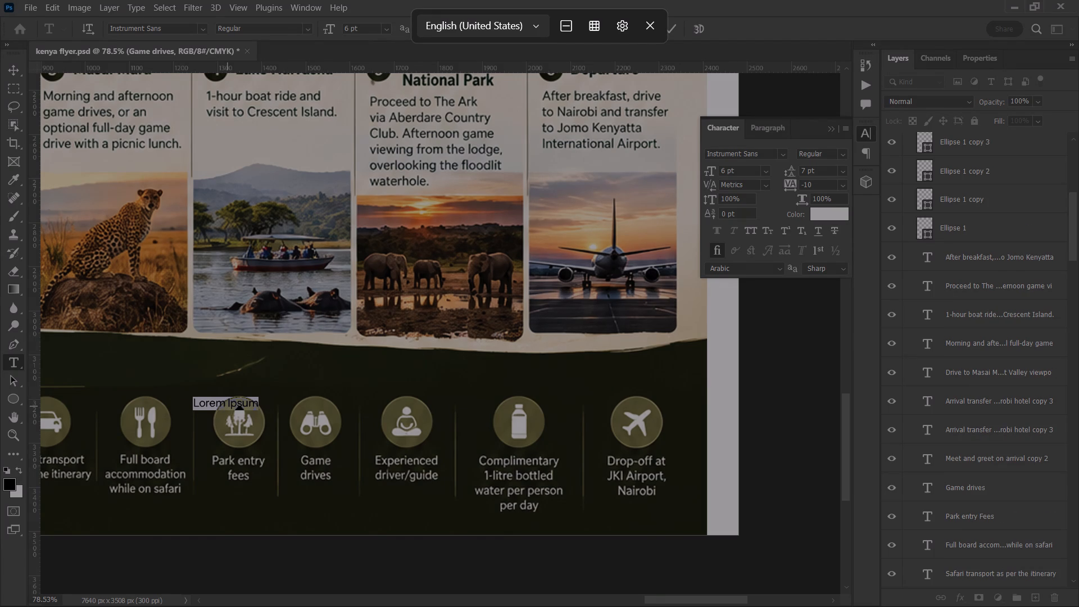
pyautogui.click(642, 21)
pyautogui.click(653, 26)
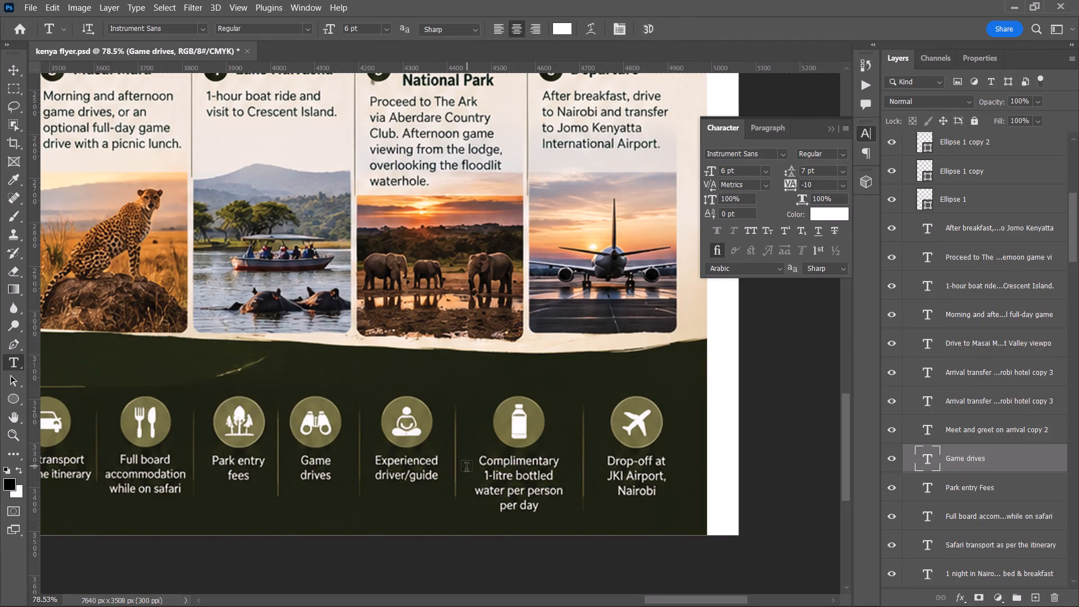
# Extract the eighth caption's text from the reference flyer and replace the eighth circle's caption with "Experienced driver/guide".
pyautogui.hotkey('alt', 't')
pyautogui.moveTo(364, 448); pyautogui.dragTo(452, 486)
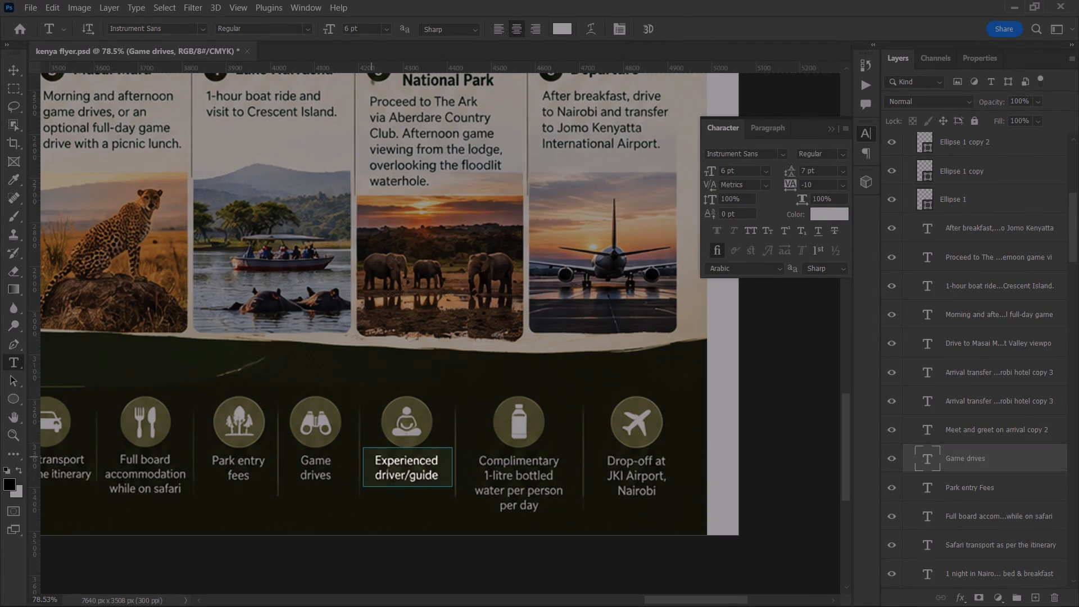
pyautogui.moveTo(452, 486); pyautogui.dragTo(450, 486)
pyautogui.press('space')
pyautogui.press('space')
pyautogui.press('space')
pyautogui.press('space')
pyautogui.press('space')
pyautogui.press('space')
pyautogui.press('space')
pyautogui.press('space')
pyautogui.press('space')
pyautogui.press('space')
pyautogui.press('space')
pyautogui.press('space')
pyautogui.press('space')
pyautogui.press('space')
pyautogui.press('space')
pyautogui.press('space')
pyautogui.press('space')
pyautogui.press('space')
pyautogui.press('space')
pyautogui.press('space')
pyautogui.moveTo(323, 457); pyautogui.dragTo(772, 400)
pyautogui.moveTo(511, 411); pyautogui.dragTo(503, 491)
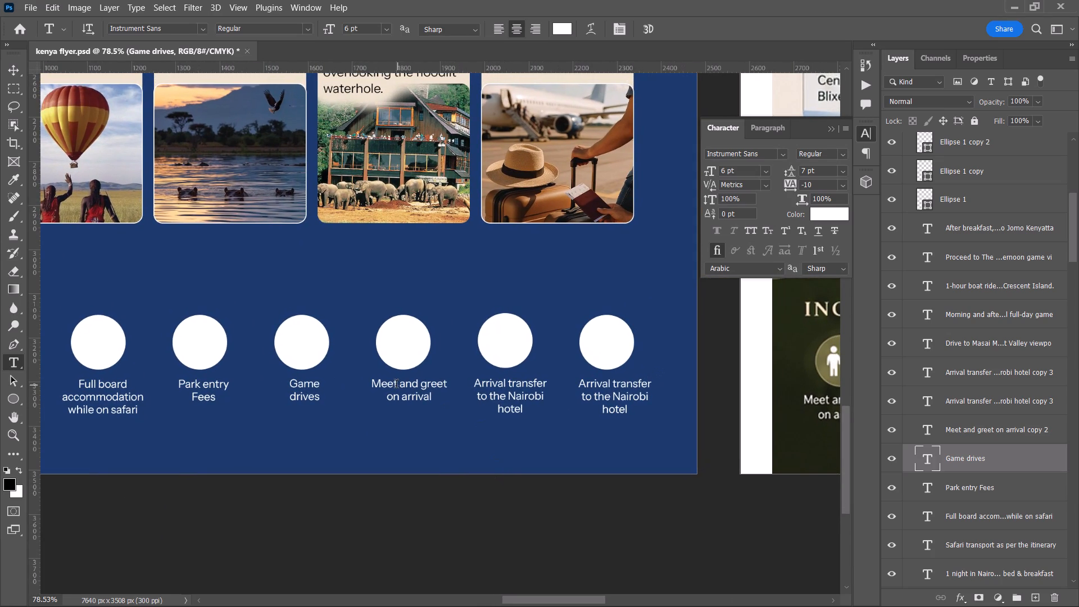
pyautogui.moveTo(374, 383); pyautogui.dragTo(442, 403)
pyautogui.hotkey('ctrl', 'v')
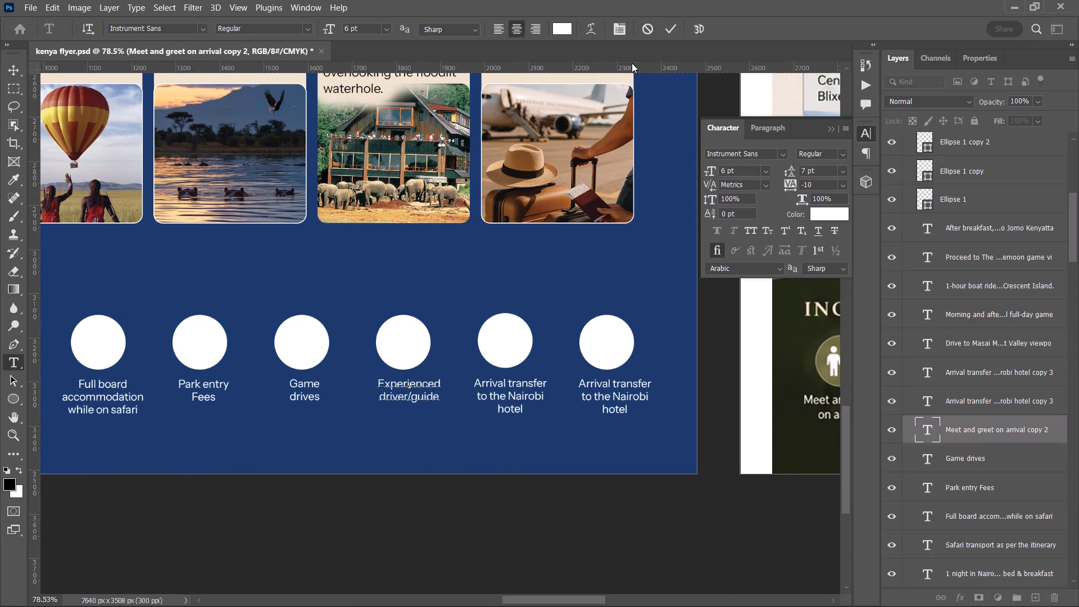
pyautogui.click(673, 24)
# Extract the ninth caption's text from the reference flyer and replace the ninth circle's caption with "Complimentary I-litre bottled water per person per day".
pyautogui.press('space')
pyautogui.press('space')
pyautogui.press('space')
pyautogui.press('space')
pyautogui.press('space')
pyautogui.press('space')
pyautogui.press('space')
pyautogui.press('space')
pyautogui.press('space')
pyautogui.press('space')
pyautogui.press('space')
pyautogui.press('space')
pyautogui.press('space')
pyautogui.press('space')
pyautogui.press('space')
pyautogui.press('space')
pyautogui.press('space')
pyautogui.press('space')
pyautogui.moveTo(599, 330); pyautogui.dragTo(55, 364)
pyautogui.moveTo(122, 381); pyautogui.dragTo(124, 391)
pyautogui.hotkey('alt', 't')
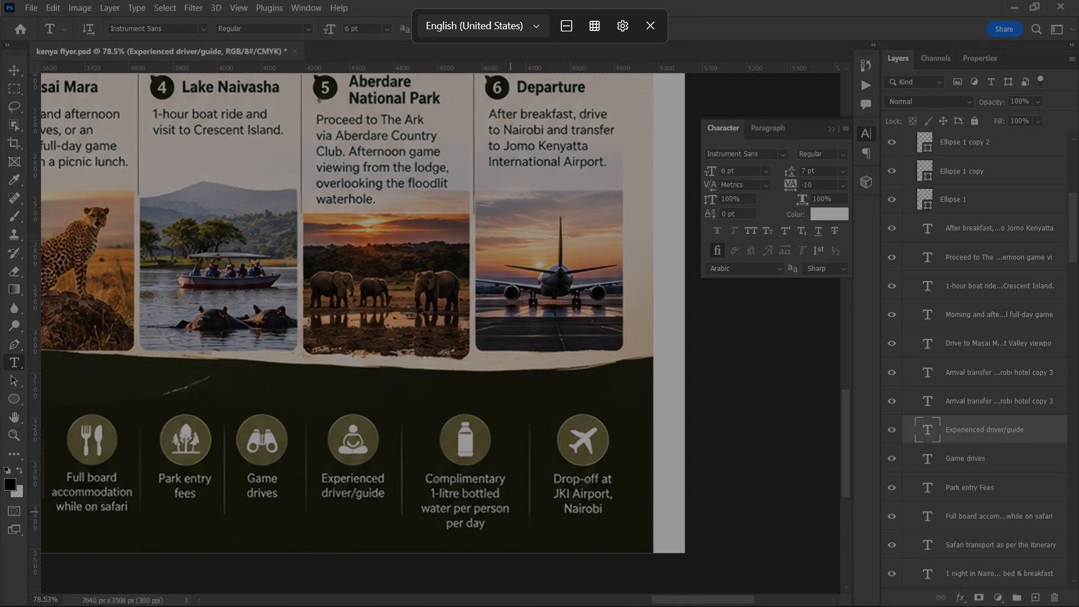
pyautogui.moveTo(418, 469); pyautogui.dragTo(515, 538)
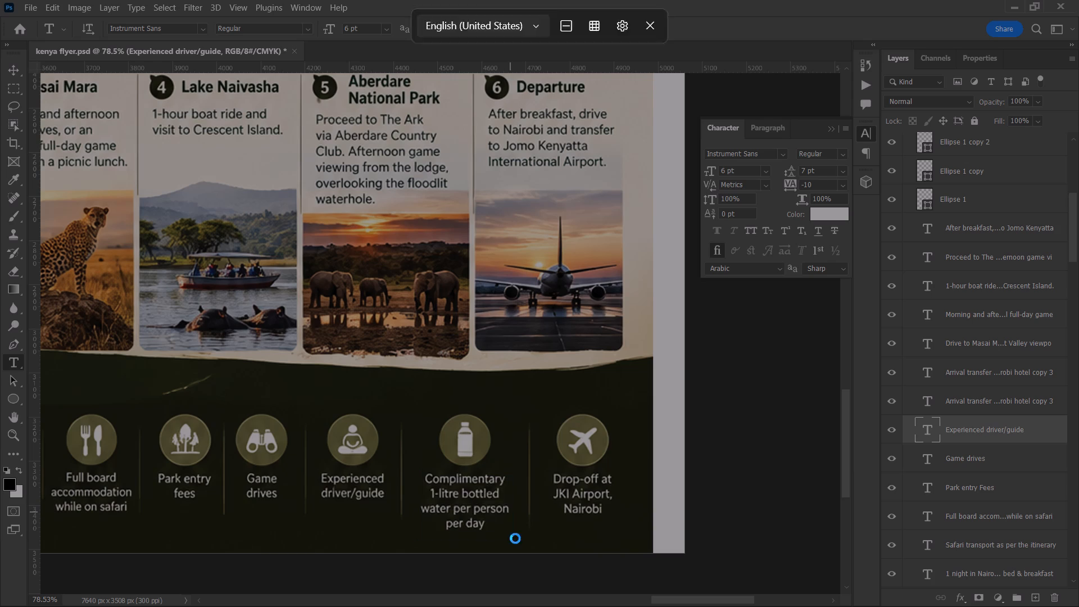
pyautogui.press('space')
pyautogui.press('space')
pyautogui.press('space')
pyautogui.press('space')
pyautogui.press('space')
pyautogui.press('space')
pyautogui.press('space')
pyautogui.press('space')
pyautogui.press('space')
pyautogui.press('space')
pyautogui.press('space')
pyautogui.press('space')
pyautogui.press('space')
pyautogui.press('space')
pyautogui.press('space')
pyautogui.press('space')
pyautogui.press('space')
pyautogui.press('space')
pyautogui.press('space')
pyautogui.press('space')
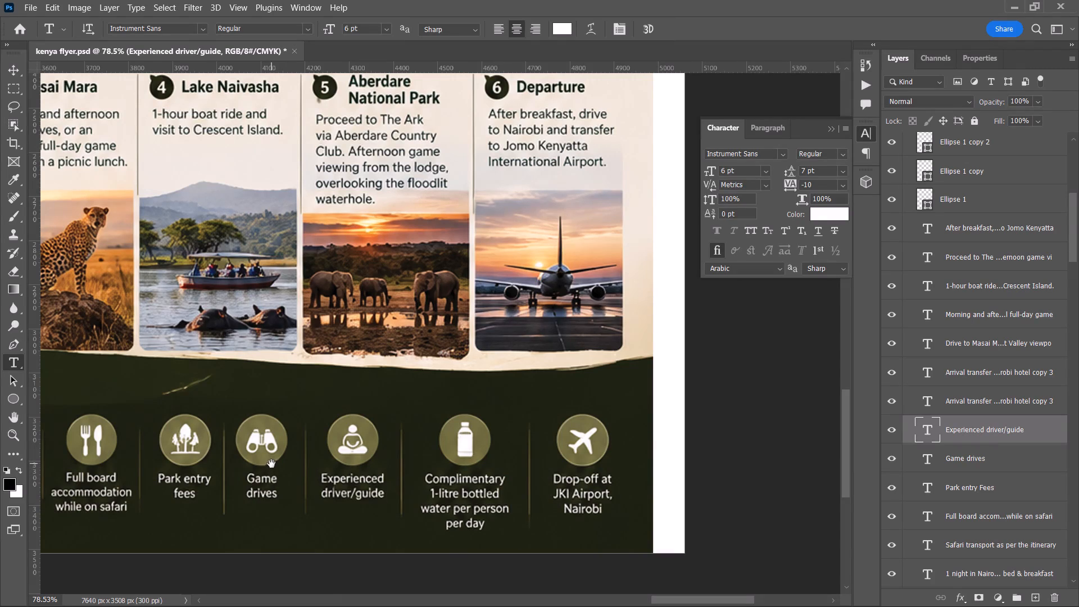
pyautogui.moveTo(209, 395); pyautogui.dragTo(1078, 370)
pyautogui.moveTo(726, 379); pyautogui.dragTo(316, 436)
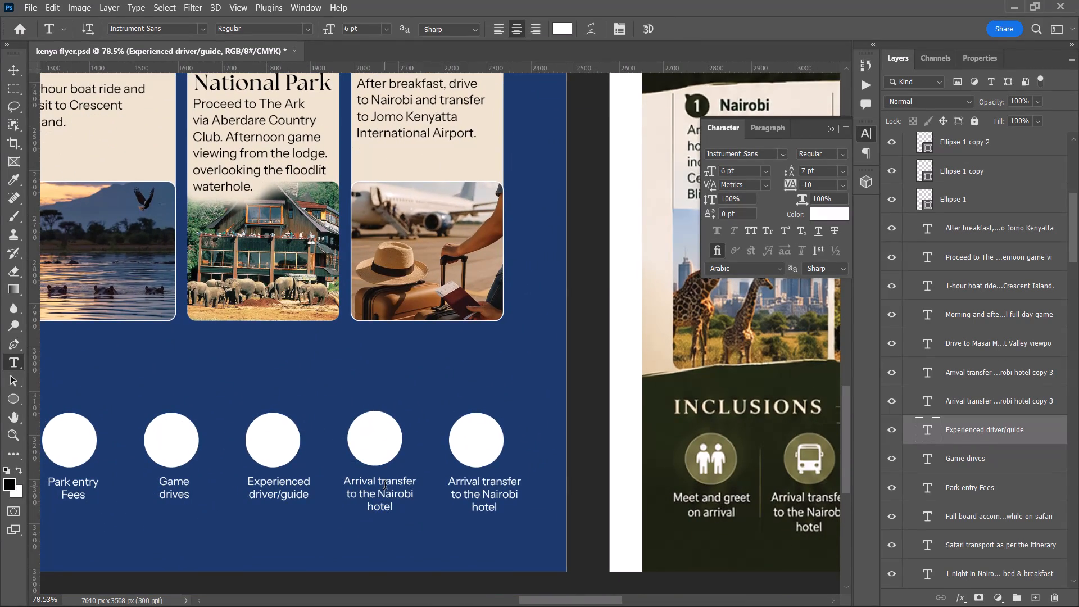
pyautogui.moveTo(347, 481); pyautogui.dragTo(418, 526)
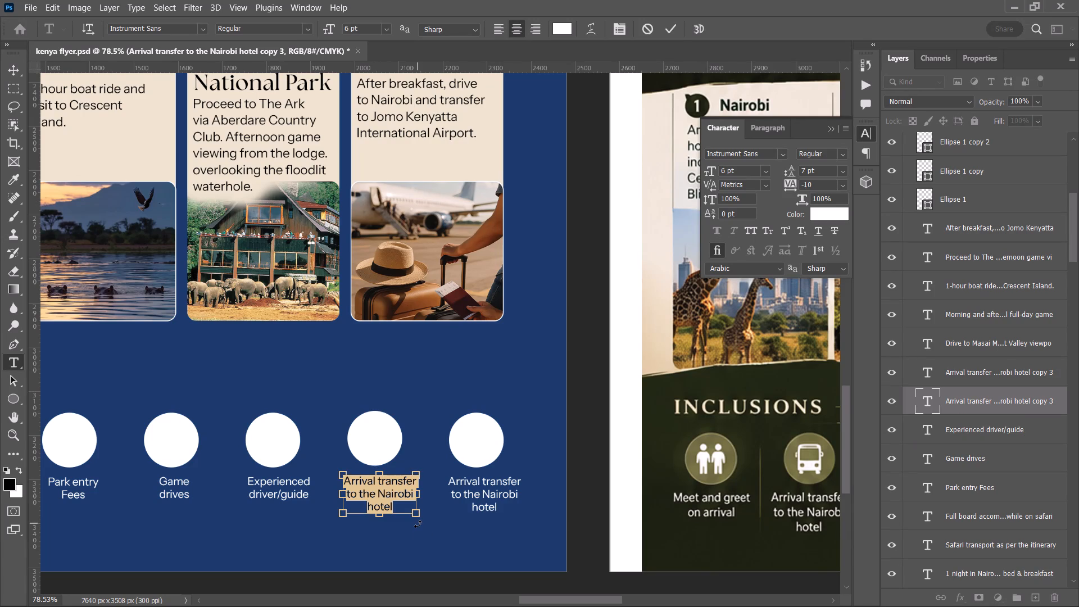
pyautogui.hotkey('ctrl', 'v')
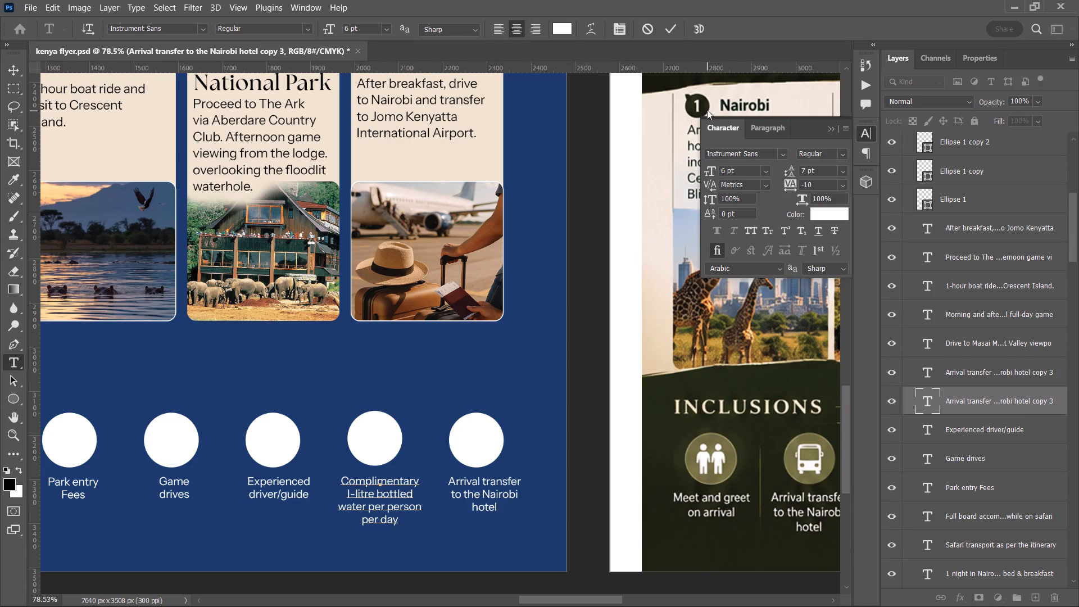
pyautogui.click(670, 31)
# Replace the letter before "-litre" in the ninth circle's caption with the digit 1.
pyautogui.moveTo(352, 495); pyautogui.dragTo(344, 495)
pyautogui.press('1')
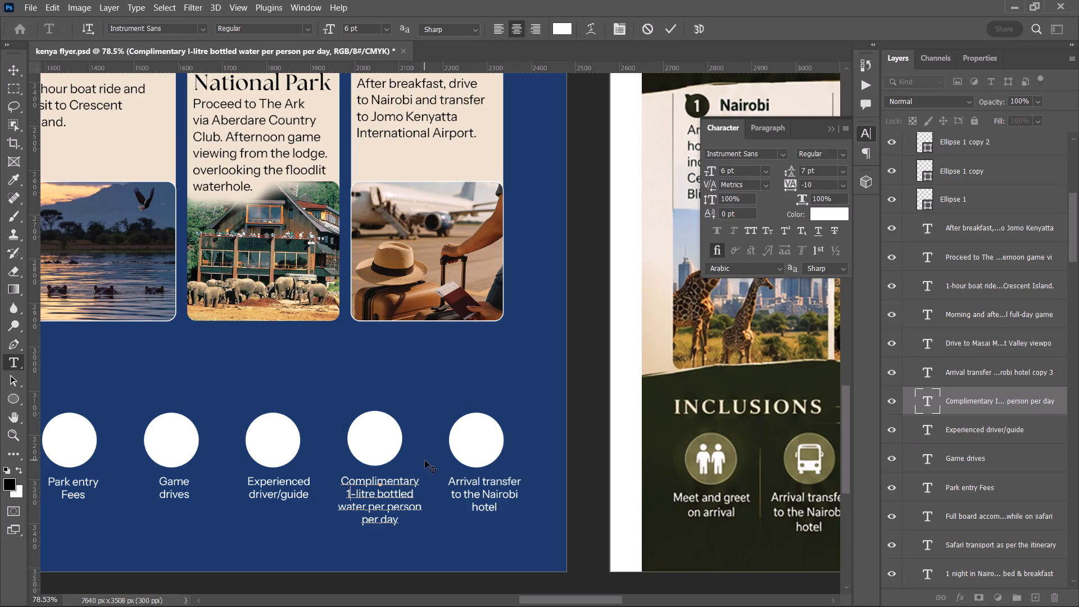
pyautogui.click(671, 29)
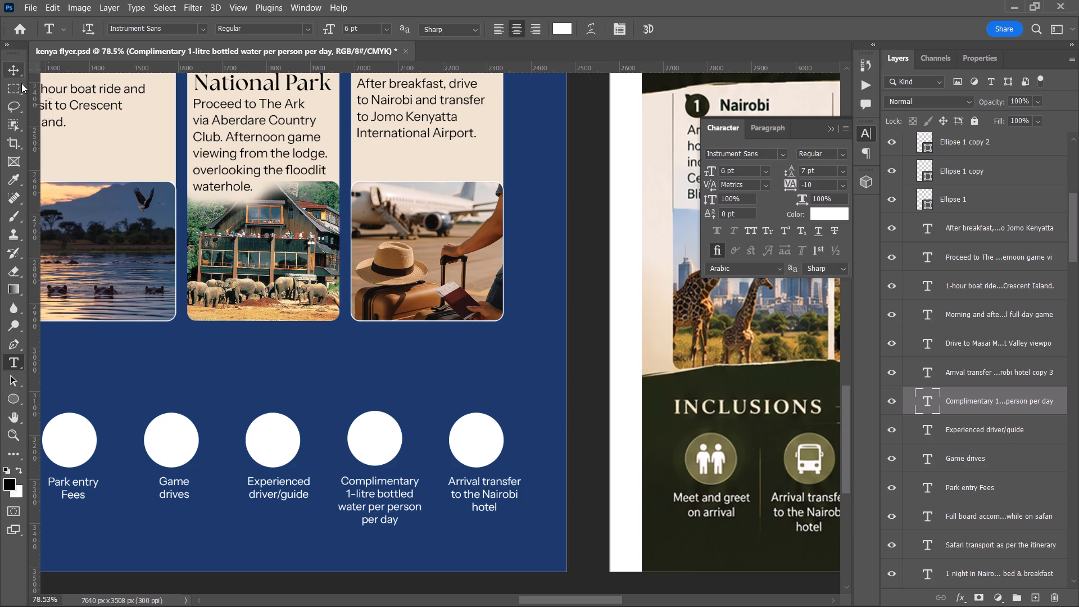
# Extract the tenth caption's text from the reference flyer and replace the tenth circle's caption with "Drop-off at JKI Airport, Nairobi".
pyautogui.press('space')
pyautogui.click(15, 72)
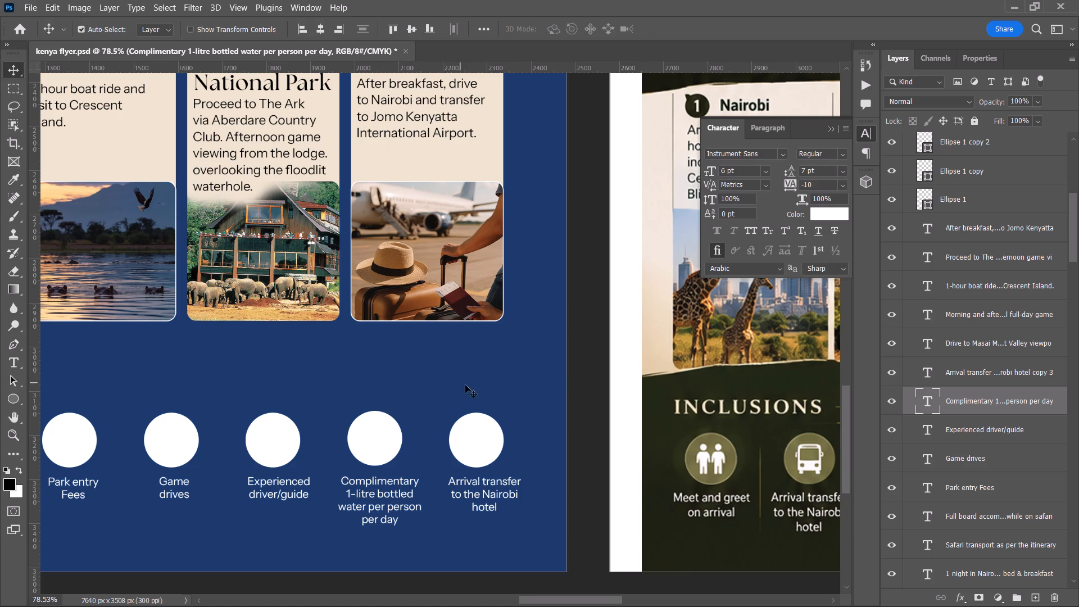
pyautogui.press('space')
pyautogui.press('space')
pyautogui.press('space')
pyautogui.press('space')
pyautogui.press('space')
pyautogui.press('space')
pyautogui.press('space')
pyautogui.press('space')
pyautogui.press('space')
pyautogui.press('space')
pyautogui.press('space')
pyautogui.press('space')
pyautogui.press('space')
pyautogui.press('space')
pyautogui.press('space')
pyautogui.press('space')
pyautogui.press('space')
pyautogui.press('space')
pyautogui.press('space')
pyautogui.press('space')
pyautogui.moveTo(529, 378); pyautogui.dragTo(334, 373)
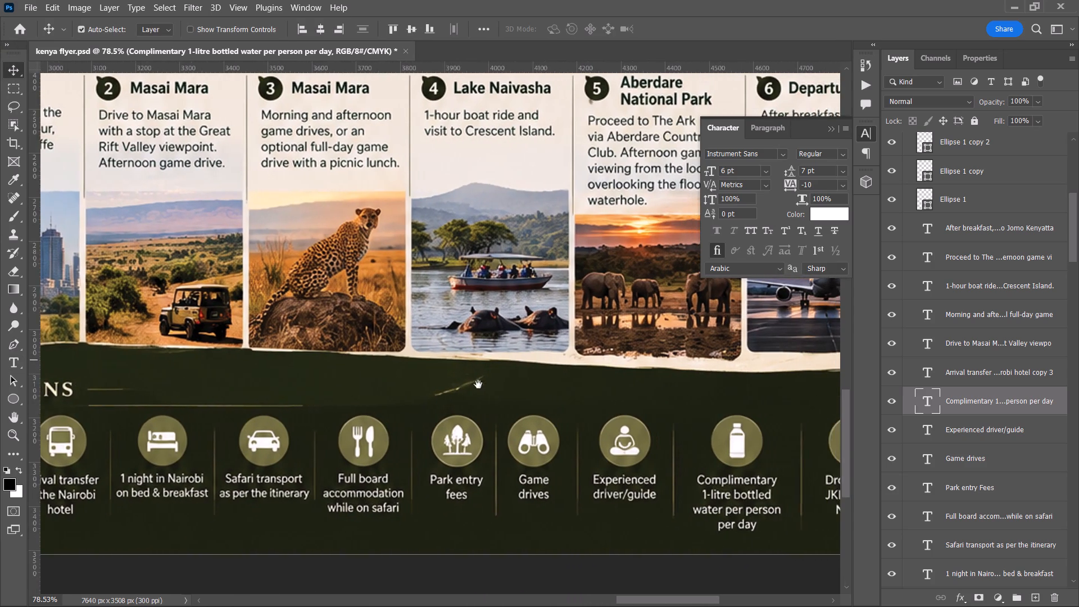
pyautogui.moveTo(732, 388); pyautogui.dragTo(603, 401)
pyautogui.hotkey('alt', 't')
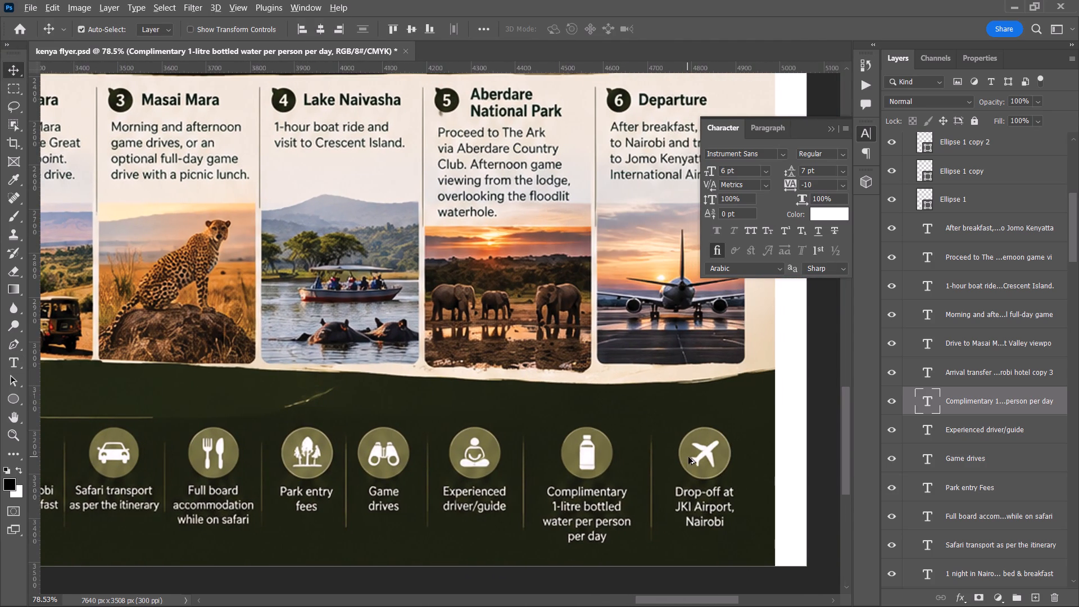
pyautogui.moveTo(660, 482); pyautogui.dragTo(752, 541)
pyautogui.press('space')
pyautogui.press('space')
pyautogui.press('space')
pyautogui.press('space')
pyautogui.press('space')
pyautogui.press('space')
pyautogui.press('space')
pyautogui.press('space')
pyautogui.press('space')
pyautogui.press('space')
pyautogui.press('space')
pyautogui.press('space')
pyautogui.press('space')
pyautogui.press('space')
pyautogui.press('space')
pyautogui.press('space')
pyautogui.press('space')
pyautogui.press('space')
pyautogui.press('space')
pyautogui.press('space')
pyautogui.moveTo(126, 380); pyautogui.dragTo(493, 390)
pyautogui.moveTo(434, 400); pyautogui.dragTo(301, 400)
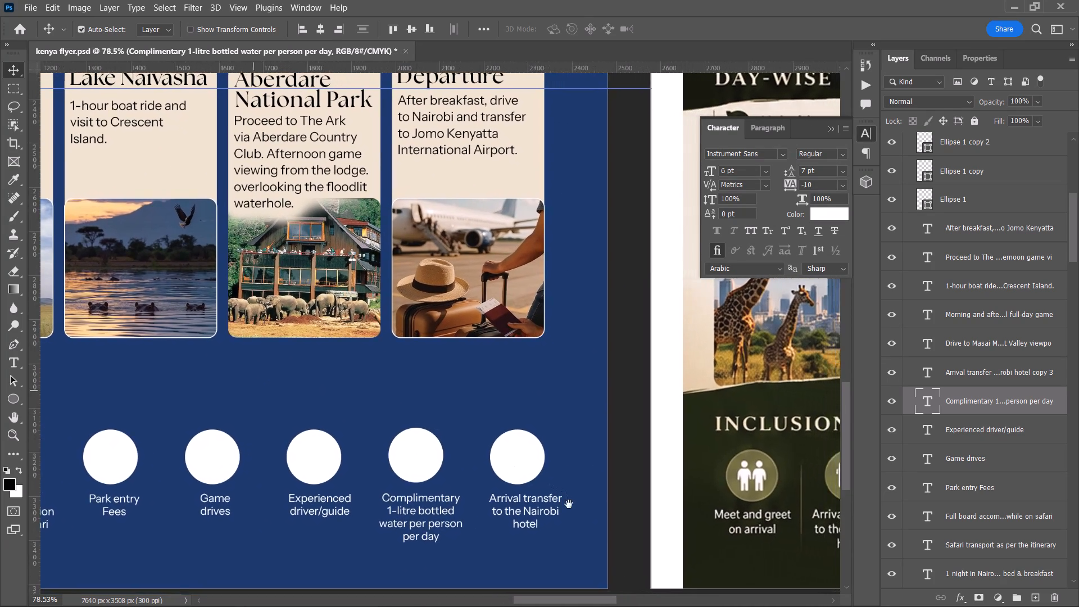
pyautogui.press('t')
pyautogui.moveTo(487, 497); pyautogui.dragTo(568, 541)
pyautogui.hotkey('ctrl', 'v')
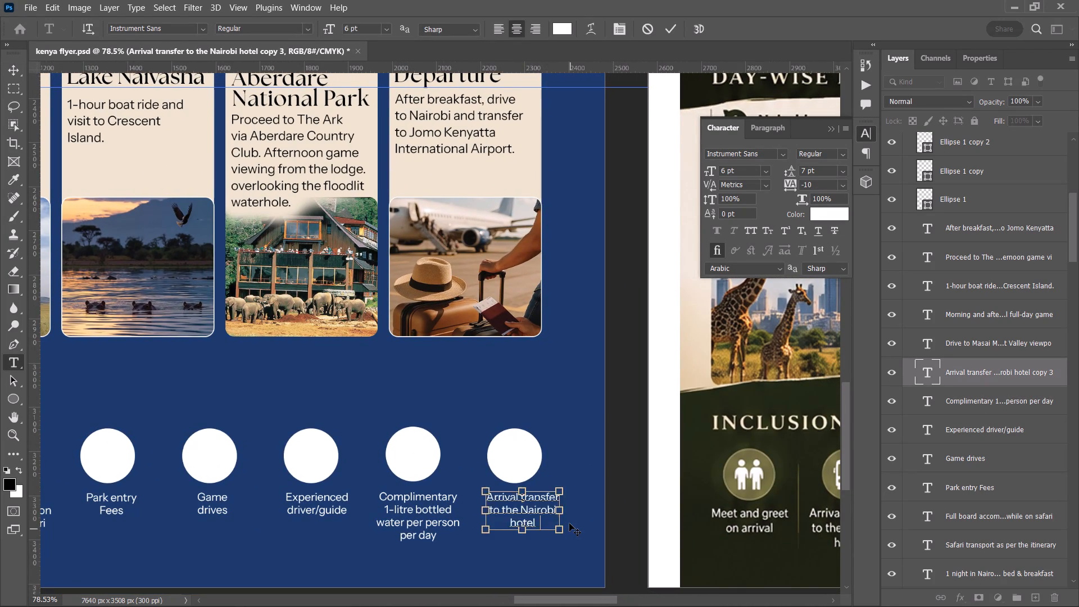
pyautogui.click(673, 28)
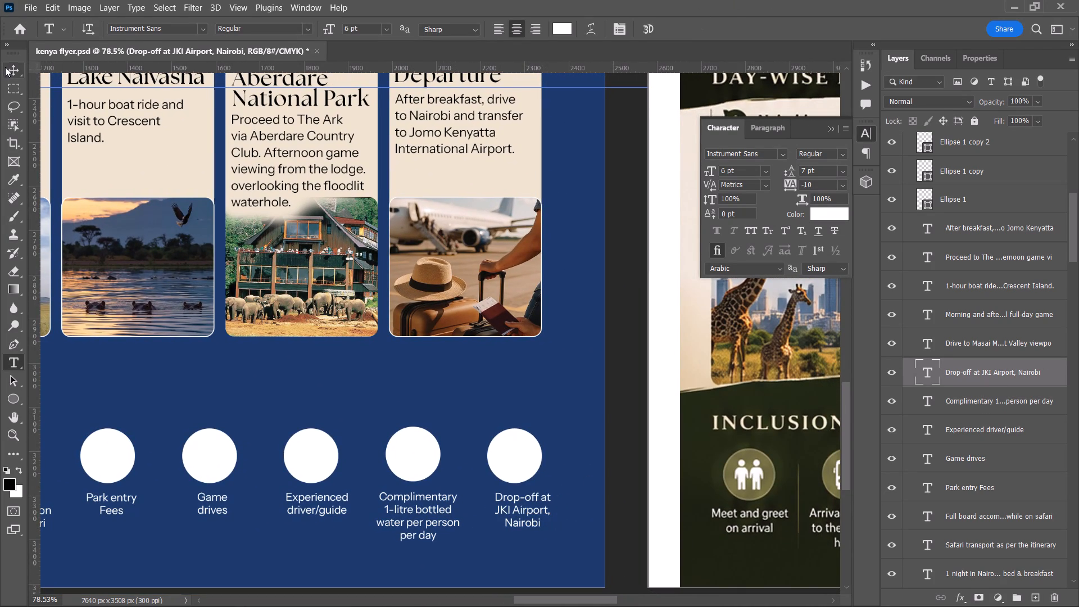
pyautogui.click(6, 66)
# Review the completed INCLUSIONS captions and the whole Kenya flyer alongside the neighbouring reference flyers.
pyautogui.keyDown('alt'); pyautogui.scroll(-5, 470, 345); pyautogui.keyUp('alt')
pyautogui.press('space')
pyautogui.press('space')
pyautogui.press('space')
pyautogui.press('space')
pyautogui.press('space')
pyautogui.press('space')
pyautogui.moveTo(410, 407); pyautogui.dragTo(560, 433)
pyautogui.keyDown('alt'); pyautogui.scroll(-1, 427, 436); pyautogui.keyUp('alt')
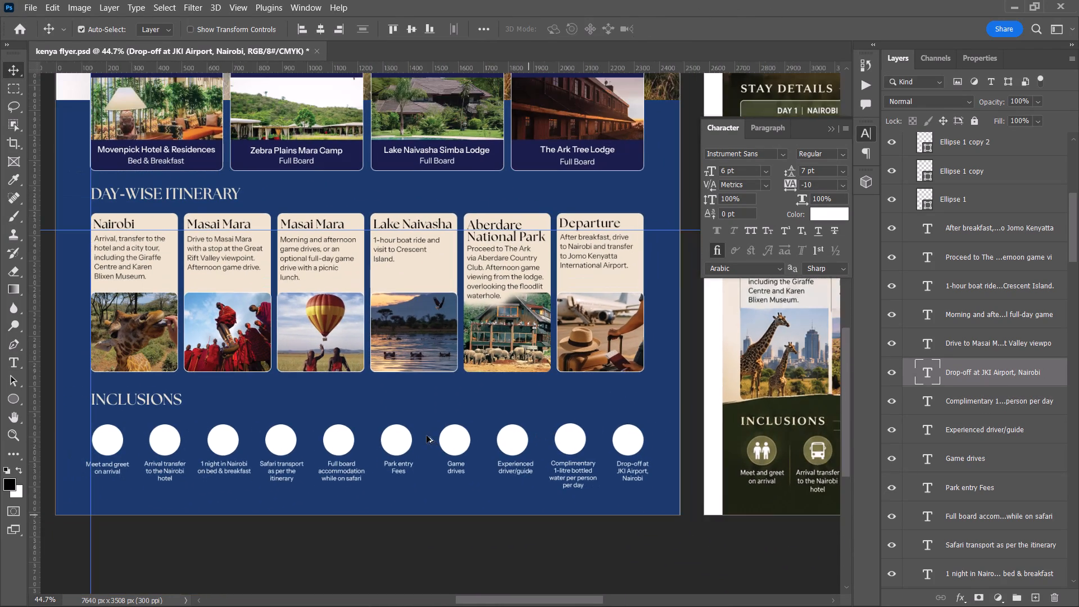
pyautogui.press('space')
pyautogui.press('space')
pyautogui.press('space')
pyautogui.moveTo(287, 484); pyautogui.dragTo(333, 477)
pyautogui.click(317, 550)
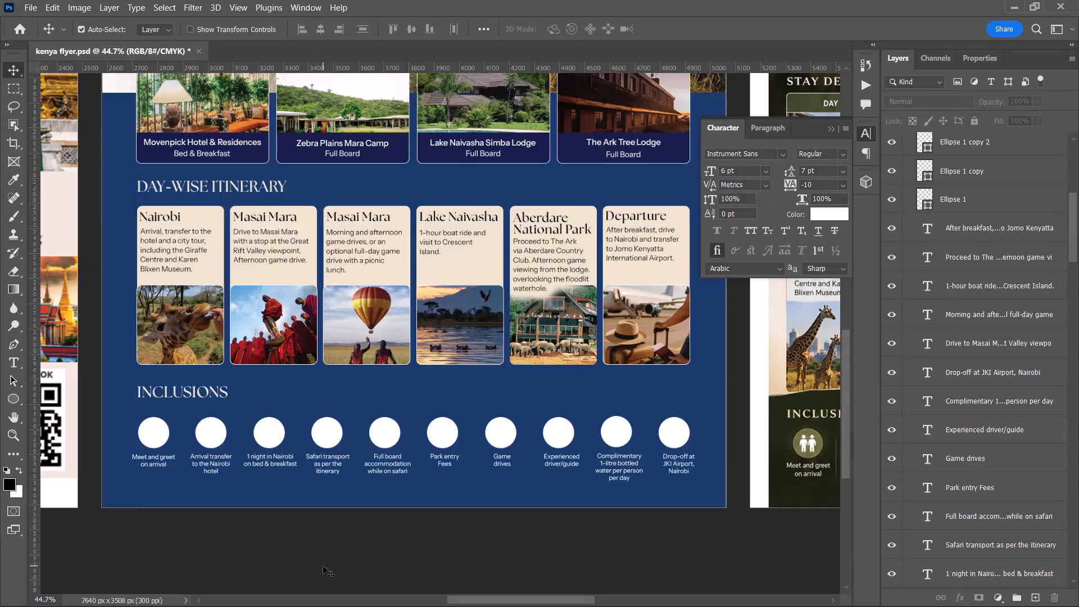
pyautogui.keyDown('alt'); pyautogui.scroll(-8, 323, 566); pyautogui.keyUp('alt')
pyautogui.press('space')
pyautogui.moveTo(298, 555); pyautogui.dragTo(286, 597)
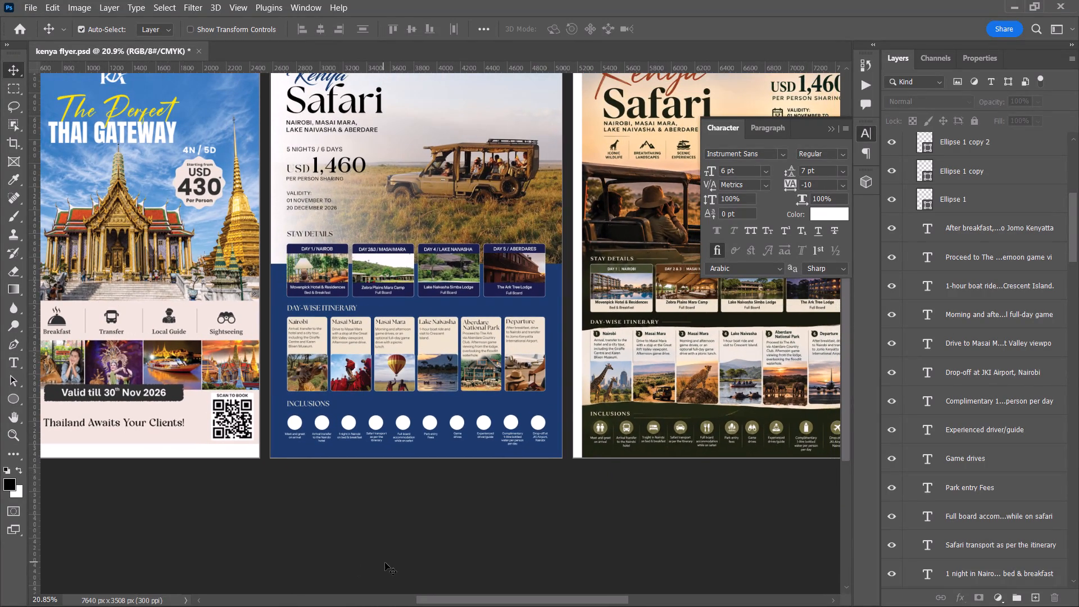
pyautogui.keyDown('alt'); pyautogui.scroll(-1, 391, 563); pyautogui.keyUp('alt')
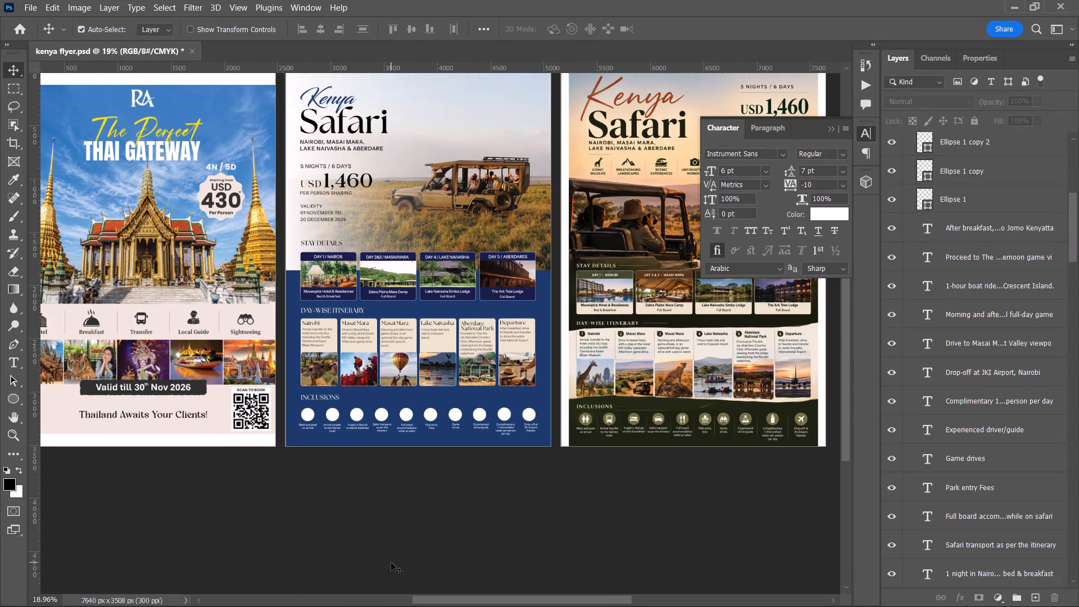
pyautogui.press('space')
pyautogui.press('space')
pyautogui.press('space')
pyautogui.press('space')
pyautogui.press('space')
pyautogui.moveTo(391, 563); pyautogui.dragTo(376, 570)
pyautogui.press('space')
pyautogui.press('space')
pyautogui.moveTo(471, 546); pyautogui.dragTo(440, 548)
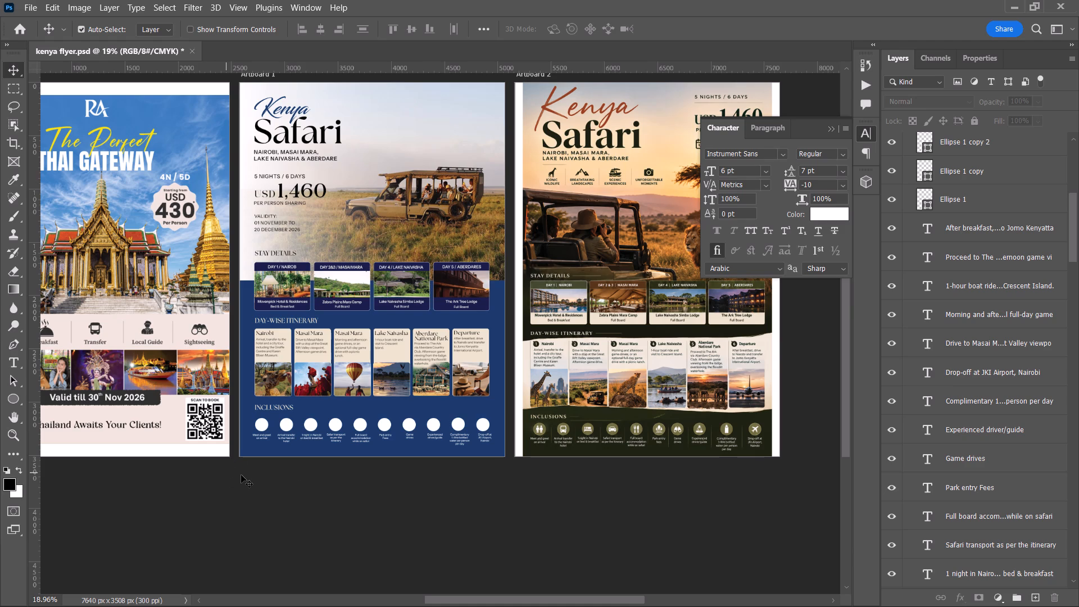
# Centre the "Drop-off at JKI Airport, Nairobi" and "Complimentary 1-litre bottled water" captions beneath the tenth and ninth circles.
pyautogui.keyDown('alt'); pyautogui.scroll(16, 510, 432); pyautogui.keyUp('alt')
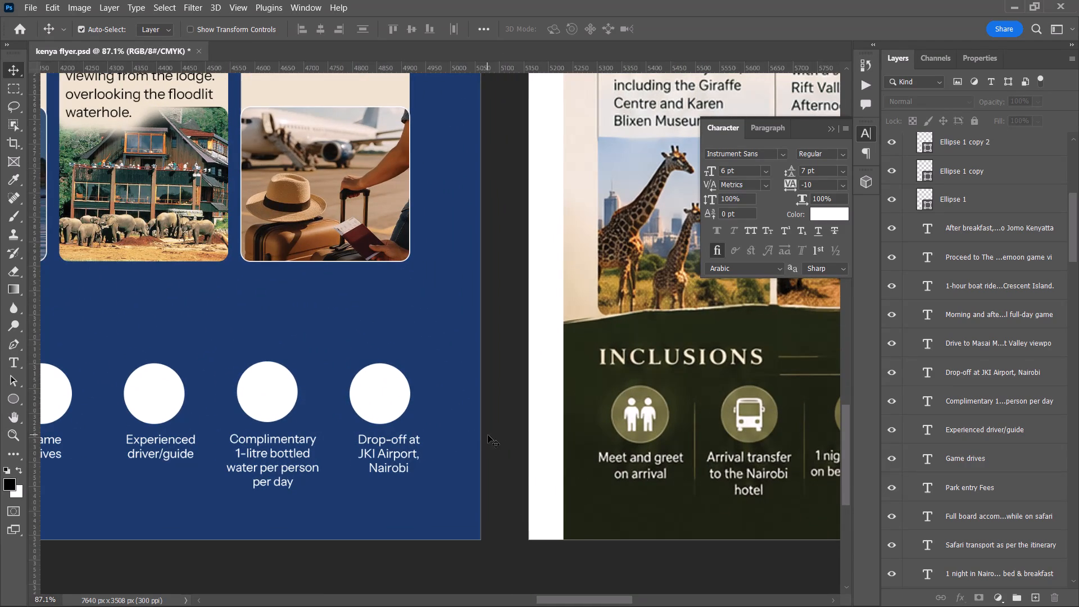
pyautogui.moveTo(386, 442); pyautogui.dragTo(377, 442)
pyautogui.keyDown('alt'); pyautogui.scroll(-2, 382, 444); pyautogui.keyUp('alt')
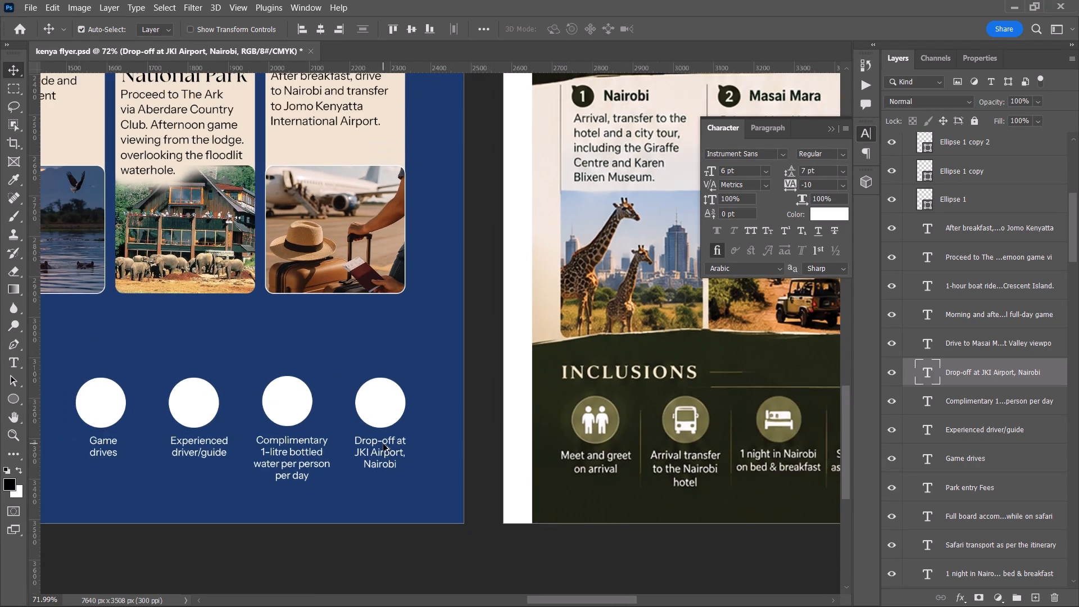
pyautogui.press('space')
pyautogui.press('space')
pyautogui.moveTo(278, 452); pyautogui.dragTo(358, 459)
pyautogui.keyDown('alt'); pyautogui.scroll(4, 362, 463); pyautogui.keyUp('alt')
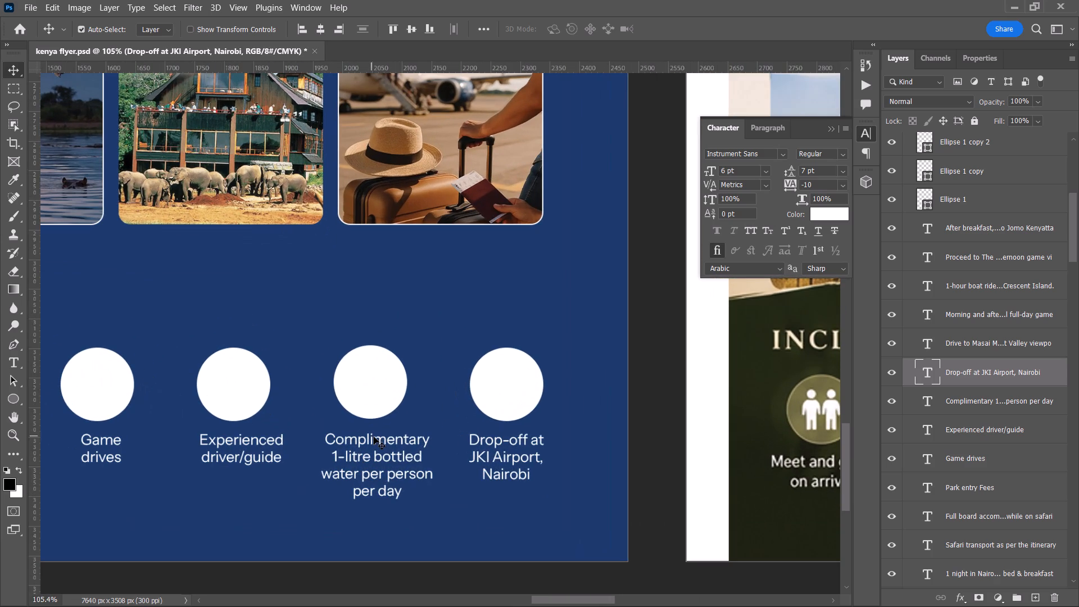
pyautogui.moveTo(376, 438); pyautogui.dragTo(370, 438)
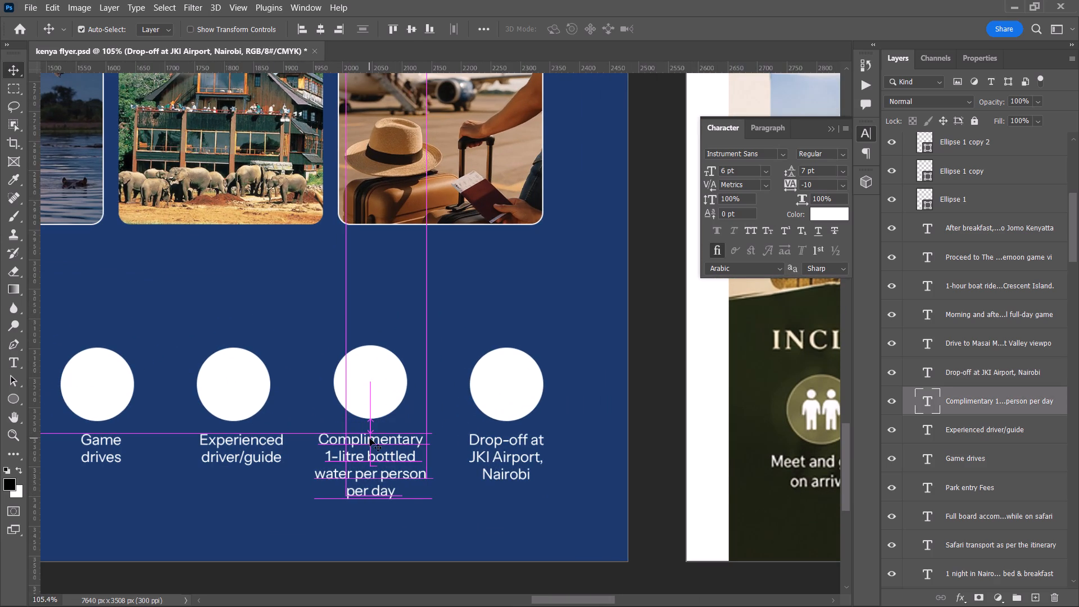
# Centre the "Experienced driver/guide" and "Game drives" captions beneath the eighth and seventh circles.
pyautogui.press('space')
pyautogui.moveTo(326, 472); pyautogui.dragTo(445, 478)
pyautogui.moveTo(365, 443); pyautogui.dragTo(359, 444)
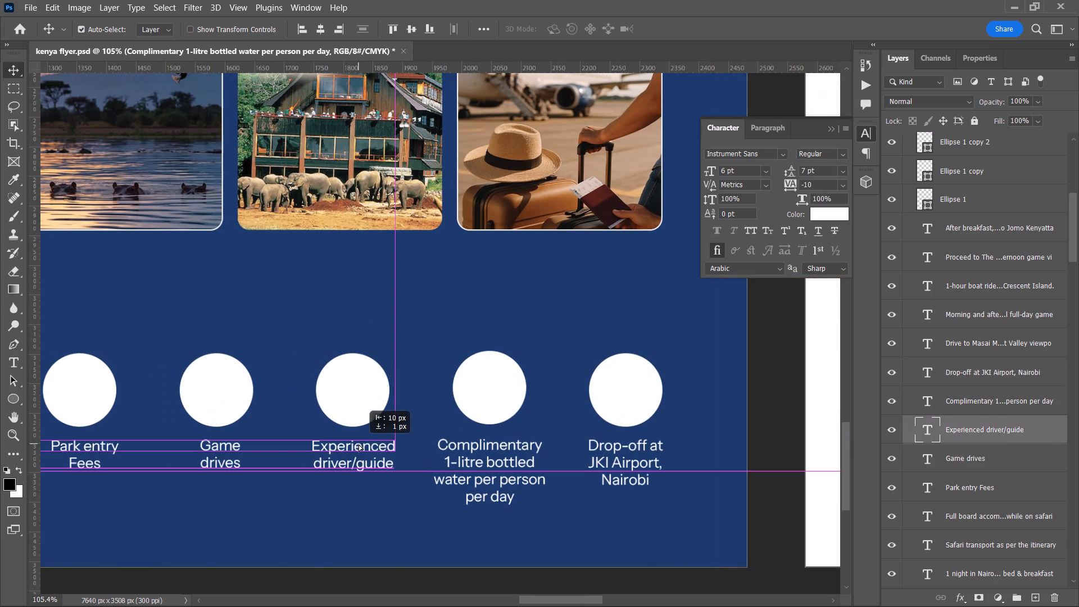
pyautogui.moveTo(359, 444); pyautogui.dragTo(358, 444)
pyautogui.moveTo(203, 446); pyautogui.dragTo(194, 446)
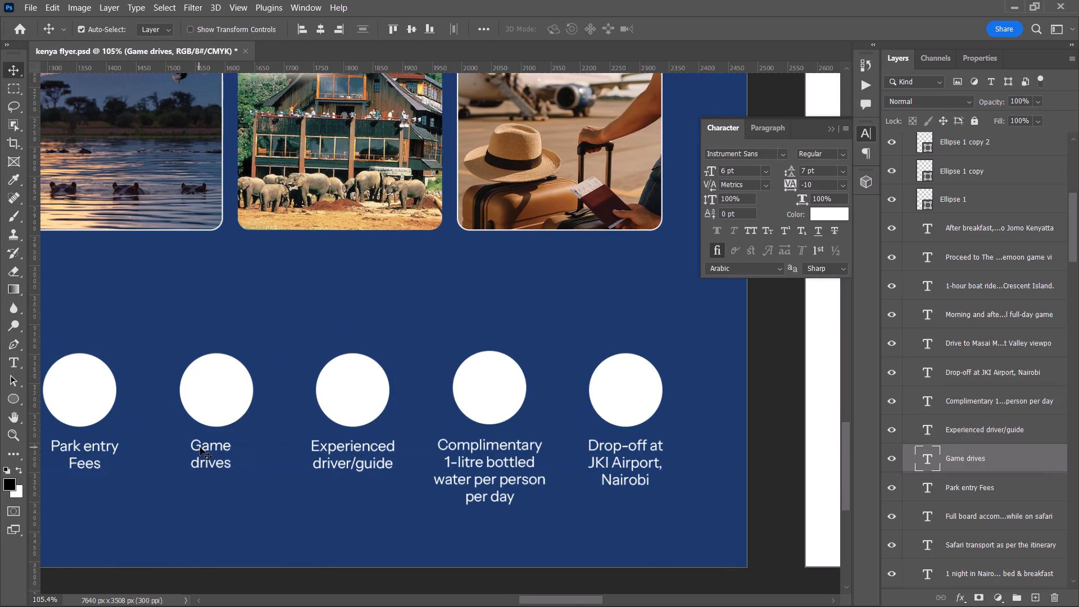
pyautogui.moveTo(201, 447); pyautogui.dragTo(207, 447)
# Centre the "Park entry Fees" and "Full board accommodation while on safari" captions beneath the sixth and fifth circles.
pyautogui.press('space')
pyautogui.press('space')
pyautogui.press('space')
pyautogui.moveTo(215, 450); pyautogui.dragTo(439, 456)
pyautogui.moveTo(311, 452); pyautogui.dragTo(311, 452)
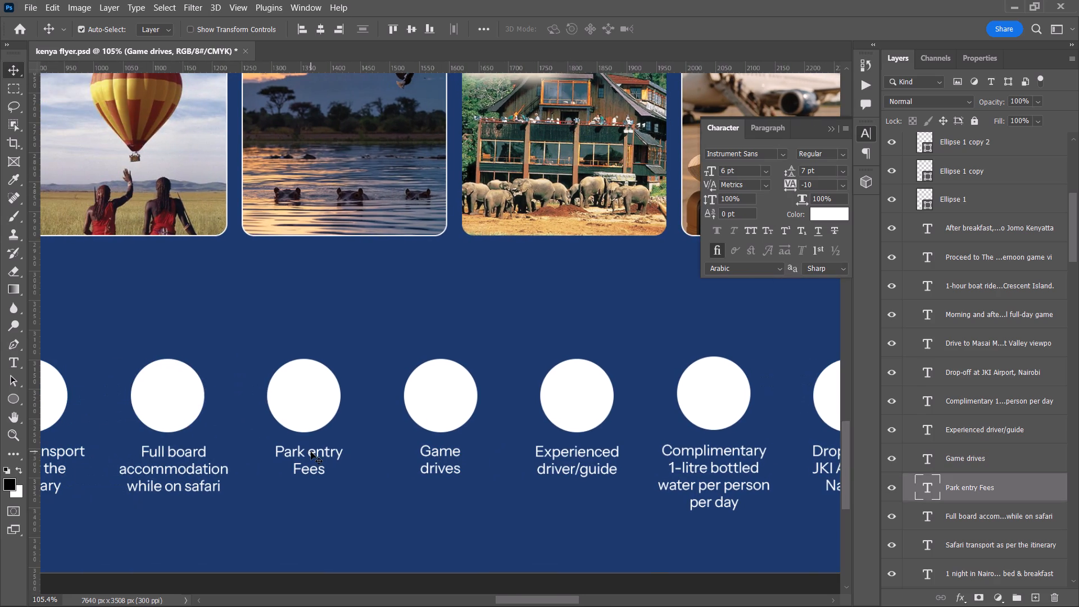
pyautogui.moveTo(311, 452); pyautogui.dragTo(306, 452)
pyautogui.press('space')
pyautogui.press('space')
pyautogui.press('space')
pyautogui.moveTo(181, 459); pyautogui.dragTo(325, 457)
pyautogui.moveTo(315, 454); pyautogui.dragTo(308, 454)
# Centre the "Safari transport", "1 night in Nairobi" and "Arrival transfer" captions beneath the fourth, third and second circles.
pyautogui.press('space')
pyautogui.press('space')
pyautogui.press('space')
pyautogui.moveTo(262, 456); pyautogui.dragTo(406, 455)
pyautogui.click(320, 451)
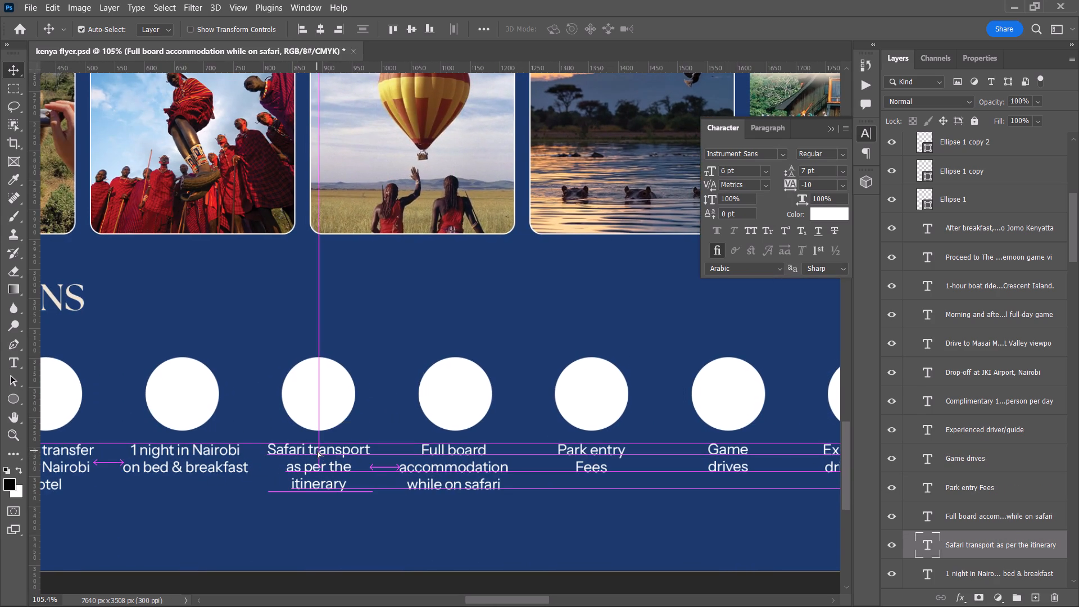
pyautogui.press('space')
pyautogui.press('space')
pyautogui.press('space')
pyautogui.press('space')
pyautogui.press('space')
pyautogui.moveTo(259, 458); pyautogui.dragTo(507, 458)
pyautogui.click(428, 452)
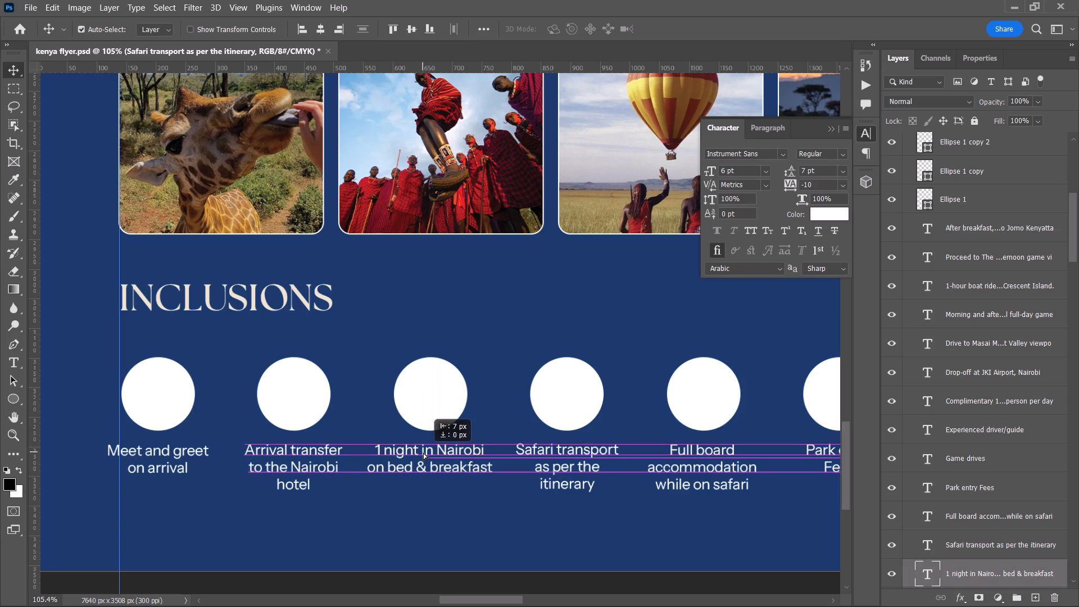
pyautogui.click(320, 453)
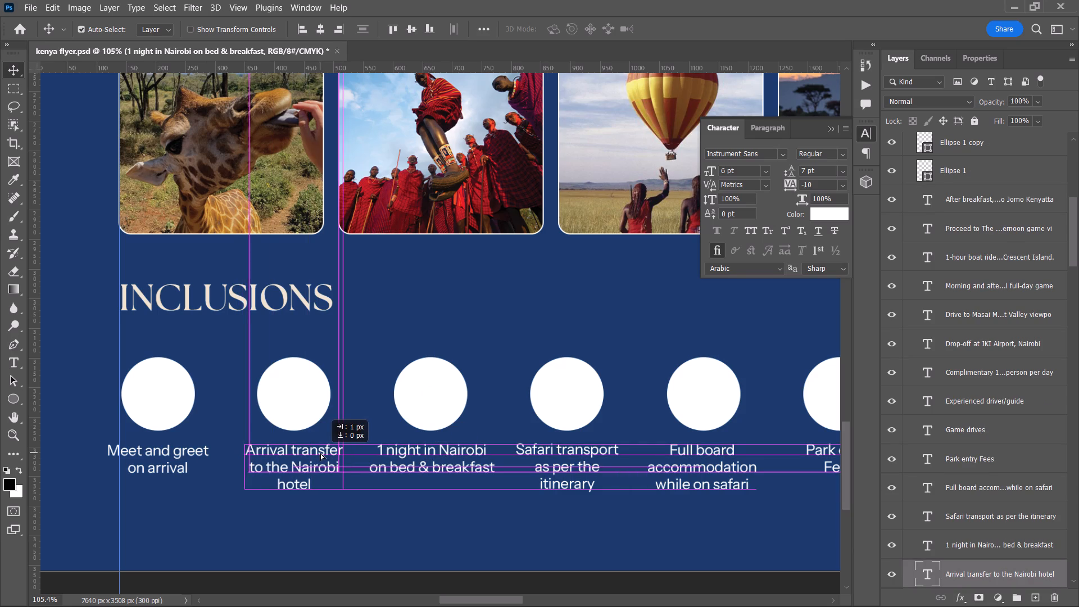
pyautogui.press('space')
pyautogui.press('space')
pyautogui.press('space')
pyautogui.press('space')
pyautogui.moveTo(217, 451); pyautogui.dragTo(327, 488)
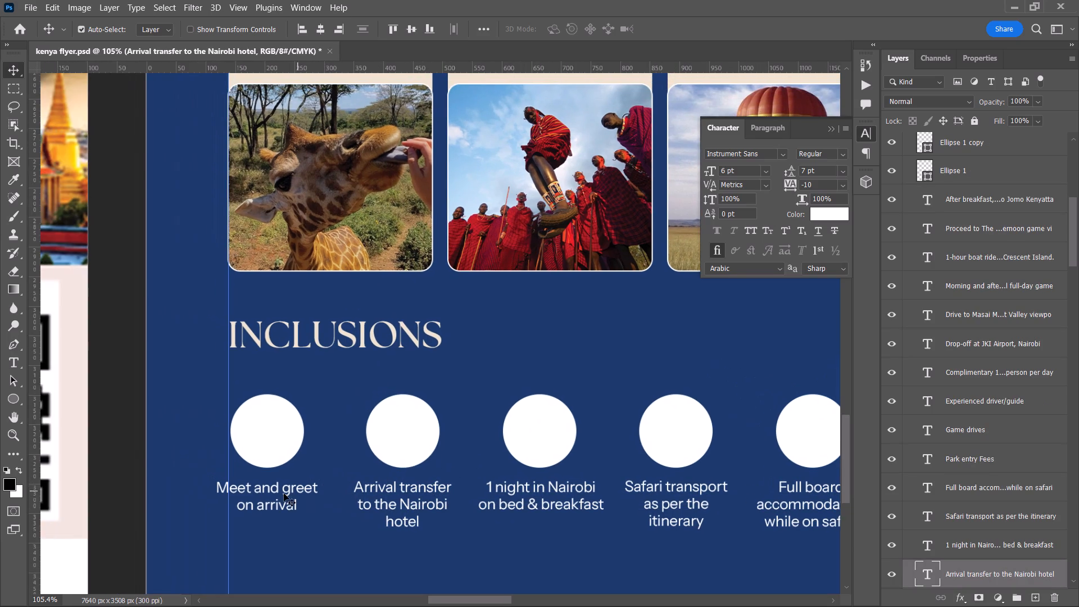
# Centre the "Meet and greet on arrival" caption beneath the first Inclusions circle.
pyautogui.click(260, 488)
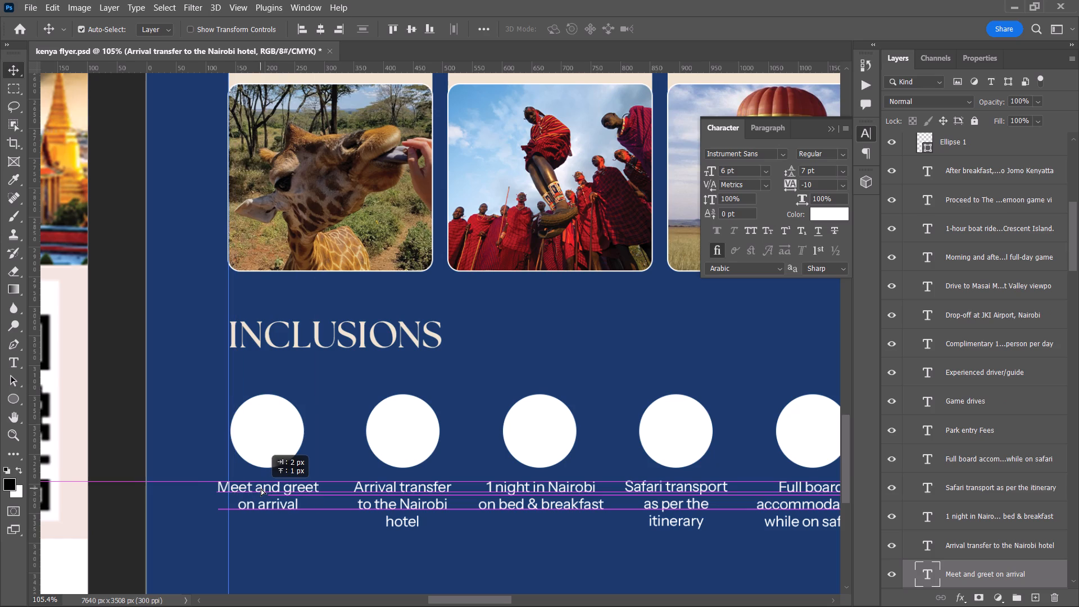
# Review the full Inclusions row of circles and captions together with the day-wise itinerary above it.
pyautogui.keyDown('alt'); pyautogui.scroll(-4, 260, 488); pyautogui.keyUp('alt')
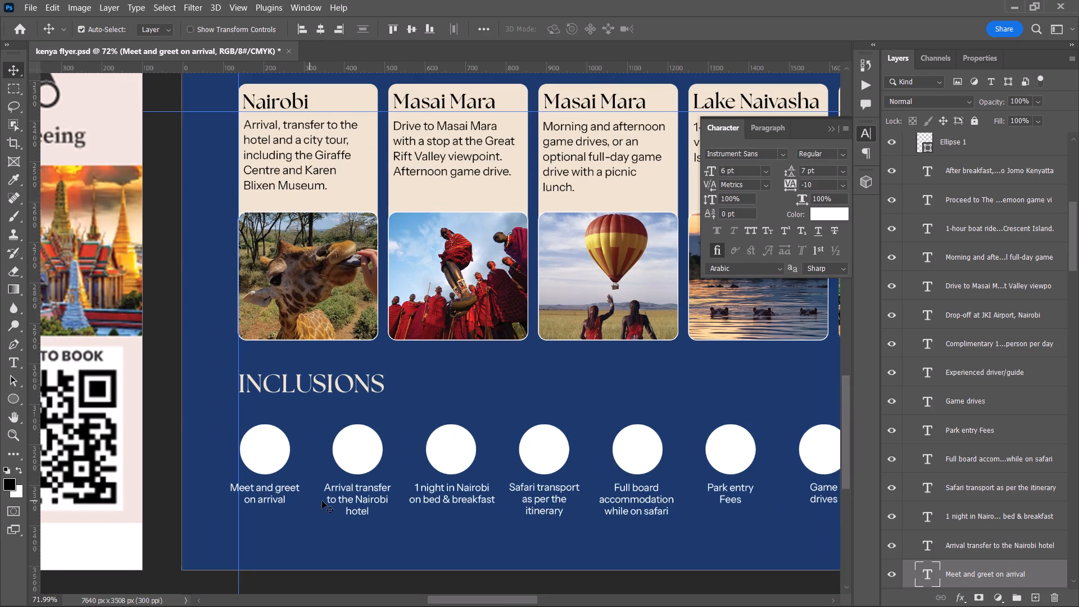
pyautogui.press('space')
pyautogui.moveTo(333, 501); pyautogui.dragTo(284, 461)
pyautogui.click(410, 584)
pyautogui.keyDown('alt'); pyautogui.scroll(-5, 412, 583); pyautogui.keyUp('alt')
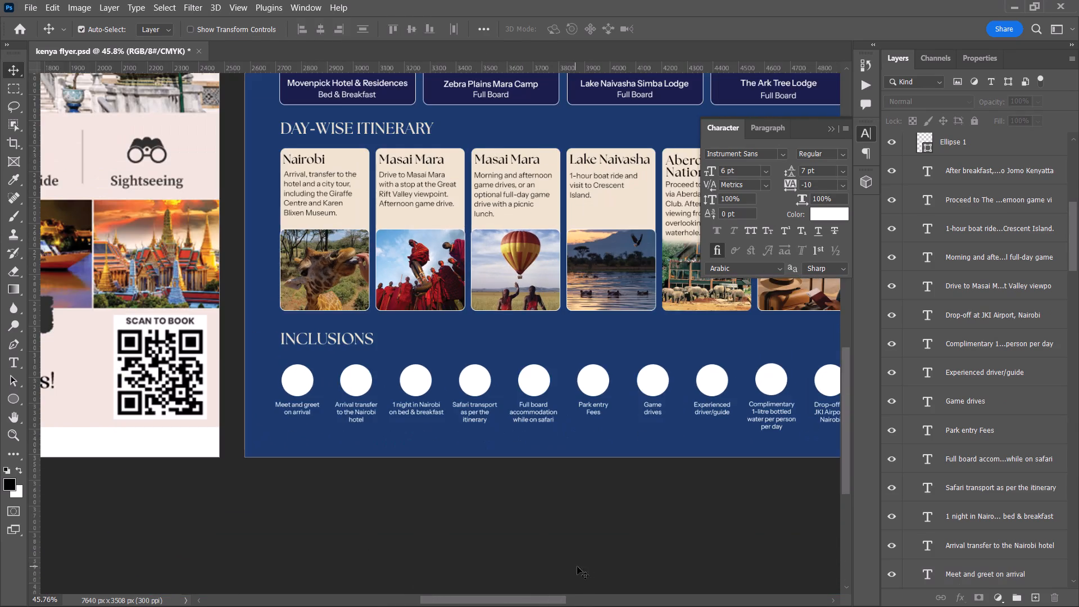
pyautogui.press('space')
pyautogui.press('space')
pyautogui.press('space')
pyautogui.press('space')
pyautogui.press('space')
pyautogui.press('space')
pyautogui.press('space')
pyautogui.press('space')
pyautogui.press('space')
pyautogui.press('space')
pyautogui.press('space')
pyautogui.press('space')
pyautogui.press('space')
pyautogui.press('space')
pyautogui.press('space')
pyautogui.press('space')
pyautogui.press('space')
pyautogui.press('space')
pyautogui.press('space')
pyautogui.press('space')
pyautogui.moveTo(579, 567); pyautogui.dragTo(298, 577)
pyautogui.moveTo(362, 569); pyautogui.dragTo(622, 586)
pyautogui.moveTo(420, 569); pyautogui.dragTo(353, 556)
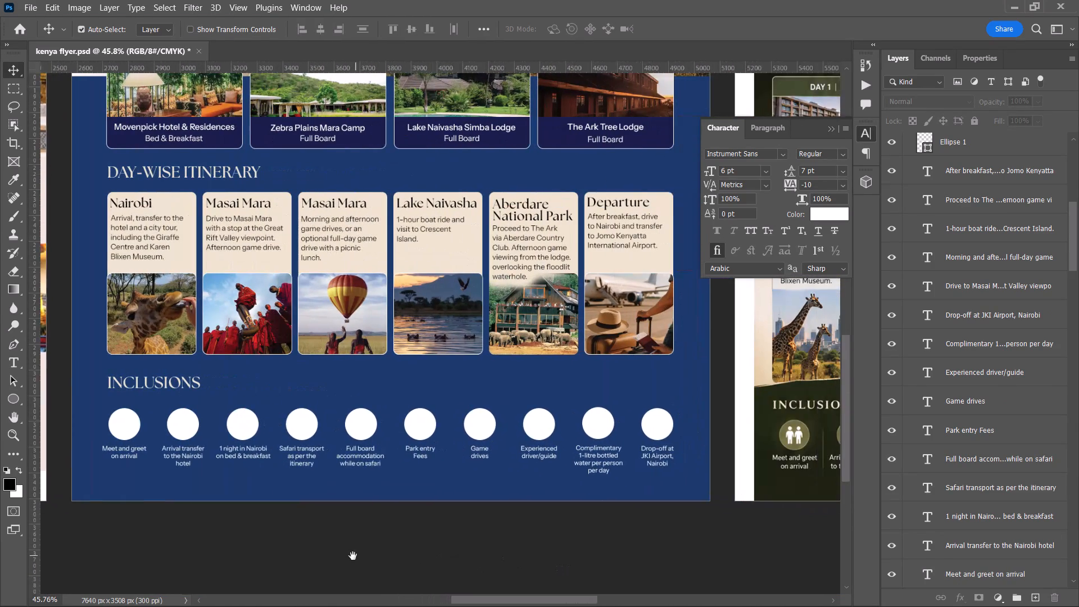
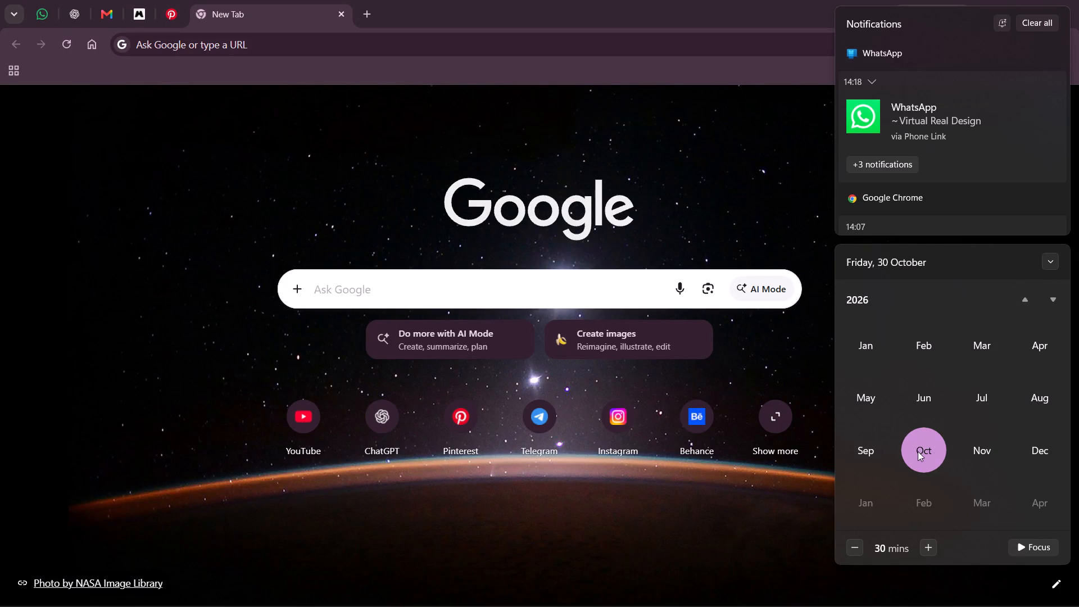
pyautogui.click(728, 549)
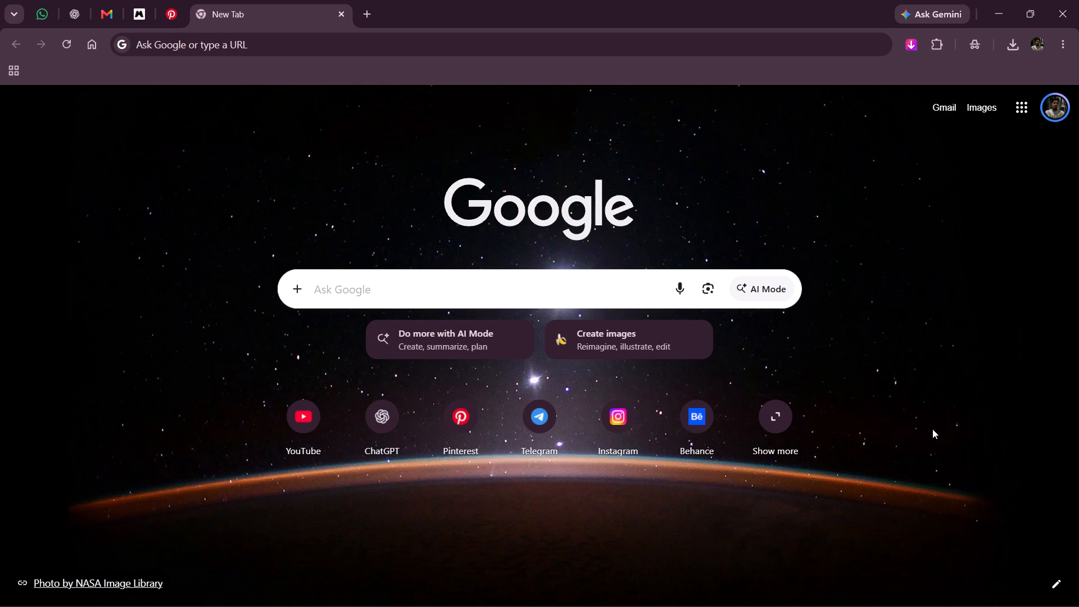
# Switch to Photoshop and examine the full INCLUSIONS row of circles and captions on the Kenya flyer.
pyautogui.hotkey('alt', 'Tab')
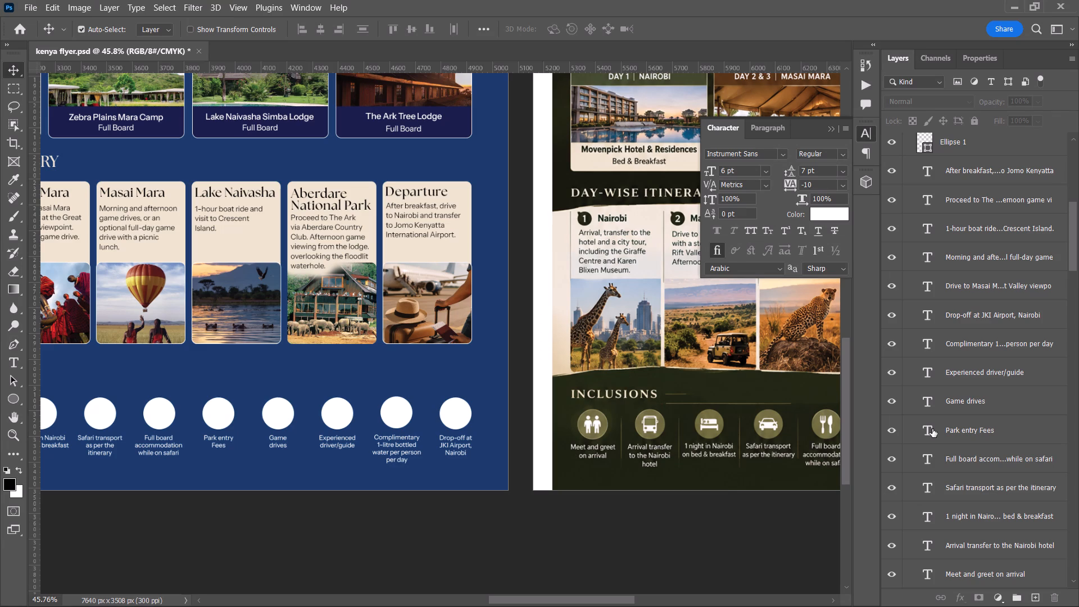
pyautogui.press('space')
pyautogui.press('space')
pyautogui.press('space')
pyautogui.press('space')
pyautogui.press('space')
pyautogui.press('space')
pyautogui.press('space')
pyautogui.press('space')
pyautogui.press('space')
pyautogui.press('space')
pyautogui.press('space')
pyautogui.press('space')
pyautogui.press('space')
pyautogui.press('space')
pyautogui.press('space')
pyautogui.press('space')
pyautogui.press('space')
pyautogui.press('space')
pyautogui.press('space')
pyautogui.press('space')
pyautogui.moveTo(168, 550); pyautogui.dragTo(351, 540)
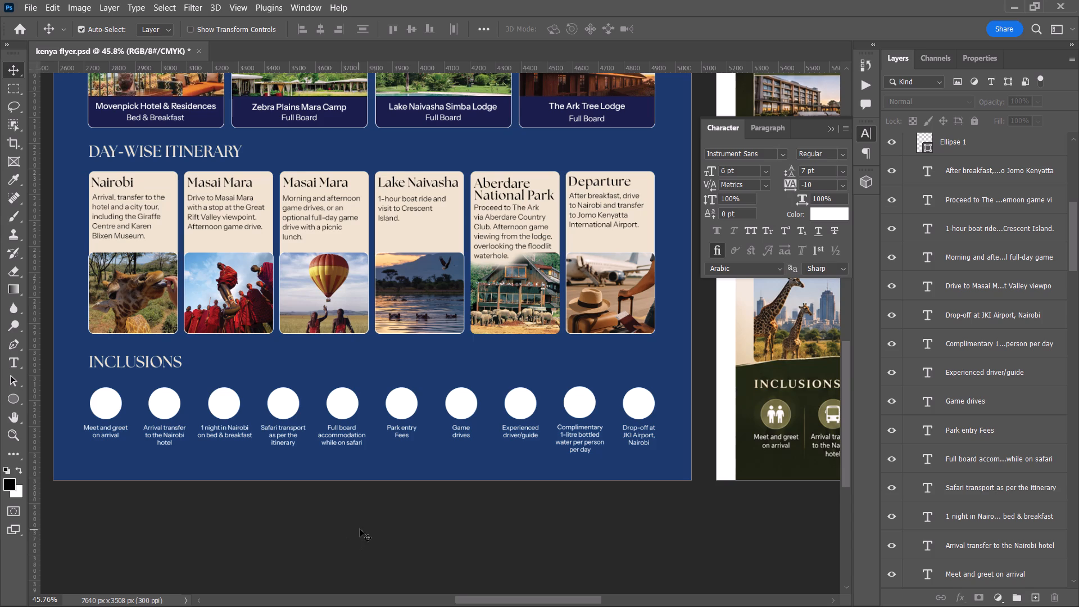
# Switch to Chrome and open the flaticon.com website.
pyautogui.hotkey('alt', 'Tab')
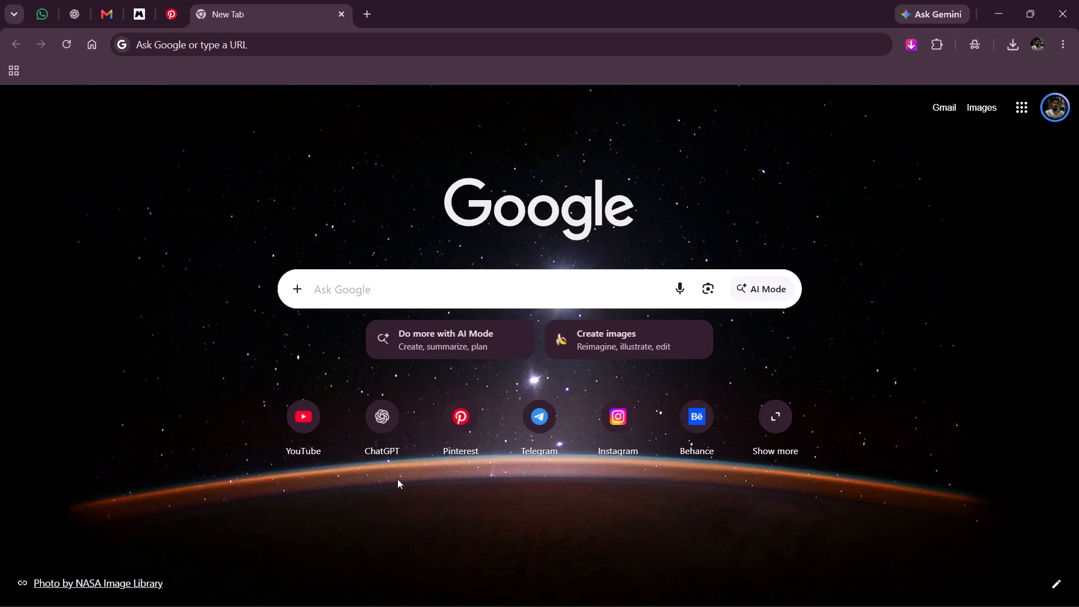
pyautogui.press('space')
pyautogui.press('space')
pyautogui.press('space')
pyautogui.press('space')
pyautogui.press('space')
pyautogui.press('space')
pyautogui.press('space')
pyautogui.press('space')
pyautogui.press('space')
pyautogui.press('space')
pyautogui.press('space')
pyautogui.press('space')
pyautogui.press('space')
pyautogui.press('space')
pyautogui.press('space')
pyautogui.press('space')
pyautogui.press('space')
pyautogui.press('space')
pyautogui.press('space')
pyautogui.press('space')
pyautogui.moveTo(397, 479); pyautogui.dragTo(374, 487)
pyautogui.write('f;')
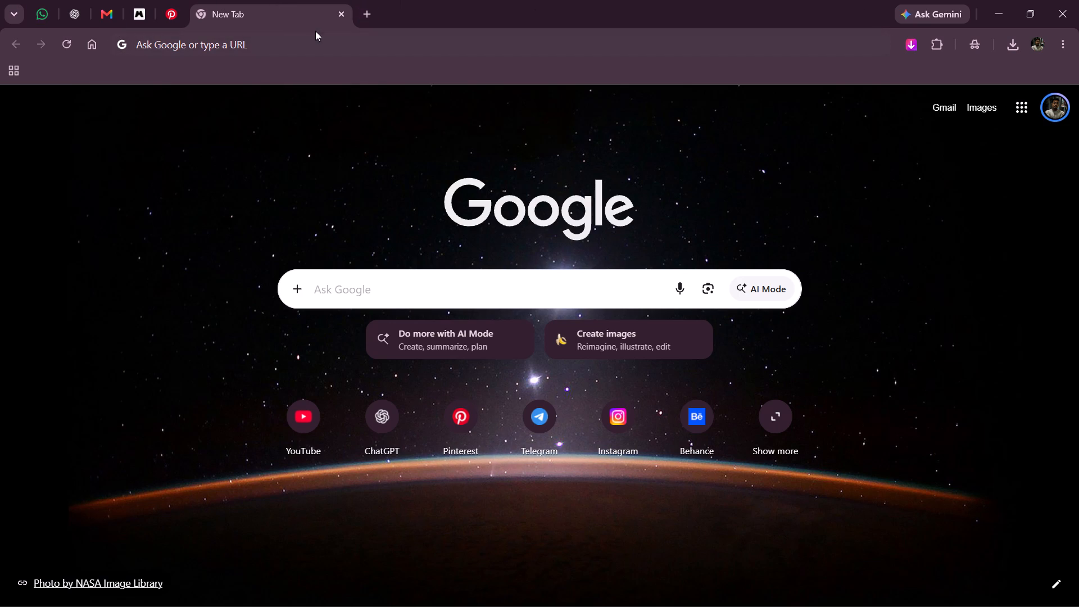
pyautogui.click(320, 47)
pyautogui.write('fla')
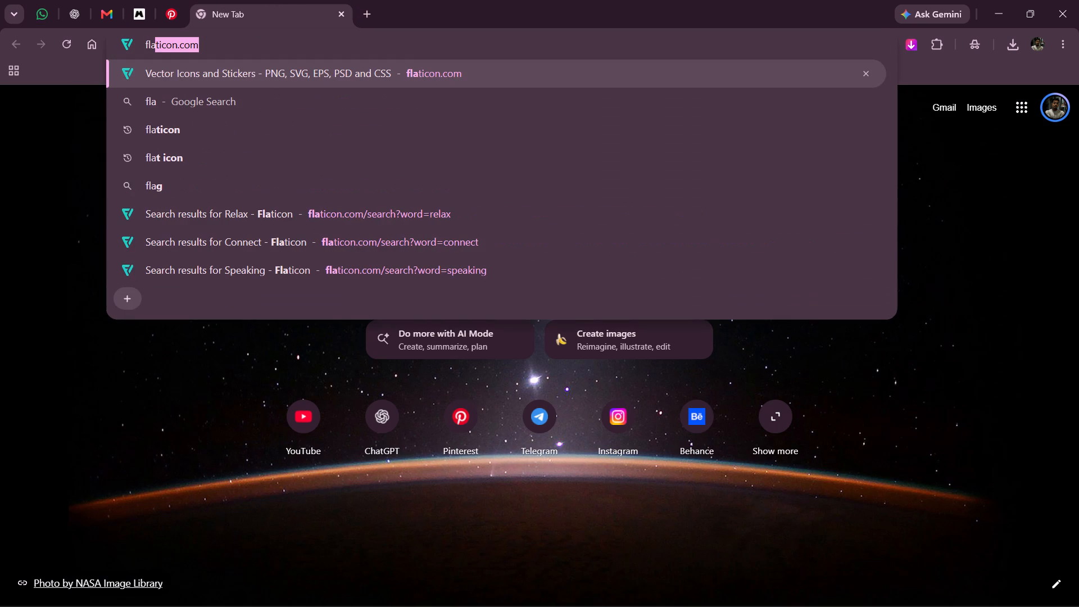
pyautogui.press('Return')
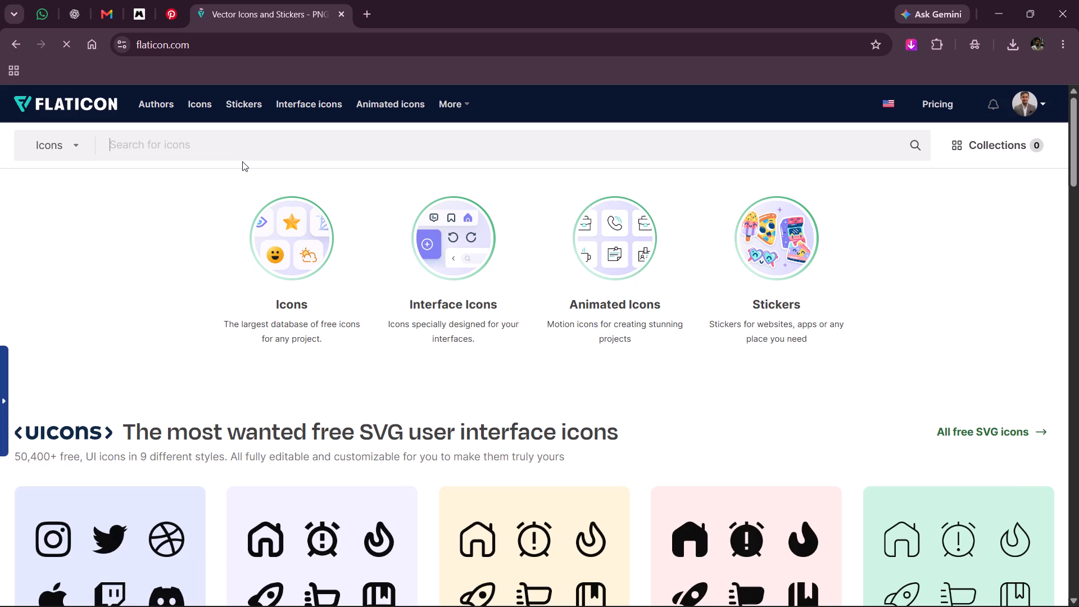
# Search the icons for "meet" and download the outline icon of two business people at a table as a free PNG.
pyautogui.scroll(1, 242, 161)
pyautogui.click(206, 141)
pyautogui.write('meet')
pyautogui.press('Return')
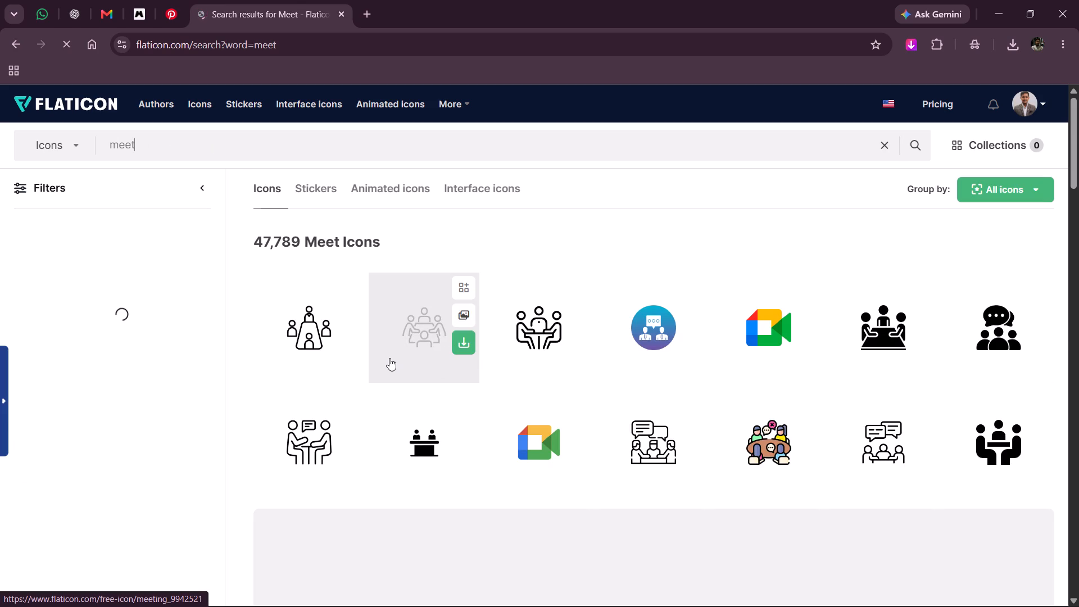
pyautogui.scroll(-2, 390, 360)
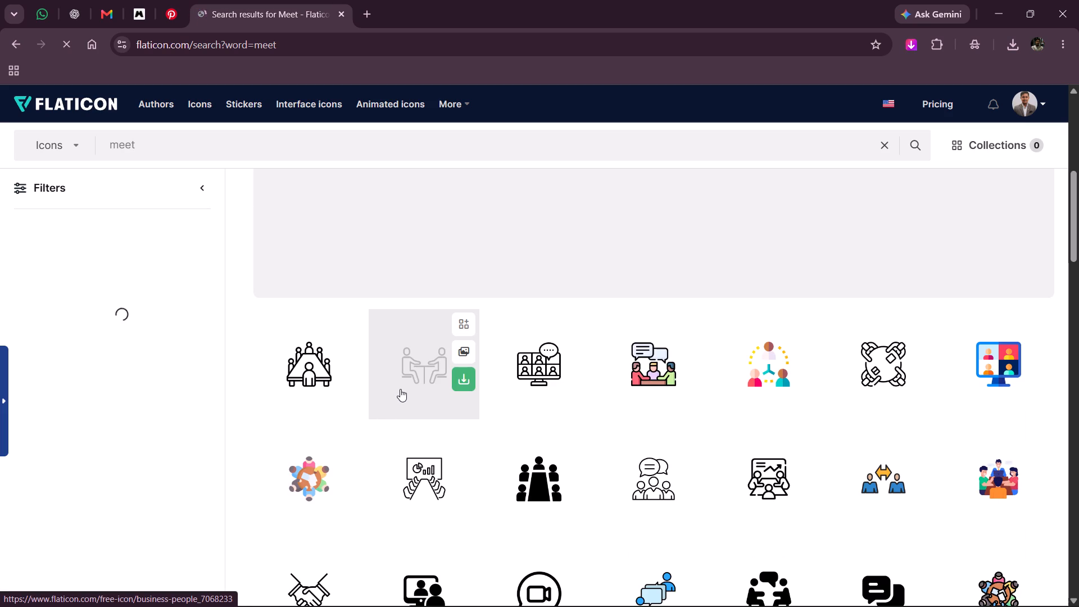
pyautogui.click(461, 377)
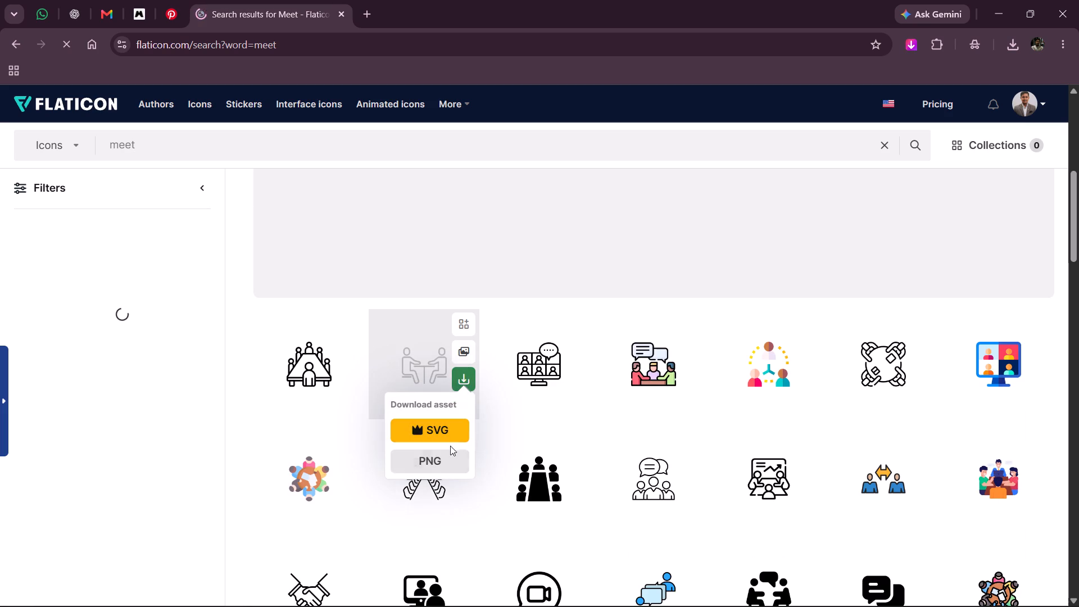
pyautogui.click(446, 462)
pyautogui.click(700, 320)
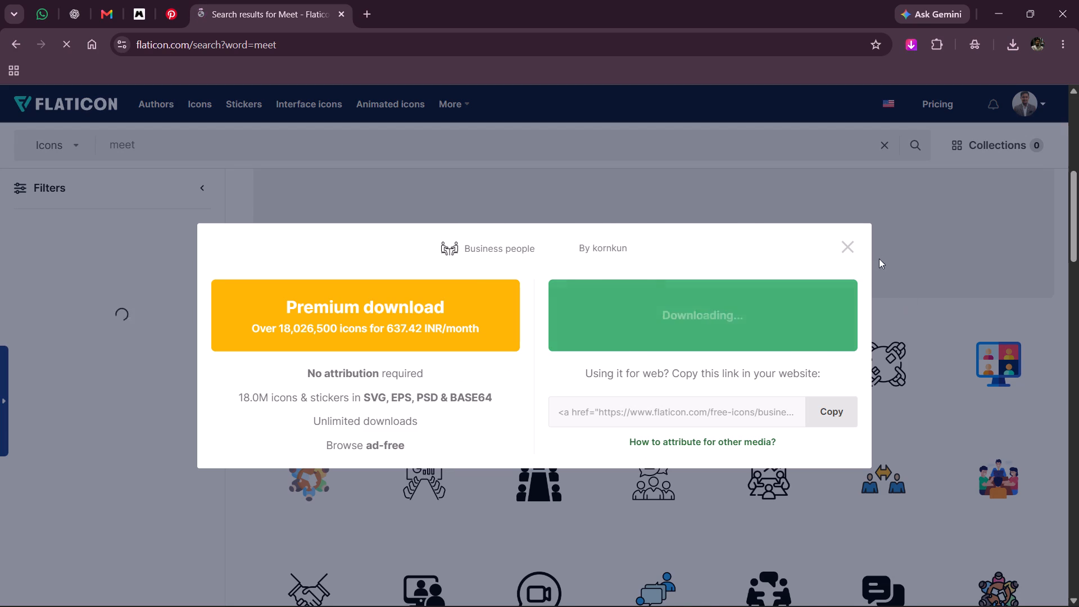
pyautogui.click(858, 175)
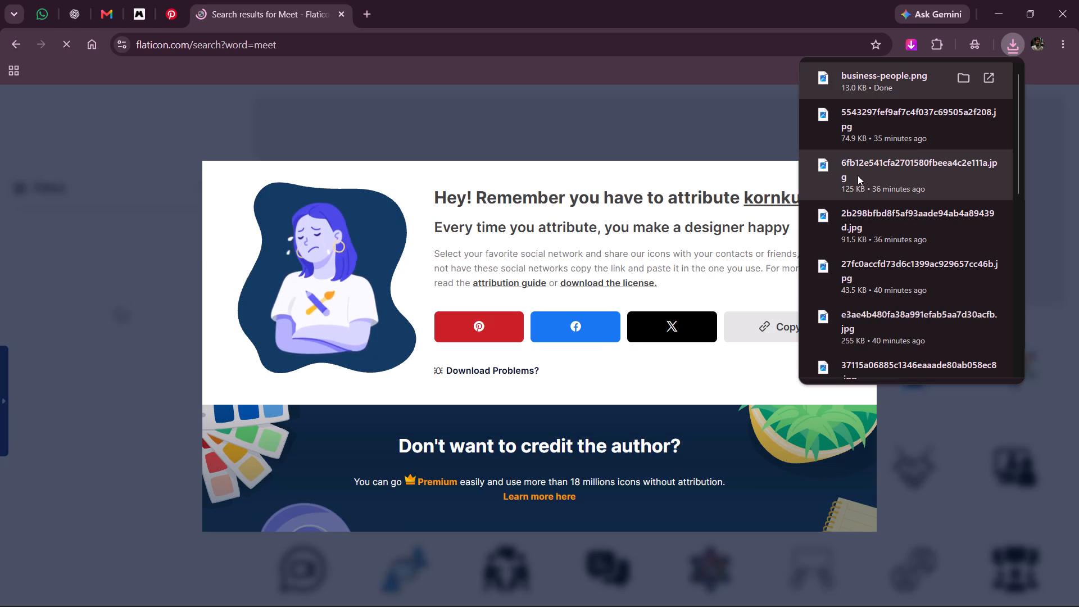
pyautogui.click(699, 112)
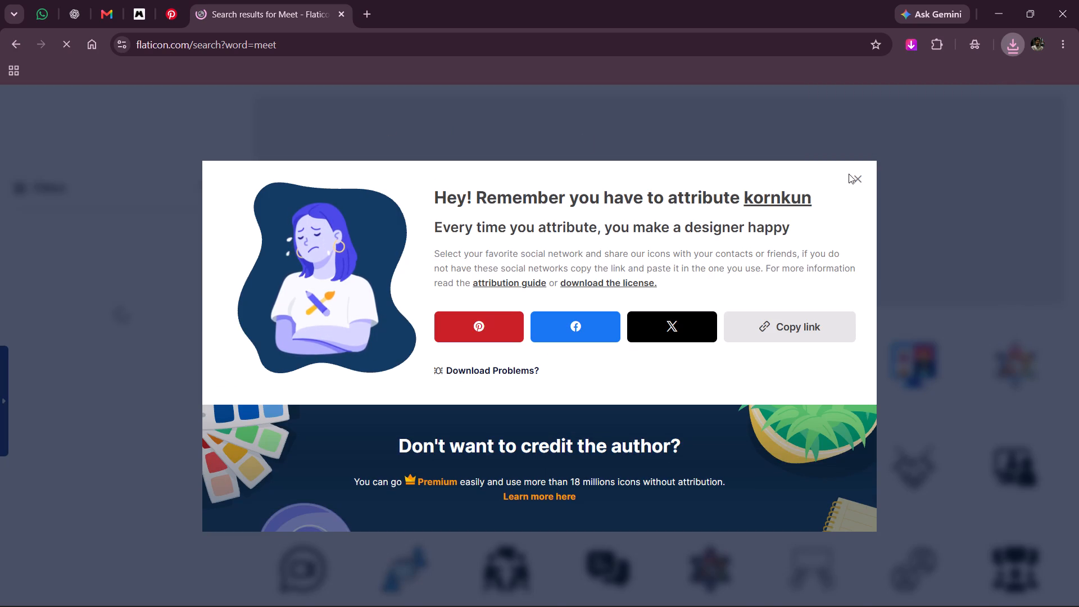
pyautogui.click(873, 176)
pyautogui.click(863, 175)
# In Photoshop, open business-people.png from Downloads and bring its artwork into the Kenya flyer document.
pyautogui.hotkey('alt', 'Tab')
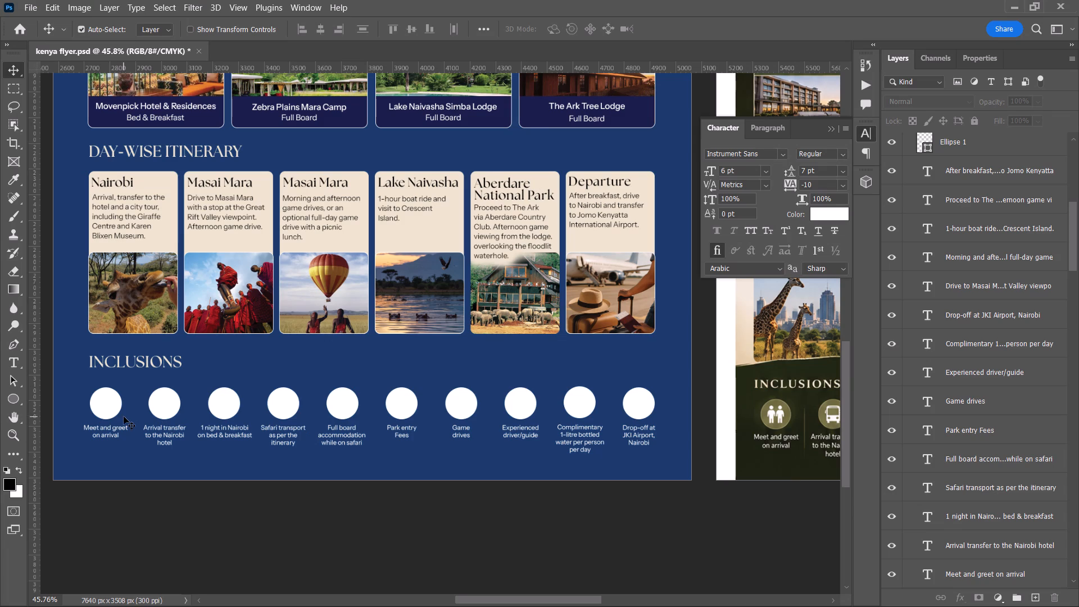
pyautogui.hotkey('ctrl', 'o')
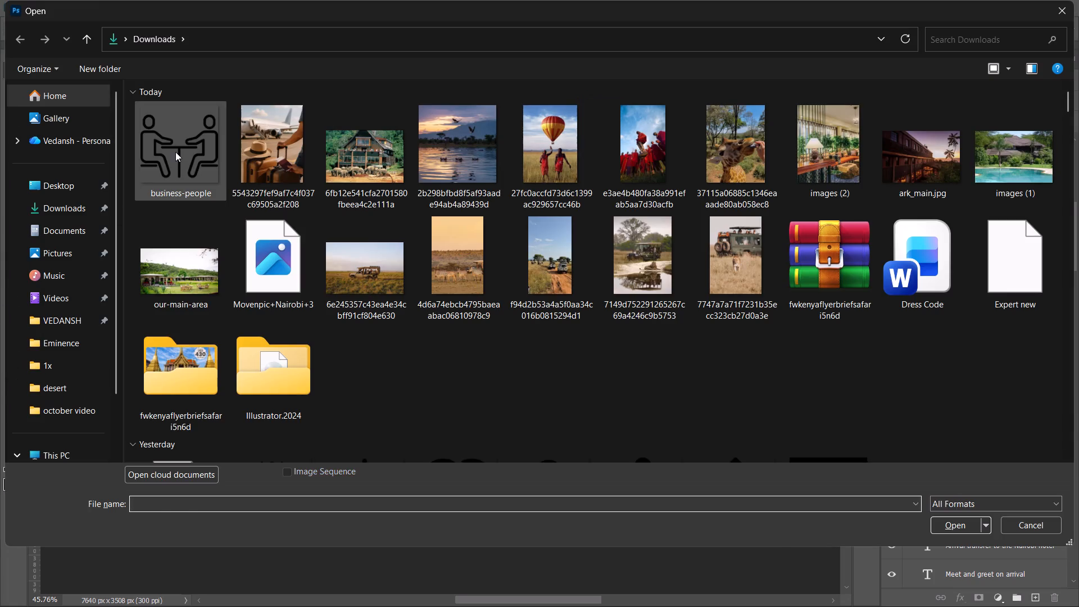
pyautogui.doubleClick(175, 152)
pyautogui.moveTo(382, 310); pyautogui.dragTo(355, 302)
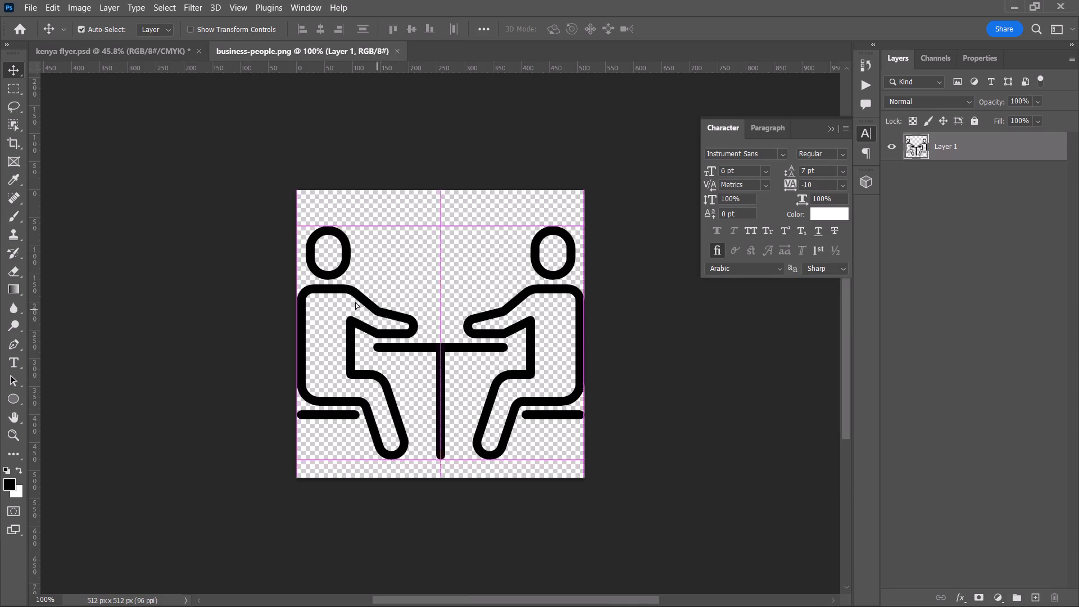
pyautogui.moveTo(355, 302); pyautogui.dragTo(103, 438)
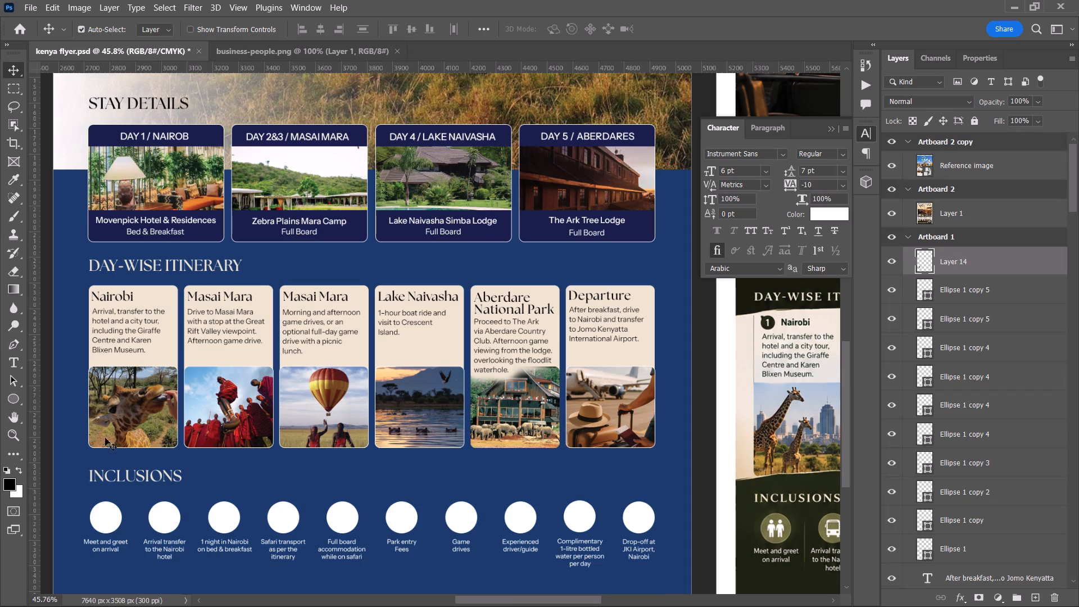
# Scale the business-people icon to about 18% and centre it in the first circle, above "Meet and greet on arrival".
pyautogui.press('space')
pyautogui.press('space')
pyautogui.moveTo(166, 500); pyautogui.dragTo(356, 431)
pyautogui.keyDown('alt'); pyautogui.scroll(5, 319, 427); pyautogui.keyUp('alt')
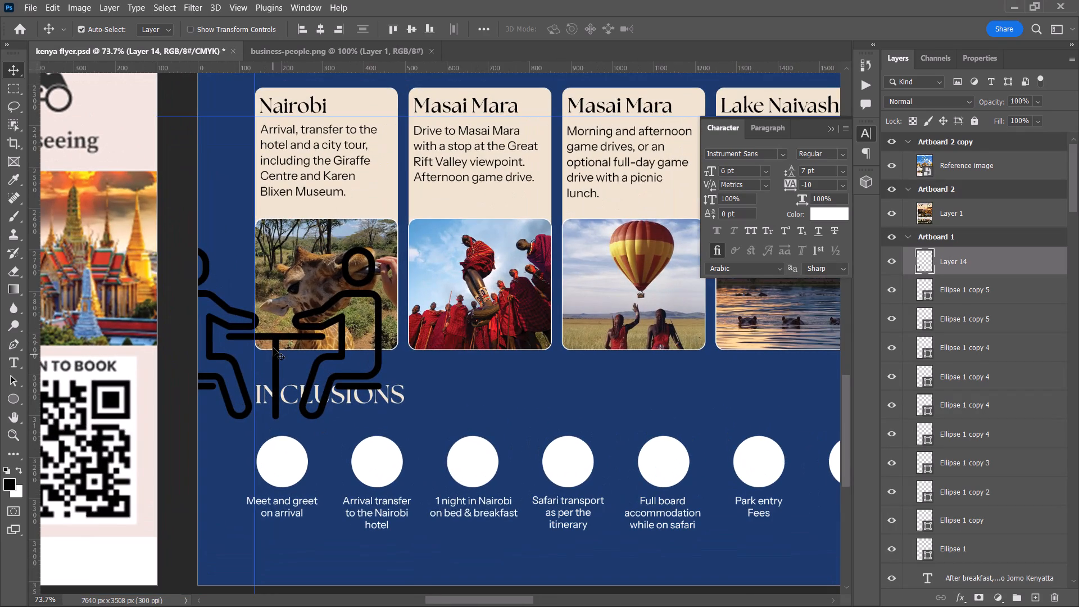
pyautogui.moveTo(274, 340); pyautogui.dragTo(285, 426)
pyautogui.hotkey('ctrl', 't')
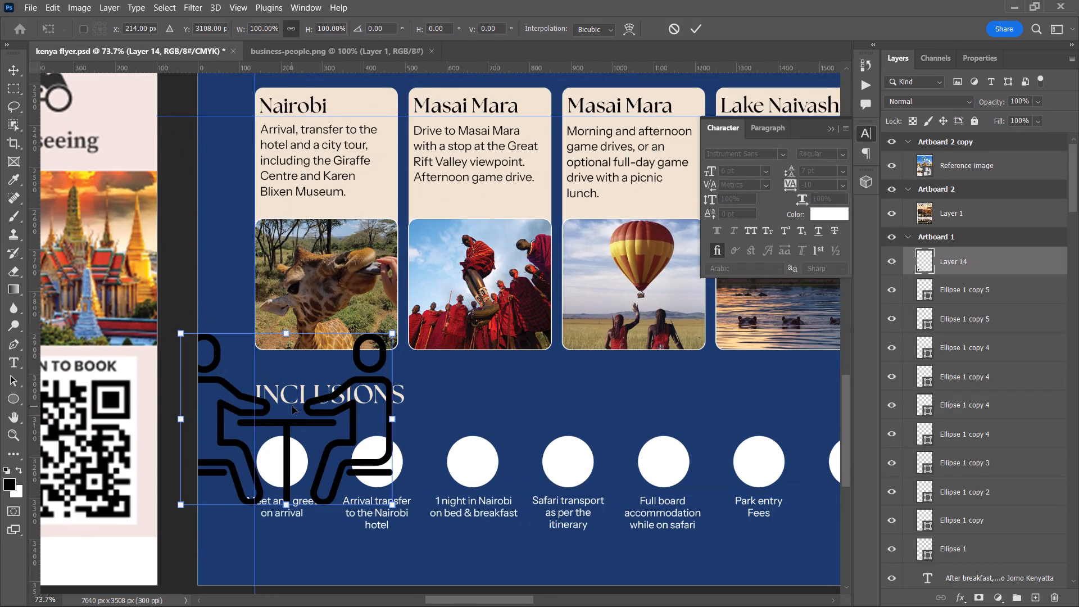
pyautogui.moveTo(282, 334); pyautogui.dragTo(280, 472)
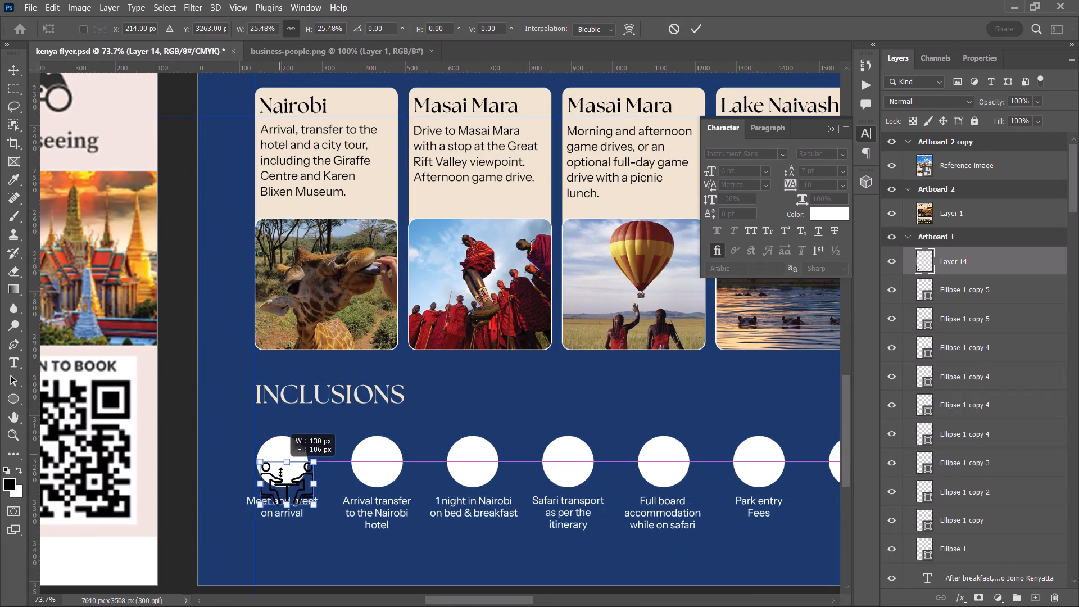
pyautogui.moveTo(280, 472); pyautogui.dragTo(281, 472)
pyautogui.moveTo(288, 486); pyautogui.dragTo(284, 460)
pyautogui.keyDown('alt'); pyautogui.scroll(14, 288, 463); pyautogui.keyUp('alt')
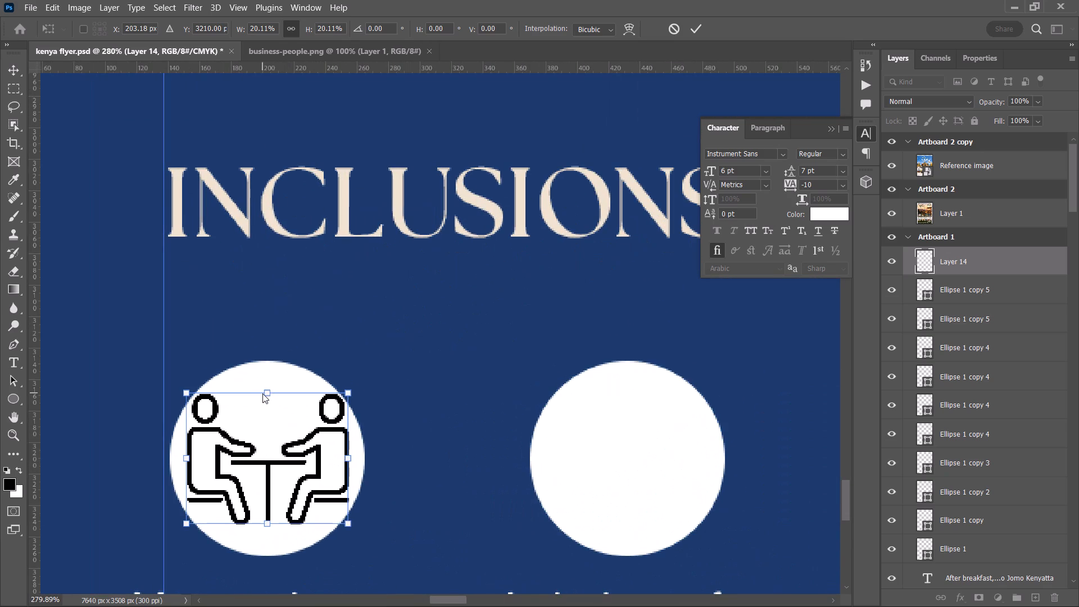
pyautogui.click(265, 394)
pyautogui.moveTo(266, 394); pyautogui.dragTo(265, 402)
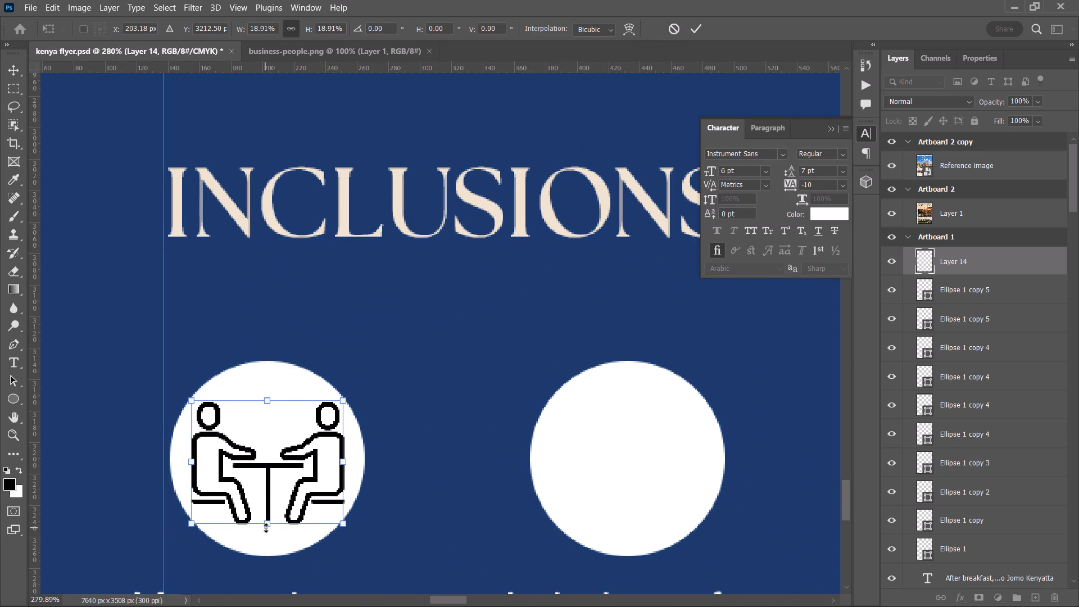
pyautogui.moveTo(266, 527); pyautogui.dragTo(262, 522)
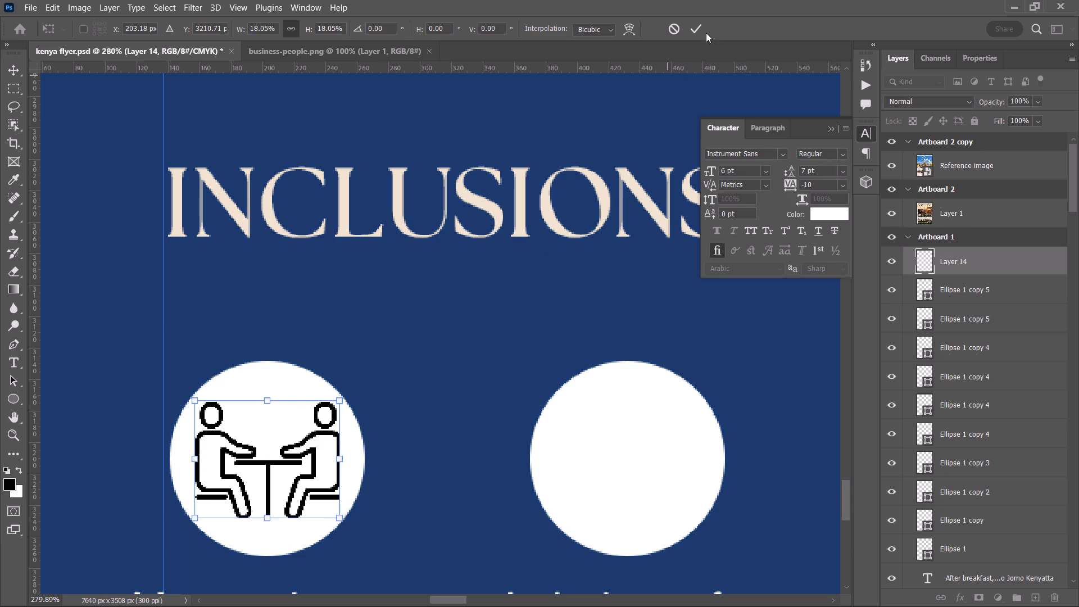
pyautogui.click(690, 24)
pyautogui.click(356, 363)
# Examine the INCLUSIONS circles and captions from "Meet and greet on arrival" through to "Drop-off at JKI Airport, Nairobi".
pyautogui.keyDown('alt'); pyautogui.scroll(-5, 356, 361); pyautogui.keyUp('alt')
pyautogui.keyDown('alt'); pyautogui.scroll(-2, 402, 371); pyautogui.keyUp('alt')
pyautogui.press('space')
pyautogui.moveTo(416, 362); pyautogui.dragTo(343, 373)
pyautogui.keyDown('alt'); pyautogui.scroll(-4, 344, 373); pyautogui.keyUp('alt')
pyautogui.press('space')
pyautogui.press('space')
pyautogui.press('space')
pyautogui.press('space')
pyautogui.moveTo(344, 373); pyautogui.dragTo(279, 384)
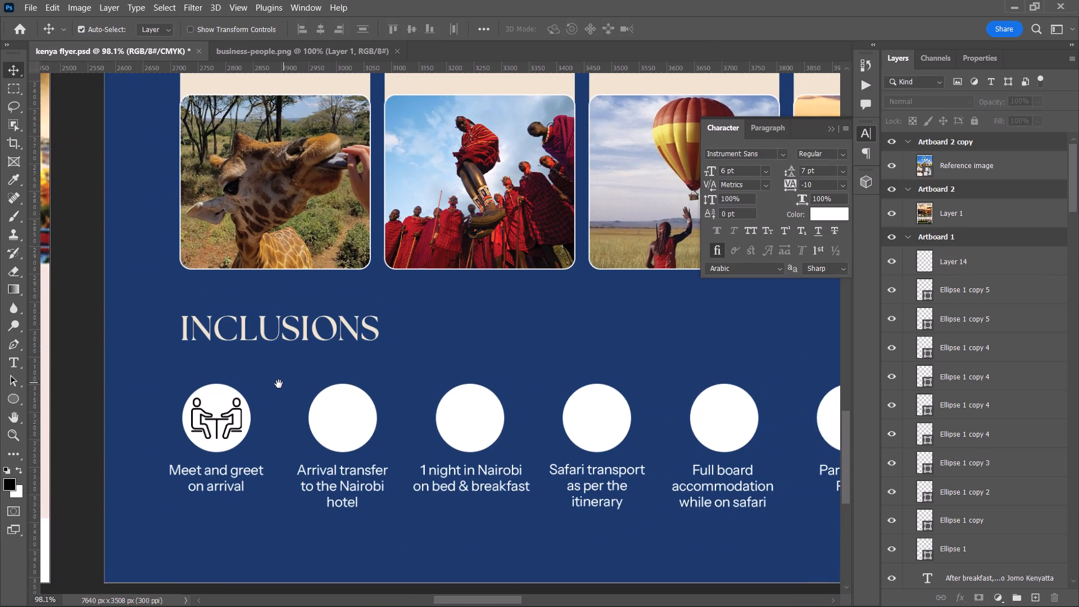
pyautogui.moveTo(279, 384); pyautogui.dragTo(273, 384)
pyautogui.press('space')
pyautogui.moveTo(294, 386); pyautogui.dragTo(275, 388)
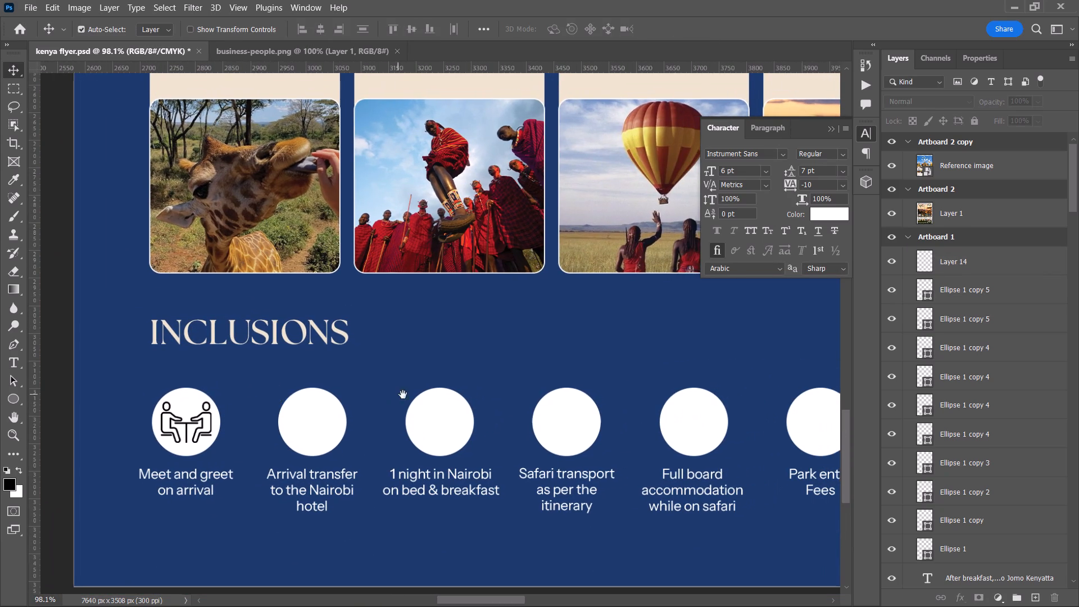
pyautogui.press('space')
pyautogui.press('space')
pyautogui.press('space')
pyautogui.press('space')
pyautogui.press('space')
pyautogui.press('space')
pyautogui.press('space')
pyautogui.press('space')
pyautogui.press('space')
pyautogui.press('space')
pyautogui.press('space')
pyautogui.press('space')
pyautogui.press('space')
pyautogui.press('space')
pyautogui.press('space')
pyautogui.press('space')
pyautogui.press('space')
pyautogui.press('space')
pyautogui.press('space')
pyautogui.press('space')
pyautogui.moveTo(407, 394); pyautogui.dragTo(174, 388)
pyautogui.moveTo(241, 389); pyautogui.dragTo(182, 380)
pyautogui.moveTo(271, 382); pyautogui.dragTo(494, 463)
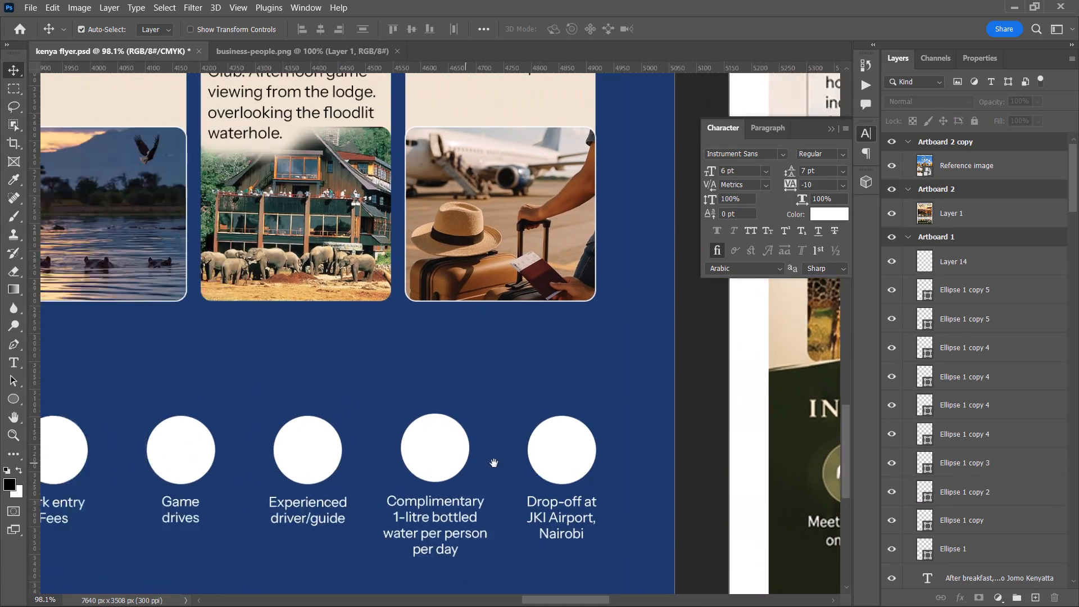
pyautogui.moveTo(494, 463); pyautogui.dragTo(484, 463)
pyautogui.click(339, 456)
# Search Flaticon in Chrome for "bus", download the front-view outline bus icon as a free PNG, and return to Photoshop.
pyautogui.hotkey('alt', 'Tab')
pyautogui.click(374, 152)
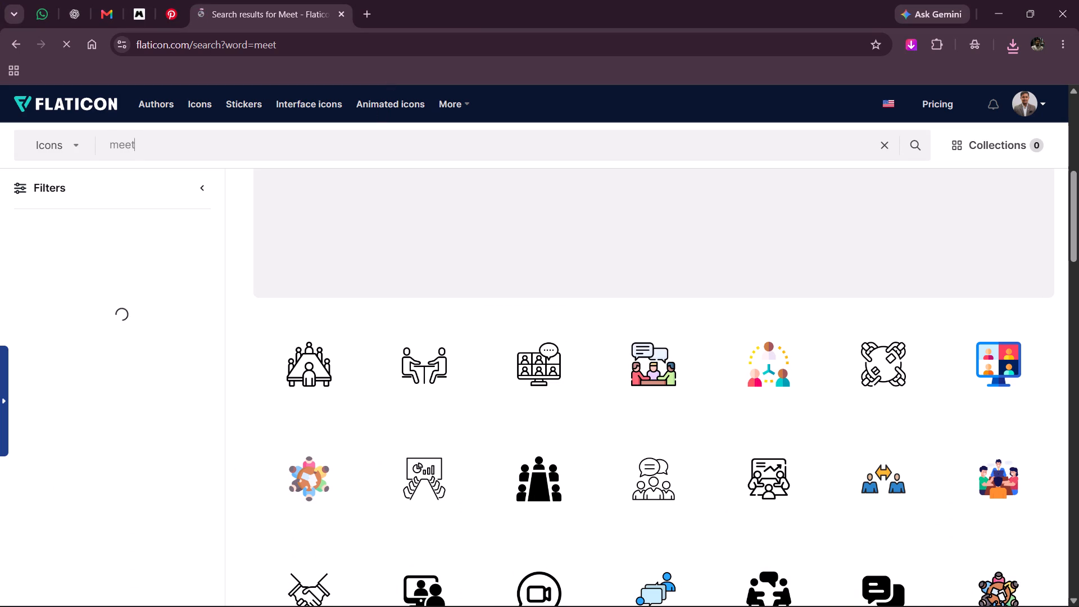
pyautogui.doubleClick(369, 152)
pyautogui.write('bus')
pyautogui.press('Return')
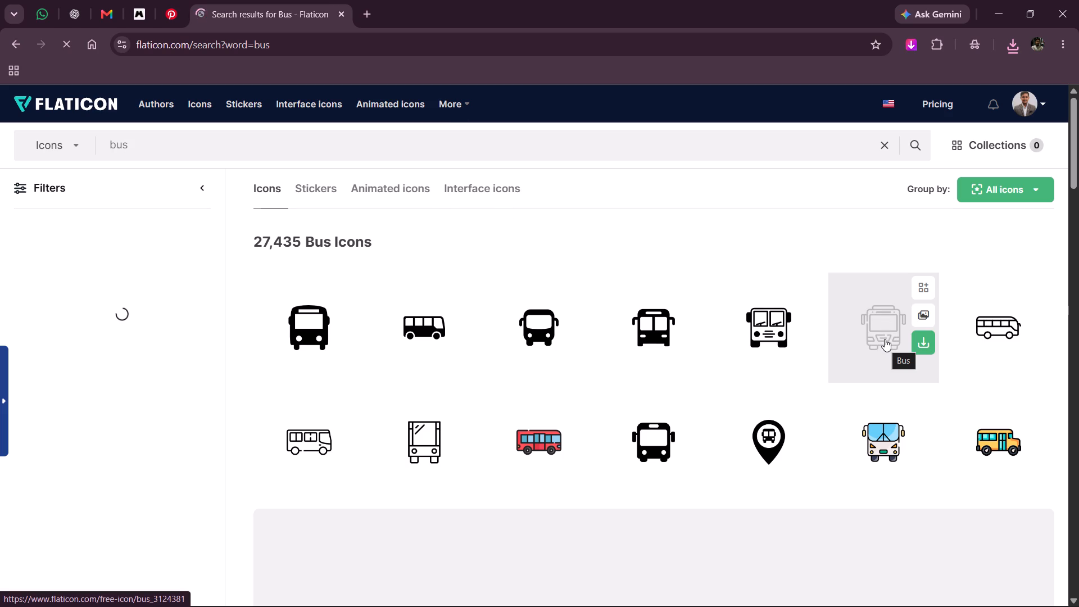
pyautogui.scroll(-1, 827, 369)
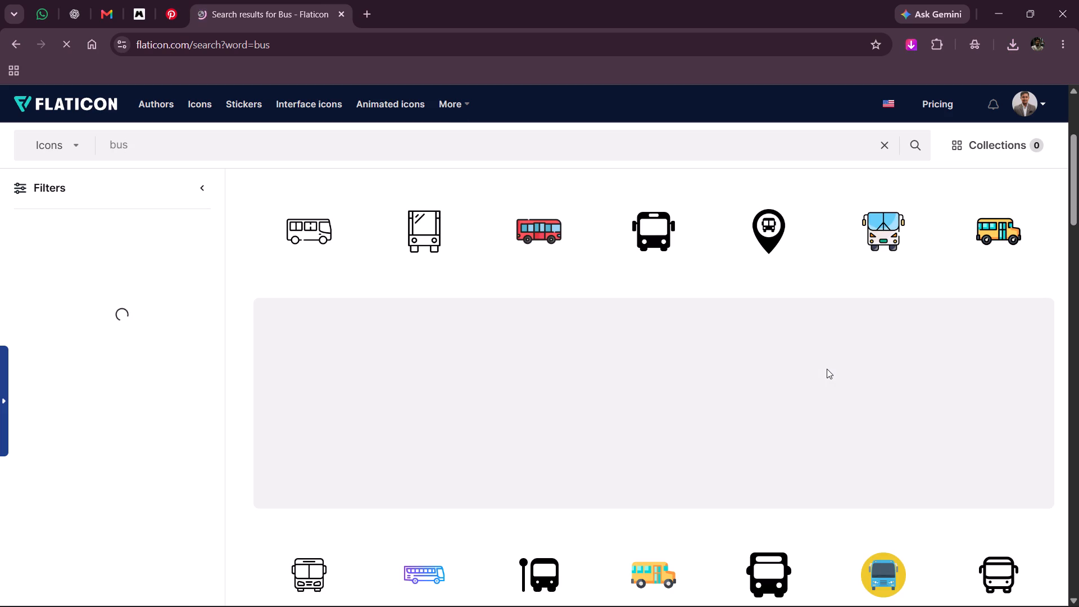
pyautogui.scroll(2, 826, 368)
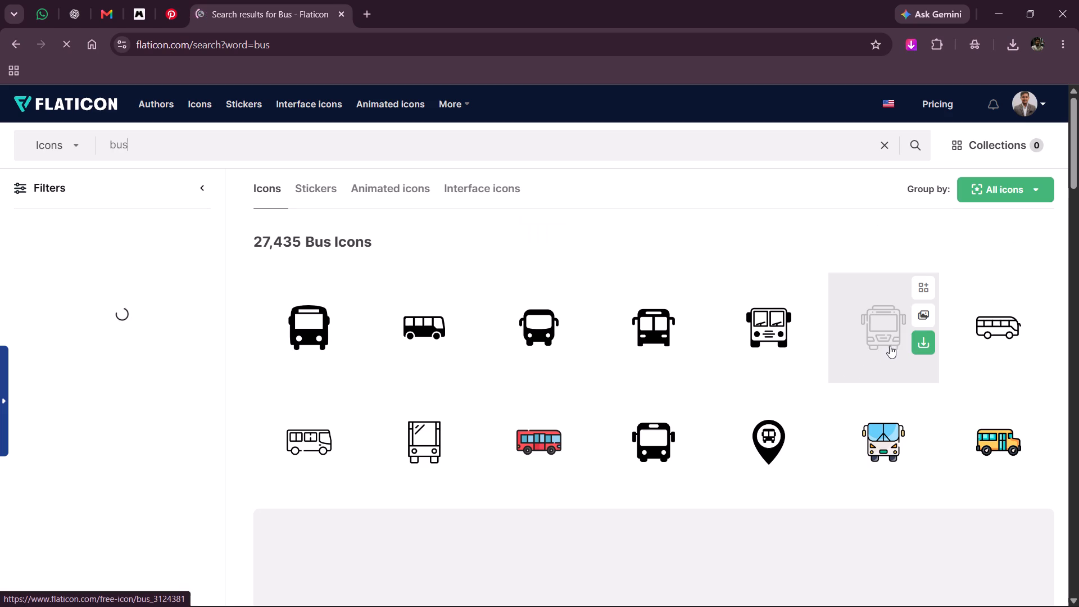
pyautogui.click(916, 343)
pyautogui.click(894, 424)
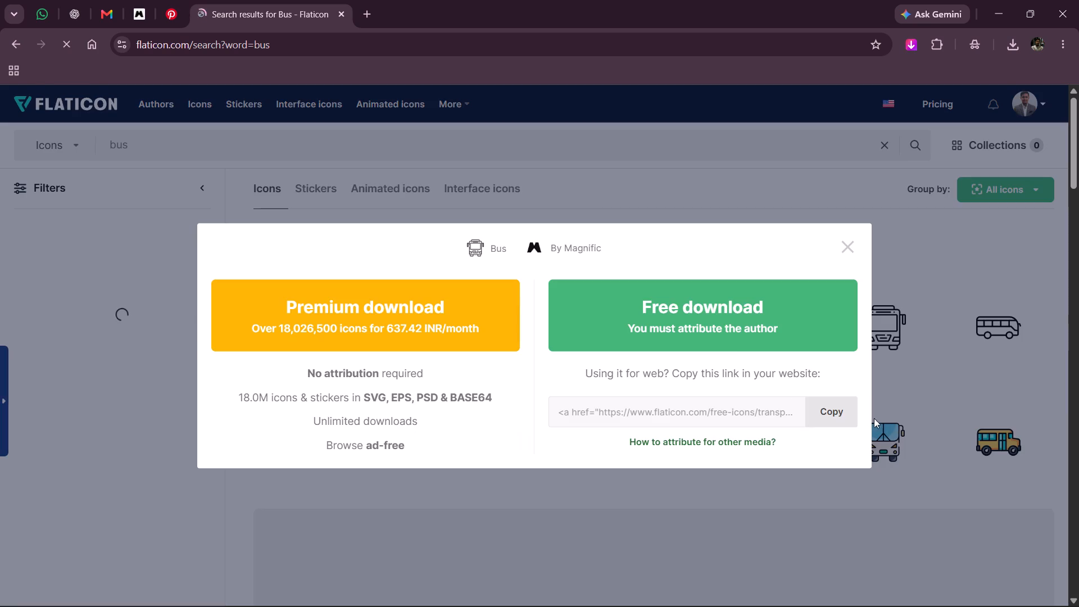
pyautogui.click(700, 318)
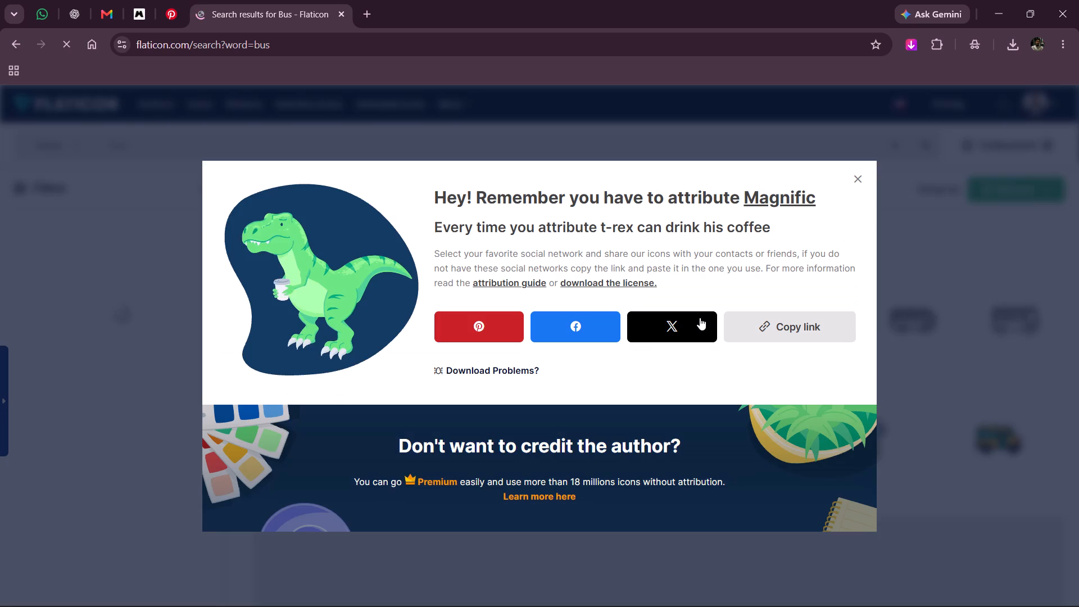
pyautogui.click(718, 147)
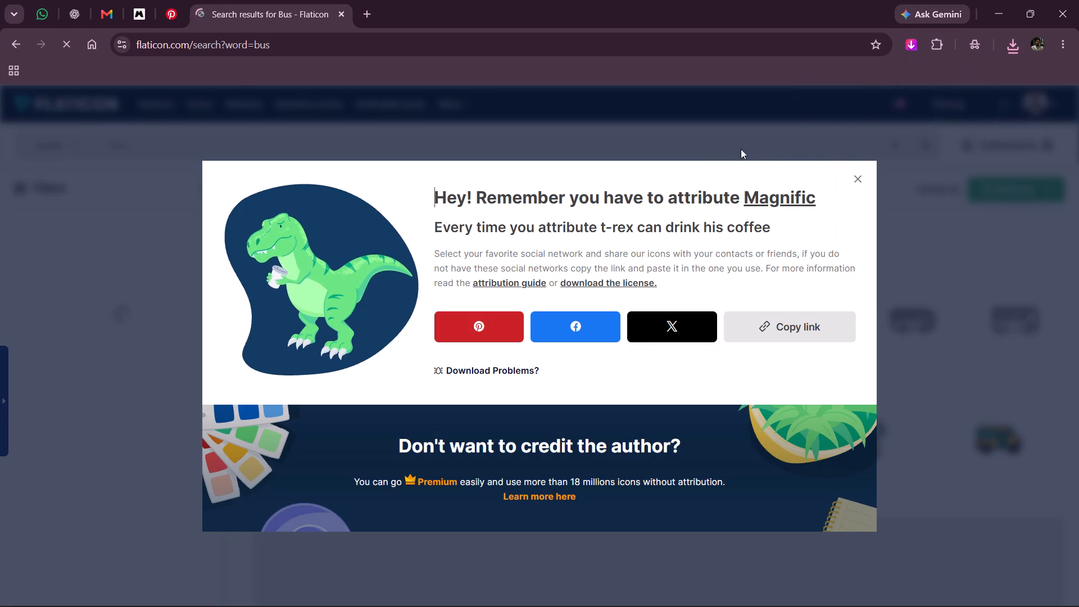
pyautogui.click(856, 180)
pyautogui.click(989, 0)
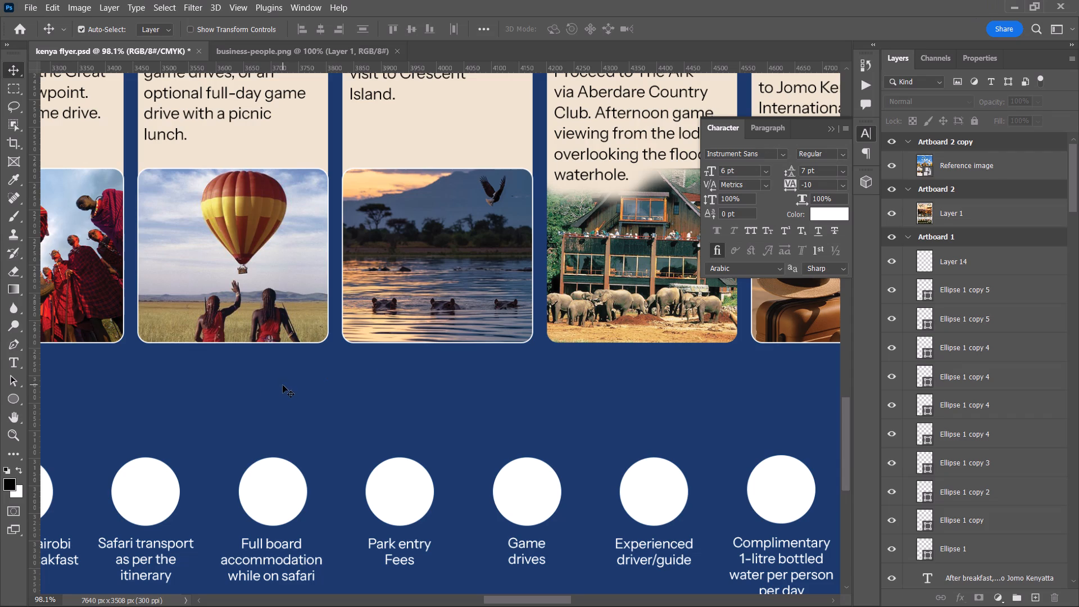
# Open bus.png from Downloads and bring its artwork into the Kenya flyer document.
pyautogui.press('space')
pyautogui.press('space')
pyautogui.press('space')
pyautogui.press('space')
pyautogui.press('space')
pyautogui.press('space')
pyautogui.press('space')
pyautogui.press('space')
pyautogui.press('space')
pyautogui.press('space')
pyautogui.press('space')
pyautogui.press('space')
pyautogui.press('space')
pyautogui.press('space')
pyautogui.press('space')
pyautogui.moveTo(222, 380); pyautogui.dragTo(582, 317)
pyautogui.hotkey('ctrl', 'o')
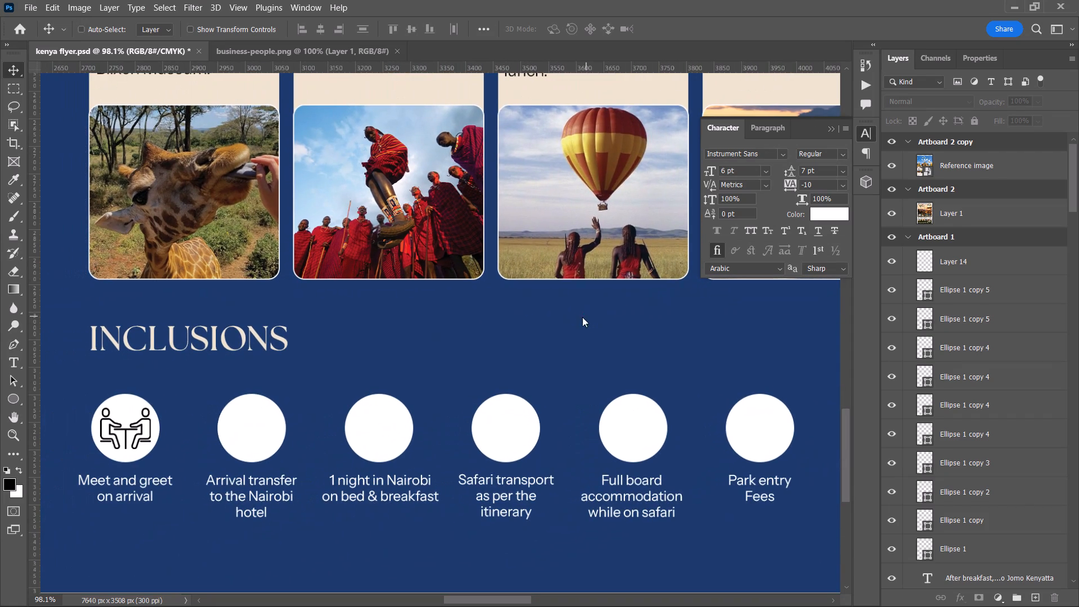
pyautogui.doubleClick(180, 164)
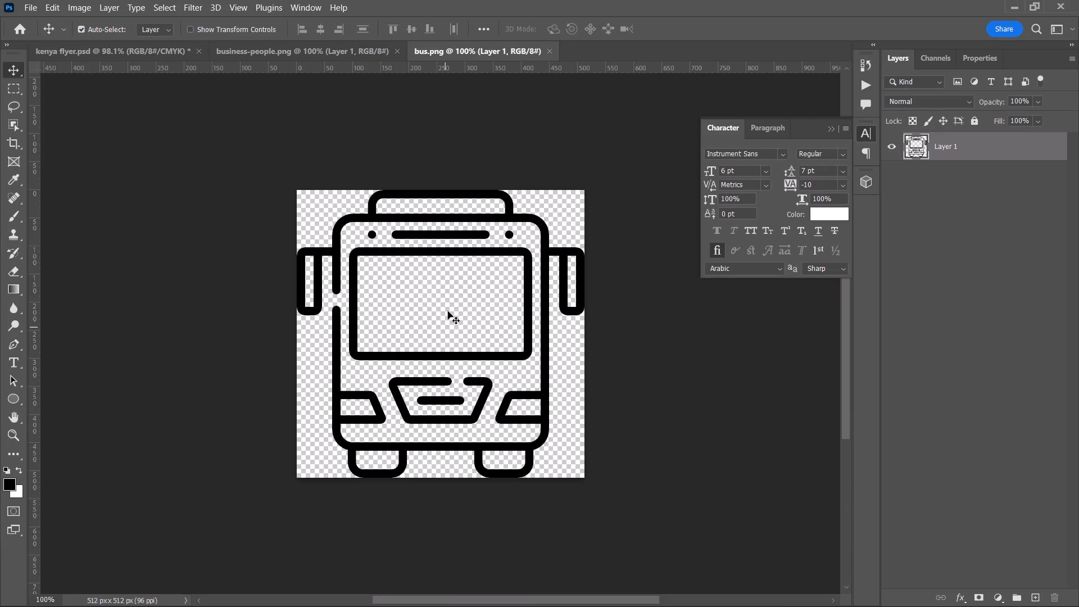
pyautogui.moveTo(414, 254); pyautogui.dragTo(55, 53)
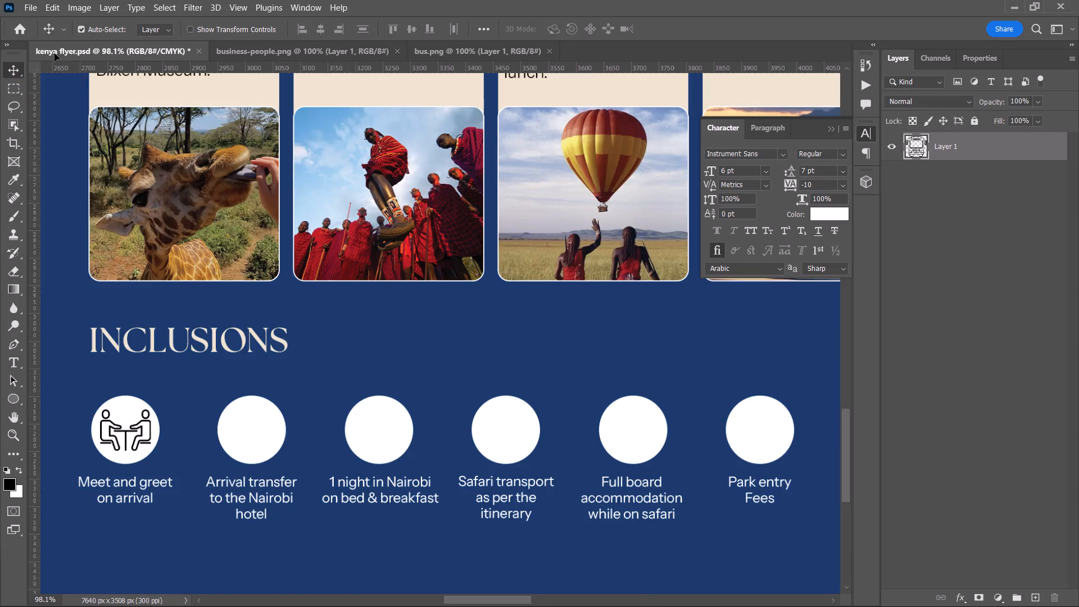
pyautogui.moveTo(55, 53); pyautogui.dragTo(252, 419)
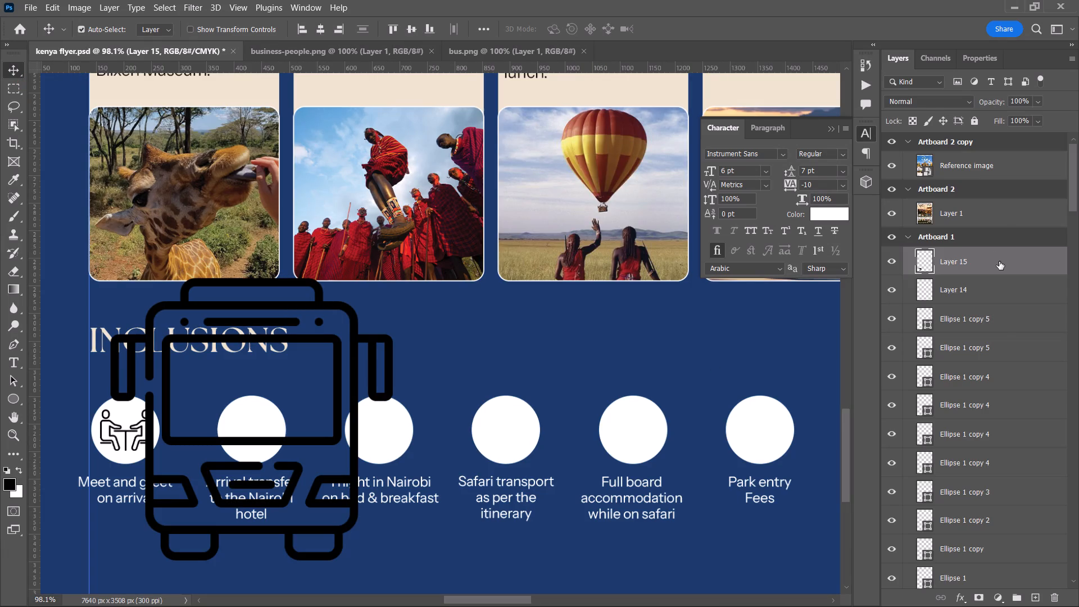
# Convert the bus icon's layer to a smart object.
pyautogui.rightClick(999, 261)
pyautogui.click(891, 210)
# Scale the bus icon to about 17% and centre it in the second circle, above "Arrival transfer to the Nairobi hotel".
pyautogui.hotkey('ctrl', 't')
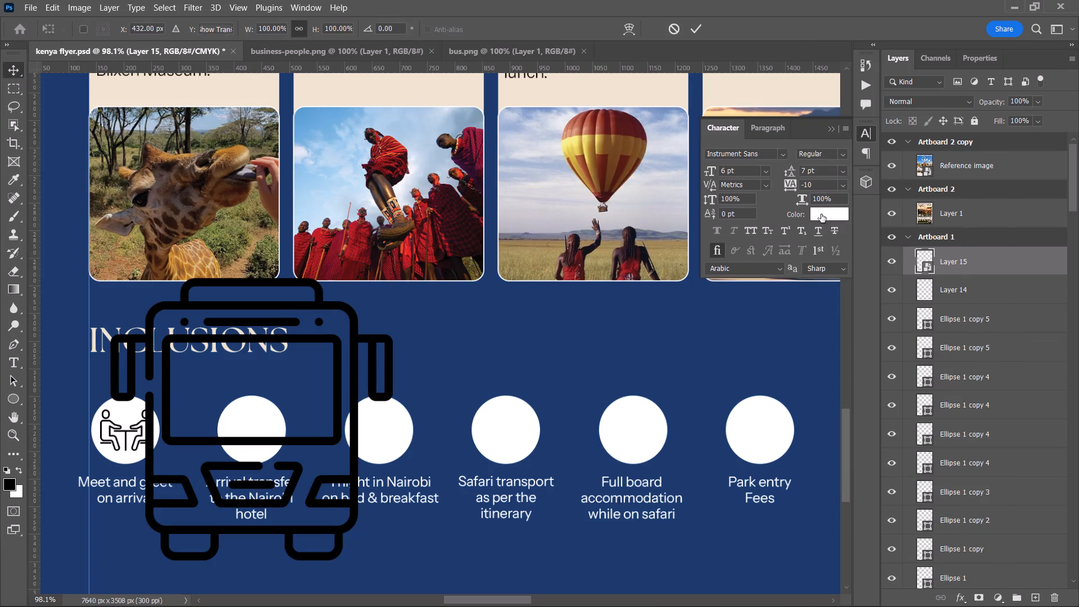
pyautogui.moveTo(252, 279); pyautogui.dragTo(238, 421)
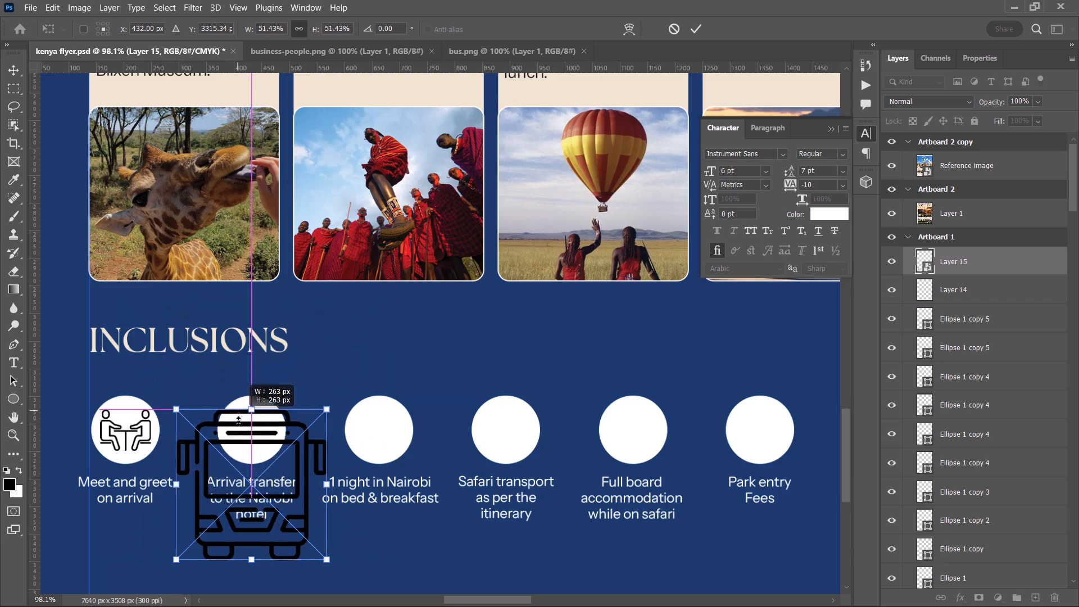
pyautogui.moveTo(238, 421); pyautogui.dragTo(243, 480)
pyautogui.moveTo(255, 540); pyautogui.dragTo(253, 494)
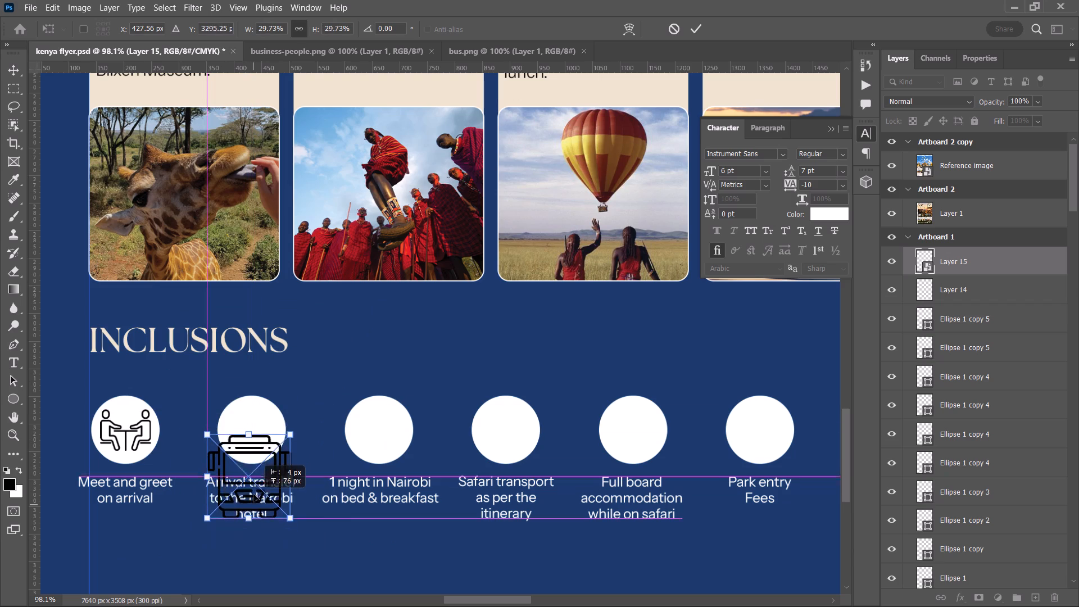
pyautogui.moveTo(253, 494); pyautogui.dragTo(256, 460)
pyautogui.moveTo(251, 481); pyautogui.dragTo(249, 454)
pyautogui.moveTo(250, 396); pyautogui.dragTo(247, 408)
pyautogui.keyDown('alt'); pyautogui.scroll(12, 253, 447); pyautogui.keyUp('alt')
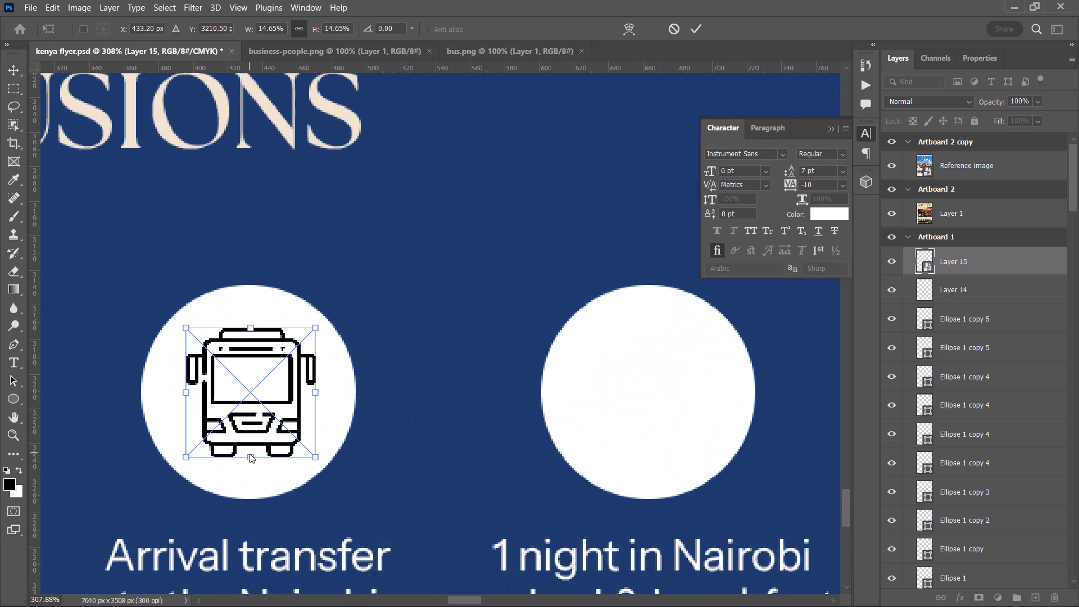
pyautogui.click(251, 459)
pyautogui.moveTo(251, 459); pyautogui.dragTo(247, 471)
pyautogui.moveTo(242, 436); pyautogui.dragTo(237, 436)
pyautogui.click(237, 436)
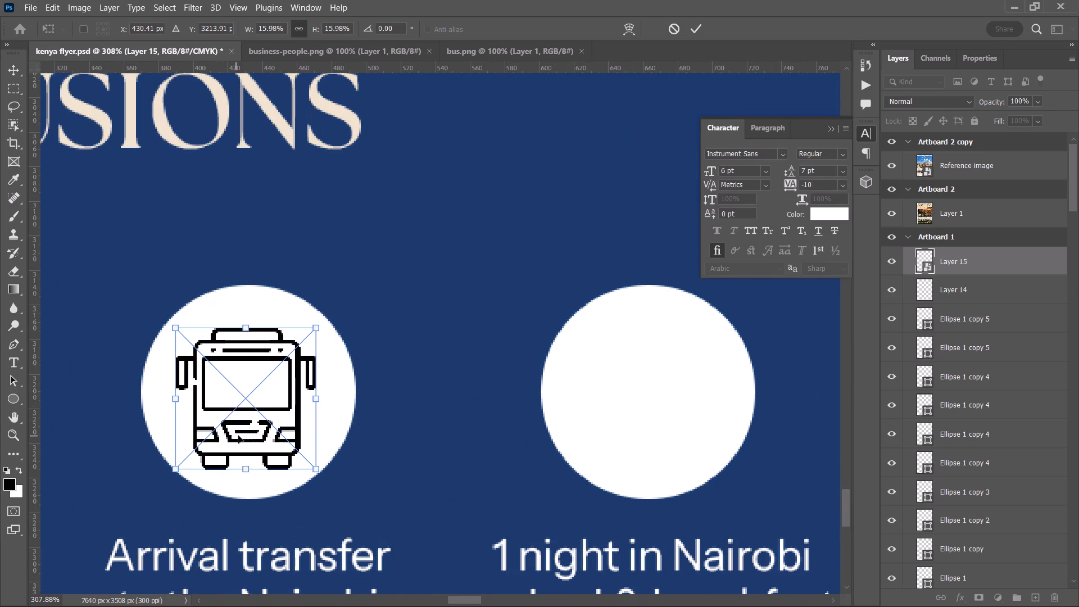
pyautogui.click(237, 429)
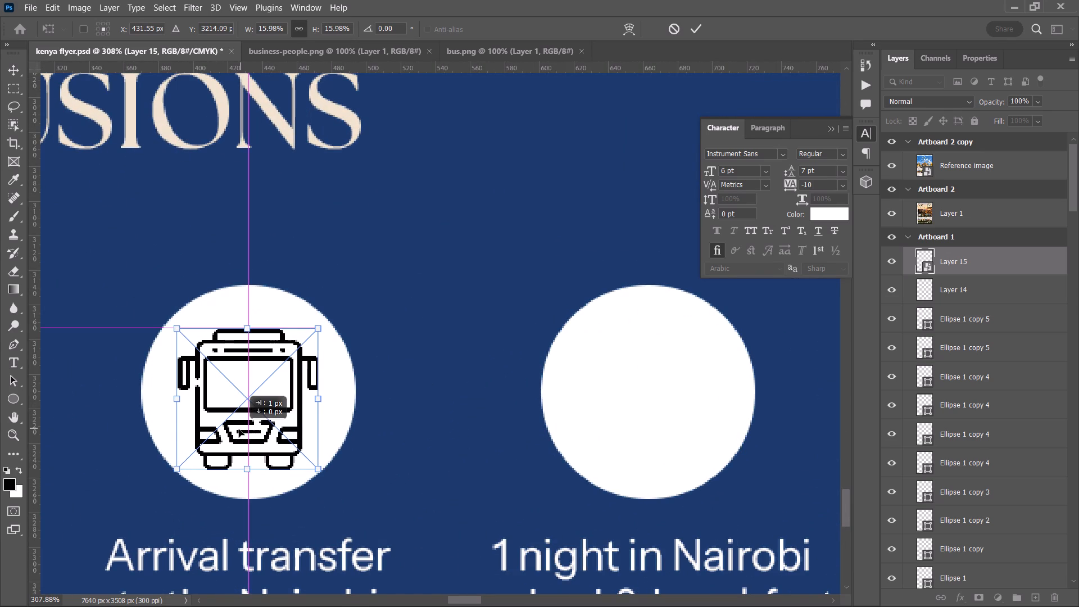
pyautogui.moveTo(246, 329); pyautogui.dragTo(246, 321)
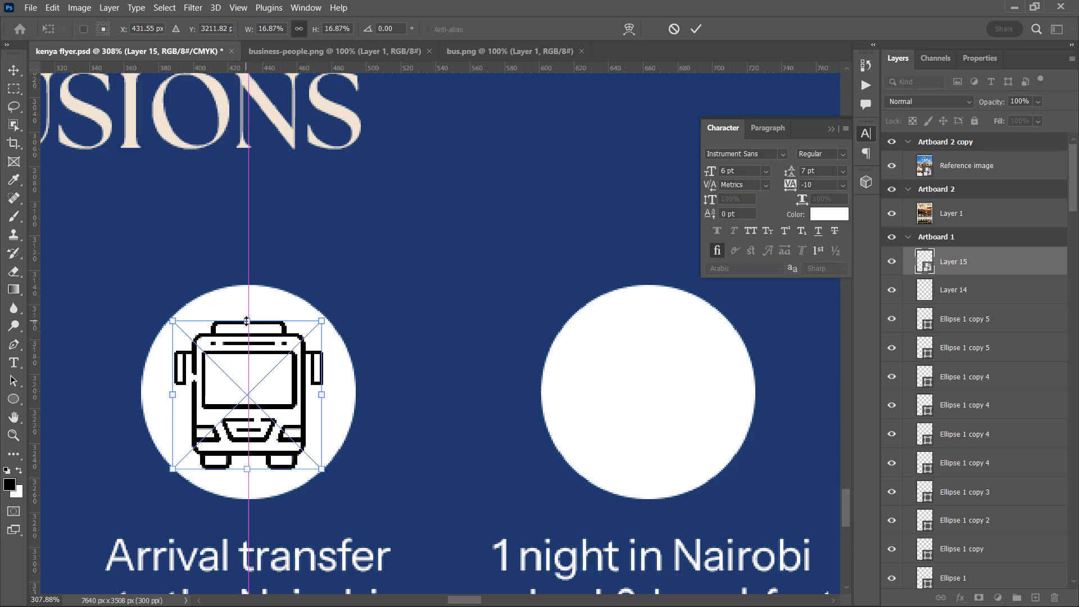
pyautogui.click(693, 25)
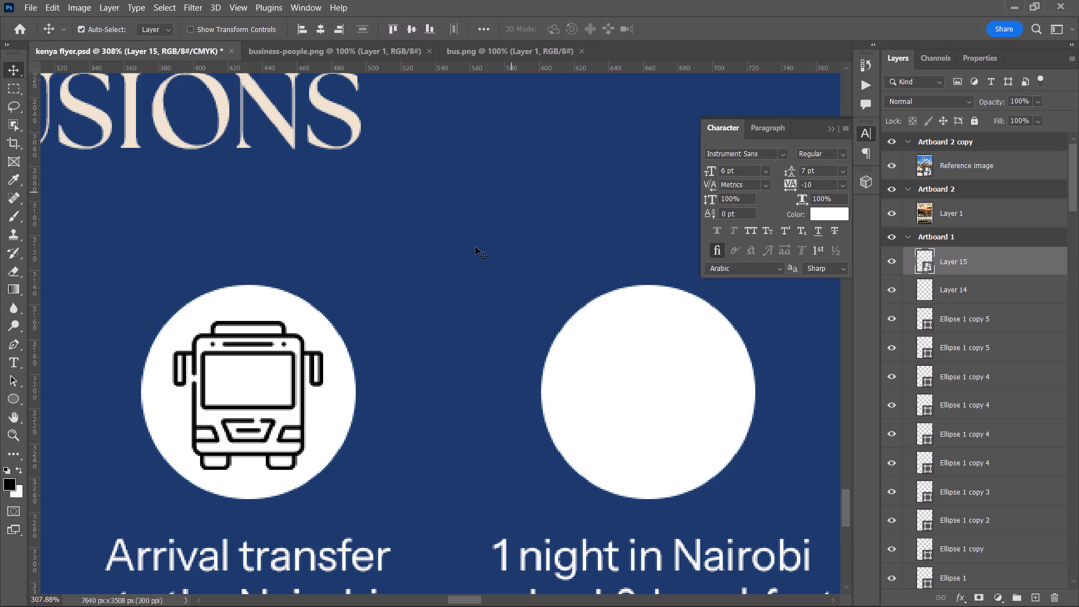
pyautogui.click(475, 248)
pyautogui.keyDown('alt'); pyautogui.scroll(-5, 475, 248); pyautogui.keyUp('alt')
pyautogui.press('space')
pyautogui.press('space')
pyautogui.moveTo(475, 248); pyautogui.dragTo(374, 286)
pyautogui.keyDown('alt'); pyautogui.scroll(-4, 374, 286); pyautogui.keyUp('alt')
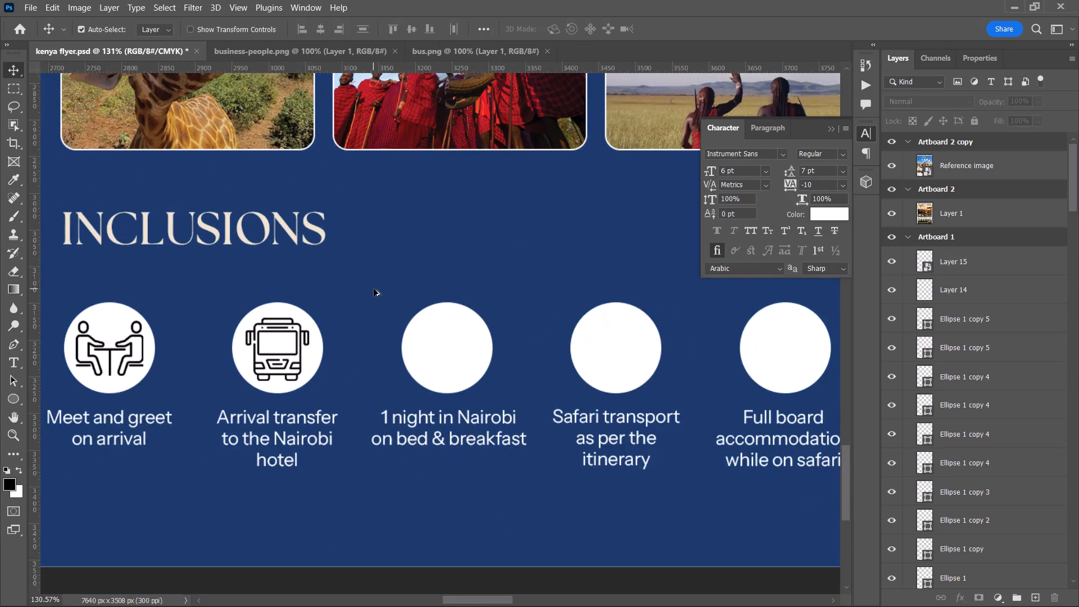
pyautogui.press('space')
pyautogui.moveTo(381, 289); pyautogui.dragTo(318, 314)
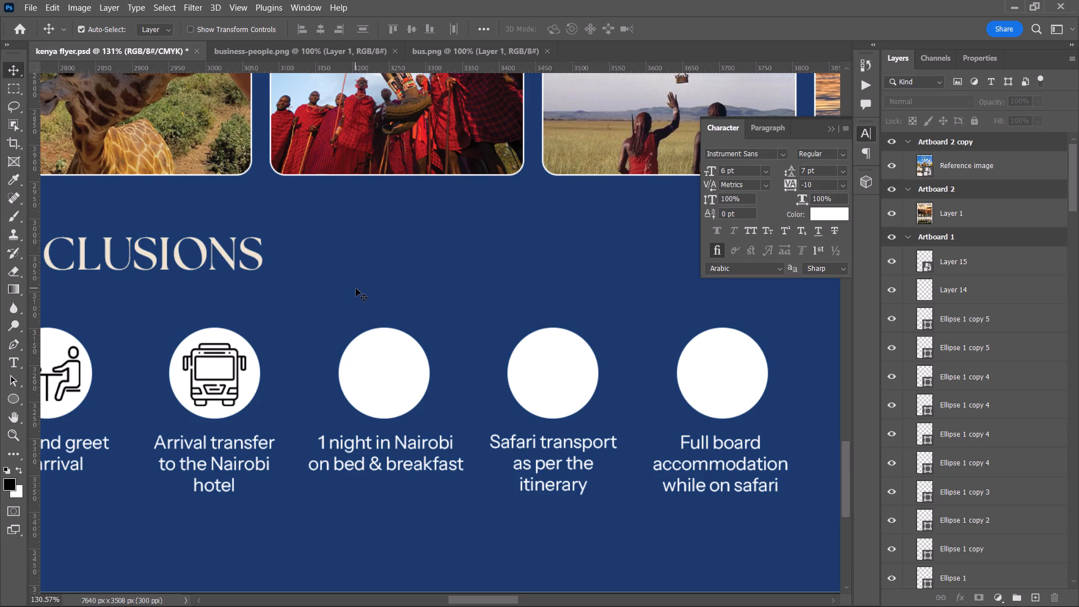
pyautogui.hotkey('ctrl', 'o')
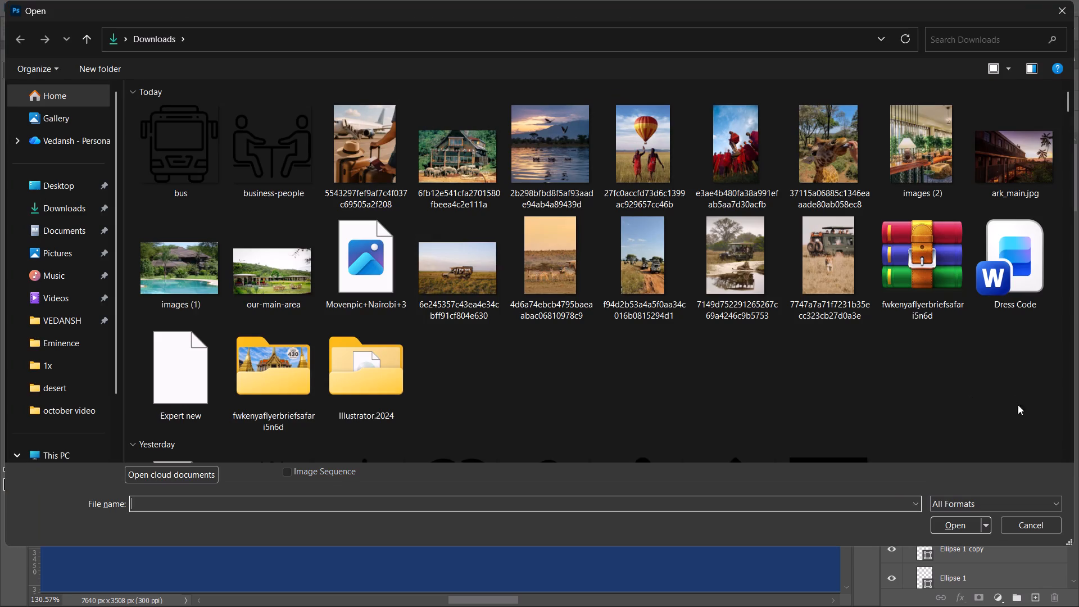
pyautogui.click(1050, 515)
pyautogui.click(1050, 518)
# Examine the reference design's INCLUSIONS icons from "Meet and greet on arrival" through to "Full board accommodation while on safari".
pyautogui.press('space')
pyautogui.press('space')
pyautogui.press('space')
pyautogui.press('space')
pyautogui.press('space')
pyautogui.press('space')
pyautogui.press('space')
pyautogui.press('space')
pyautogui.press('space')
pyautogui.press('space')
pyautogui.press('space')
pyautogui.press('space')
pyautogui.press('space')
pyautogui.press('space')
pyautogui.press('space')
pyautogui.press('space')
pyautogui.press('space')
pyautogui.press('space')
pyautogui.press('space')
pyautogui.press('space')
pyautogui.moveTo(701, 428); pyautogui.dragTo(320, 423)
pyautogui.moveTo(310, 418); pyautogui.dragTo(136, 417)
pyautogui.moveTo(300, 411); pyautogui.dragTo(128, 414)
pyautogui.click(158, 417)
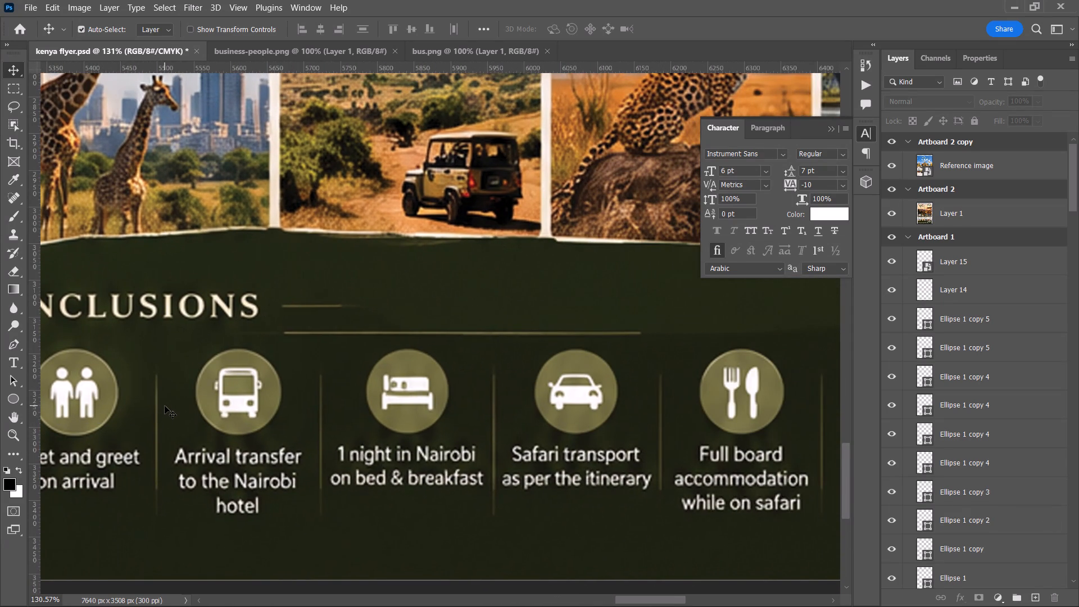
# Search Flaticon in Chrome for "car" and download a front-view outline car icon as a free PNG.
pyautogui.hotkey('alt', 'Tab')
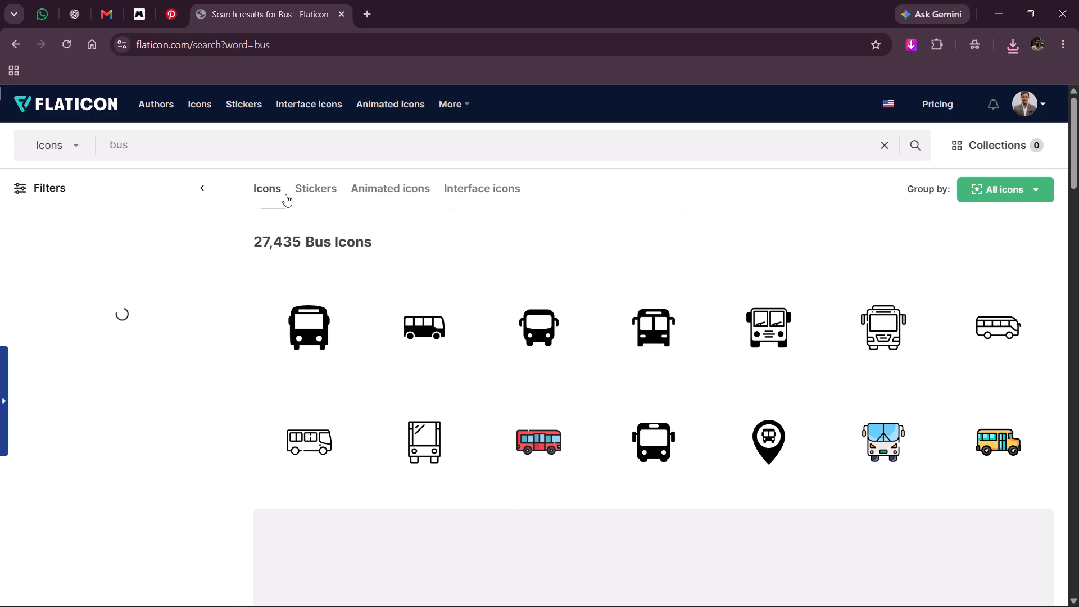
pyautogui.doubleClick(244, 144)
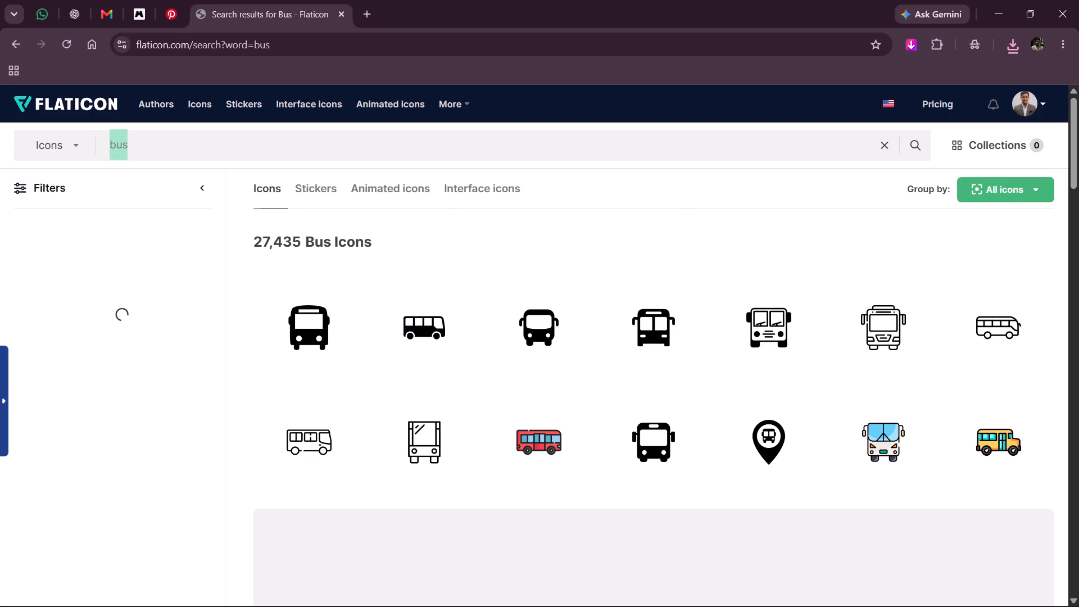
pyautogui.write('car')
pyautogui.press('Return')
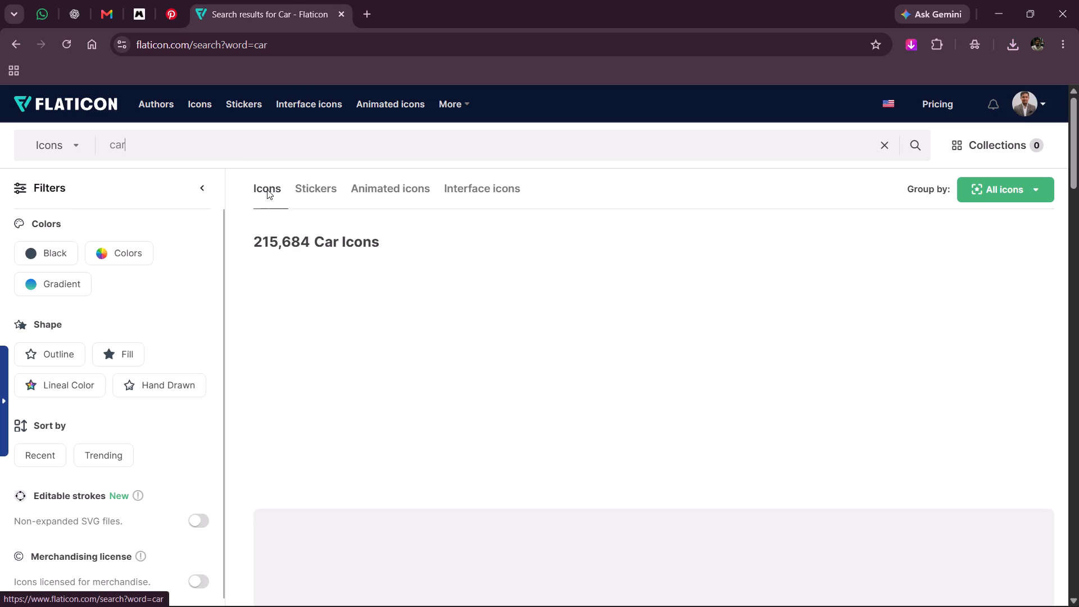
pyautogui.moveTo(256, 244); pyautogui.dragTo(261, 244)
pyautogui.click(261, 244)
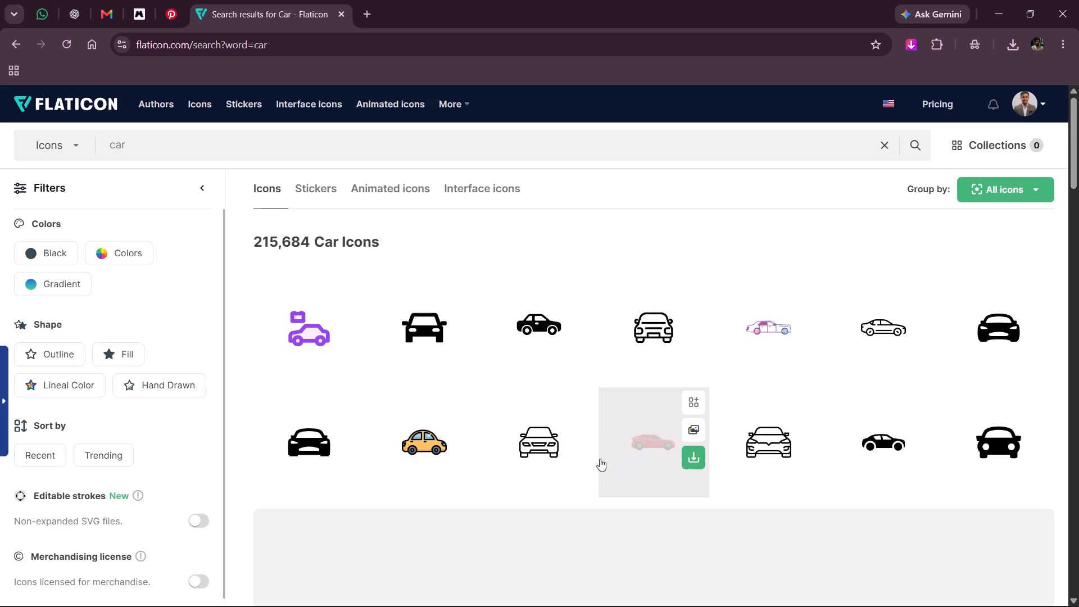
pyautogui.click(579, 457)
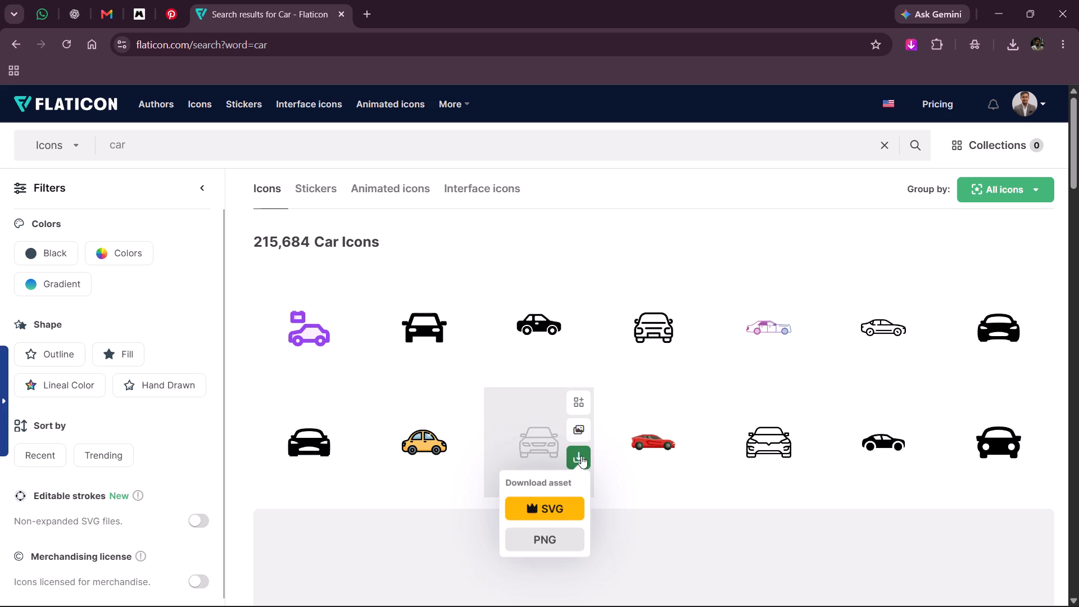
pyautogui.click(561, 533)
pyautogui.click(713, 310)
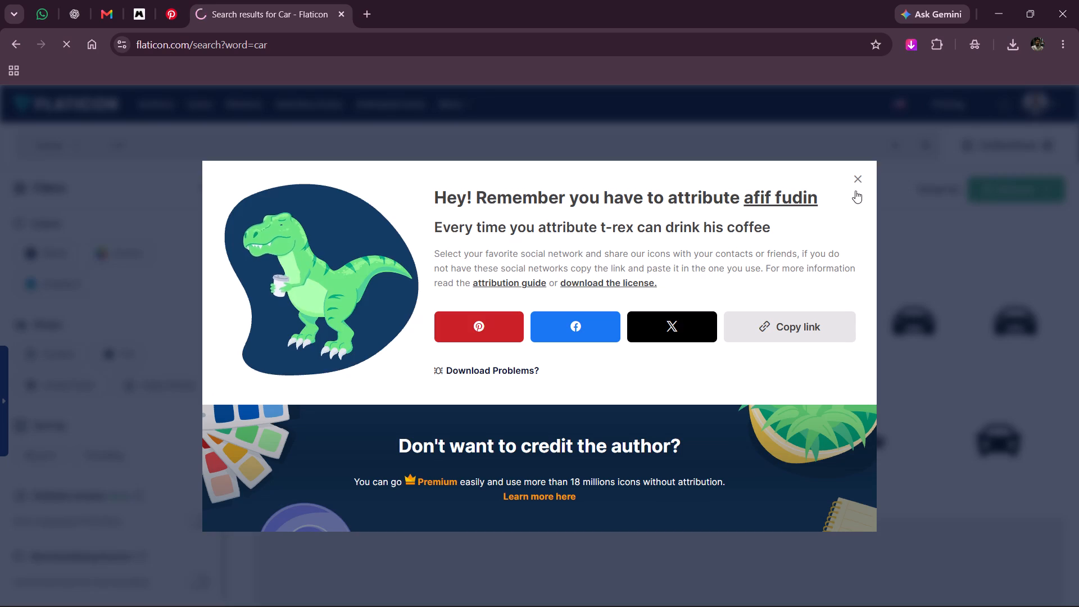
pyautogui.click(854, 182)
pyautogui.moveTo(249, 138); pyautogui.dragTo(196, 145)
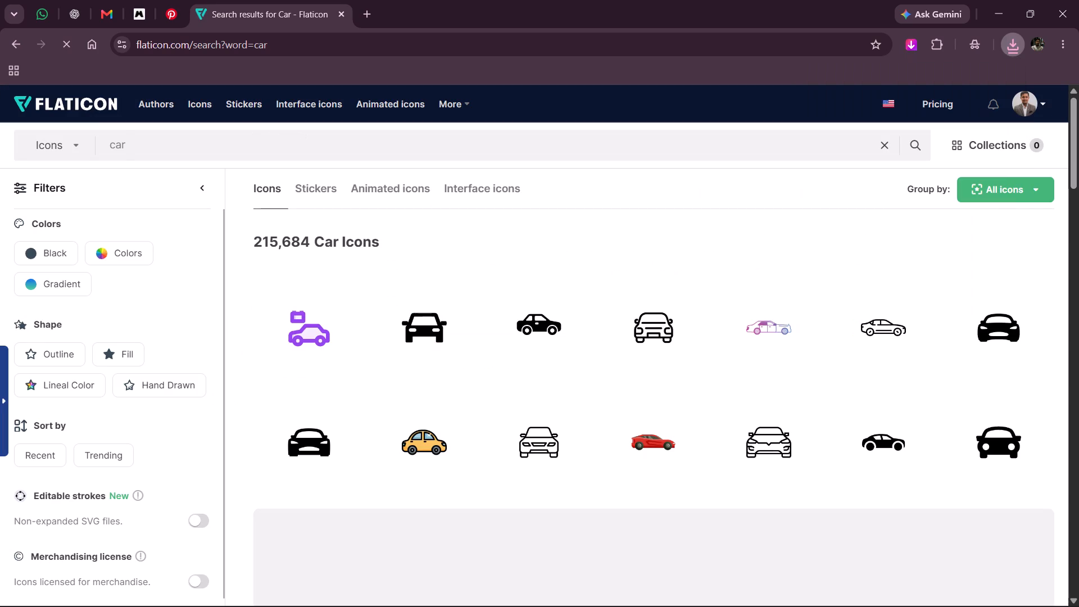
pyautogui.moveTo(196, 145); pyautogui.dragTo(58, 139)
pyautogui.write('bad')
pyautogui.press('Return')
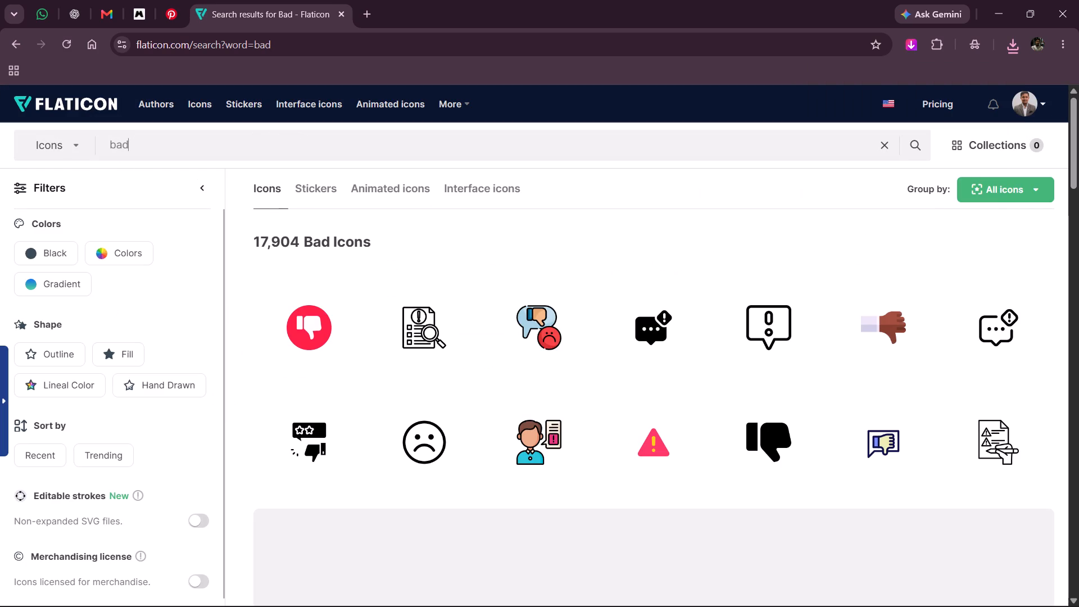
# Search Flaticon for "bed" and download the outline double-bed icon as a free PNG.
pyautogui.moveTo(144, 153); pyautogui.dragTo(105, 147)
pyautogui.write('bed')
pyautogui.press('Return')
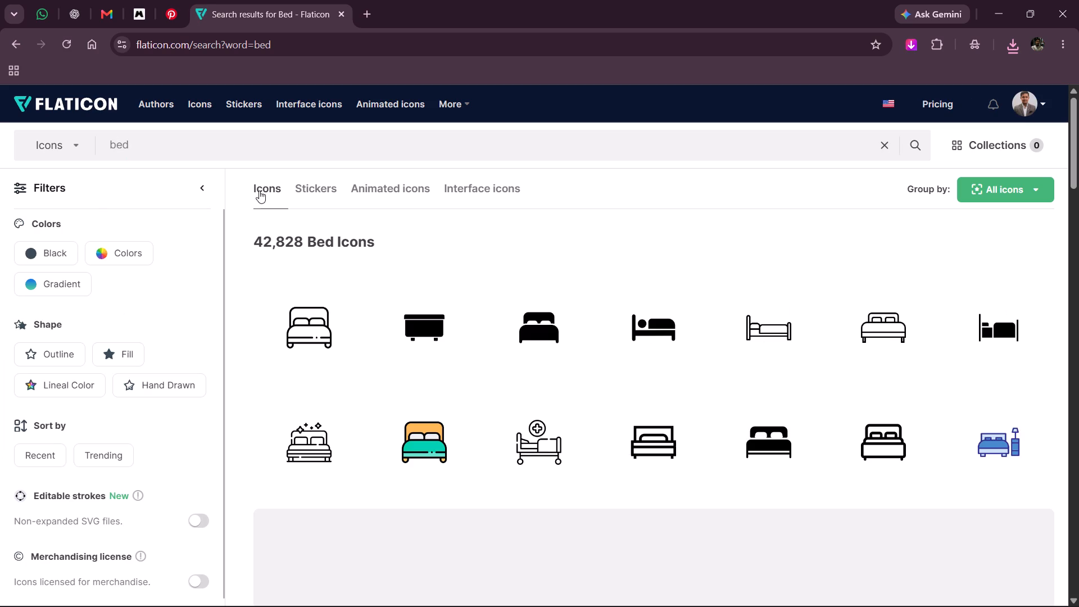
pyautogui.click(348, 341)
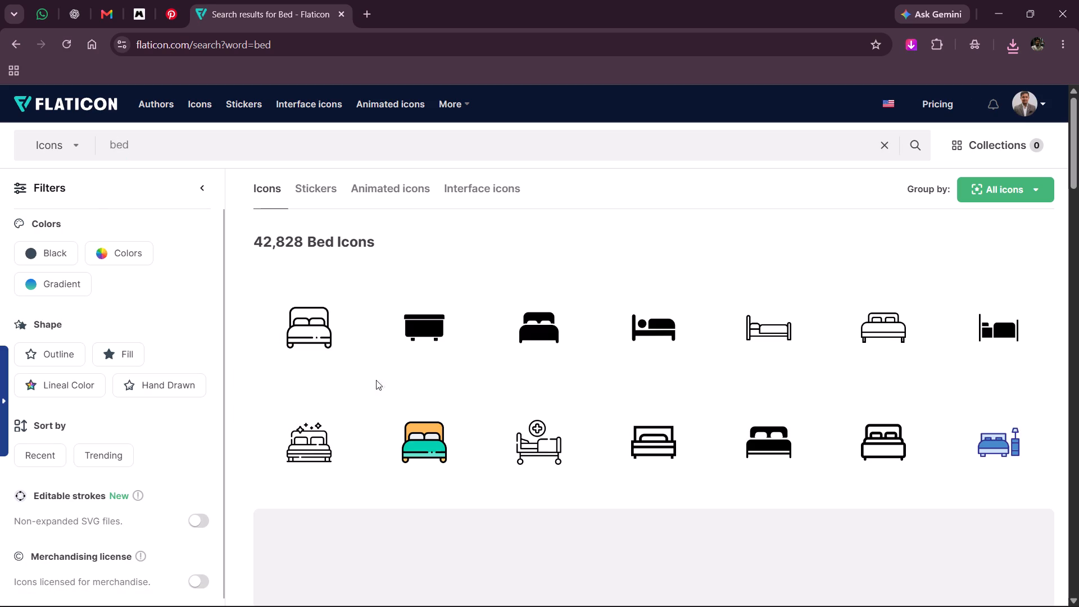
pyautogui.click(350, 423)
pyautogui.click(621, 307)
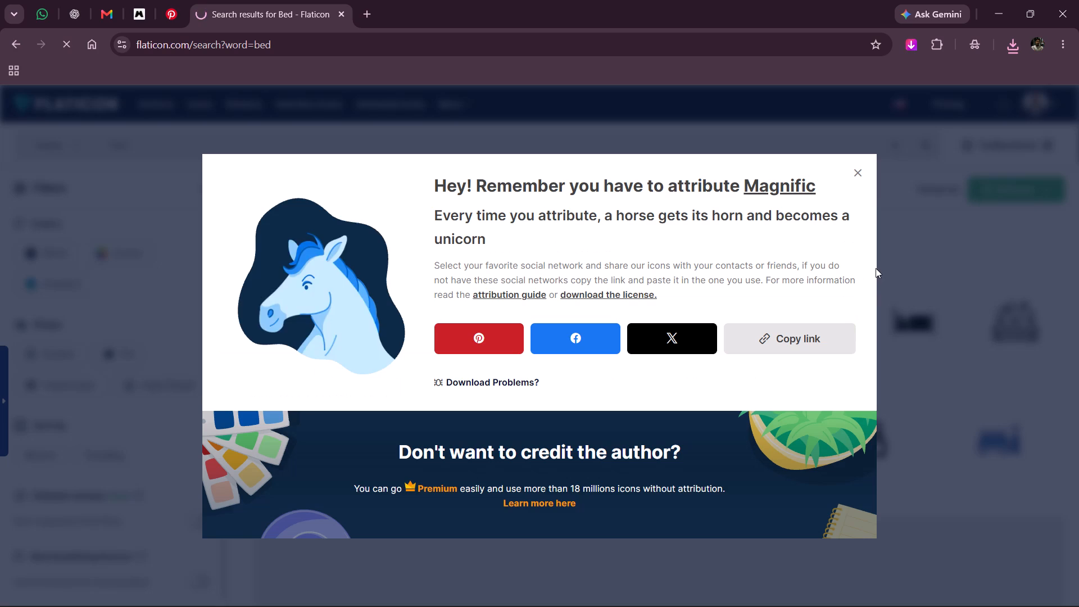
pyautogui.click(858, 165)
pyautogui.click(741, 117)
pyautogui.click(856, 176)
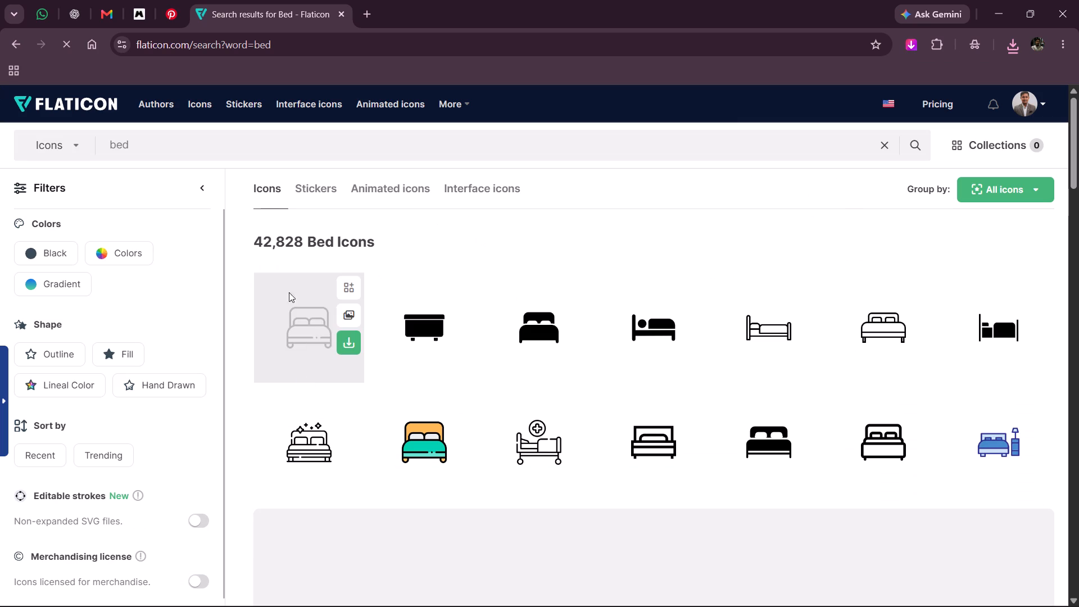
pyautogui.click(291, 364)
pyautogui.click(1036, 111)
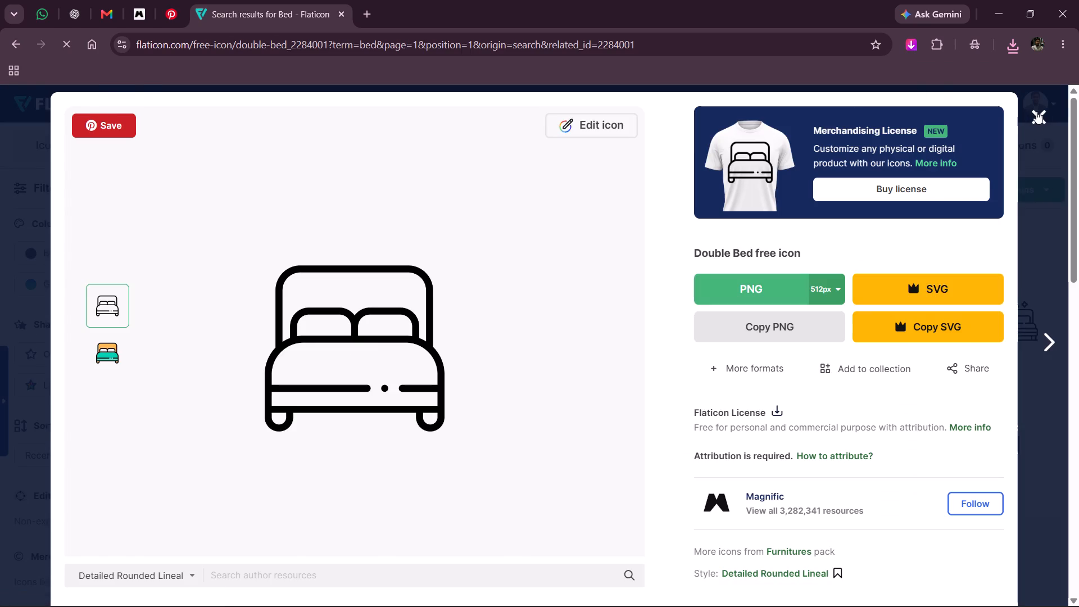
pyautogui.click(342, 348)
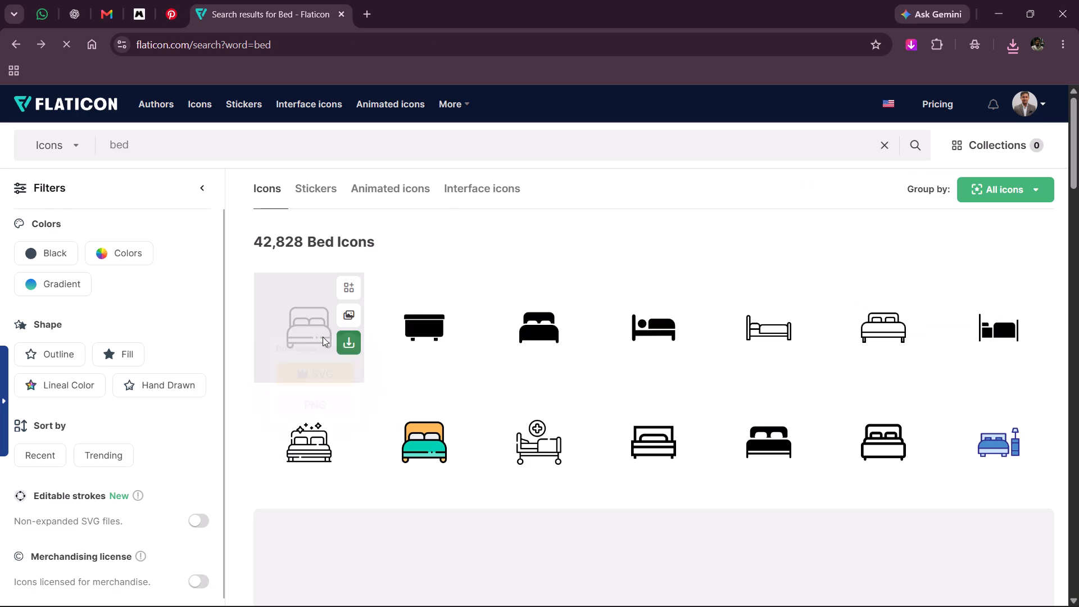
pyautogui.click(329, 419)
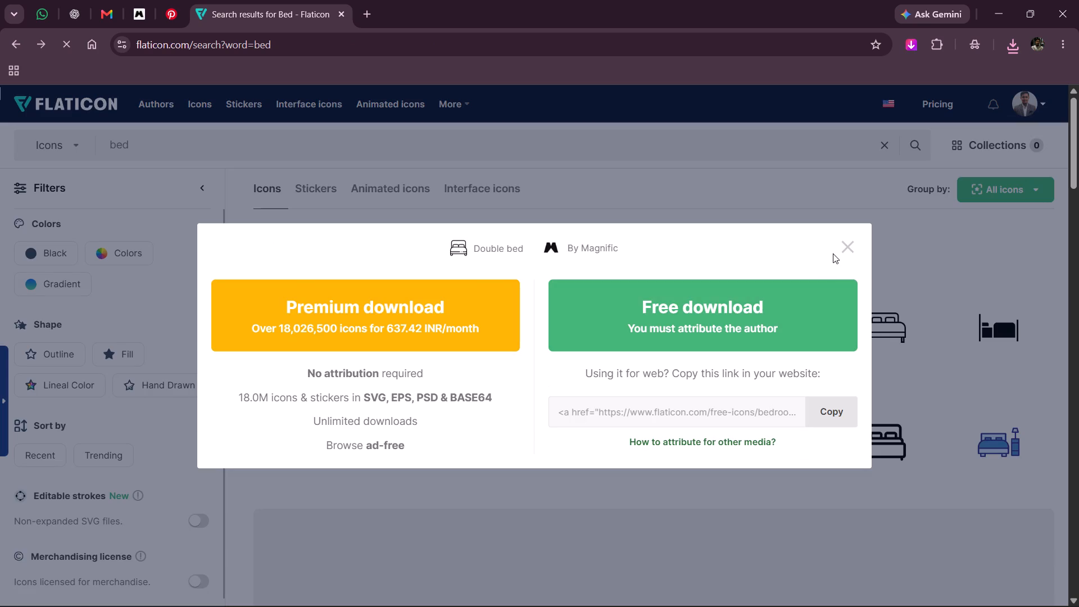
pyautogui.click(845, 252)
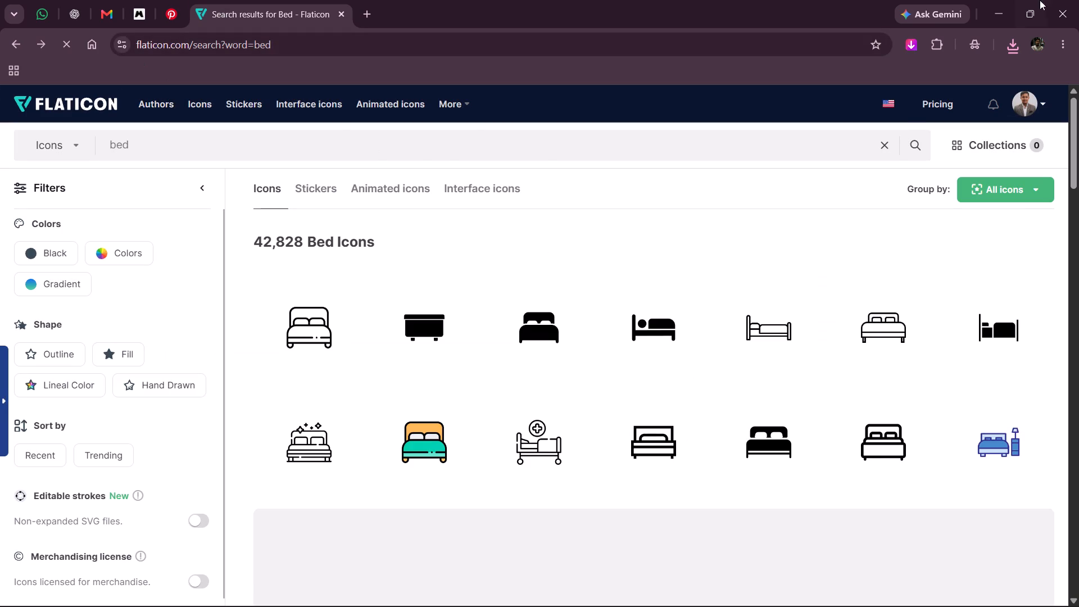
# In Photoshop, examine the reference INCLUSIONS icons from "Safari transport" through to "Game drives", and return to Flaticon in Chrome.
pyautogui.click(996, 9)
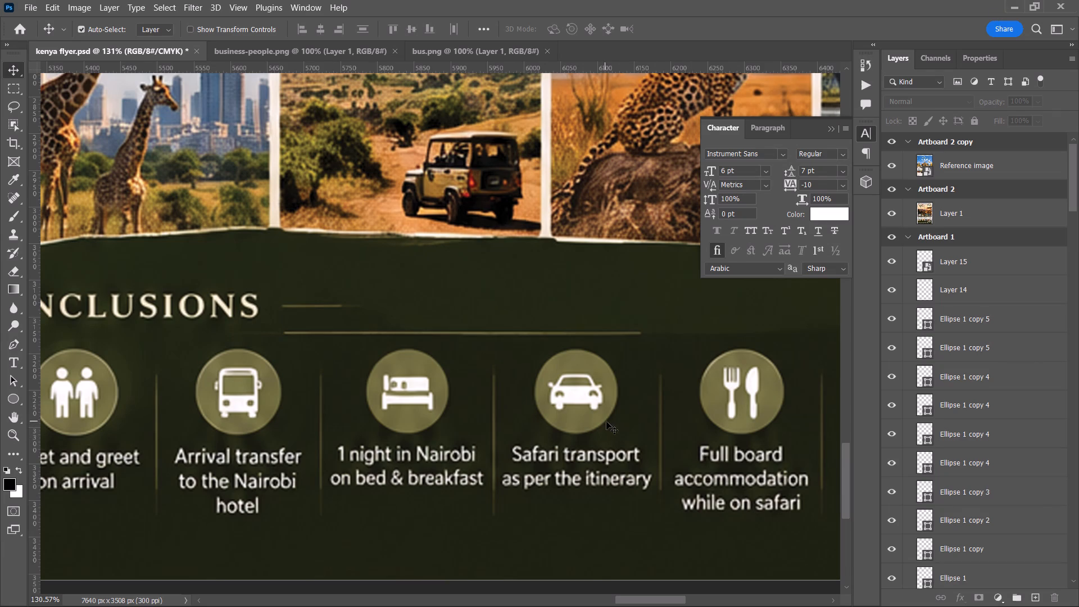
pyautogui.press('space')
pyautogui.press('space')
pyautogui.press('space')
pyautogui.press('space')
pyautogui.press('space')
pyautogui.press('space')
pyautogui.press('space')
pyautogui.press('space')
pyautogui.press('space')
pyautogui.press('space')
pyautogui.press('space')
pyautogui.press('space')
pyautogui.press('space')
pyautogui.press('space')
pyautogui.press('space')
pyautogui.press('space')
pyautogui.press('space')
pyautogui.moveTo(636, 416); pyautogui.dragTo(330, 413)
pyautogui.press('space')
pyautogui.press('space')
pyautogui.press('space')
pyautogui.press('space')
pyautogui.press('space')
pyautogui.press('space')
pyautogui.press('space')
pyautogui.press('space')
pyautogui.moveTo(330, 413); pyautogui.dragTo(298, 411)
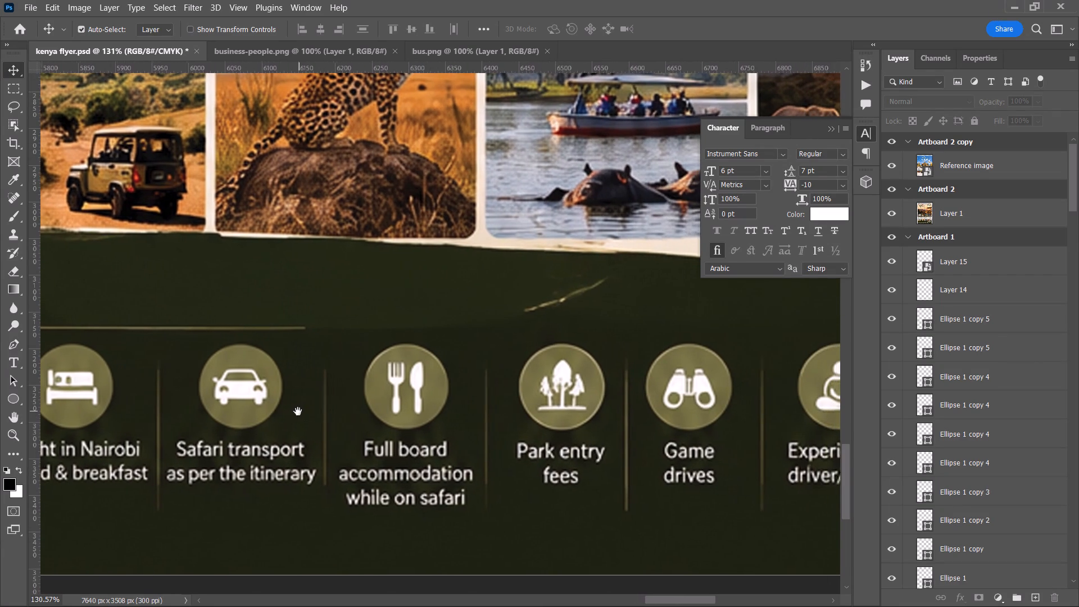
pyautogui.moveTo(298, 411); pyautogui.dragTo(296, 411)
pyautogui.hotkey('alt', 'Tab')
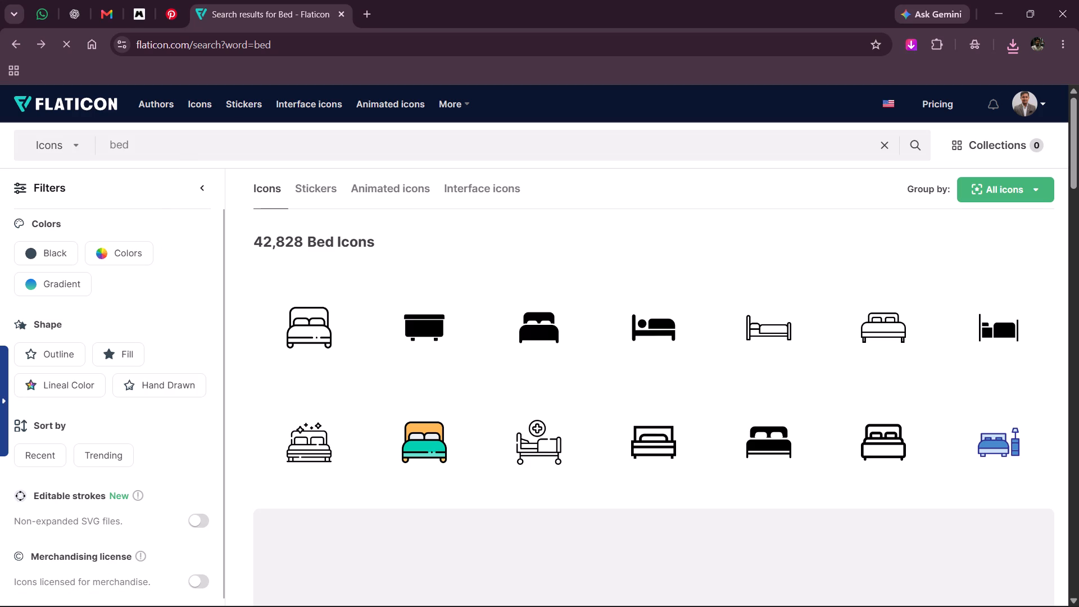
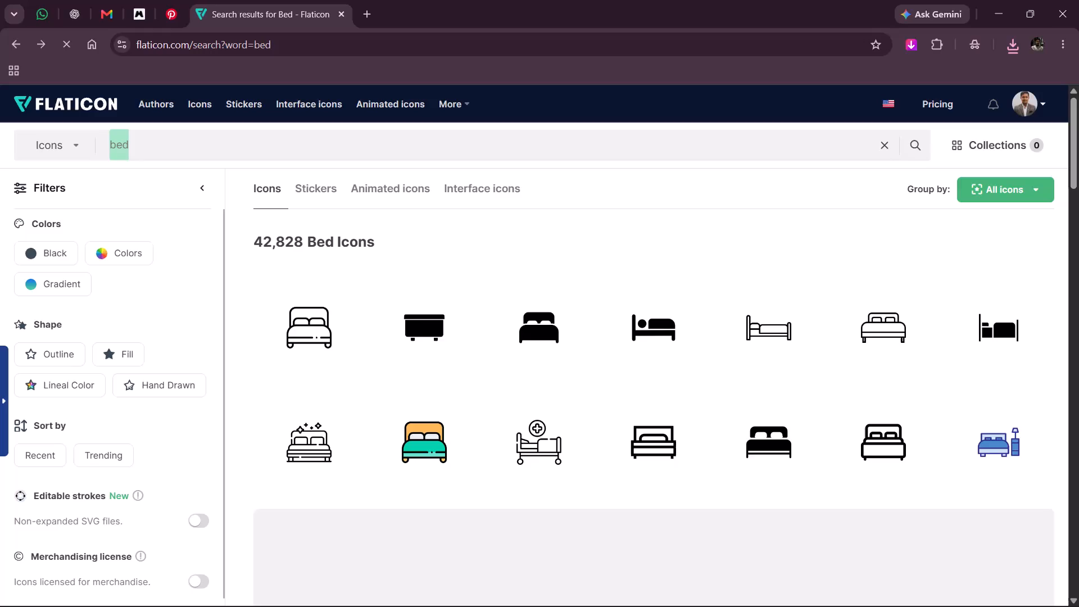
# Search Flaticon for "cutlery" and download the thin outline spoon-and-fork icon as a free PNG.
pyautogui.write('cuttlery')
pyautogui.press('Return')
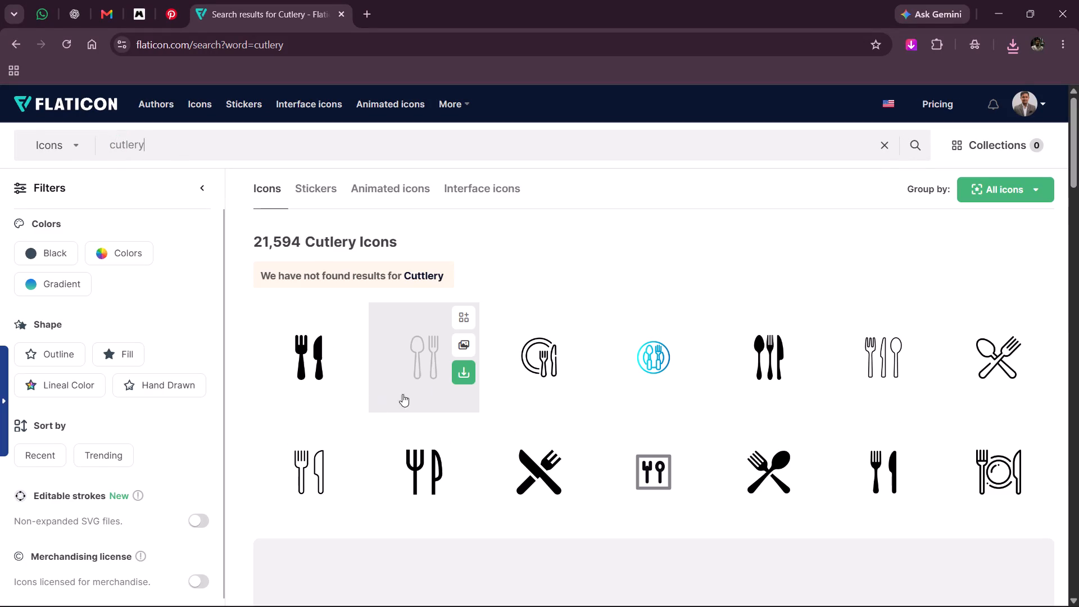
pyautogui.click(461, 374)
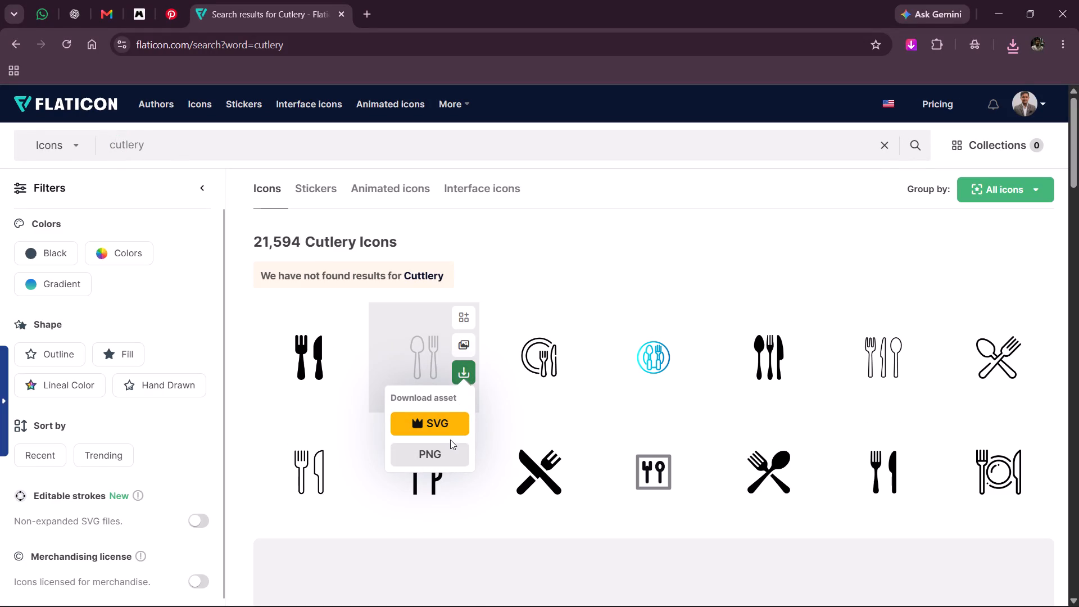
pyautogui.click(450, 443)
pyautogui.click(602, 312)
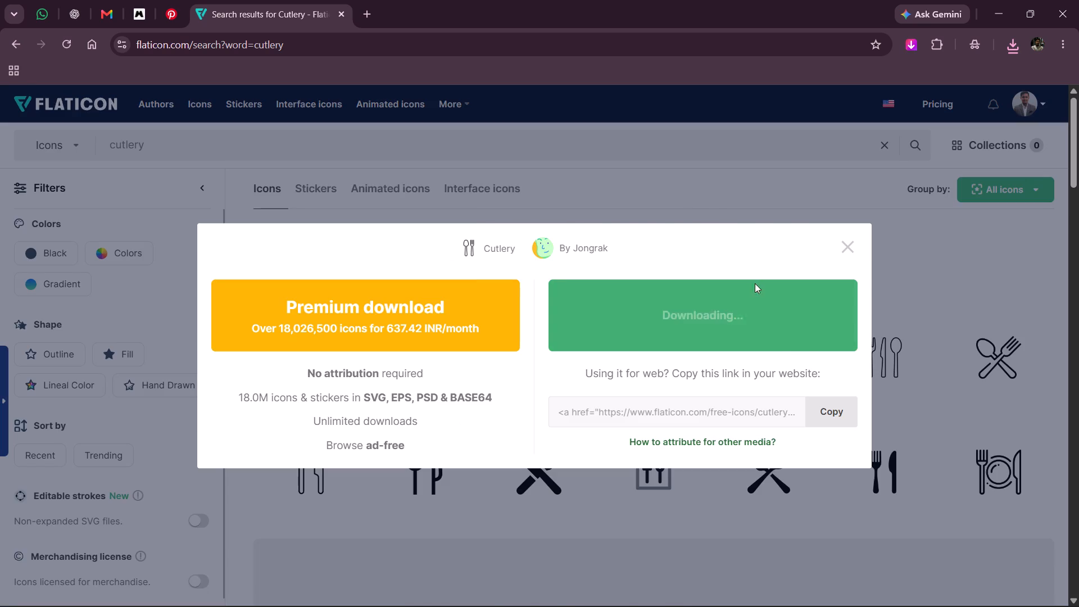
pyautogui.click(764, 165)
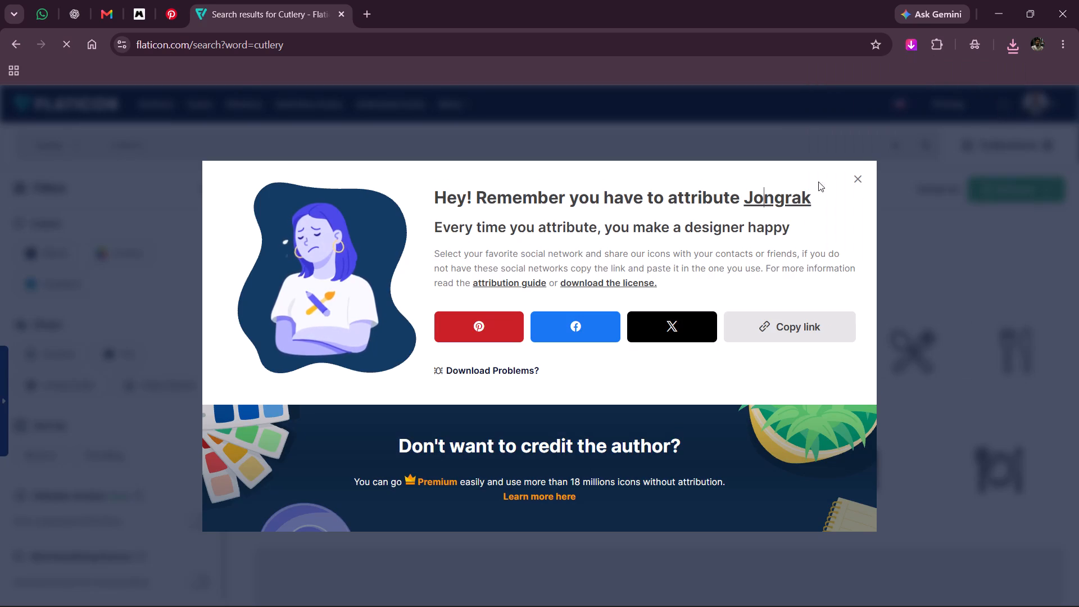
pyautogui.click(858, 182)
# Search Flaticon for "trees" and browse the results for an icon matching the reference "Park entry fees" trees.
pyautogui.doubleClick(217, 152)
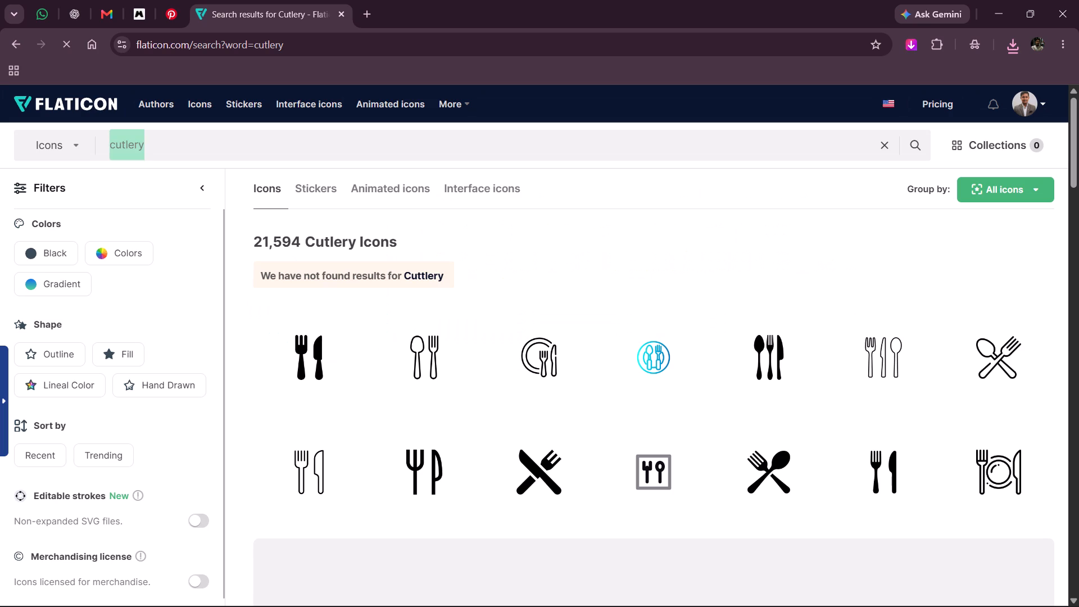
pyautogui.write('trees')
pyautogui.press('Return')
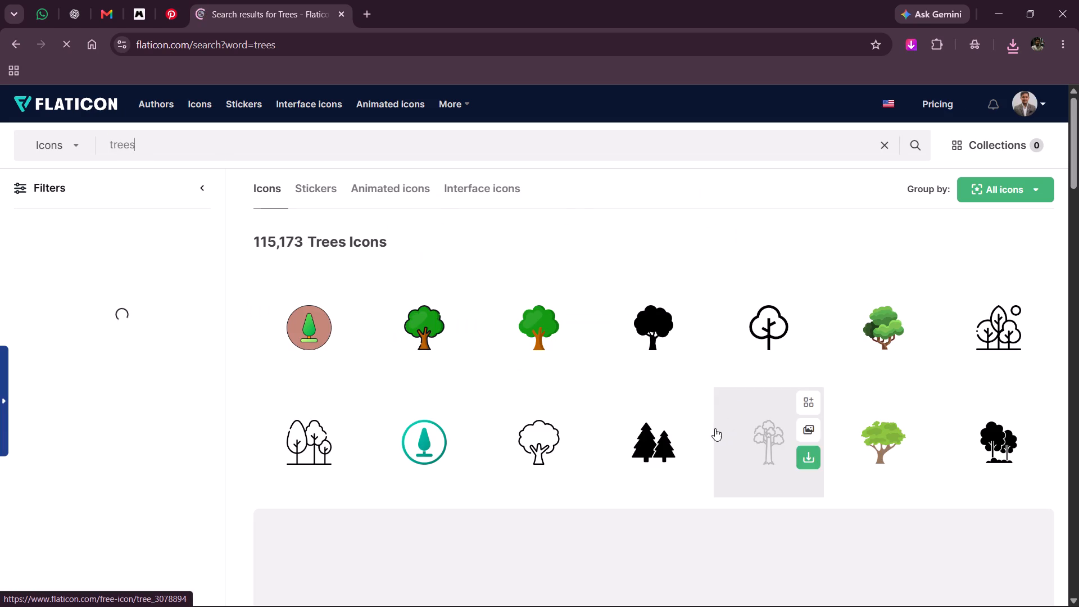
pyautogui.moveTo(193, 146); pyautogui.dragTo(103, 157)
pyautogui.write('par\\')
pyautogui.press('BackSpace')
pyautogui.press('BackSpace')
pyautogui.press('BackSpace')
pyautogui.press('BackSpace')
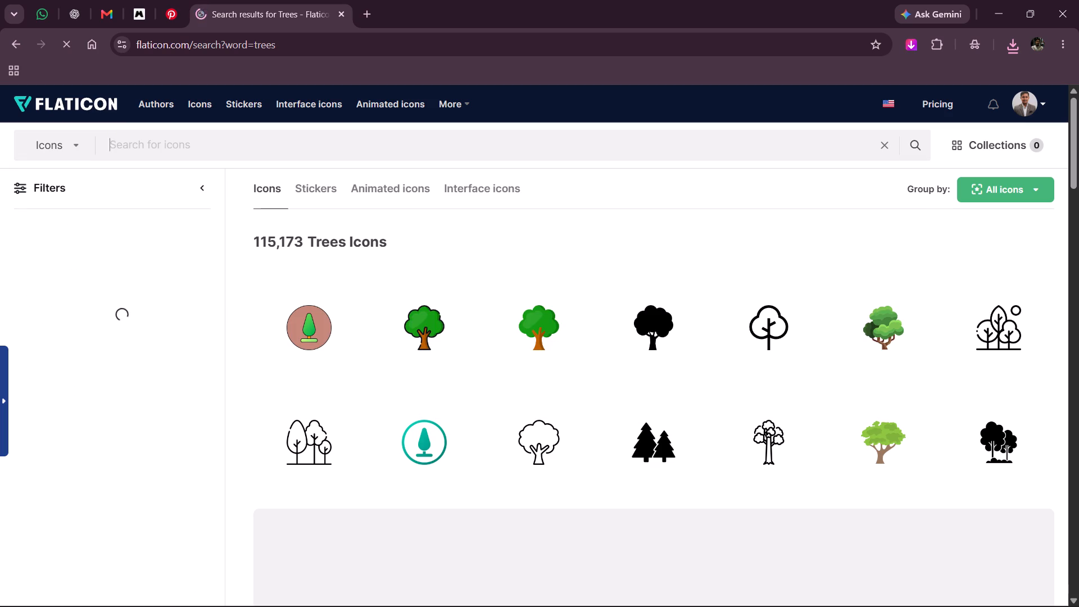
pyautogui.scroll(-2, 305, 482)
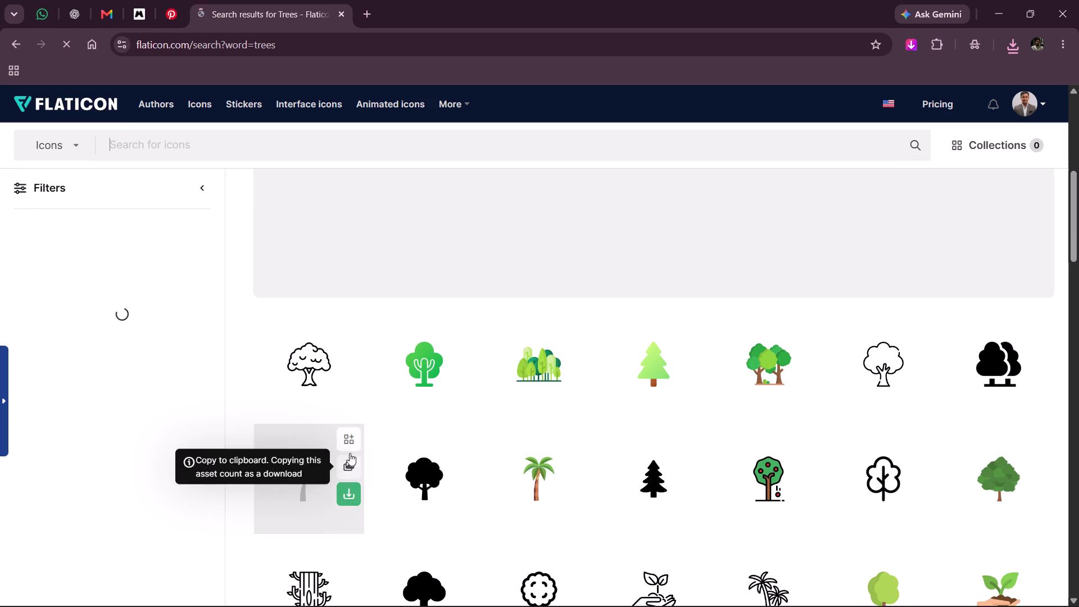
pyautogui.scroll(-1, 552, 396)
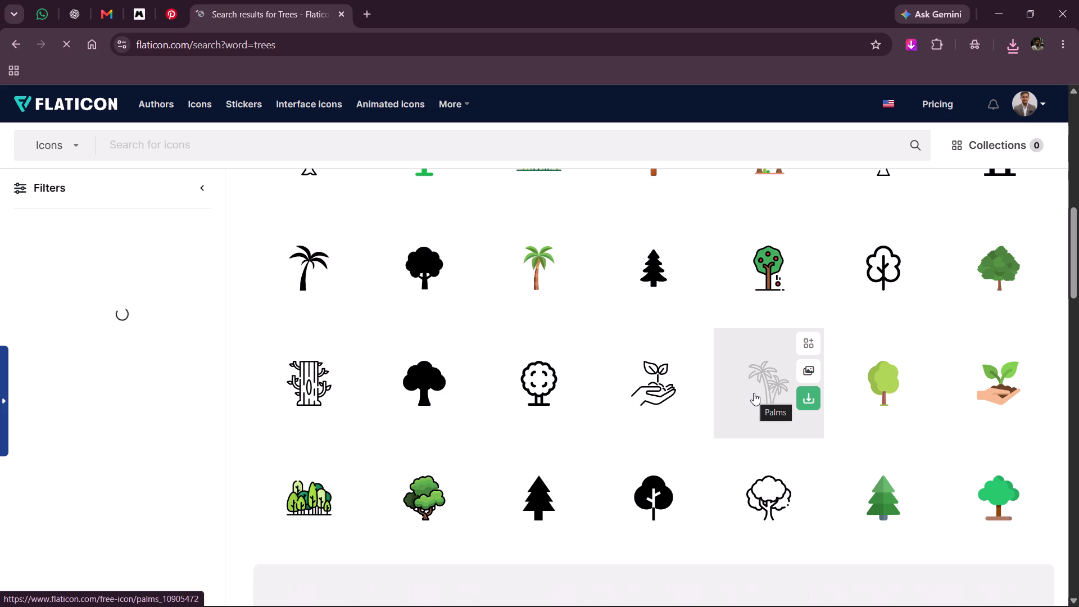
pyautogui.scroll(3, 754, 393)
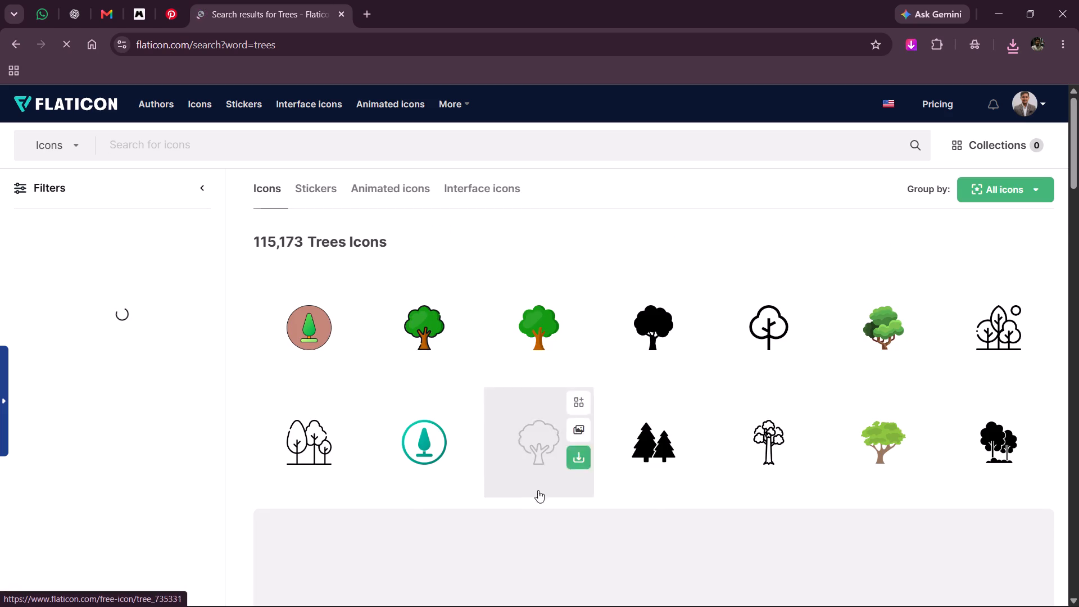
# Open the outline icon of three trees on a ground line, look over its related icons, and download it as a free PNG.
pyautogui.click(312, 461)
pyautogui.scroll(-4, 441, 450)
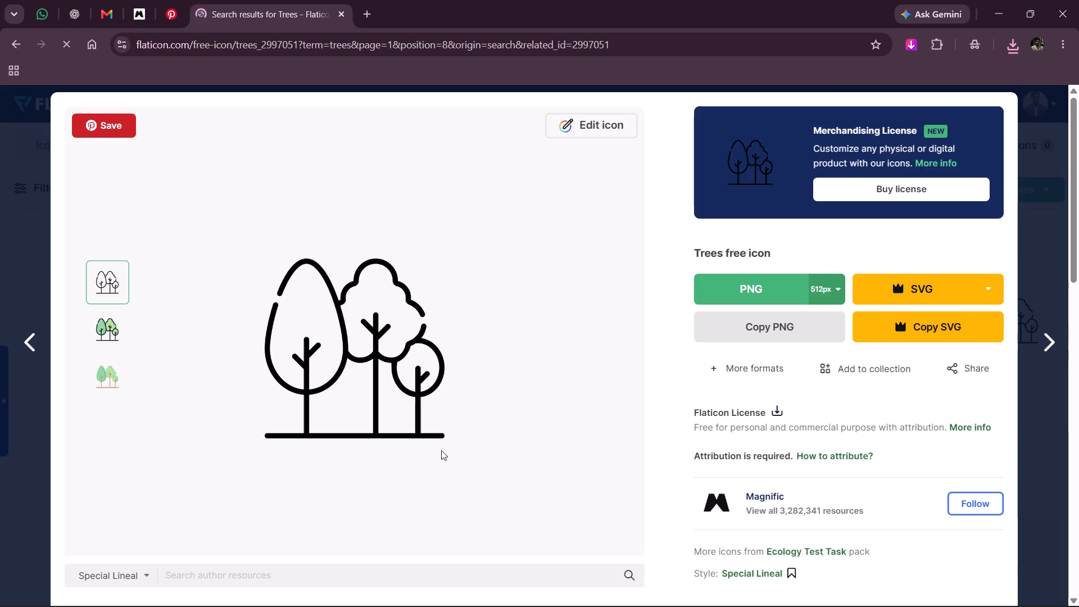
pyautogui.scroll(-3, 441, 450)
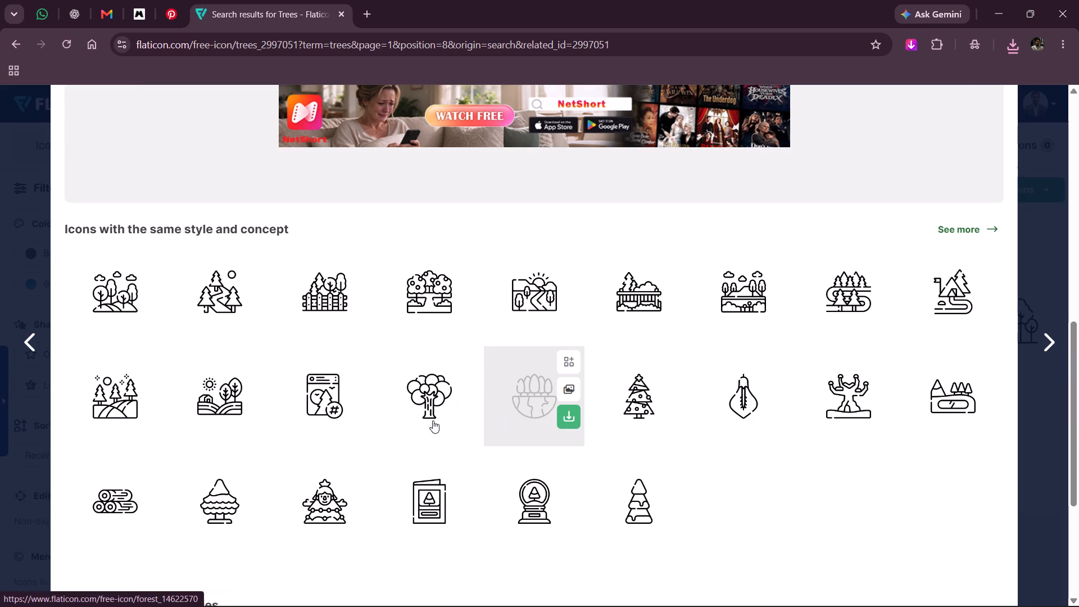
pyautogui.scroll(1, 494, 382)
pyautogui.scroll(1, 564, 385)
pyautogui.scroll(1, 615, 386)
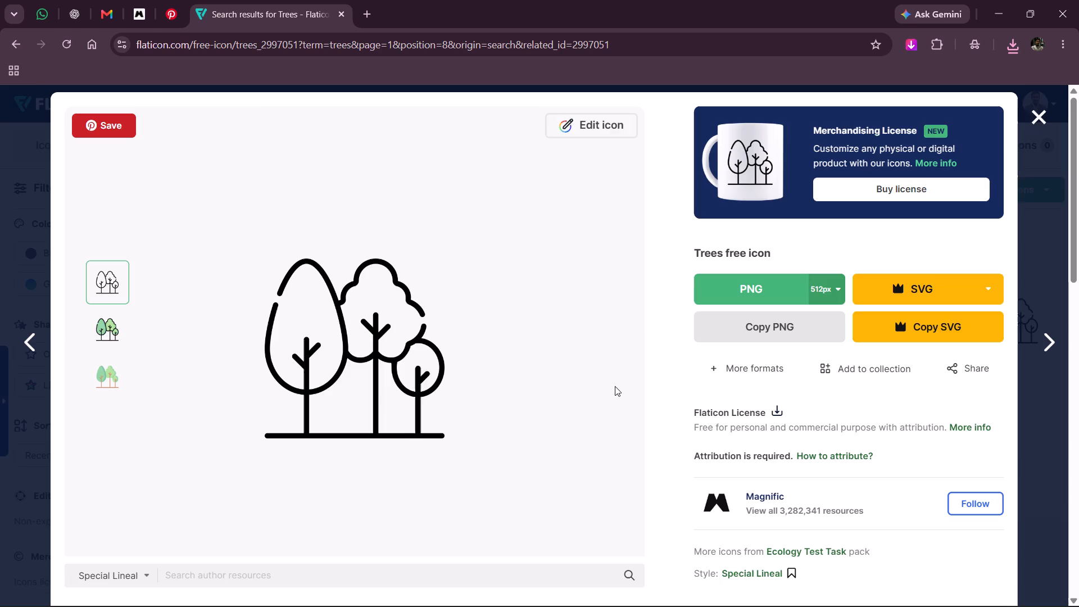
pyautogui.click(804, 290)
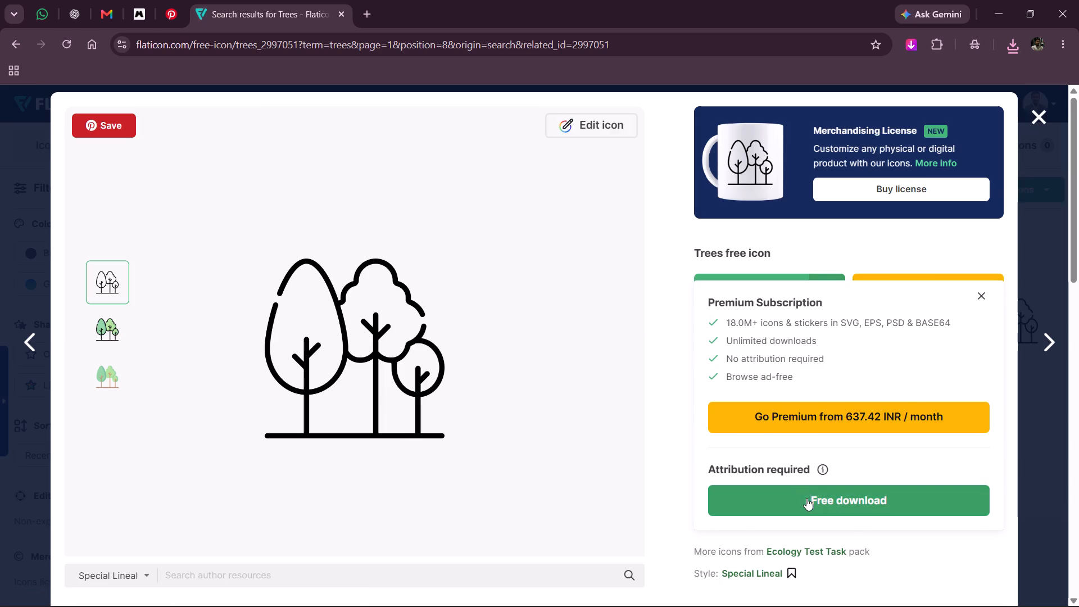
pyautogui.click(806, 498)
pyautogui.click(1040, 116)
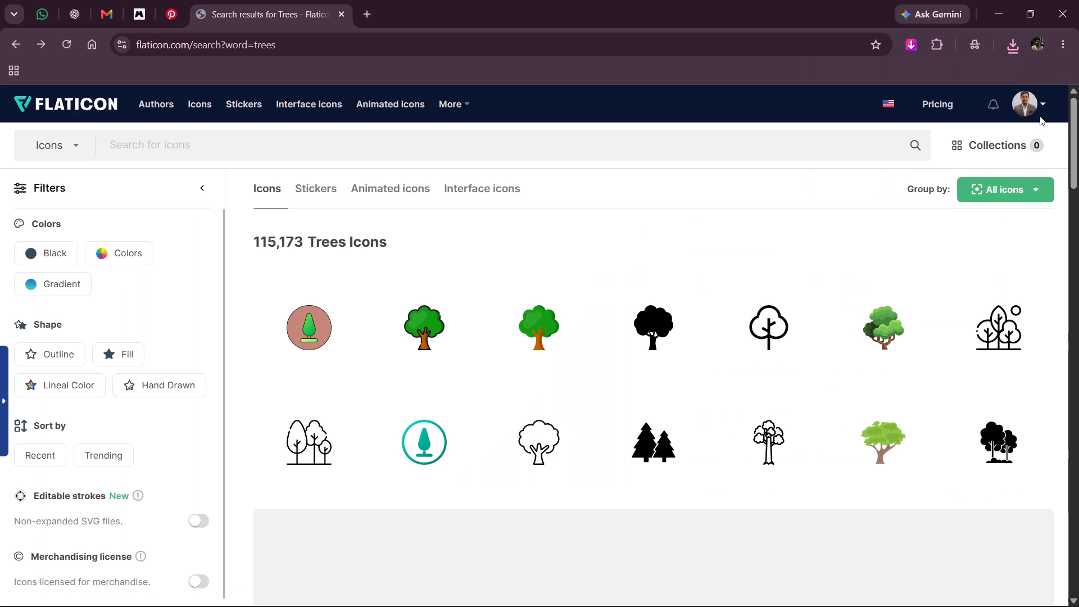
# In Photoshop, examine the reference INCLUSIONS icons from "Park entry fees" through to the bottled water icon, and return to Flaticon in Chrome.
pyautogui.hotkey('alt', 'Tab')
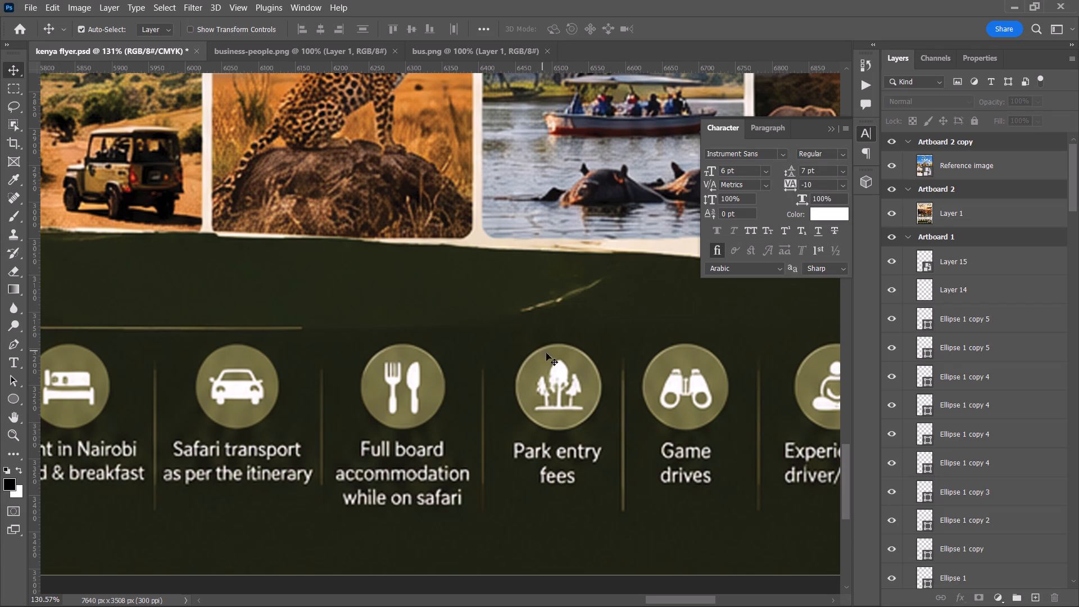
pyautogui.press('space')
pyautogui.press('space')
pyautogui.press('space')
pyautogui.press('space')
pyautogui.press('space')
pyautogui.press('space')
pyautogui.press('space')
pyautogui.press('space')
pyautogui.press('space')
pyautogui.press('space')
pyautogui.press('space')
pyautogui.press('space')
pyautogui.press('space')
pyautogui.press('space')
pyautogui.press('space')
pyautogui.press('space')
pyautogui.press('space')
pyautogui.press('space')
pyautogui.press('space')
pyautogui.press('space')
pyautogui.moveTo(557, 350); pyautogui.dragTo(198, 331)
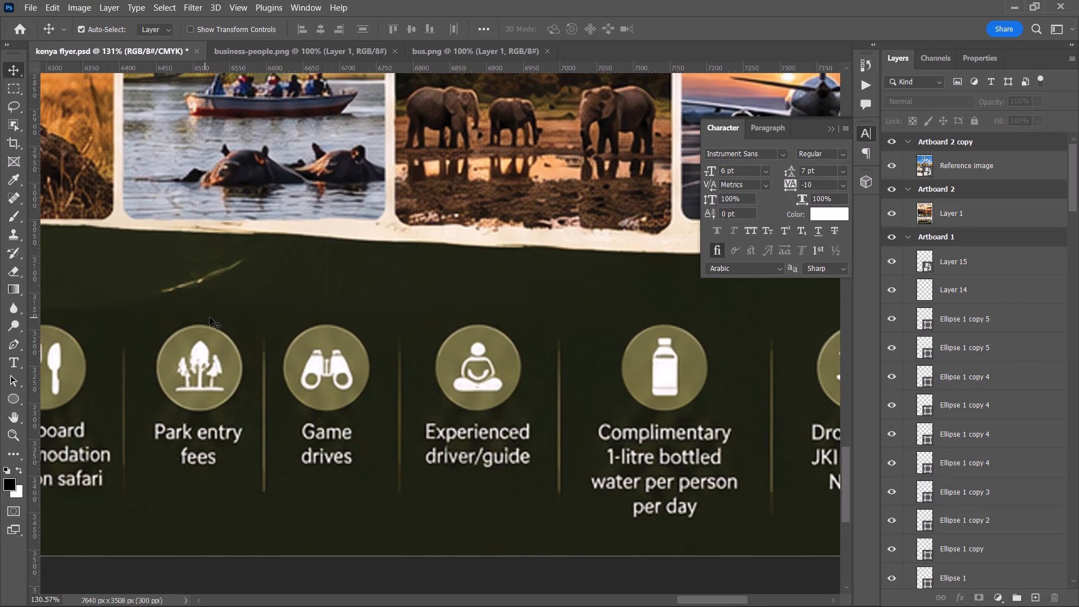
pyautogui.press('space')
pyautogui.press('space')
pyautogui.press('space')
pyautogui.press('space')
pyautogui.press('space')
pyautogui.press('space')
pyautogui.press('space')
pyautogui.press('space')
pyautogui.press('space')
pyautogui.press('space')
pyautogui.press('space')
pyautogui.press('space')
pyautogui.press('space')
pyautogui.press('space')
pyautogui.press('space')
pyautogui.press('space')
pyautogui.moveTo(212, 313); pyautogui.dragTo(196, 310)
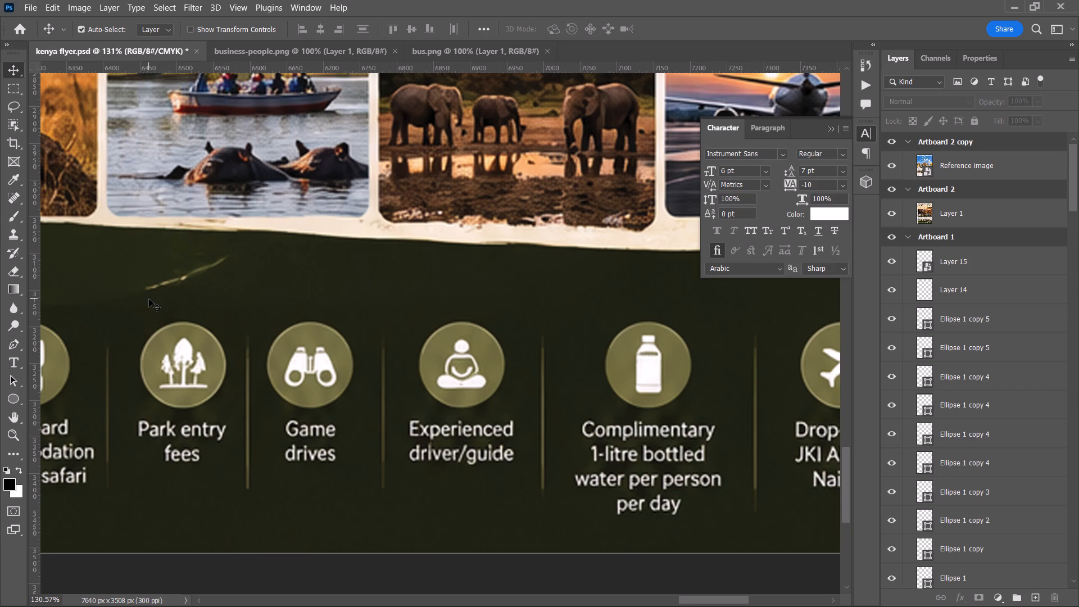
pyautogui.hotkey('alt', 'Tab')
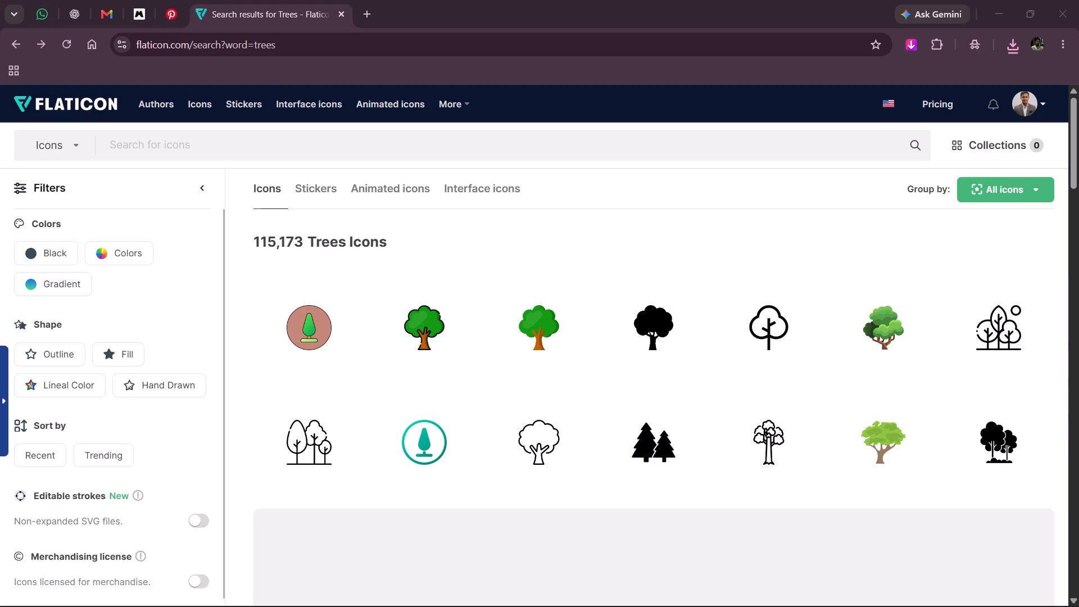
# Search Flaticon for "game" to find an icon for the "Game drives" inclusion.
pyautogui.click(270, 141)
pyautogui.write('gane')
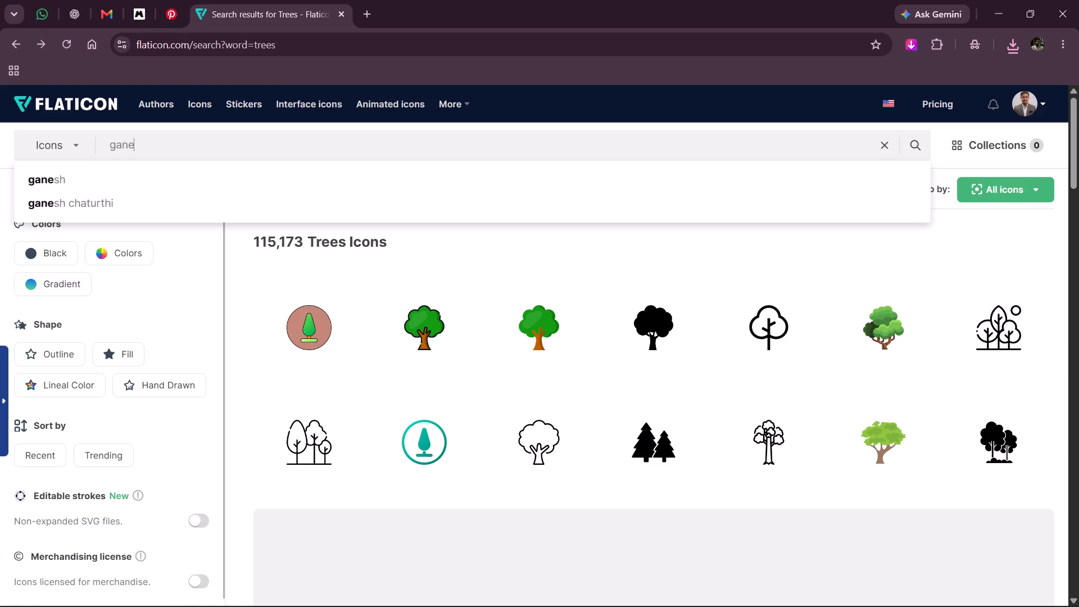
pyautogui.press('BackSpace')
pyautogui.press('BackSpace')
pyautogui.write('me')
pyautogui.press('Return')
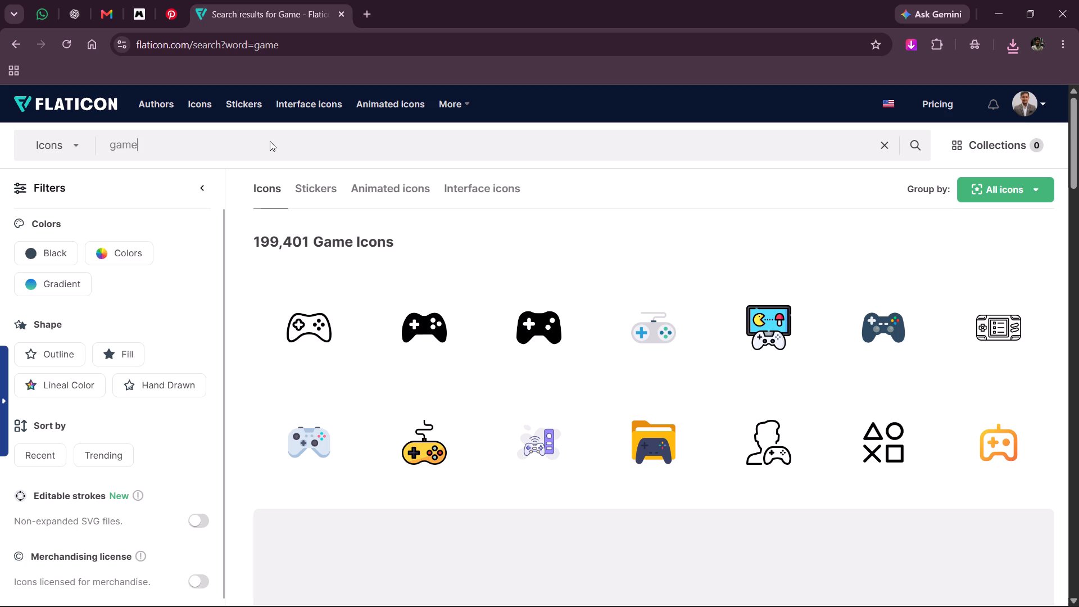
# Recheck the "Game drives" icon in the Photoshop reference, and search Flaticon in Chrome for "game driver".
pyautogui.hotkey('alt', 'Tab')
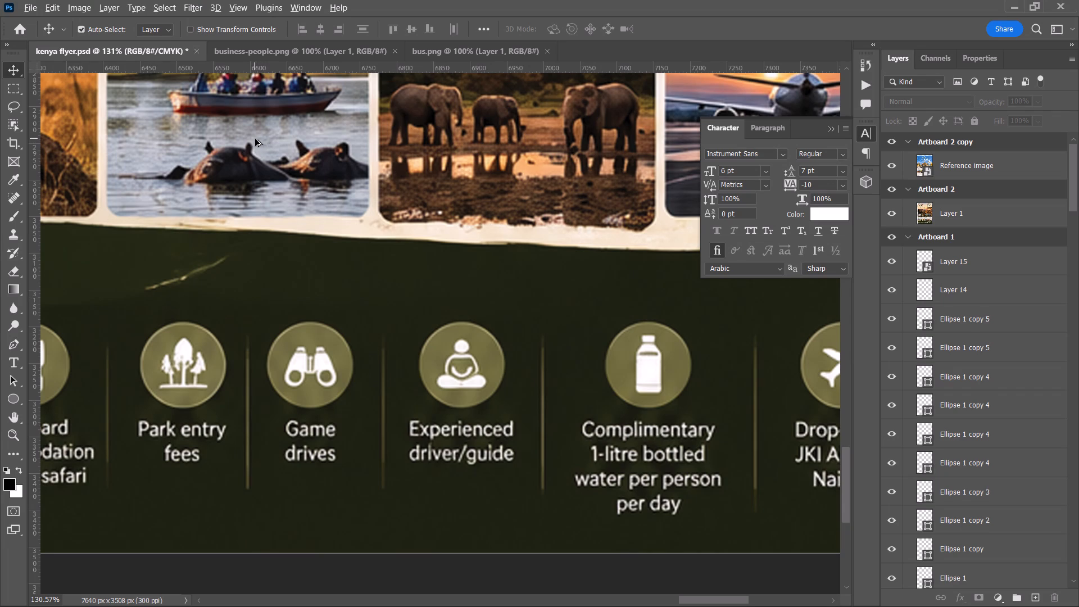
pyautogui.hotkey('alt', 'Tab')
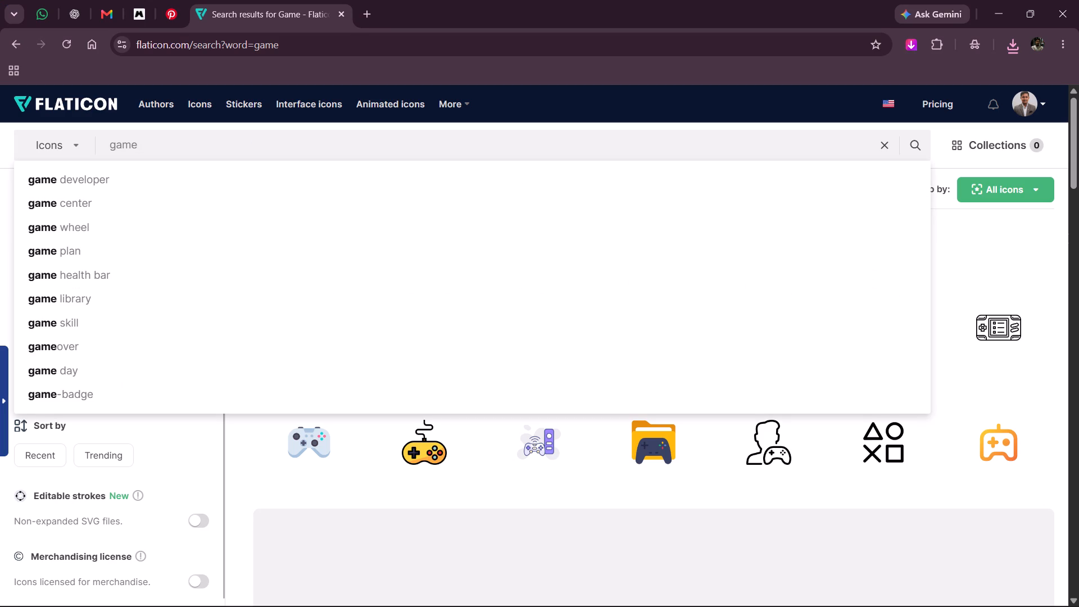
pyautogui.press('space')
pyautogui.write('driver')
pyautogui.press('Return')
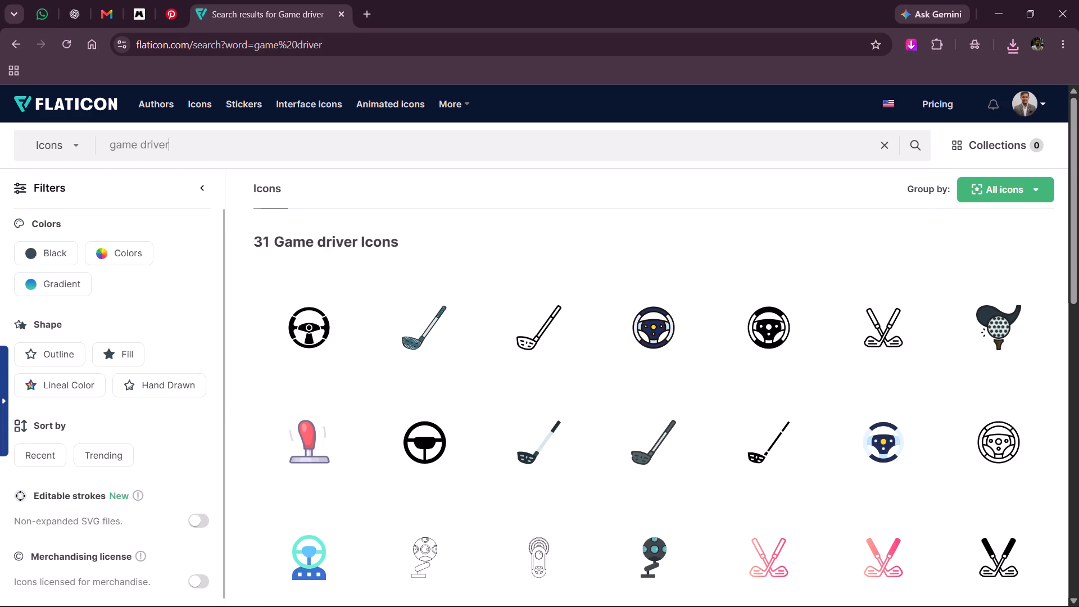
# Search Flaticon for "game" again and for "game guide", browse the results, and go back to the "game" results.
pyautogui.click(267, 141)
pyautogui.press('BackSpace')
pyautogui.press('BackSpace')
pyautogui.press('BackSpace')
pyautogui.press('BackSpace')
pyautogui.press('BackSpace')
pyautogui.press('BackSpace')
pyautogui.press('Return')
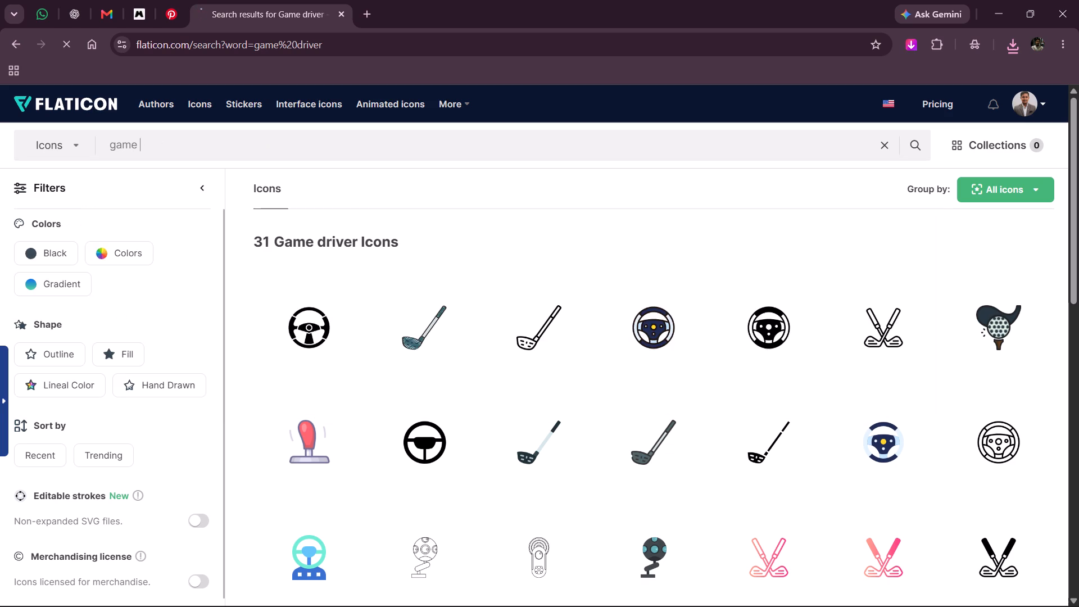
pyautogui.click(259, 141)
pyautogui.press('space')
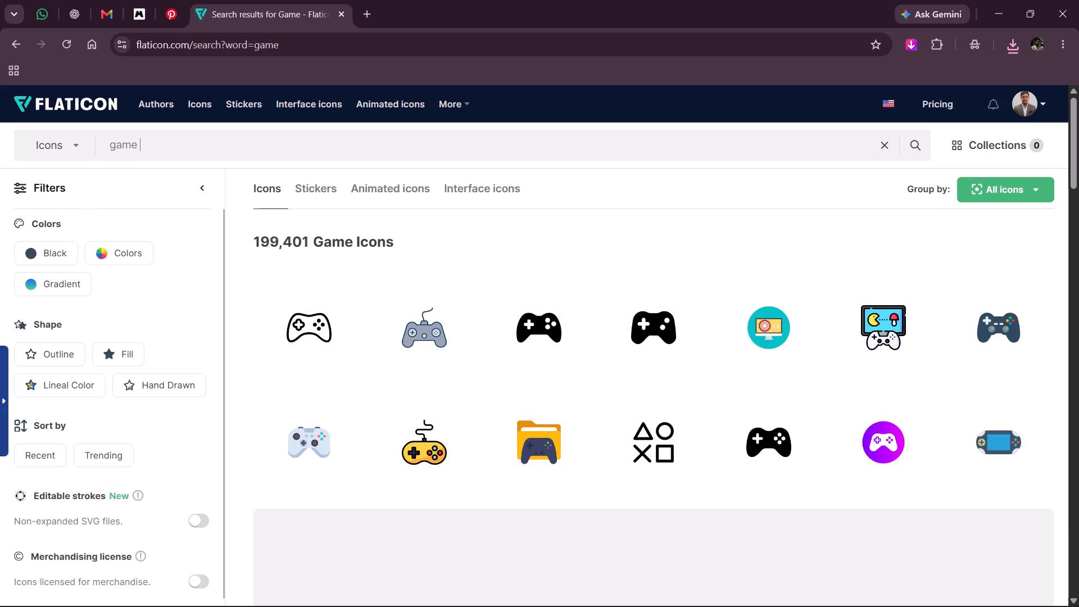
pyautogui.write('guide')
pyautogui.press('Return')
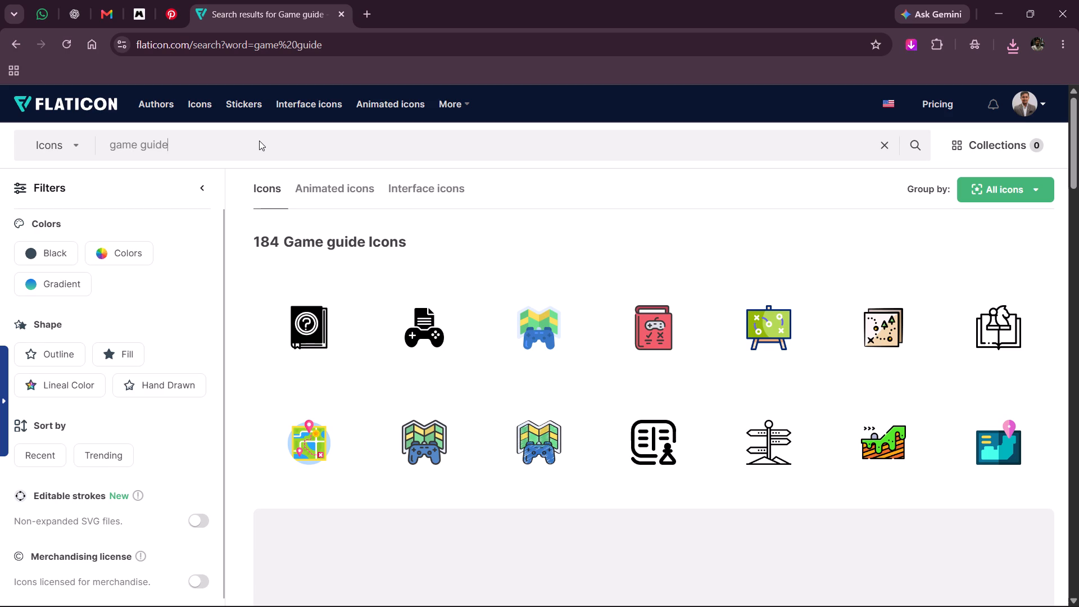
pyautogui.scroll(-1, 367, 358)
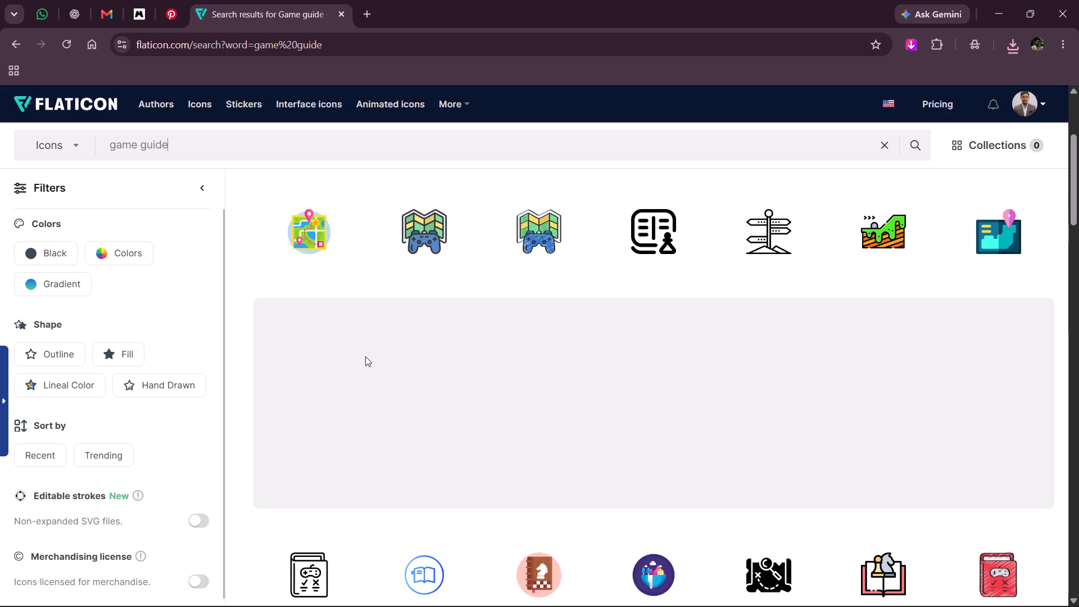
pyautogui.scroll(2, 348, 339)
pyautogui.hscroll(16, 348, 339)
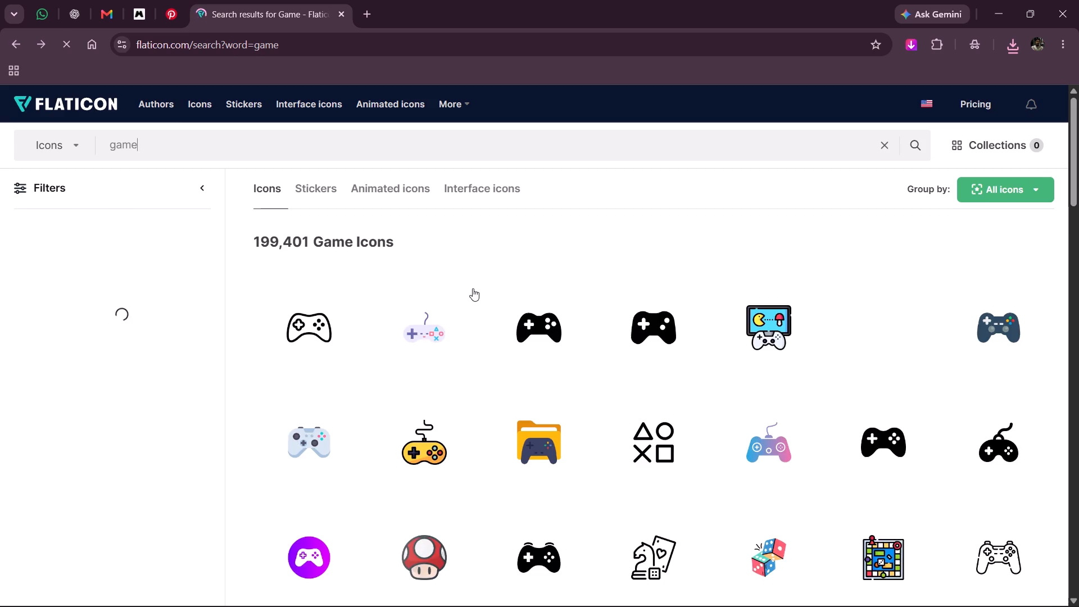
# Recheck the "Game drives" icon in the Photoshop reference, and download Flaticon's outlined game controller icon by Good Ware as a free PNG in Chrome.
pyautogui.hotkey('alt', 'Tab')
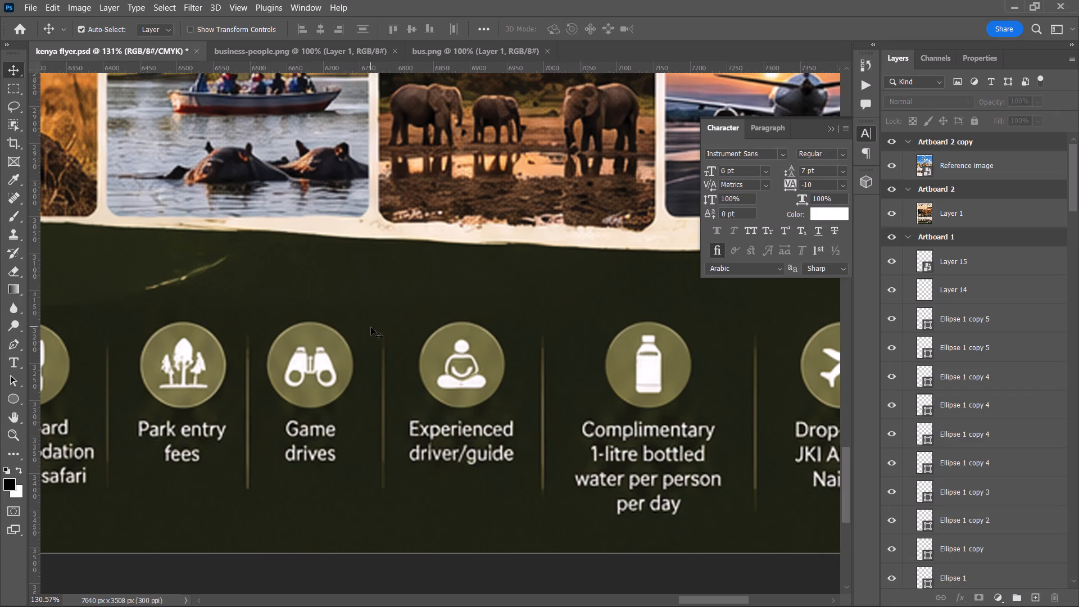
pyautogui.press('space')
pyautogui.moveTo(371, 327); pyautogui.dragTo(365, 327)
pyautogui.hotkey('alt', 'Tab')
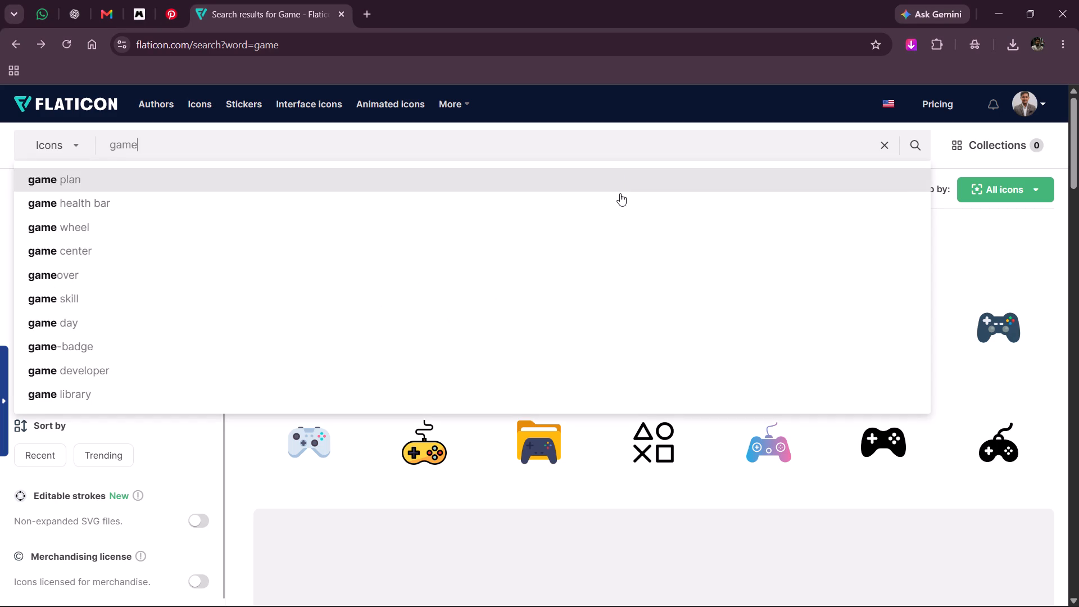
pyautogui.press('Return')
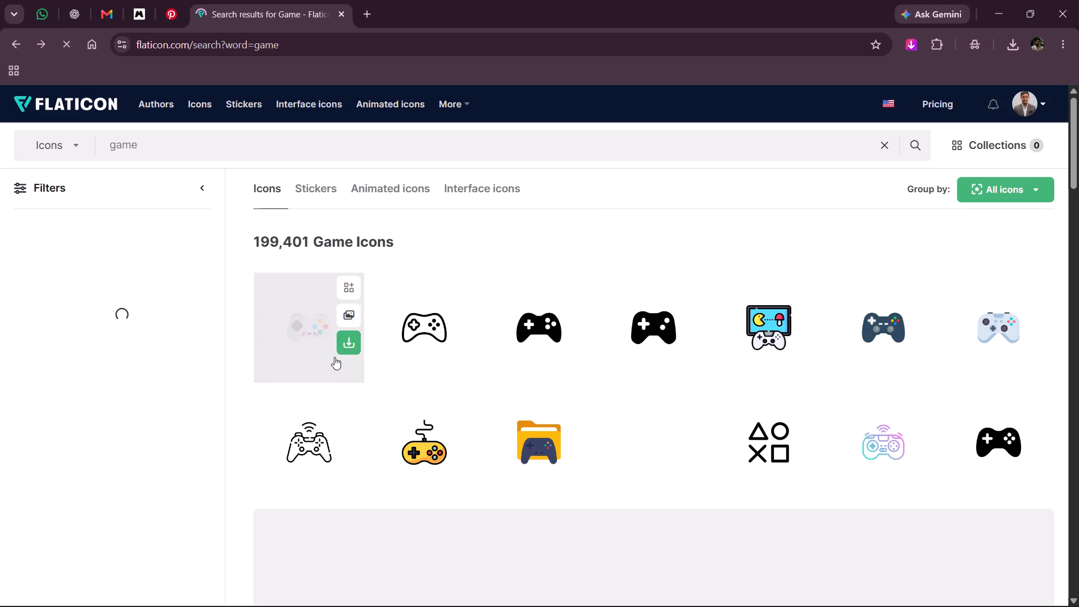
pyautogui.click(457, 347)
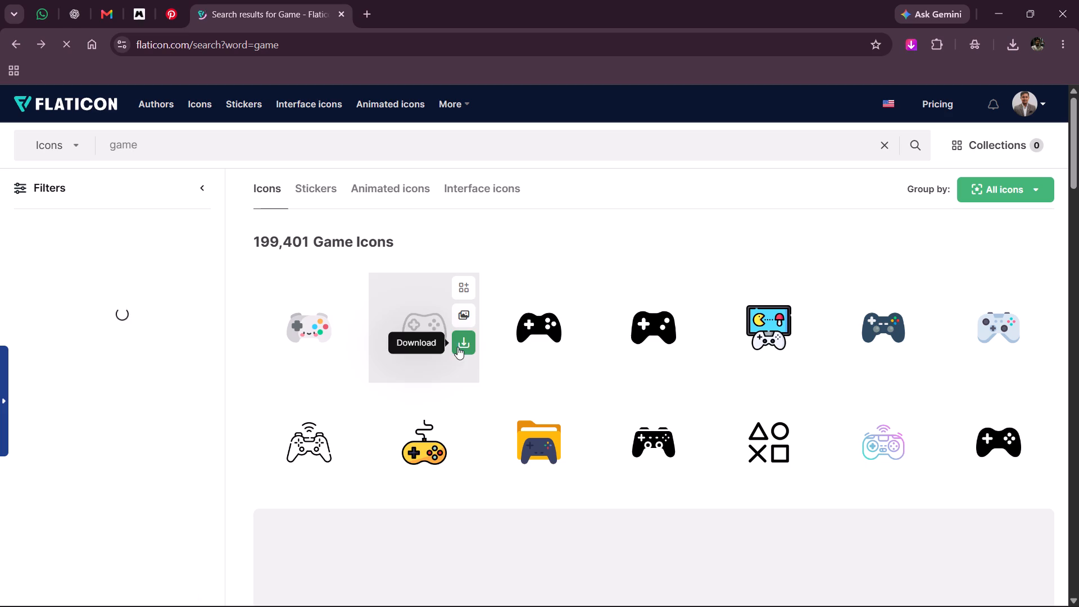
pyautogui.click(452, 426)
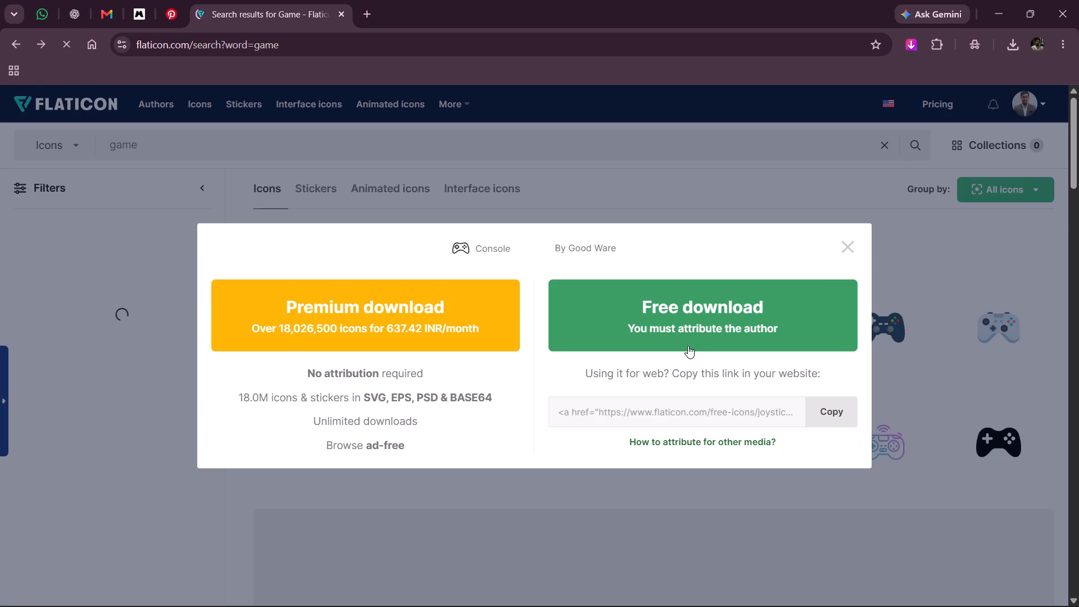
pyautogui.click(775, 295)
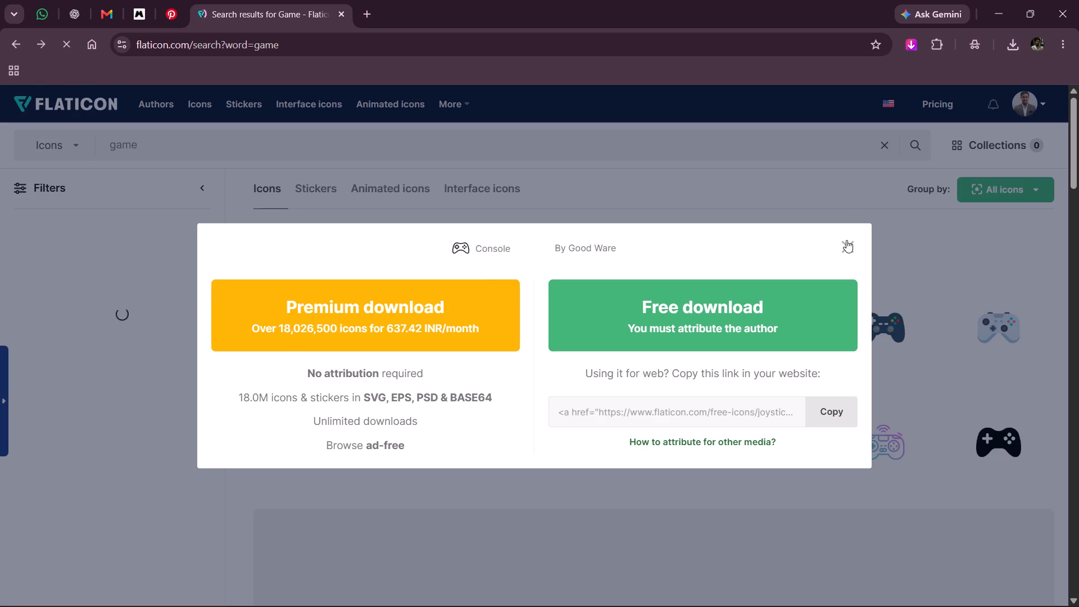
pyautogui.click(855, 180)
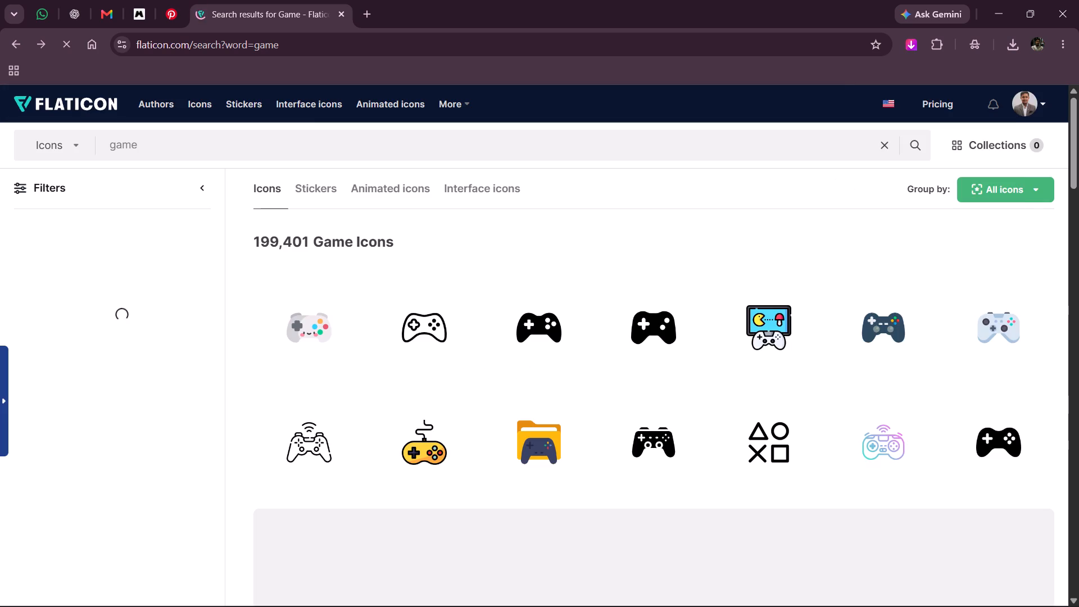
# Search Flaticon for "guide", and recheck the "Experienced driver/guide" icon in the Photoshop reference before returning to the results in Chrome.
pyautogui.moveTo(301, 128); pyautogui.dragTo(0, 120)
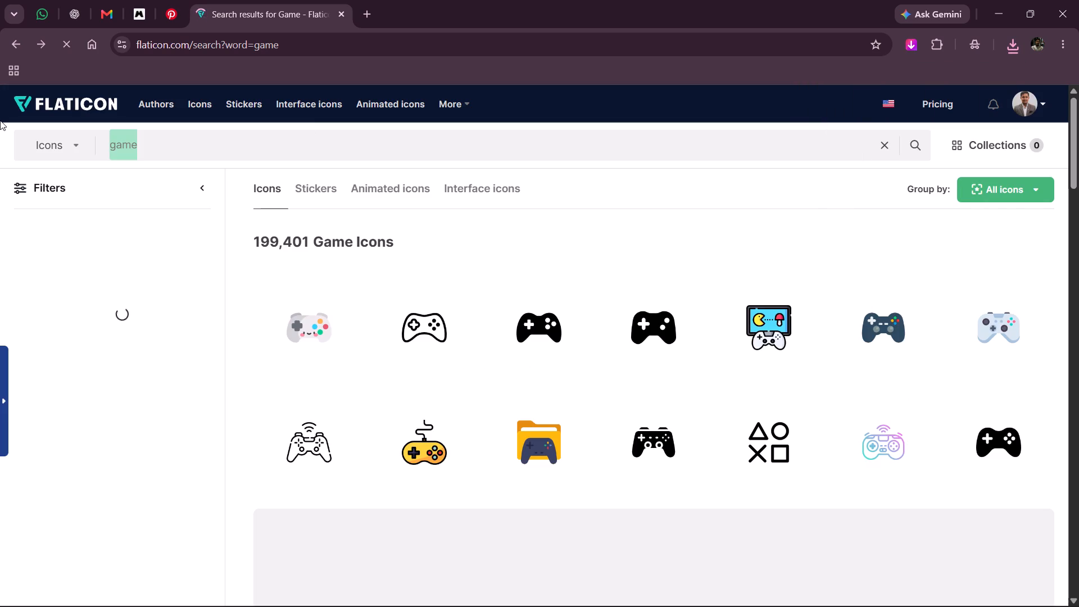
pyautogui.write('guide')
pyautogui.press('space')
pyautogui.press('Return')
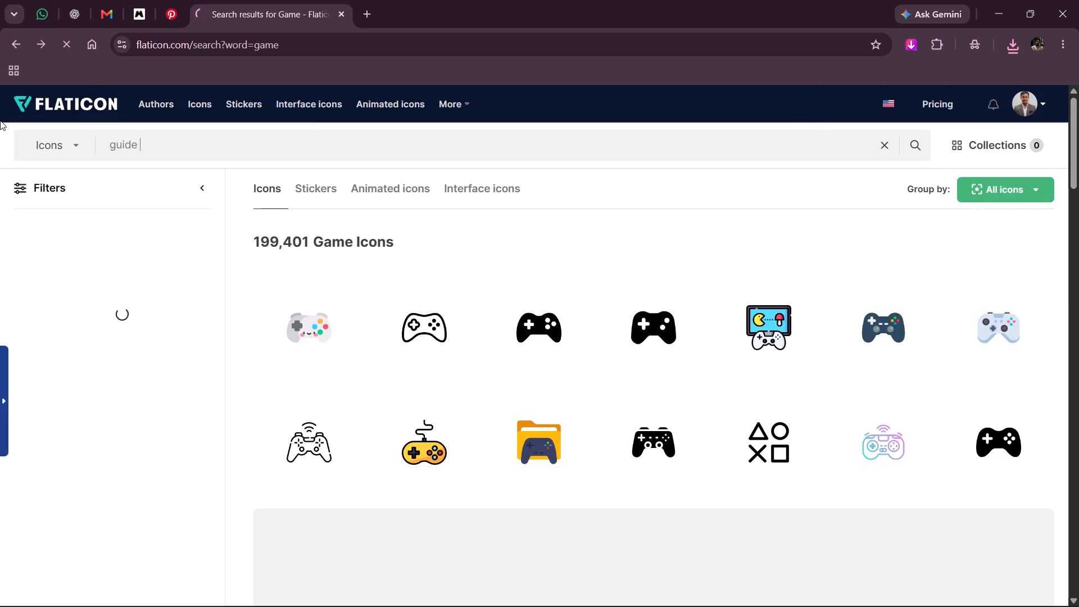
pyautogui.hotkey('alt', 'Tab')
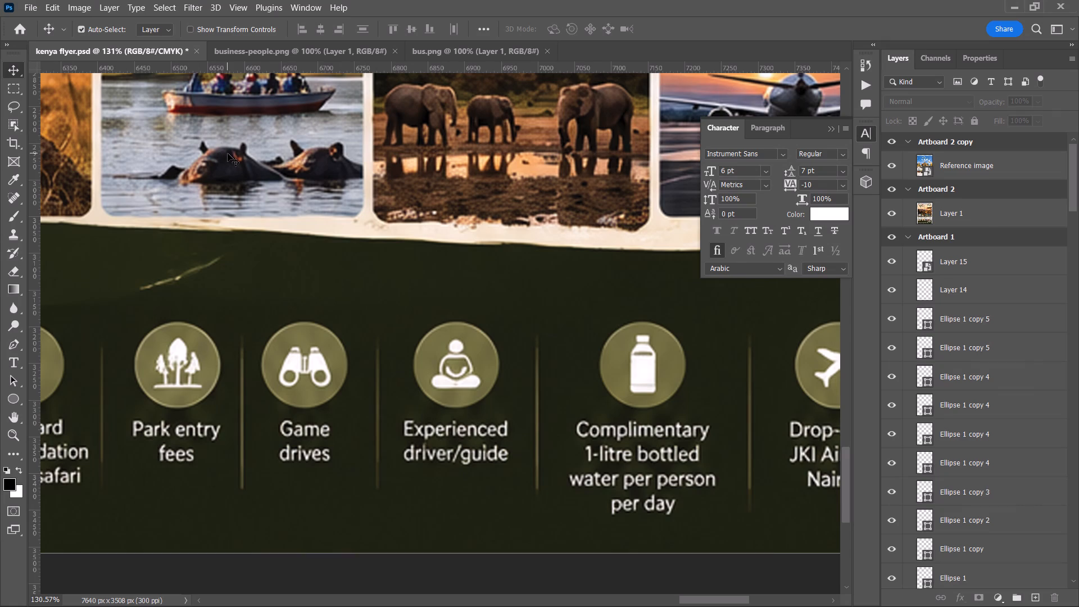
pyautogui.hotkey('alt', 'Tab')
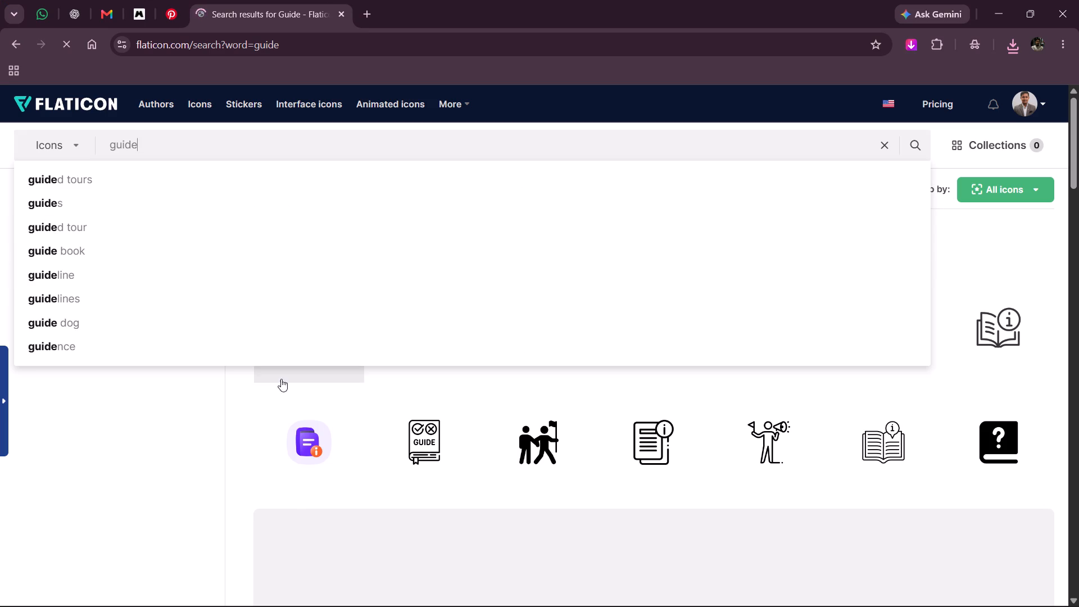
pyautogui.click(246, 385)
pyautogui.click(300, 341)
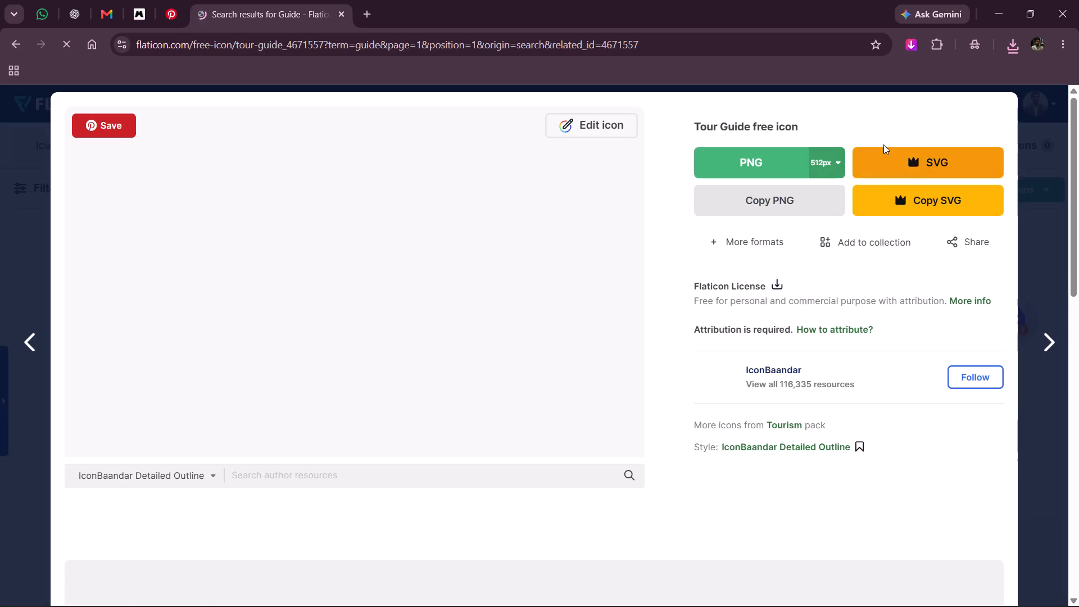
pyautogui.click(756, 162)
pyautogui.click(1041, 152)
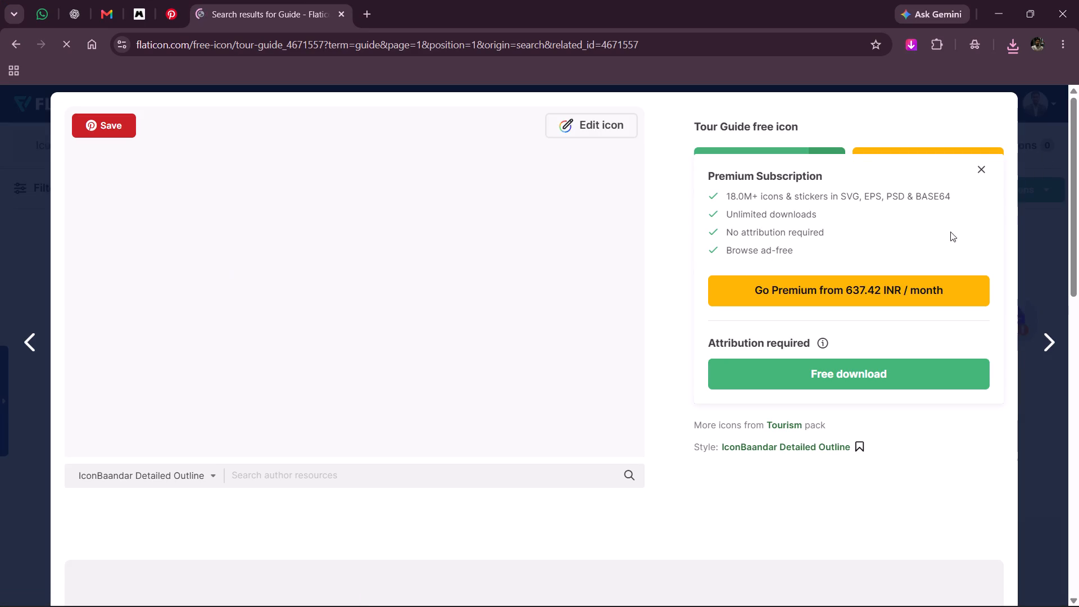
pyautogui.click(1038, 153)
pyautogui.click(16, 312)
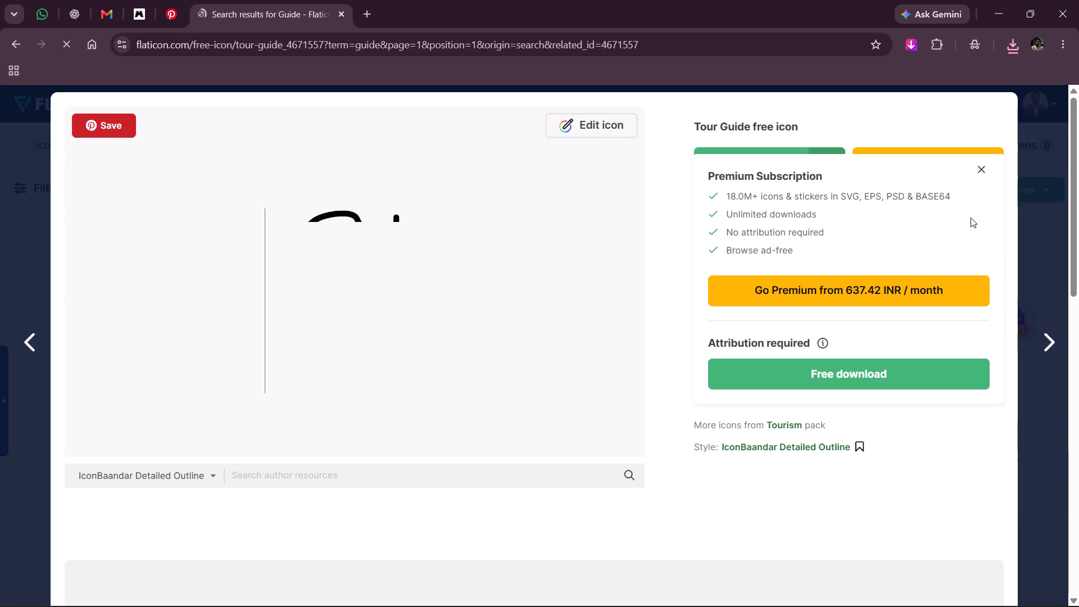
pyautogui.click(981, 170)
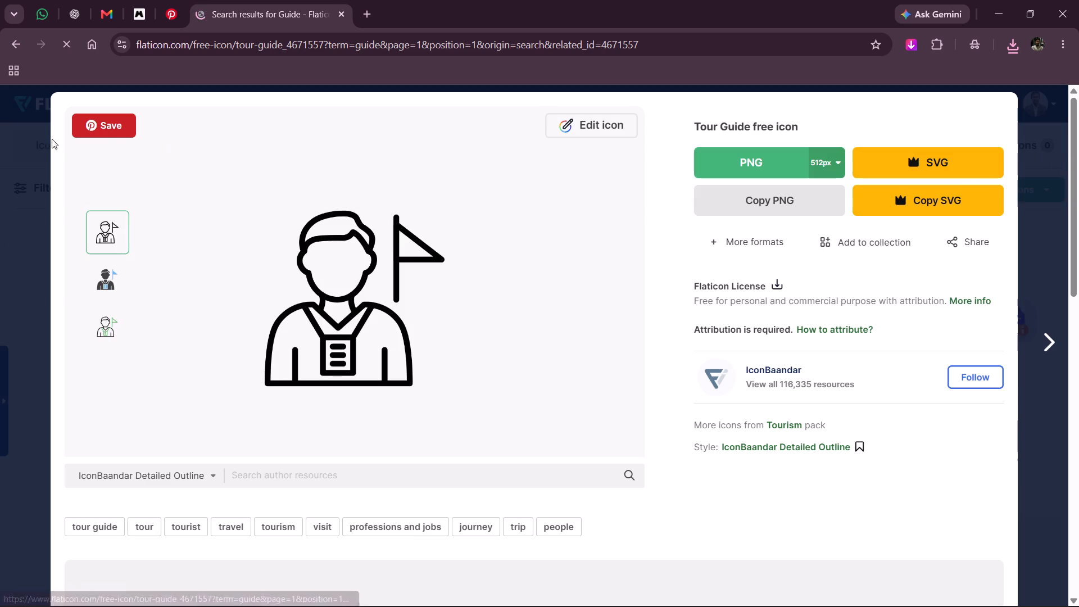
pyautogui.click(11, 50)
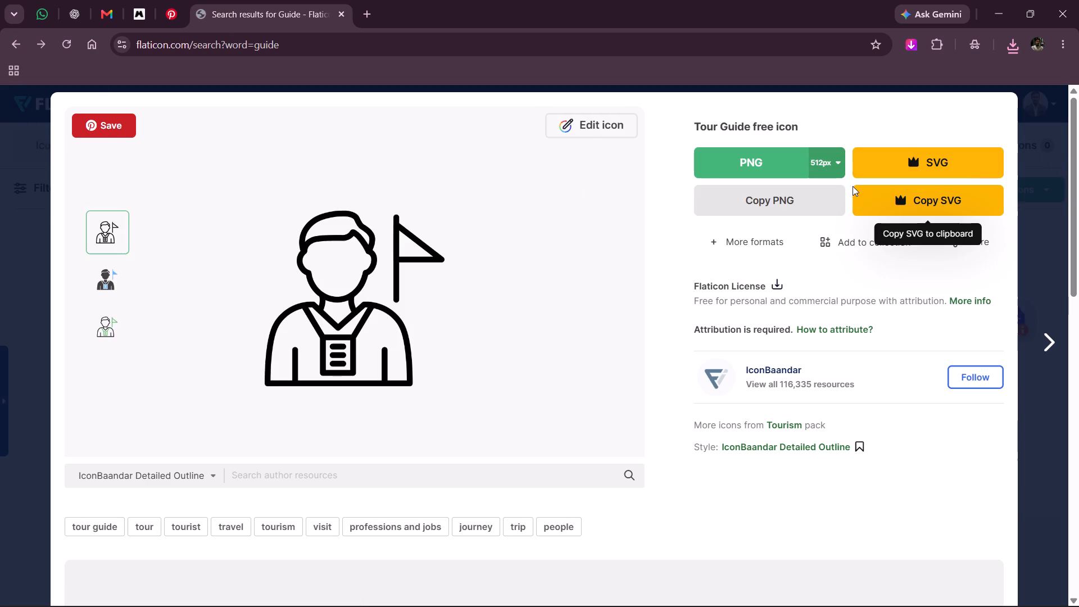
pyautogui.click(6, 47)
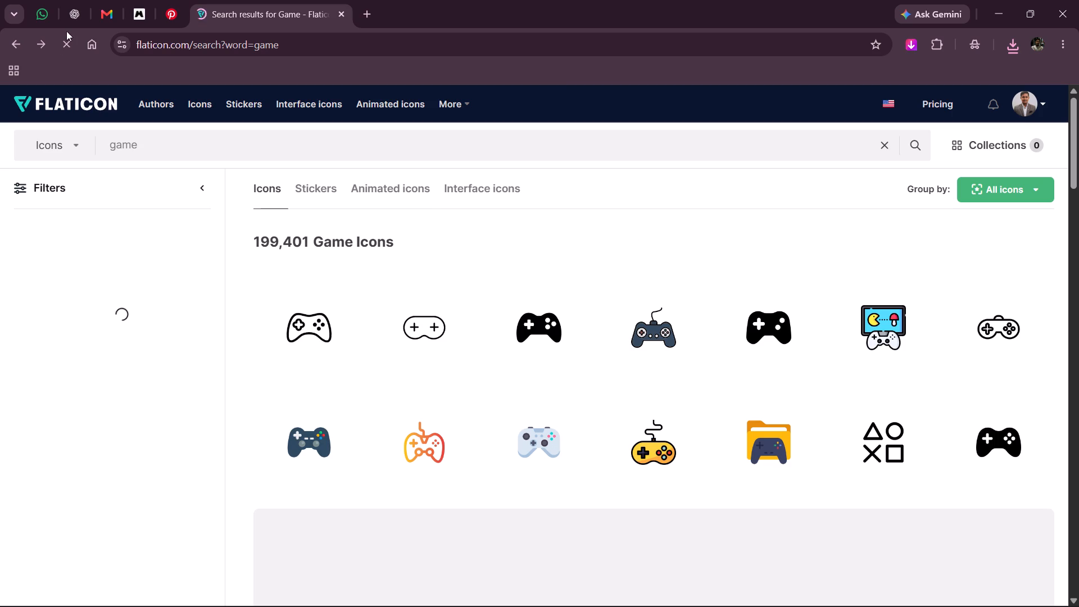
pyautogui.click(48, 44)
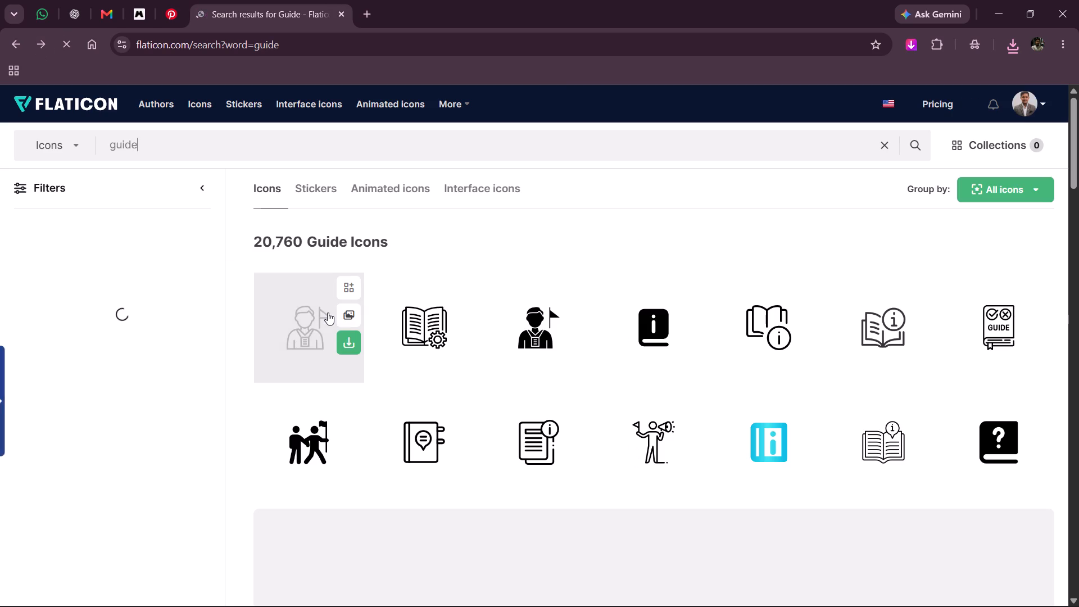
# Download the outlined tour guide icon with a flag by IconBaandar as a free PNG from the "guide" results.
pyautogui.click(341, 334)
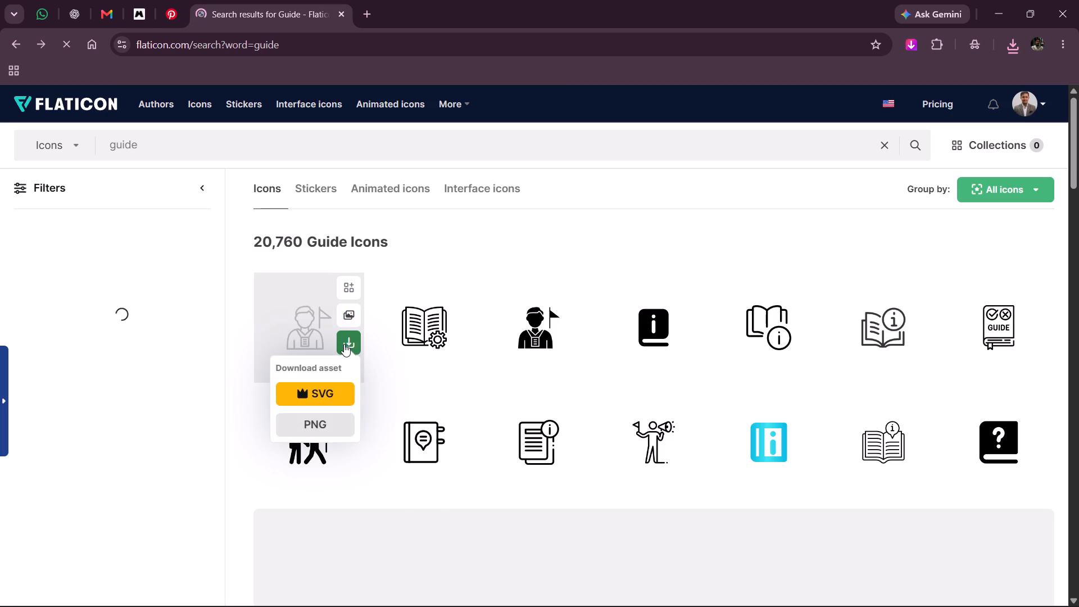
pyautogui.click(346, 422)
pyautogui.click(699, 313)
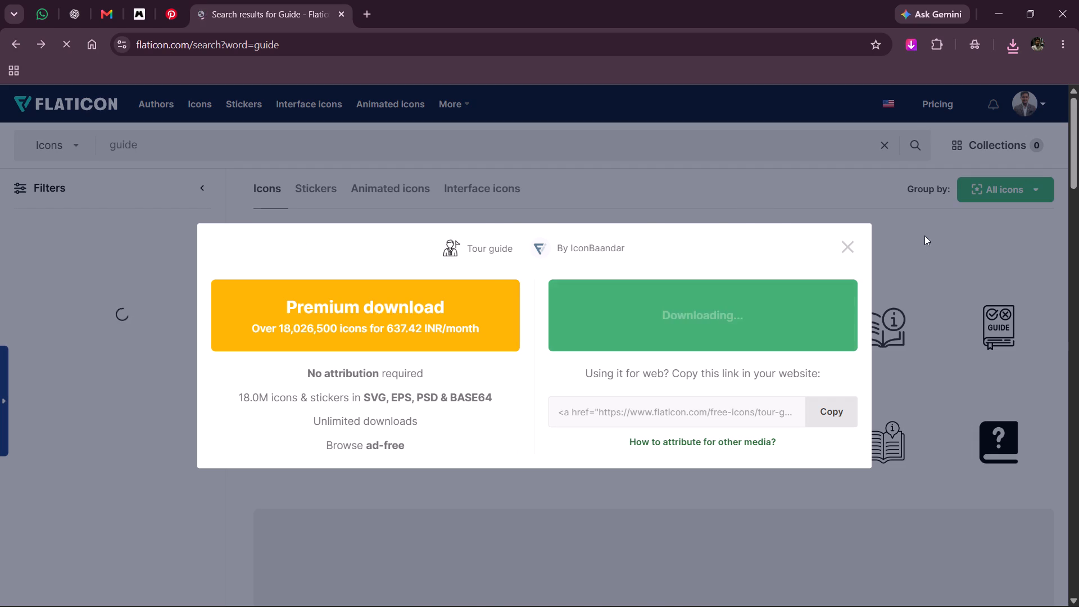
pyautogui.click(855, 174)
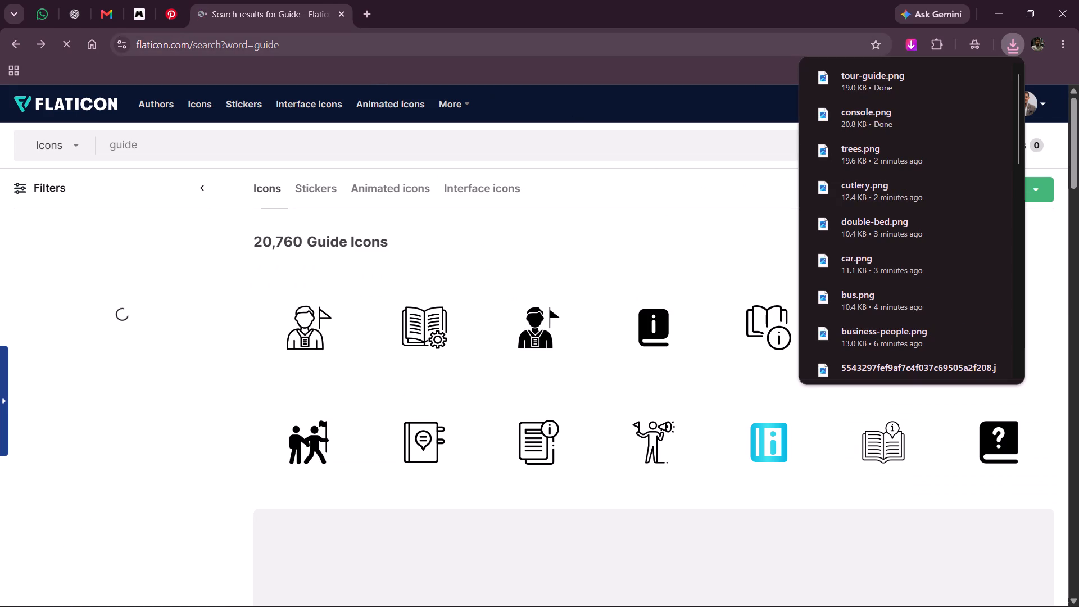
# Check the bottled water icon in the Photoshop reference, and search Flaticon in Chrome for "bottal" and then for "bottel".
pyautogui.doubleClick(276, 141)
pyautogui.click(276, 141)
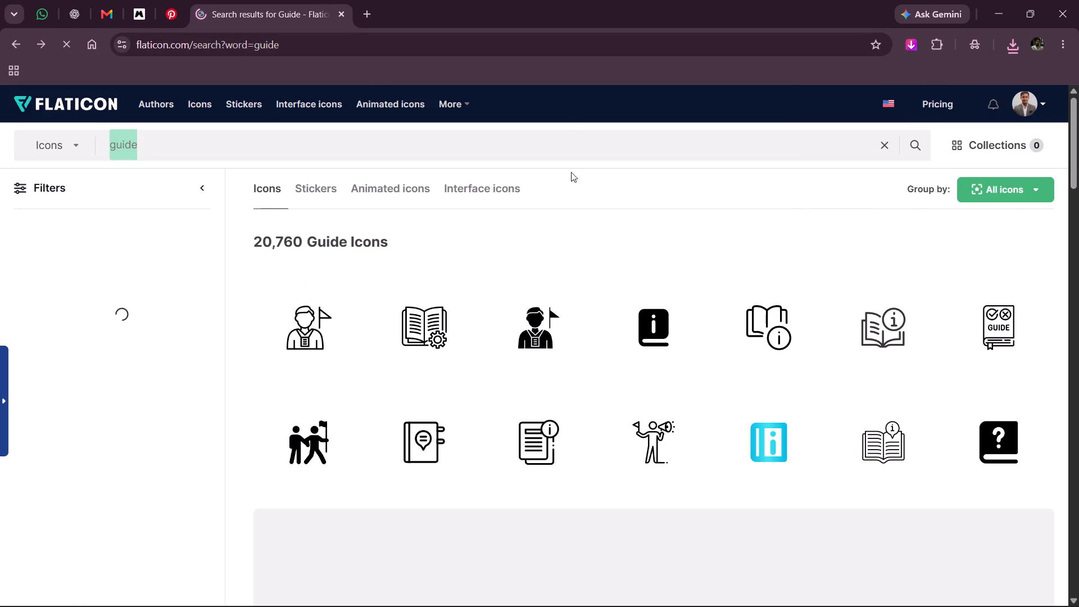
pyautogui.click(582, 172)
pyautogui.hotkey('alt', 'Tab')
pyautogui.hotkey('alt', 'Tab')
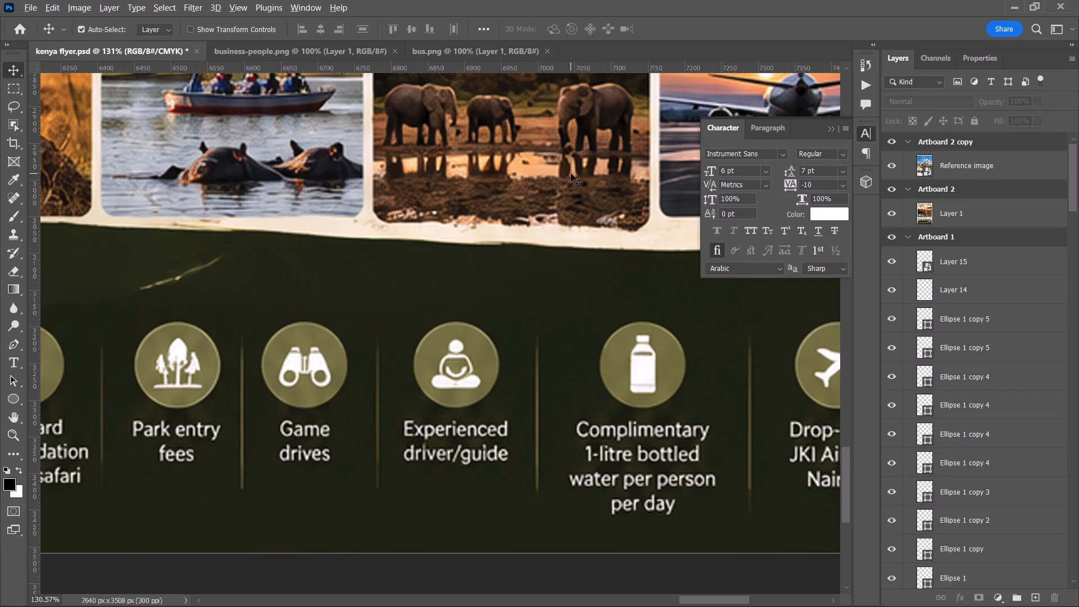
pyautogui.doubleClick(230, 144)
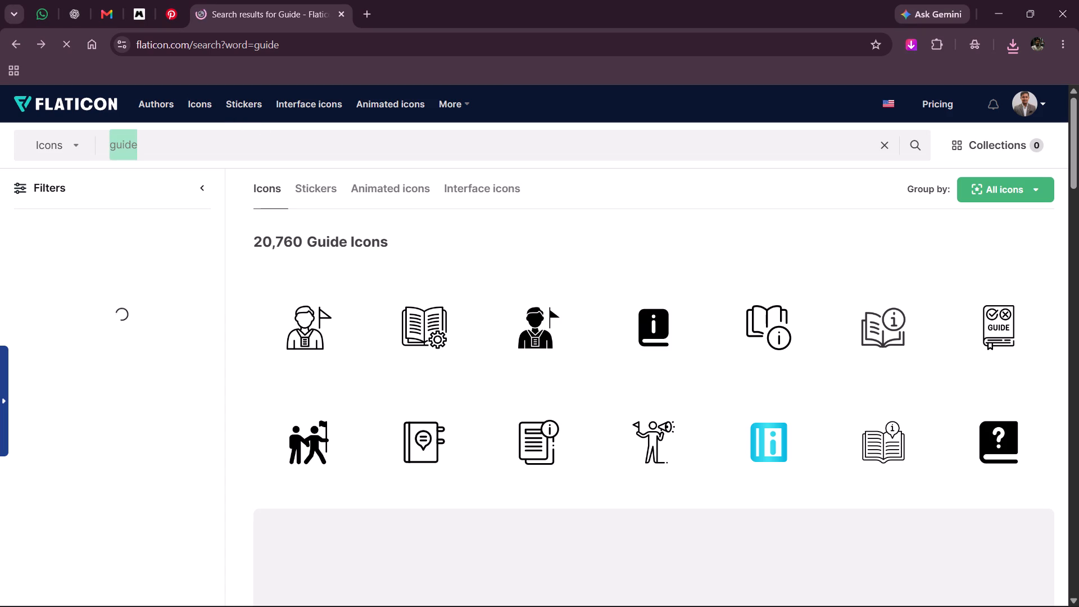
pyautogui.write('bottal')
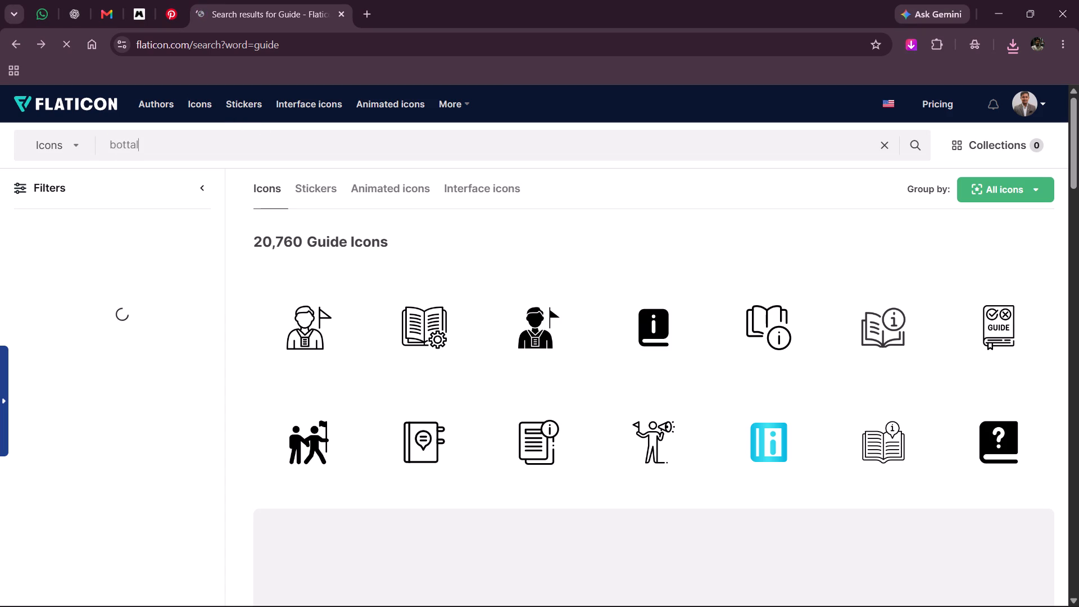
pyautogui.press('Return')
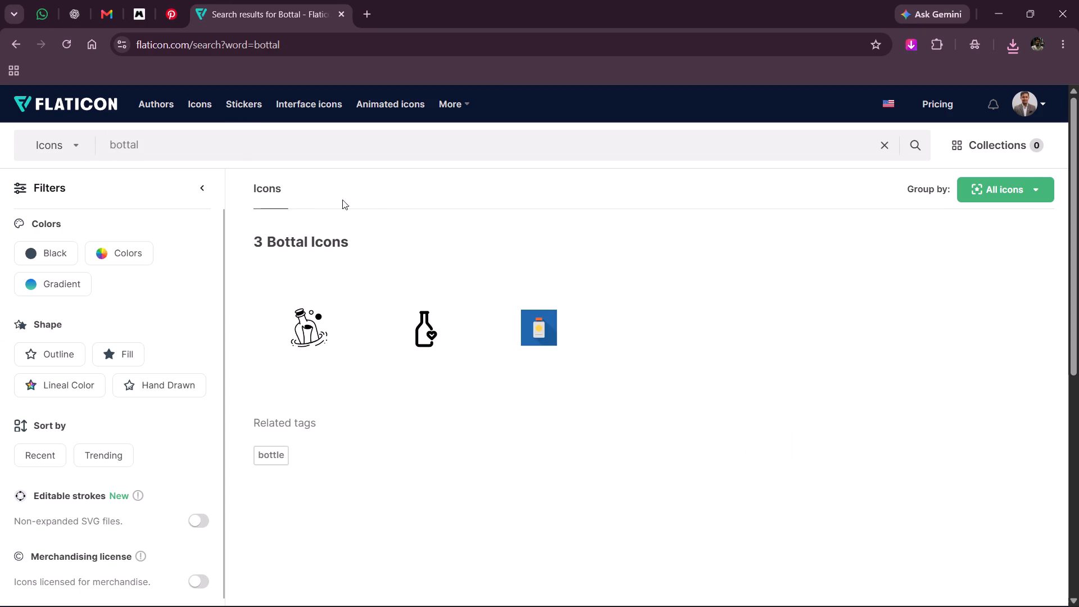
pyautogui.click(156, 148)
pyautogui.press('BackSpace')
pyautogui.press('BackSpace')
pyautogui.press('e')
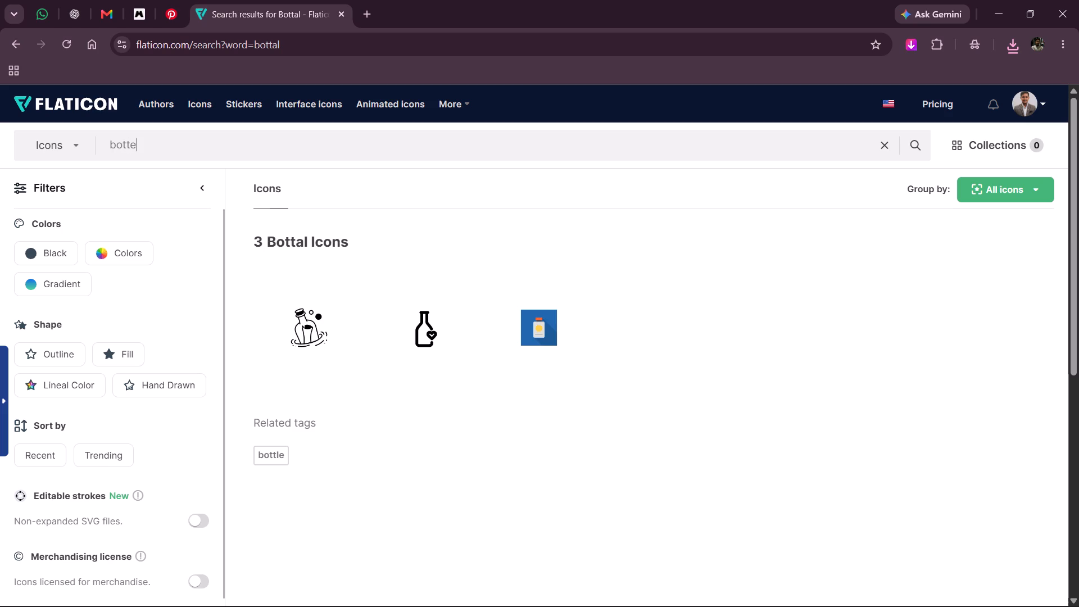
pyautogui.press('l')
pyautogui.press('Return')
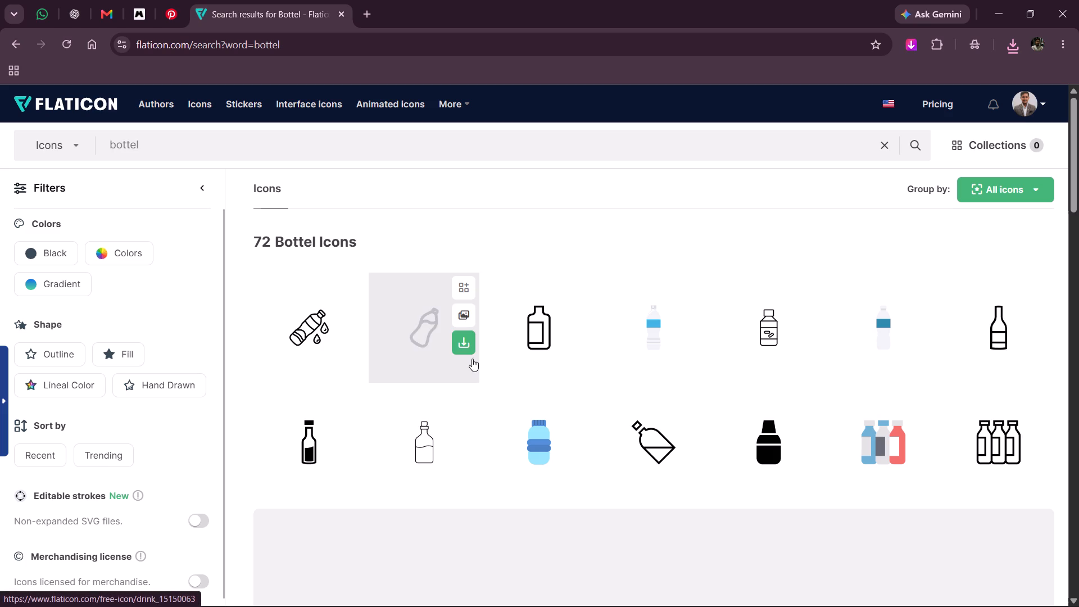
# Download the tilted outlined bottle icon by Creative Avenue as a free PNG, and dismiss the attribution notice.
pyautogui.click(462, 345)
pyautogui.click(454, 422)
pyautogui.click(650, 309)
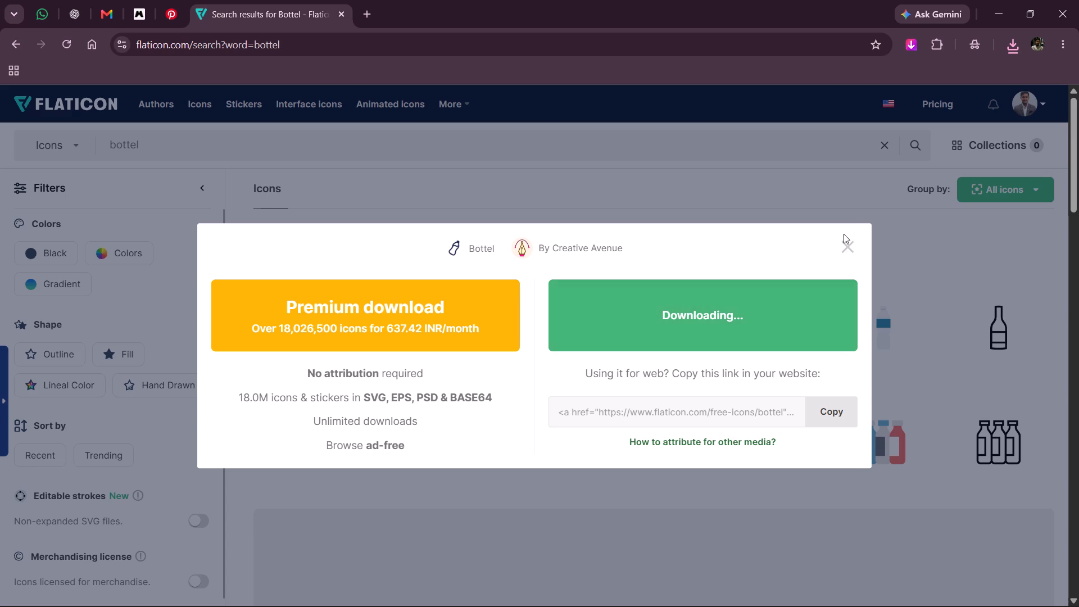
pyautogui.click(860, 173)
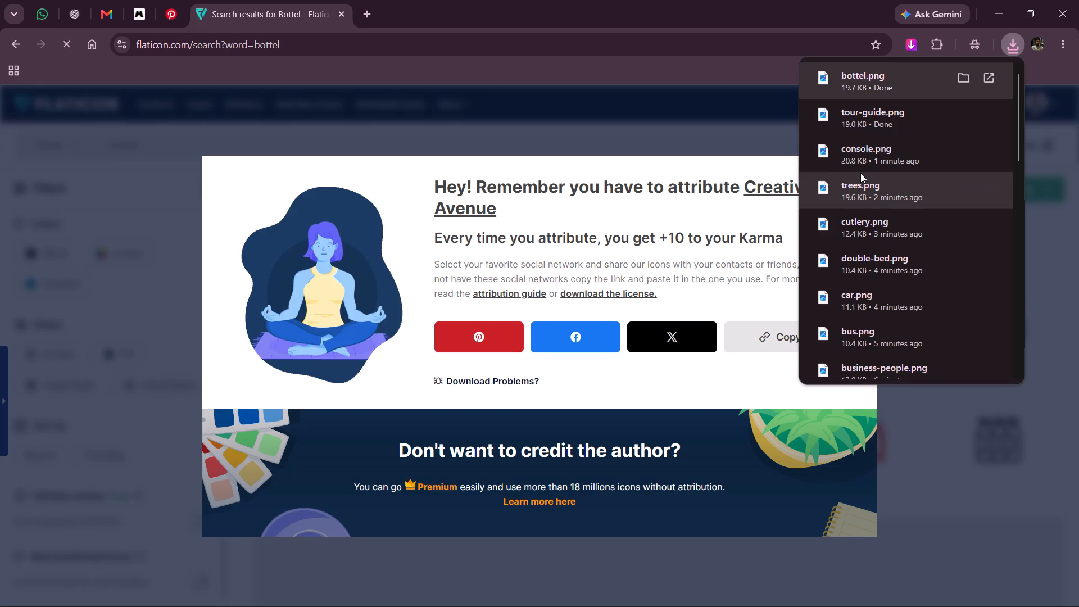
pyautogui.click(679, 147)
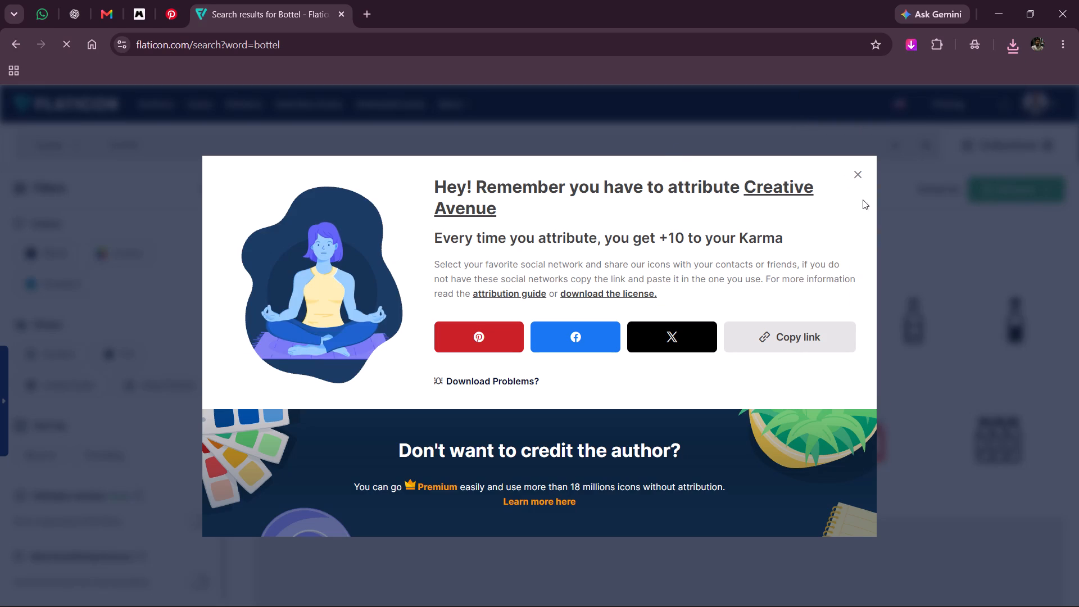
pyautogui.click(854, 179)
# Search Flaticon for "plain" and then for "plane".
pyautogui.moveTo(160, 143); pyautogui.dragTo(87, 140)
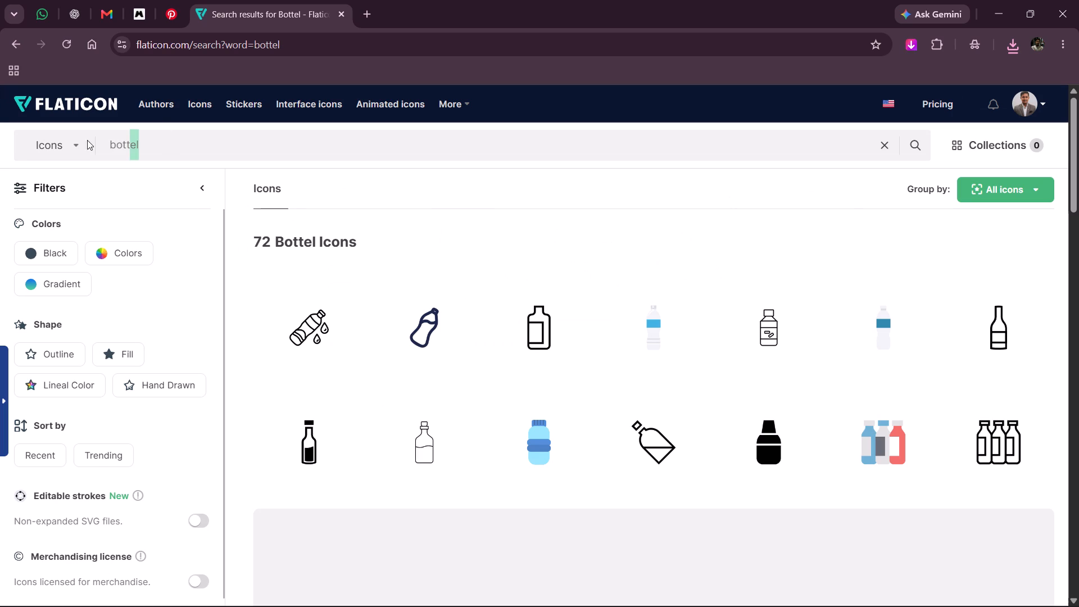
pyautogui.moveTo(87, 140); pyautogui.dragTo(0, 114)
pyautogui.write('plan')
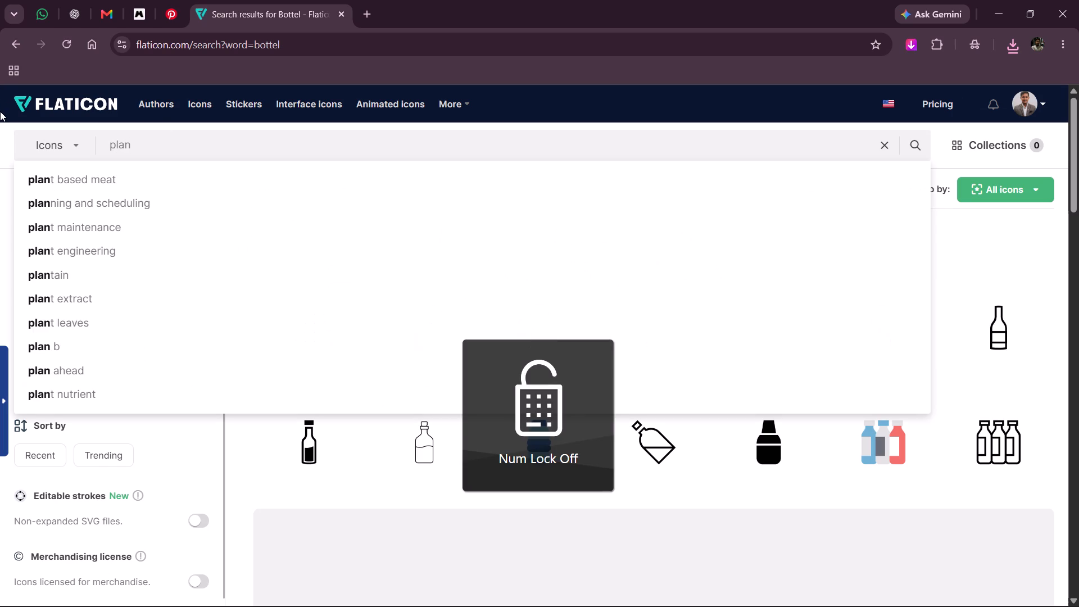
pyautogui.press('BackSpace')
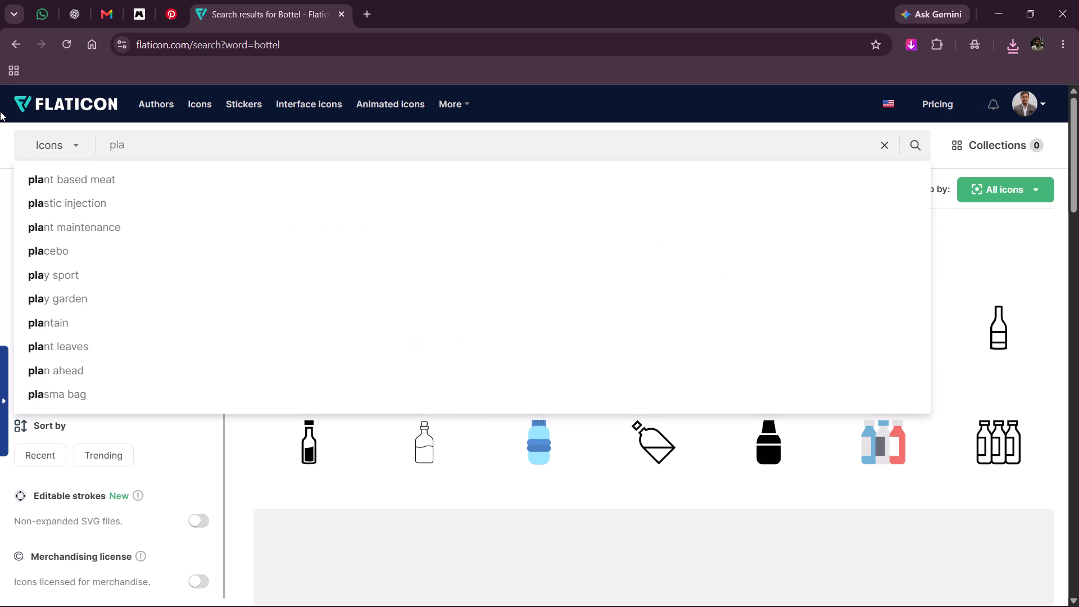
pyautogui.write('in')
pyautogui.press('Return')
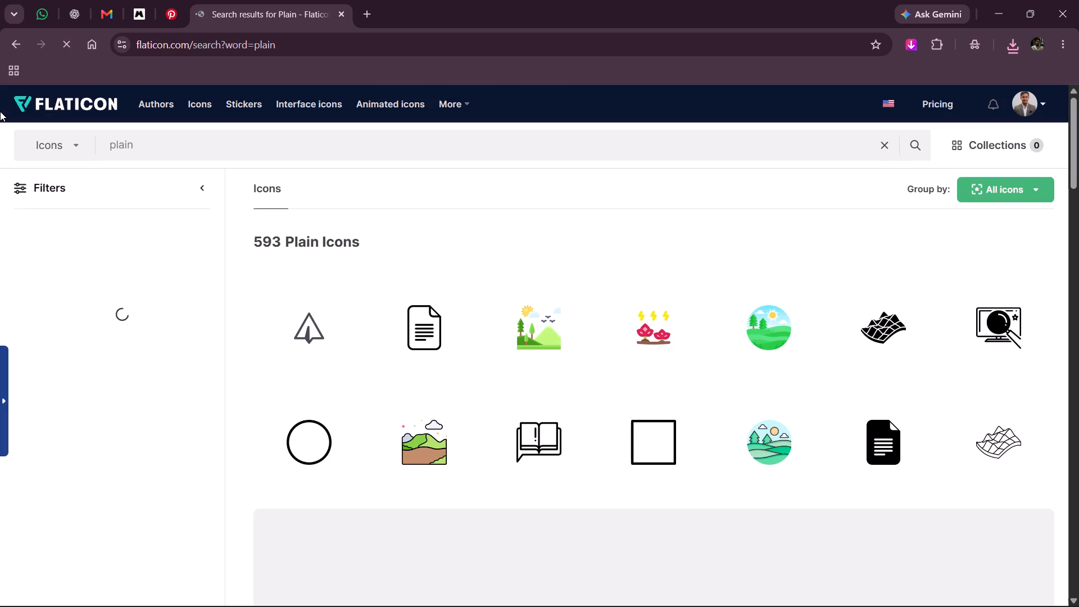
pyautogui.press('BackSpace')
pyautogui.press('BackSpace')
pyautogui.press('BackSpace')
pyautogui.press('BackSpace')
pyautogui.press('BackSpace')
pyautogui.press('BackSpace')
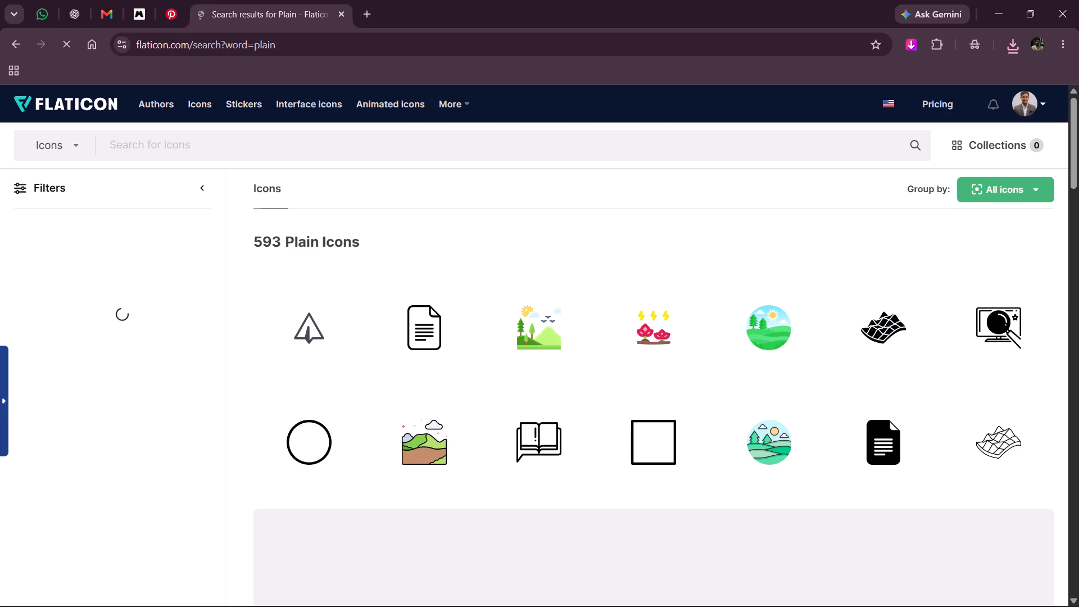
pyautogui.write('pla')
pyautogui.write('ne')
pyautogui.press('Return')
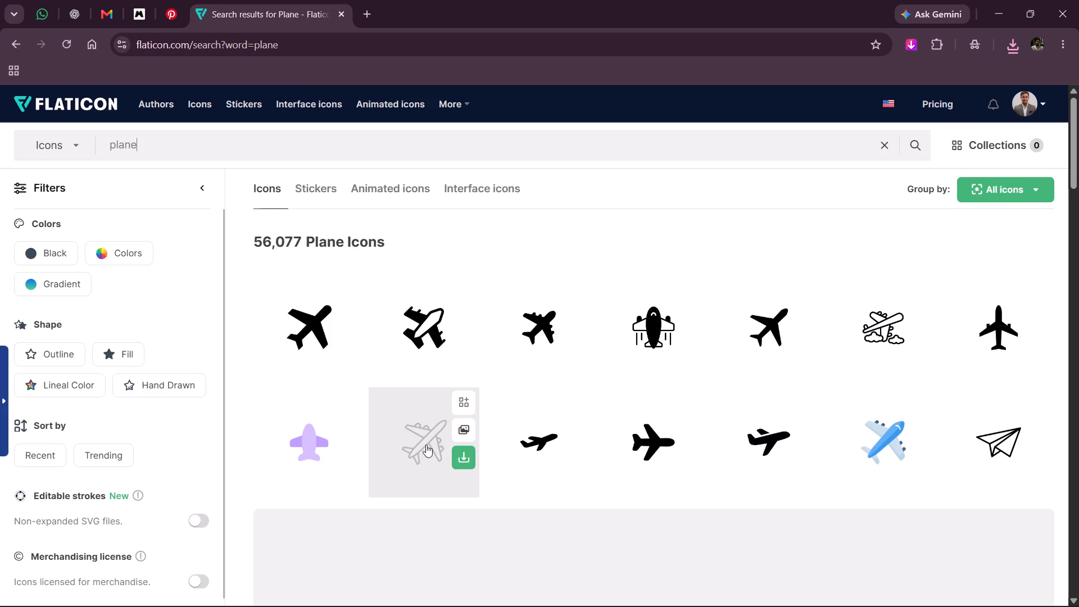
# Download the outlined "Airplane mode" icon by juicy_fish as a free PNG, and dismiss the attribution notice.
pyautogui.click(455, 454)
pyautogui.click(448, 537)
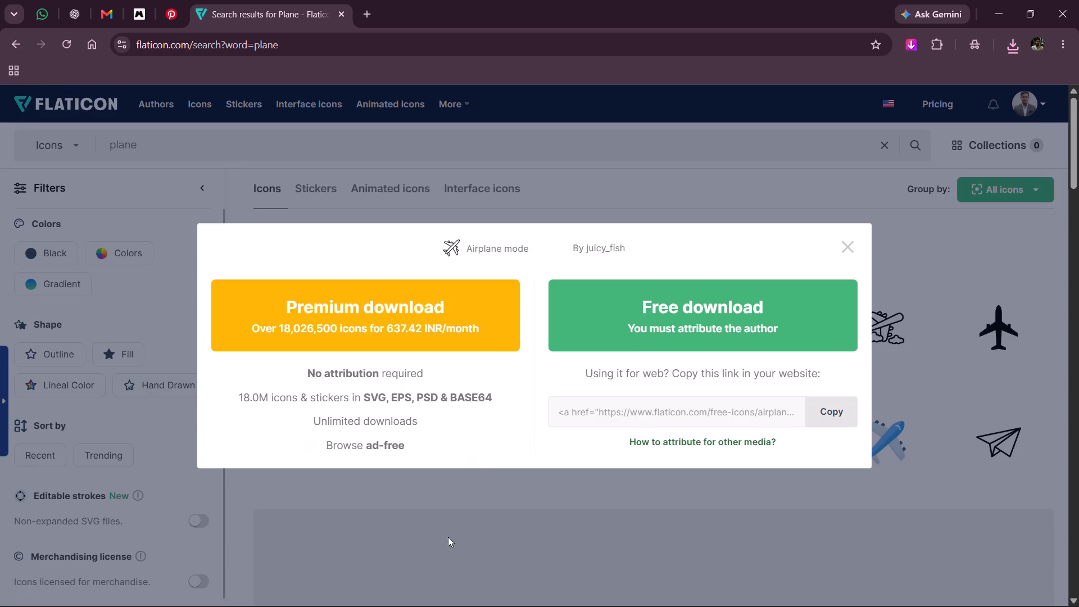
pyautogui.click(605, 323)
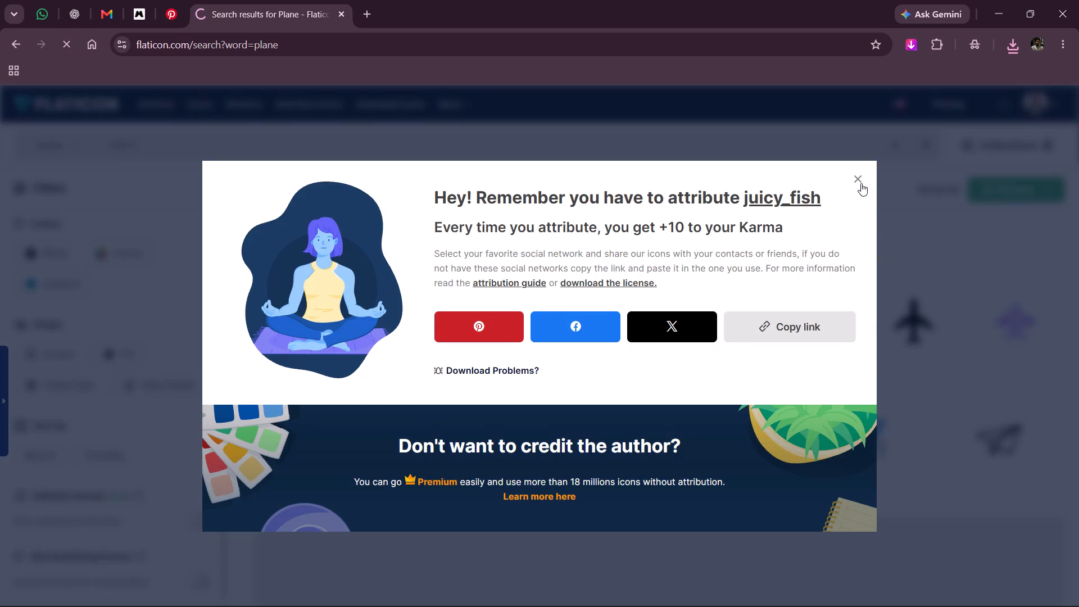
pyautogui.click(856, 174)
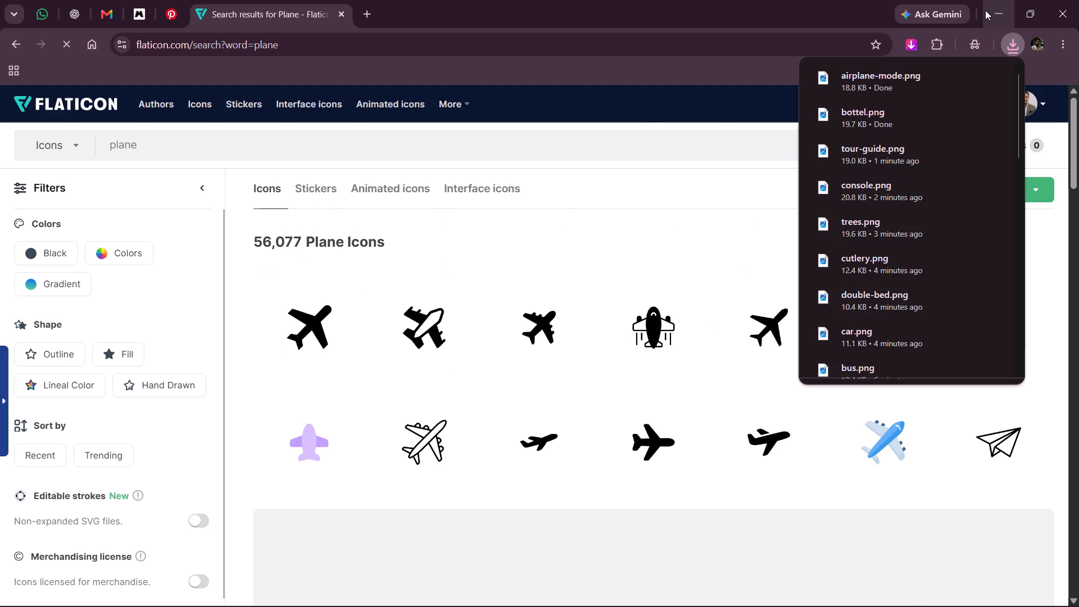
# Switch to Photoshop, open double-bed.png from Downloads, and bring the bed icon into the kenya flyer near the "1 night in Nairobi" circle.
pyautogui.click(985, 10)
pyautogui.press('space')
pyautogui.press('space')
pyautogui.press('space')
pyautogui.press('space')
pyautogui.press('space')
pyautogui.press('space')
pyautogui.press('space')
pyautogui.press('space')
pyautogui.press('space')
pyautogui.press('space')
pyautogui.press('space')
pyautogui.press('space')
pyautogui.press('space')
pyautogui.press('space')
pyautogui.press('space')
pyautogui.press('space')
pyautogui.press('space')
pyautogui.press('space')
pyautogui.press('space')
pyautogui.press('space')
pyautogui.moveTo(237, 339); pyautogui.dragTo(544, 278)
pyautogui.moveTo(395, 255); pyautogui.dragTo(752, 443)
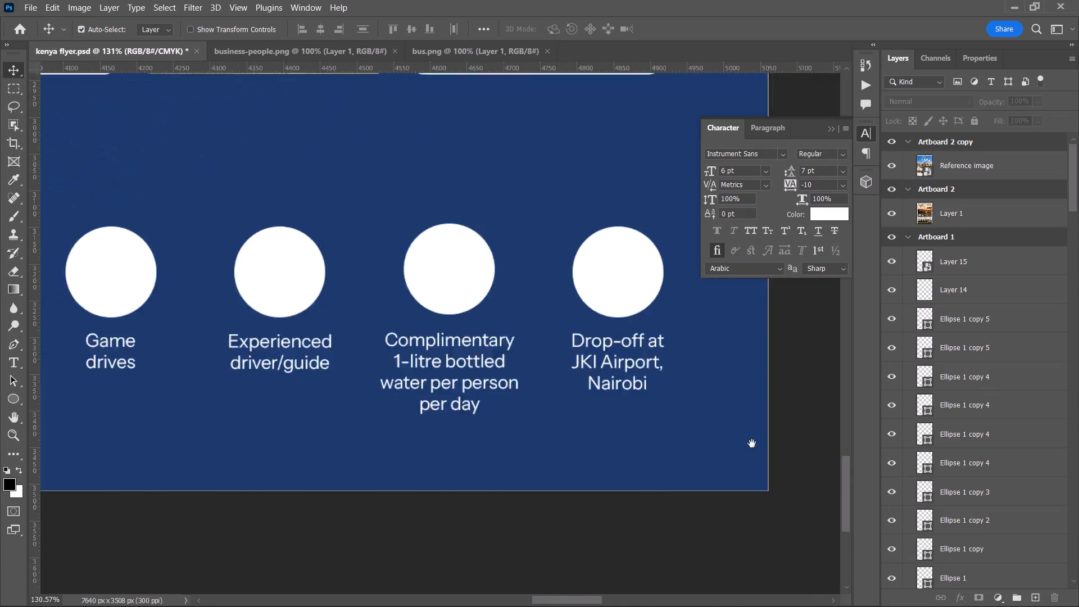
pyautogui.moveTo(752, 443); pyautogui.dragTo(764, 433)
pyautogui.moveTo(270, 290); pyautogui.dragTo(604, 293)
pyautogui.moveTo(310, 292); pyautogui.dragTo(425, 319)
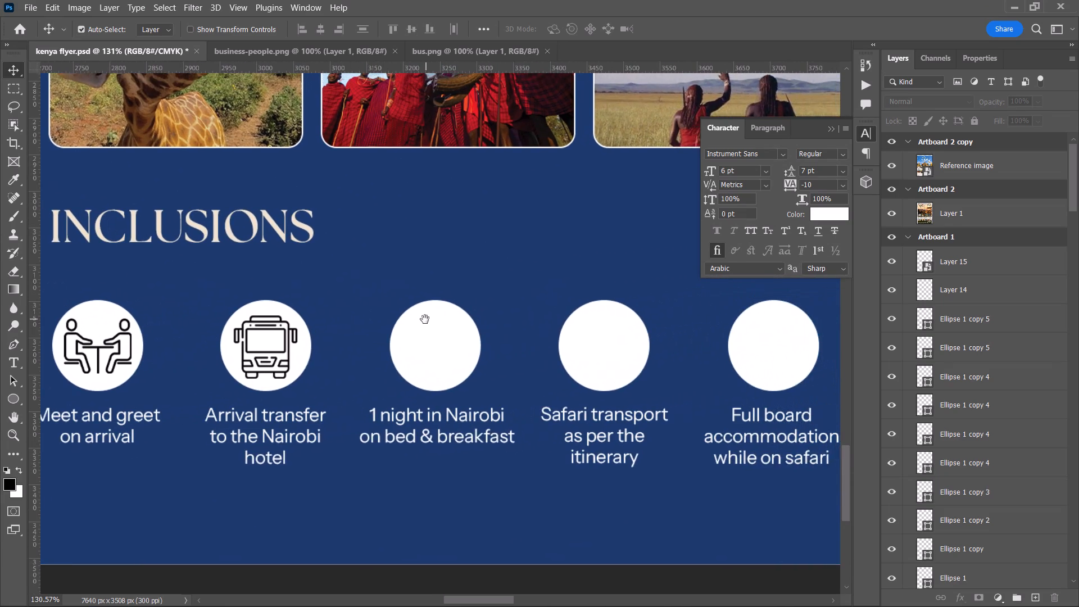
pyautogui.moveTo(425, 319); pyautogui.dragTo(424, 320)
pyautogui.hotkey('ctrl', 'o')
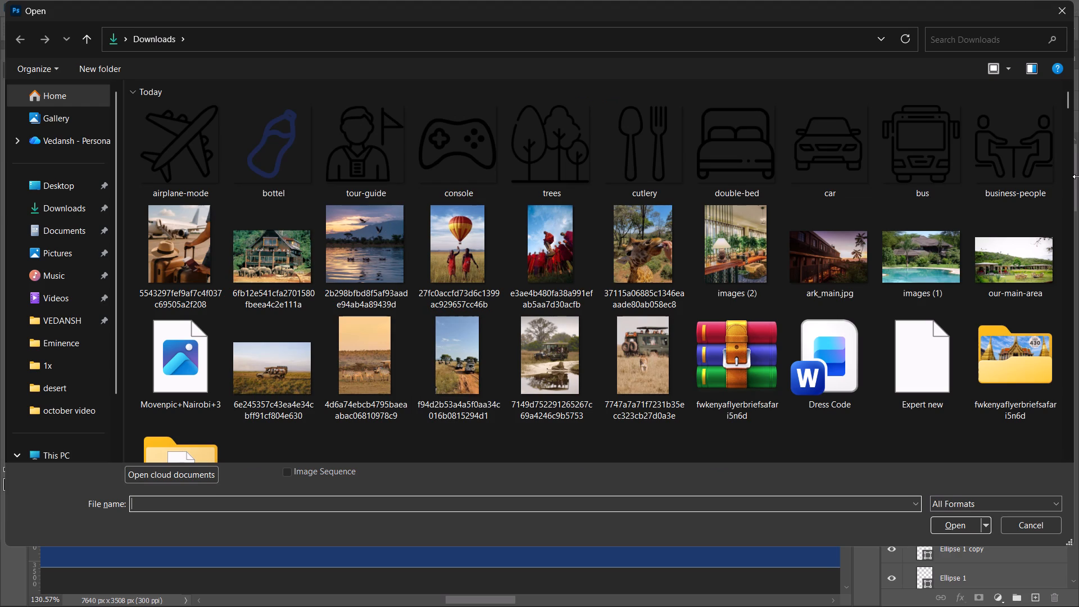
pyautogui.doubleClick(777, 143)
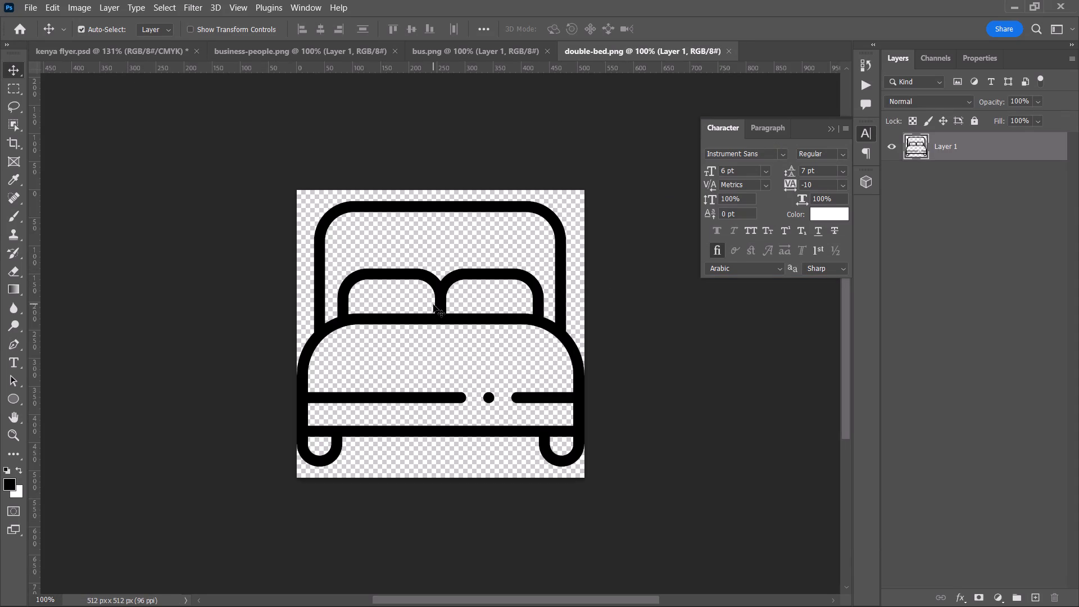
pyautogui.moveTo(442, 308); pyautogui.dragTo(340, 396)
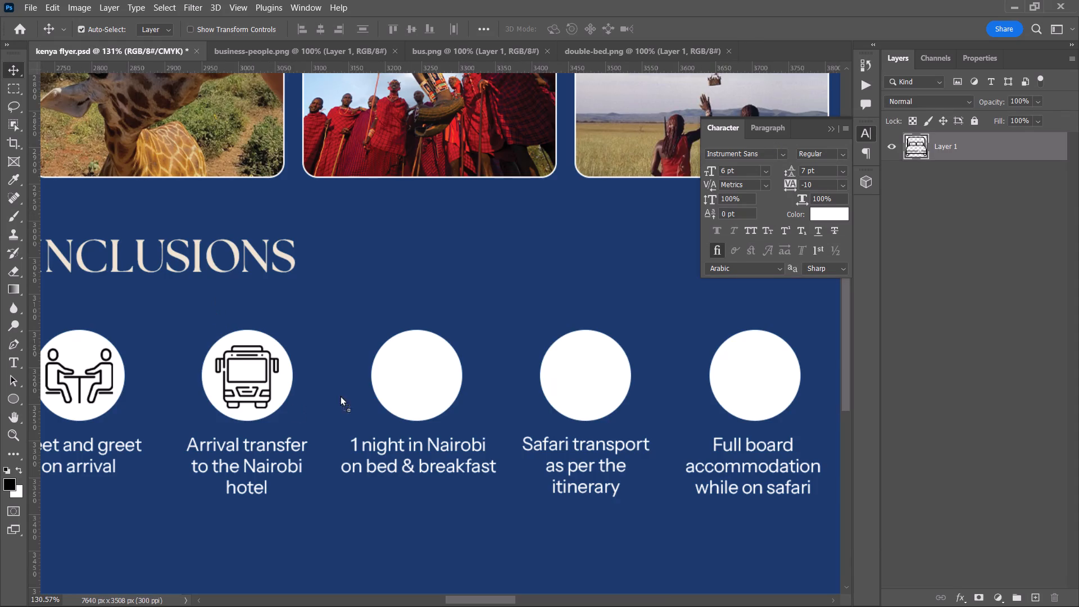
pyautogui.moveTo(340, 396); pyautogui.dragTo(400, 380)
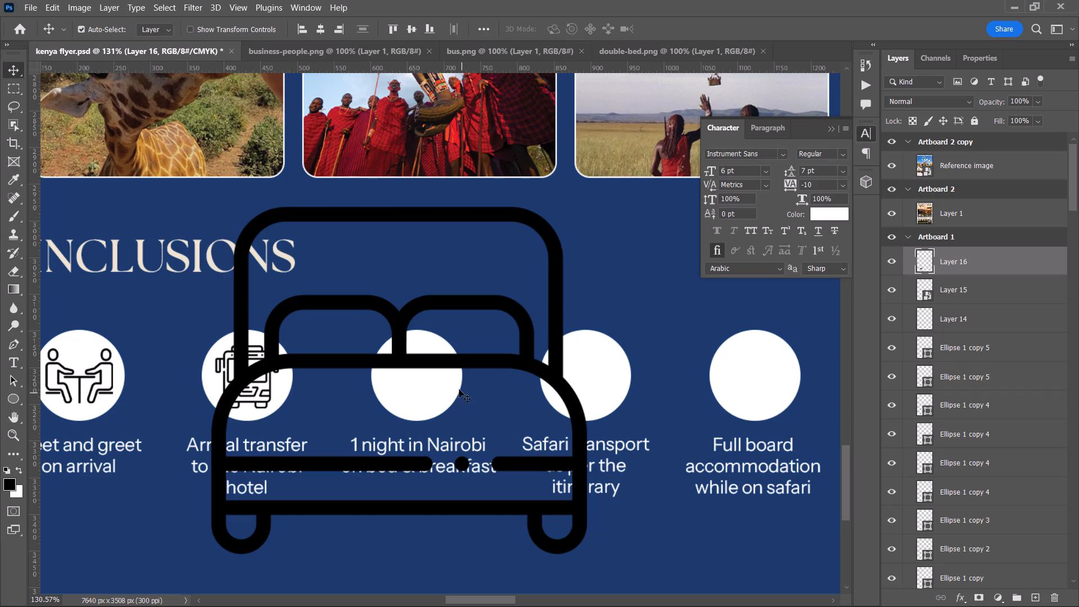
# Convert the bed icon layer to a smart object.
pyautogui.keyDown('alt'); pyautogui.scroll(-4, 455, 383); pyautogui.keyUp('alt')
pyautogui.press('space')
pyautogui.press('space')
pyautogui.press('space')
pyautogui.press('space')
pyautogui.press('space')
pyautogui.press('space')
pyautogui.press('space')
pyautogui.press('space')
pyautogui.press('space')
pyautogui.press('space')
pyautogui.press('space')
pyautogui.press('space')
pyautogui.press('space')
pyautogui.press('space')
pyautogui.press('space')
pyautogui.press('space')
pyautogui.press('space')
pyautogui.press('space')
pyautogui.press('space')
pyautogui.press('space')
pyautogui.moveTo(663, 404); pyautogui.dragTo(468, 398)
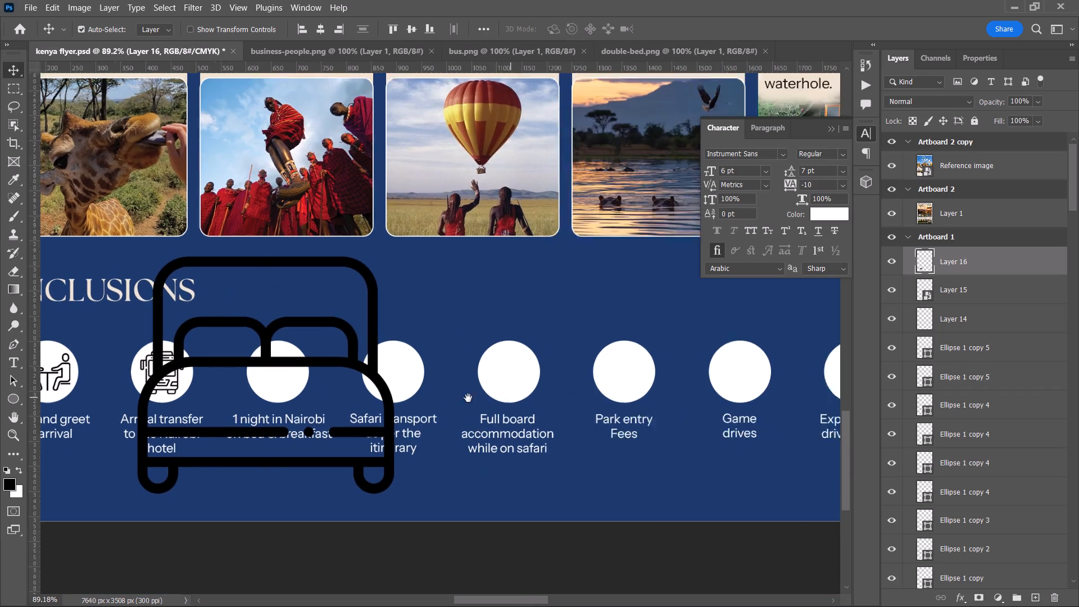
pyautogui.moveTo(468, 398); pyautogui.dragTo(371, 393)
pyautogui.moveTo(364, 397); pyautogui.dragTo(660, 415)
pyautogui.moveTo(557, 413); pyautogui.dragTo(774, 419)
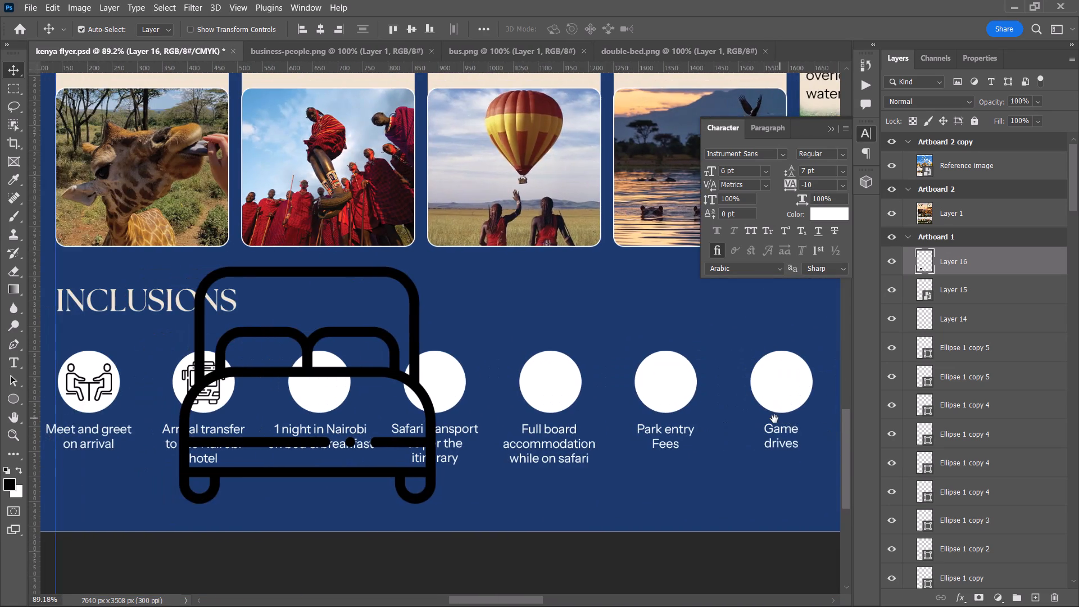
pyautogui.moveTo(774, 419); pyautogui.dragTo(774, 419)
pyautogui.rightClick(985, 257)
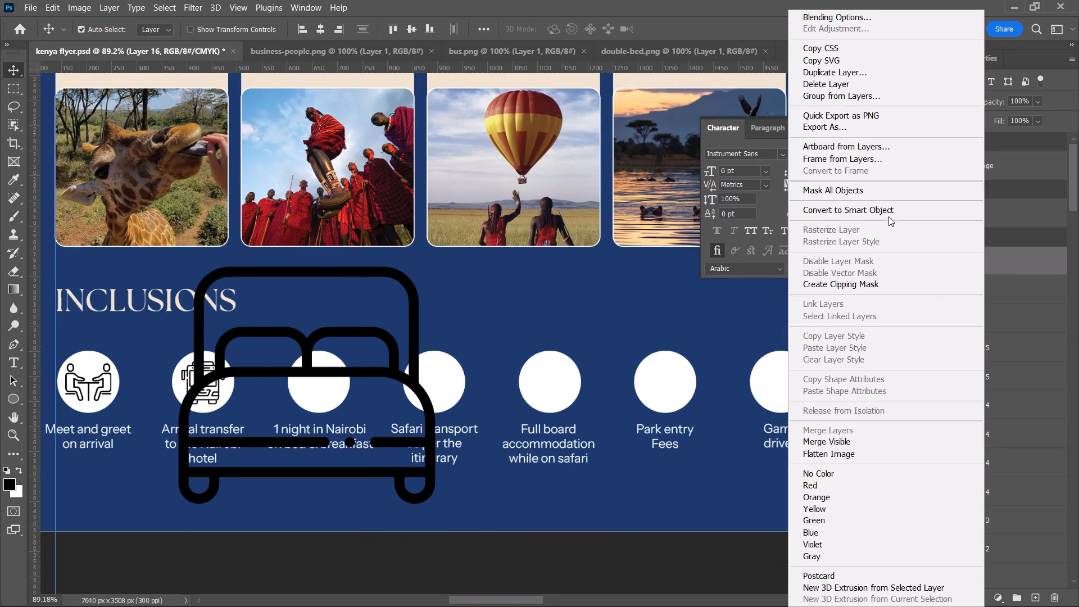
pyautogui.click(886, 214)
# Scale the bed icon down to about 18% and centre it in the "1 night in Nairobi on bed & breakfast" circle.
pyautogui.hotkey('ctrl', 't')
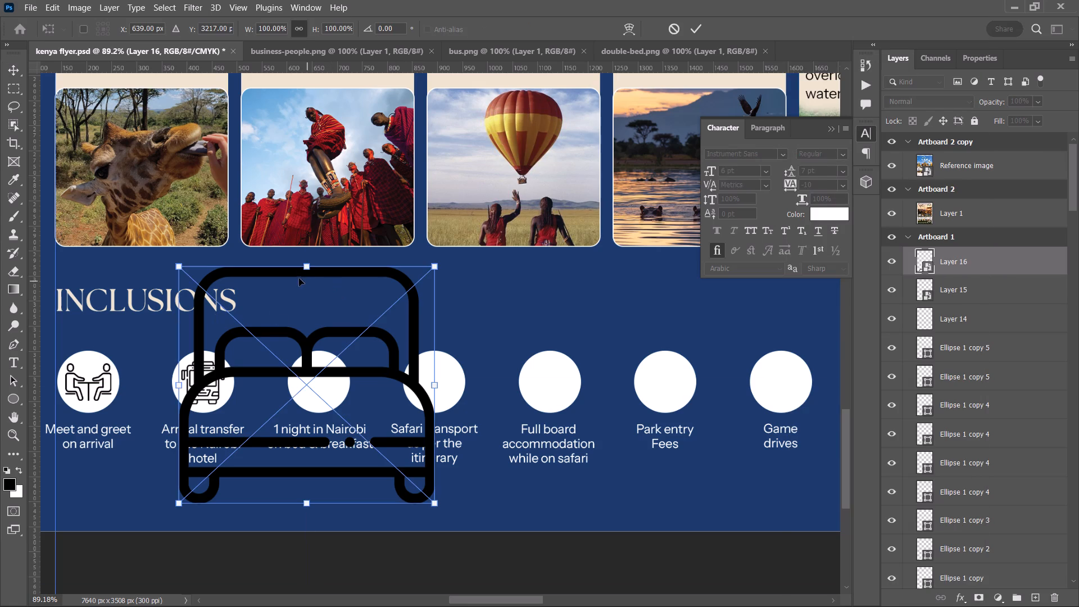
pyautogui.moveTo(309, 264); pyautogui.dragTo(321, 451)
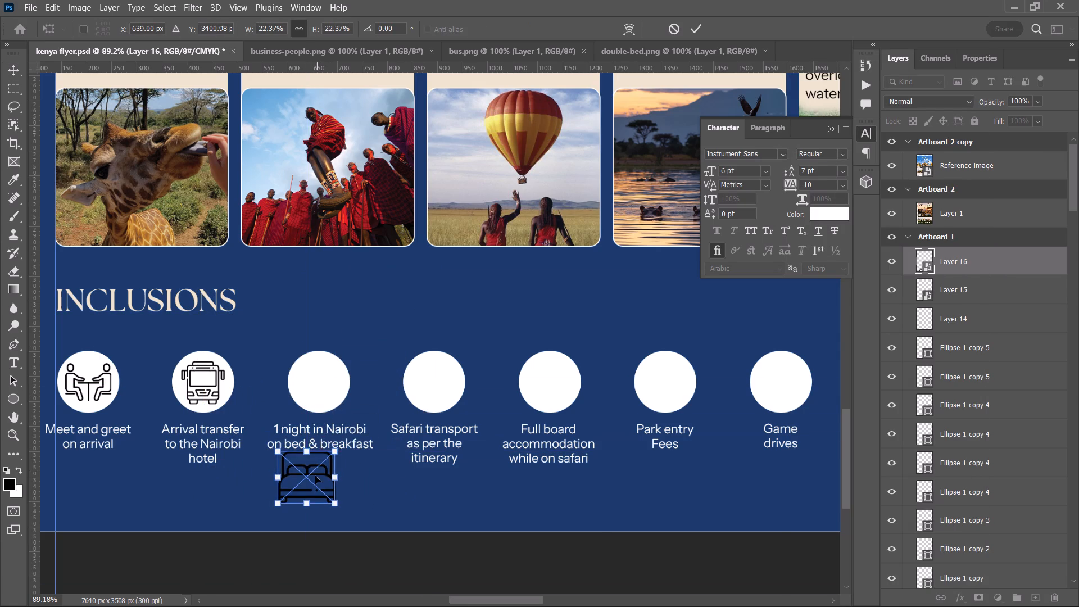
pyautogui.moveTo(315, 476); pyautogui.dragTo(324, 378)
pyautogui.keyDown('alt'); pyautogui.scroll(9, 329, 382); pyautogui.keyUp('alt')
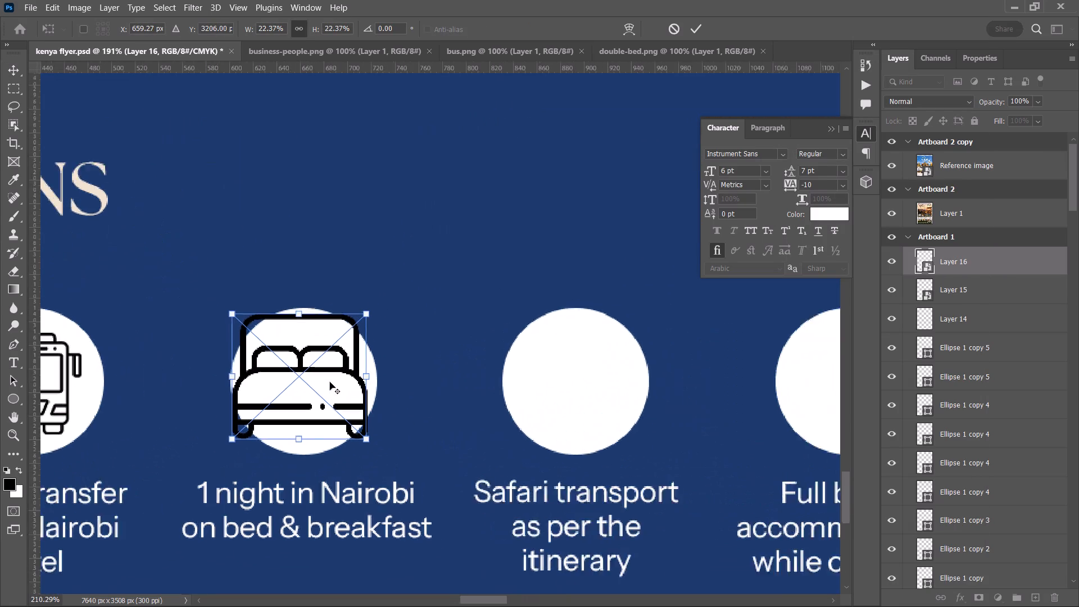
pyautogui.keyDown('alt'); pyautogui.scroll(1, 330, 382); pyautogui.keyUp('alt')
pyautogui.click(296, 303)
pyautogui.moveTo(296, 303); pyautogui.dragTo(296, 316)
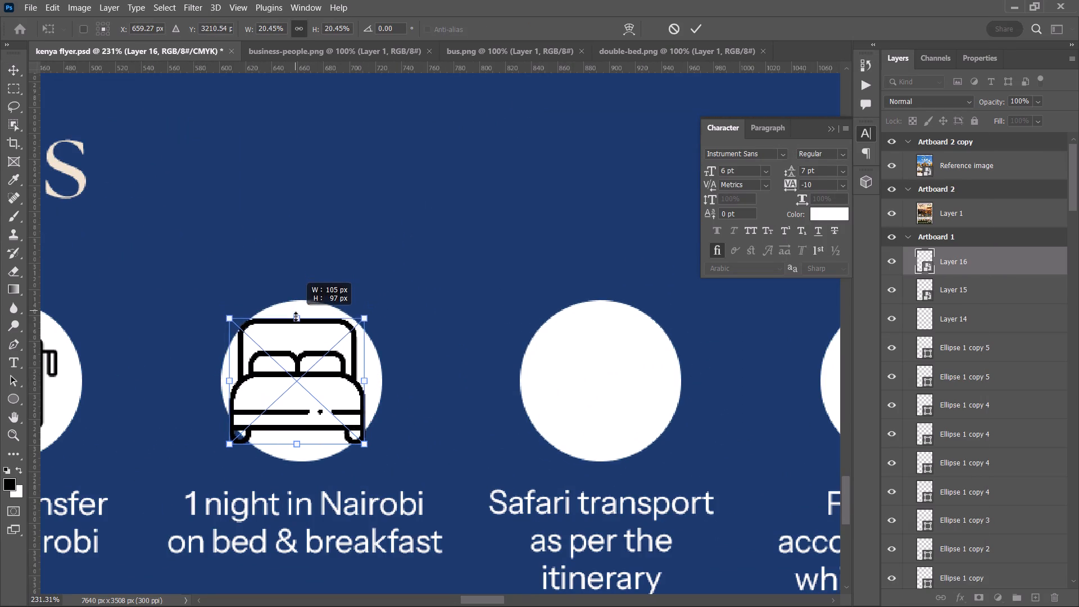
pyautogui.moveTo(296, 316); pyautogui.dragTo(297, 323)
pyautogui.moveTo(296, 378); pyautogui.dragTo(301, 371)
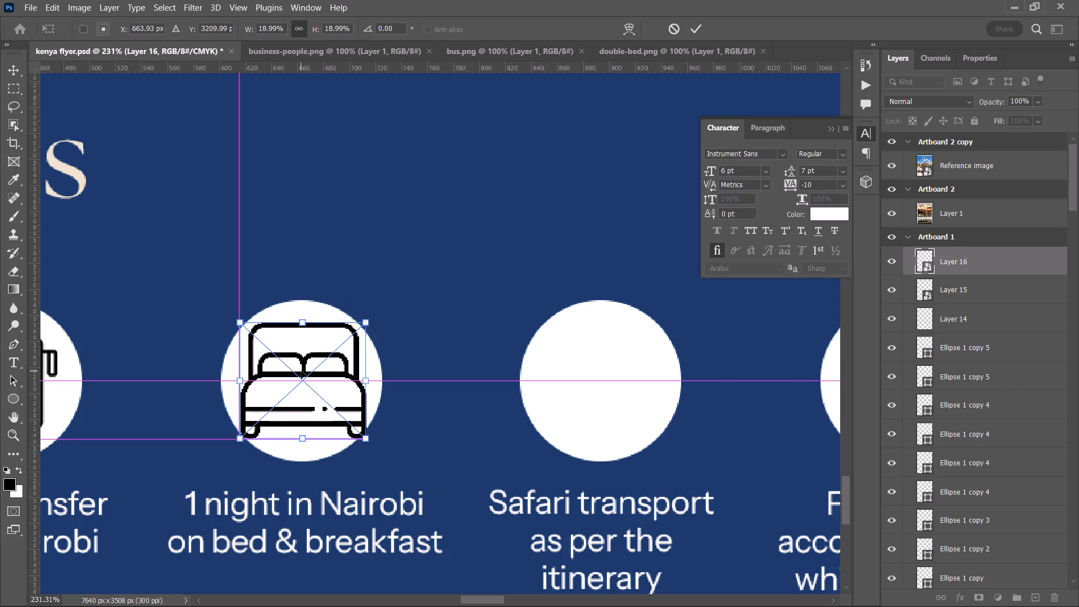
pyautogui.click(301, 371)
pyautogui.moveTo(301, 322); pyautogui.dragTo(301, 329)
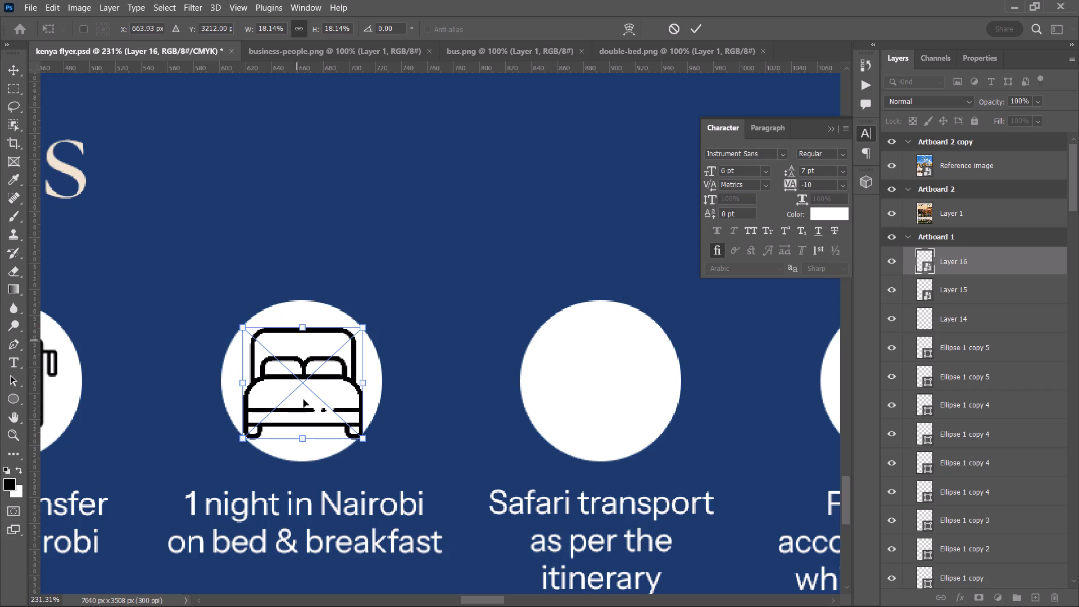
pyautogui.click(302, 438)
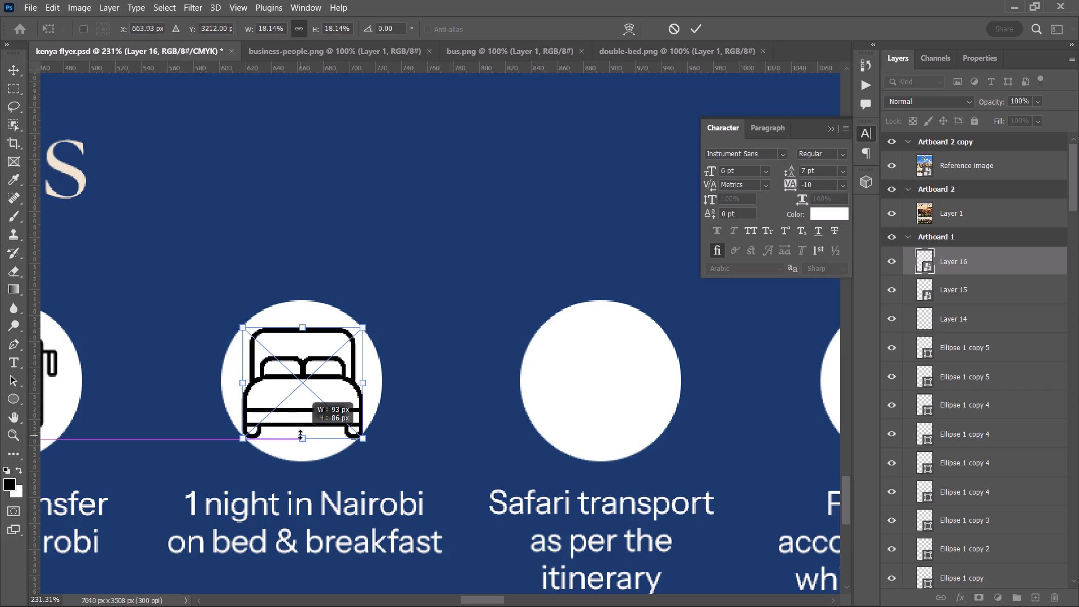
pyautogui.click(305, 402)
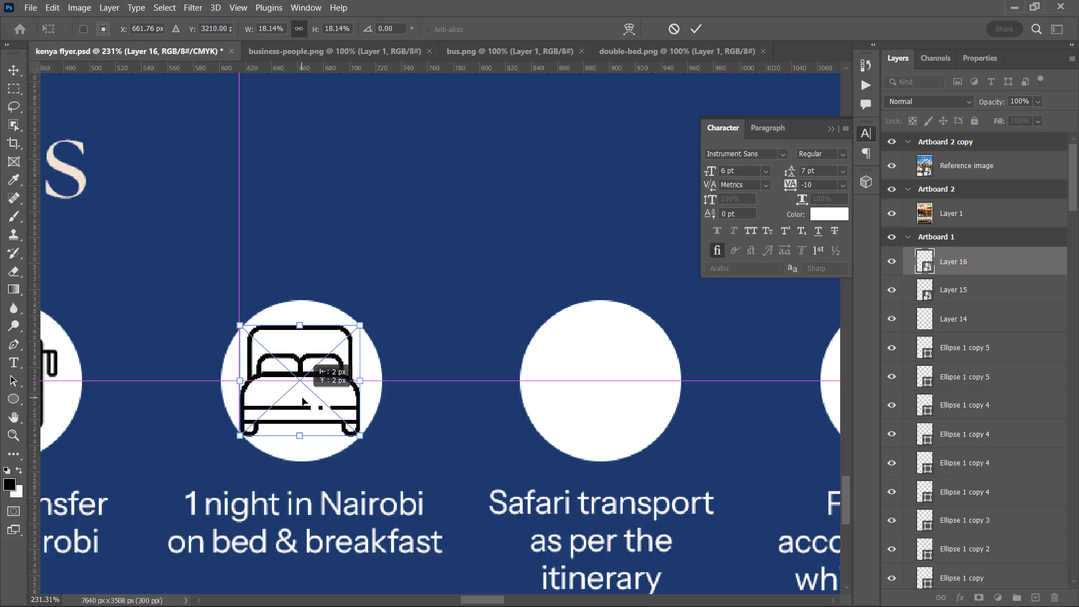
pyautogui.click(695, 28)
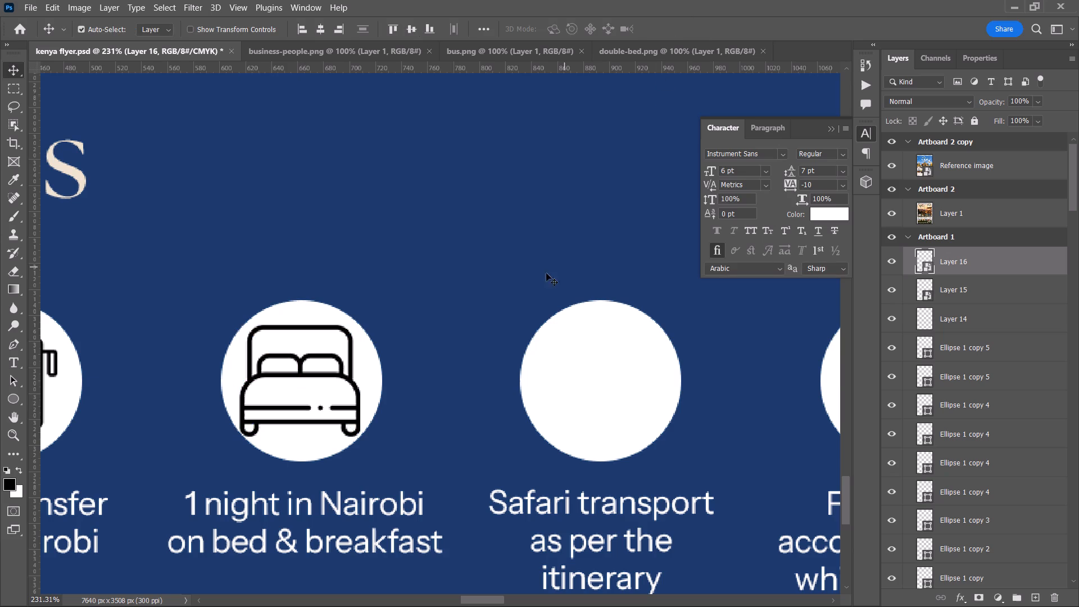
# Shrink the bed icon to about 17% within its white circle, and deselect it.
pyautogui.click(306, 381)
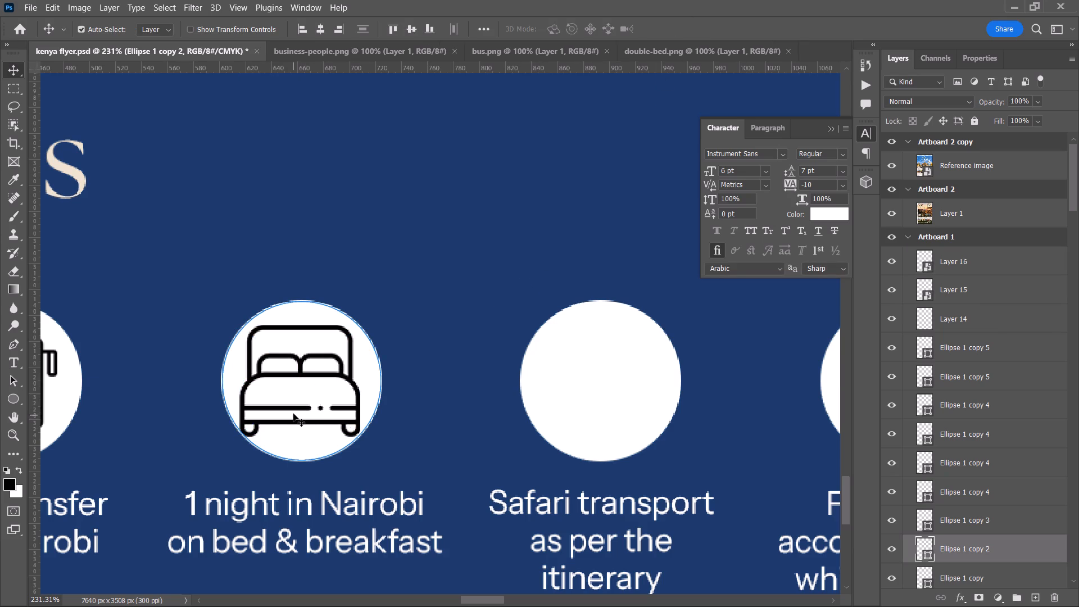
pyautogui.click(293, 410)
pyautogui.hotkey('ctrl', 't')
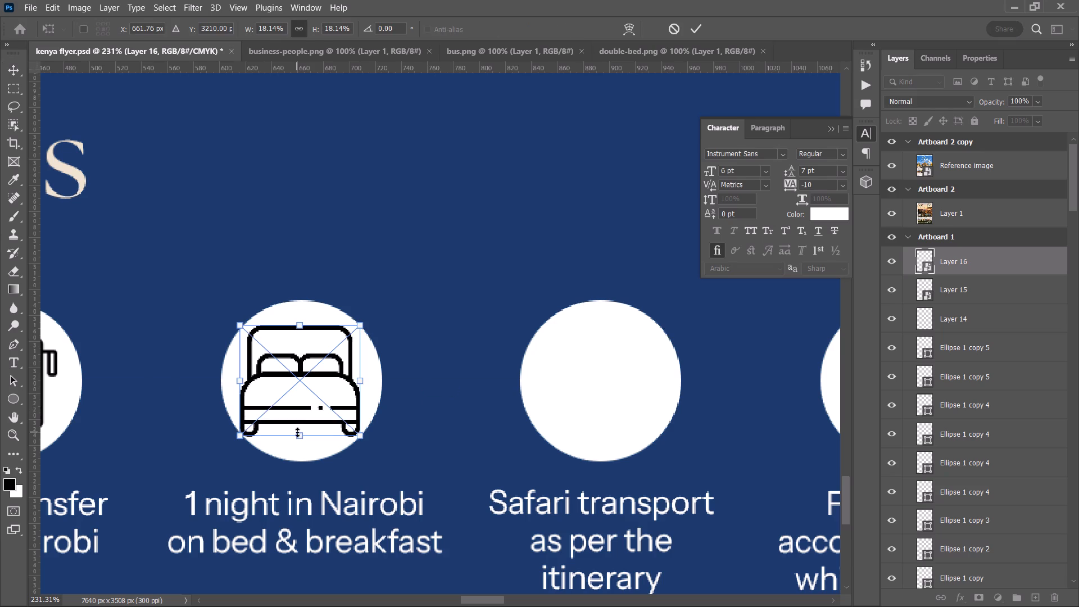
pyautogui.moveTo(299, 433); pyautogui.dragTo(303, 425)
pyautogui.click(701, 22)
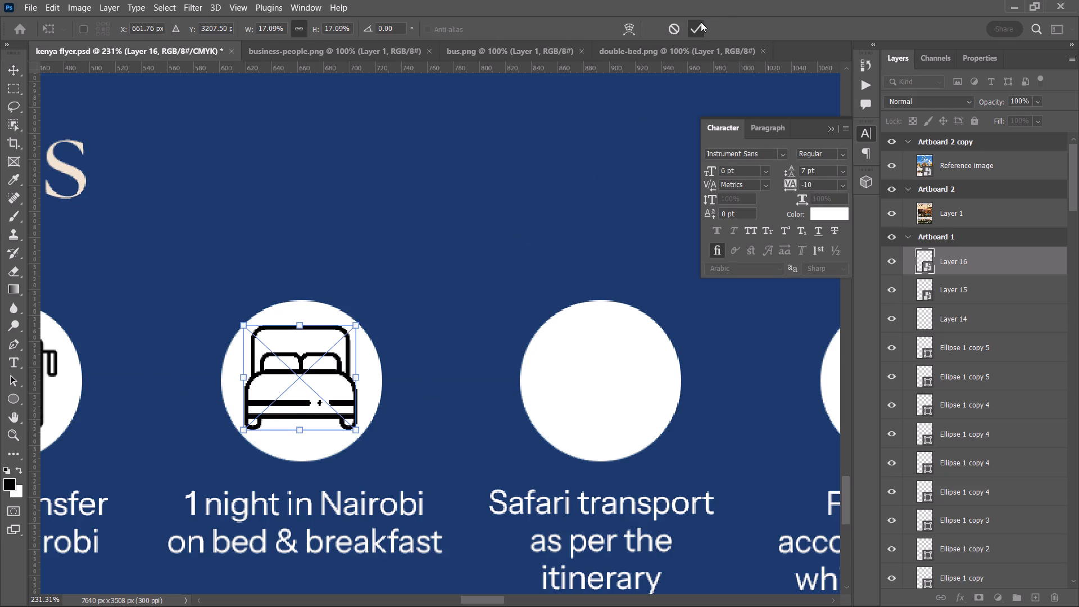
pyautogui.click(537, 207)
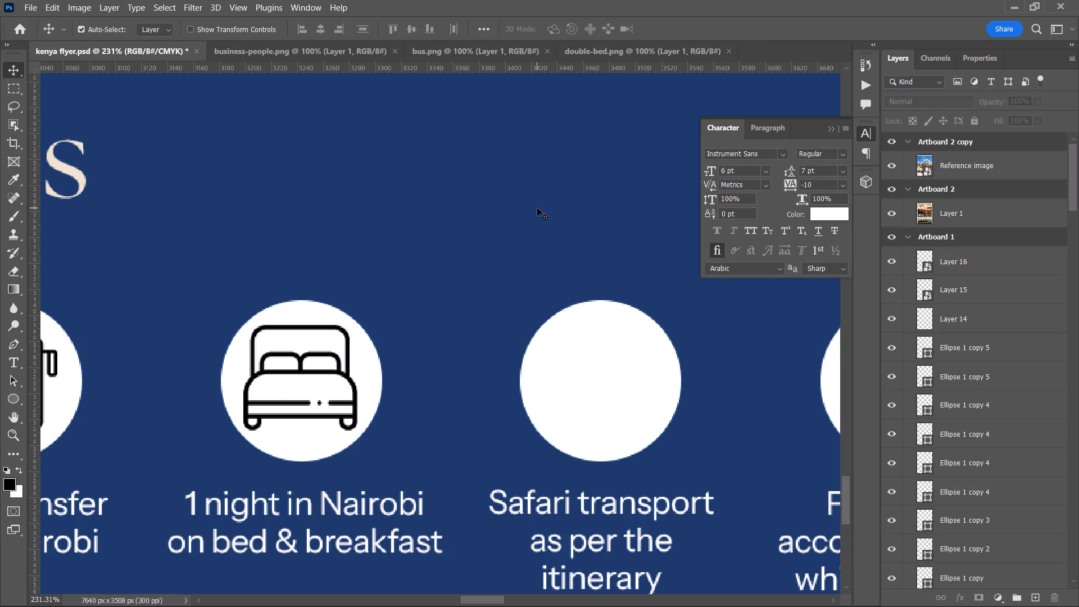
# Close the business-people.png, bus.png and double-bed.png documents, keeping the kenya flyer open.
pyautogui.keyDown('alt'); pyautogui.scroll(-4, 537, 209); pyautogui.keyUp('alt')
pyautogui.press('space')
pyautogui.press('space')
pyautogui.press('space')
pyautogui.press('space')
pyautogui.press('space')
pyautogui.press('space')
pyautogui.press('space')
pyautogui.press('space')
pyautogui.press('space')
pyautogui.press('space')
pyautogui.press('space')
pyautogui.press('space')
pyautogui.press('space')
pyautogui.press('space')
pyautogui.press('space')
pyautogui.press('space')
pyautogui.press('space')
pyautogui.press('space')
pyautogui.press('space')
pyautogui.press('space')
pyautogui.moveTo(527, 221); pyautogui.dragTo(378, 232)
pyautogui.moveTo(422, 250); pyautogui.dragTo(202, 261)
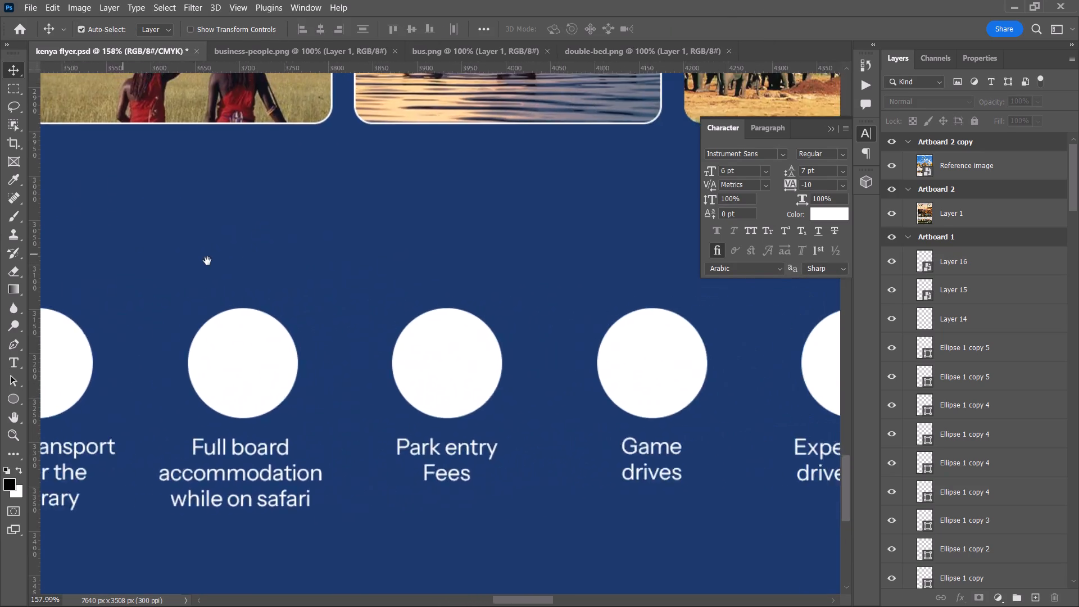
pyautogui.moveTo(525, 309); pyautogui.dragTo(311, 298)
pyautogui.moveTo(367, 306); pyautogui.dragTo(720, 310)
pyautogui.moveTo(160, 343); pyautogui.dragTo(209, 328)
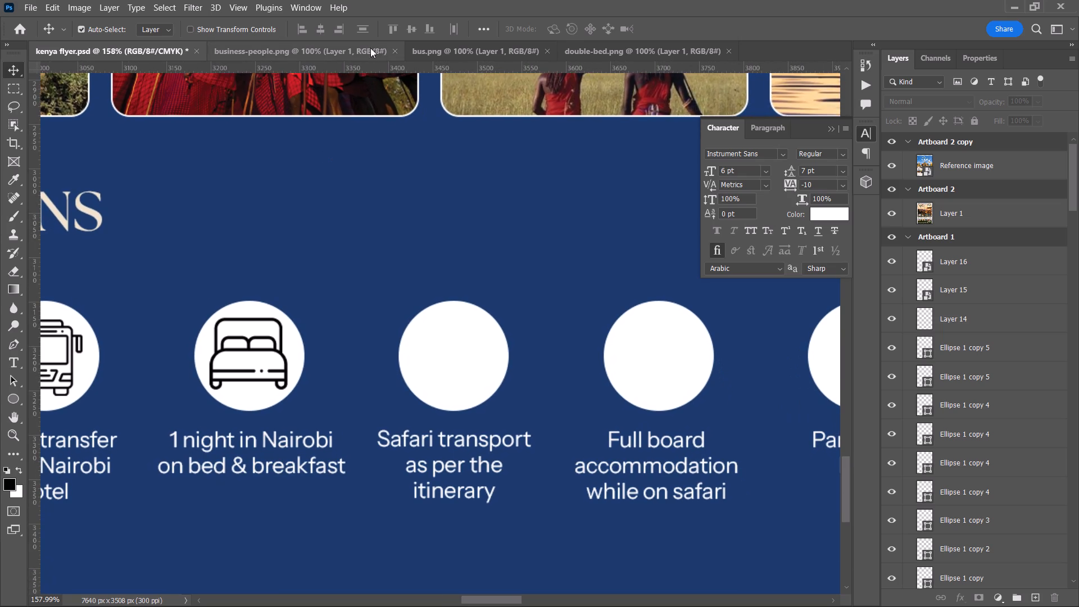
pyautogui.click(392, 49)
pyautogui.click(348, 53)
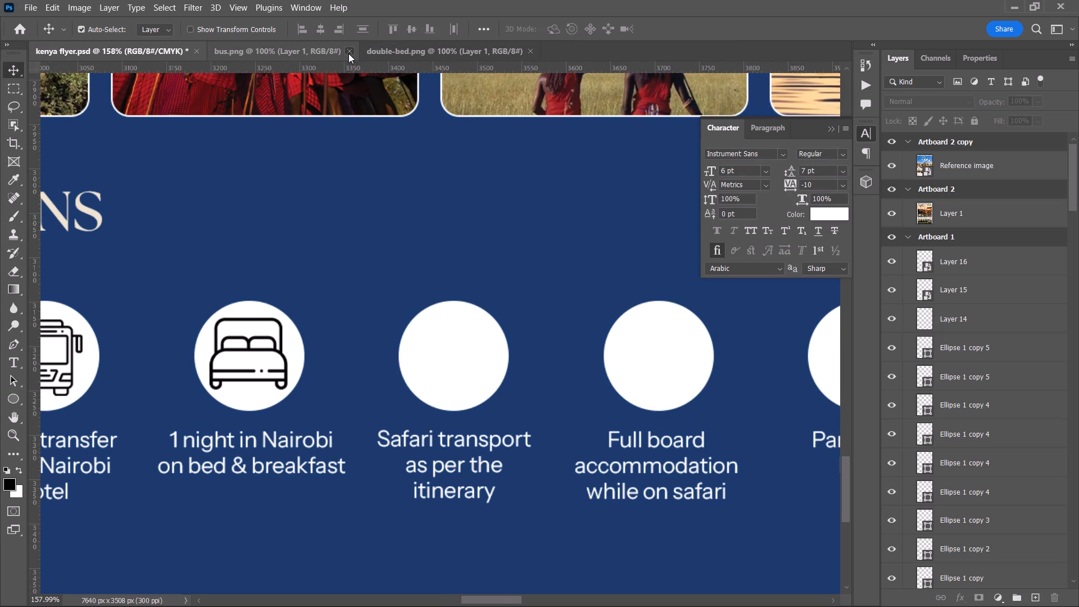
pyautogui.click(379, 52)
# Examine the icons in the reference flyer's INCLUSIONS row, particularly the one for "Safari transport as per the itinerary".
pyautogui.hotkey('ctrl', 'o')
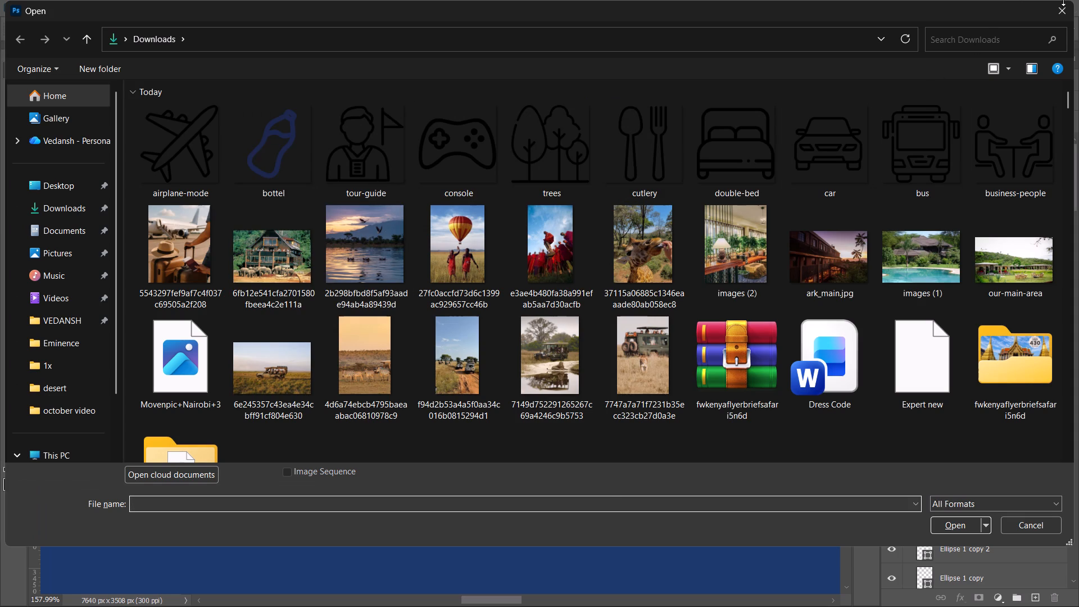
pyautogui.click(1064, 13)
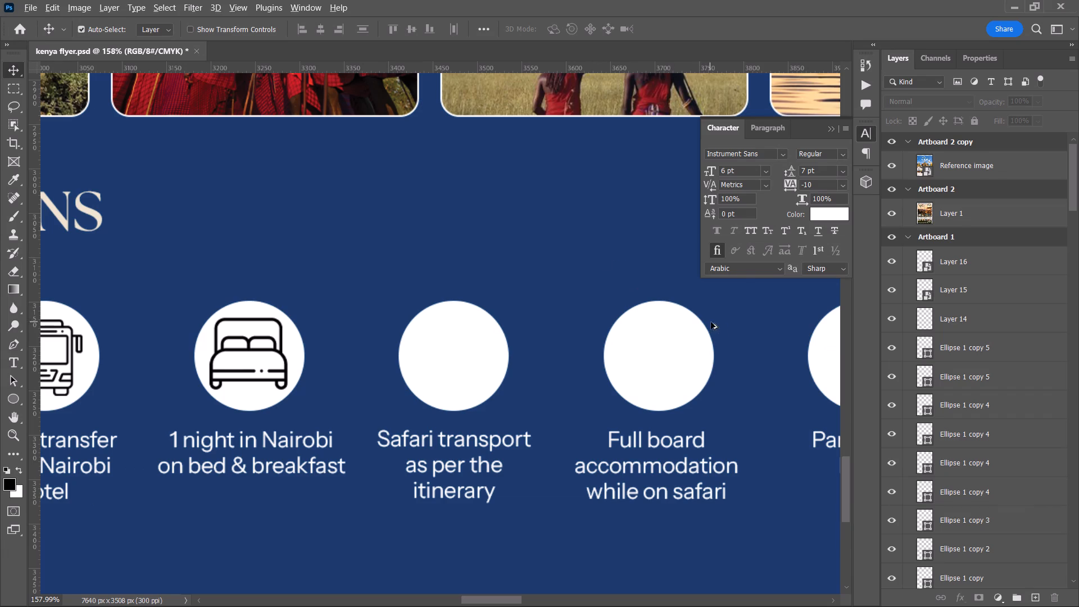
pyautogui.press('space')
pyautogui.press('space')
pyautogui.press('space')
pyautogui.press('space')
pyautogui.press('space')
pyautogui.press('space')
pyautogui.press('space')
pyautogui.press('space')
pyautogui.press('space')
pyautogui.press('space')
pyautogui.press('space')
pyautogui.press('space')
pyautogui.press('space')
pyautogui.press('space')
pyautogui.press('space')
pyautogui.press('space')
pyautogui.press('space')
pyautogui.press('space')
pyautogui.press('space')
pyautogui.press('space')
pyautogui.moveTo(790, 336); pyautogui.dragTo(189, 359)
pyautogui.moveTo(130, 346); pyautogui.dragTo(27, 279)
pyautogui.moveTo(188, 313); pyautogui.dragTo(120, 349)
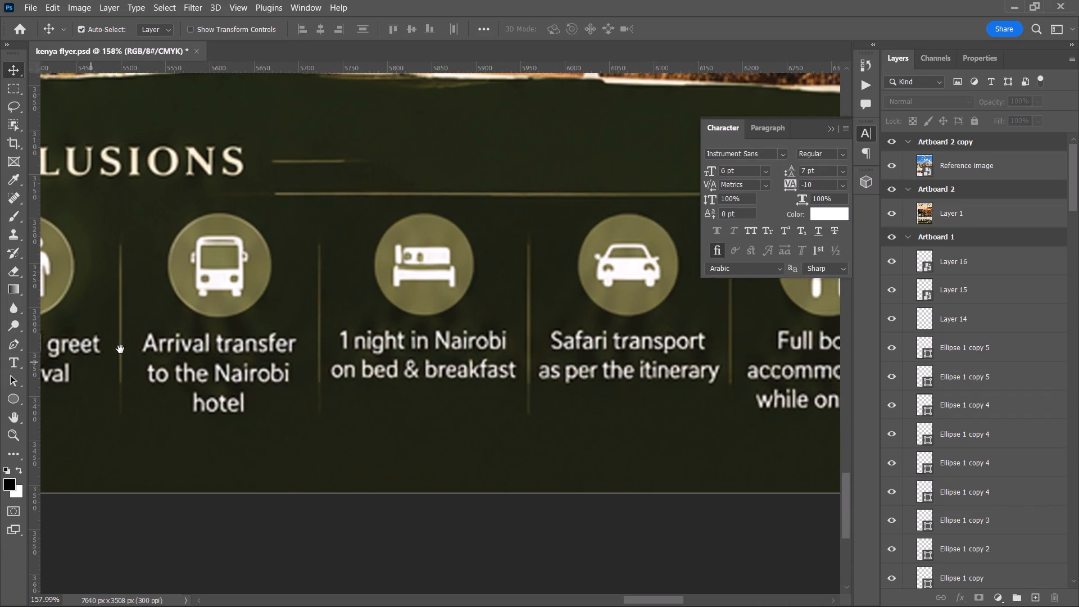
pyautogui.moveTo(120, 349); pyautogui.dragTo(1078, 321)
pyautogui.moveTo(634, 341); pyautogui.dragTo(747, 387)
pyautogui.moveTo(507, 341); pyautogui.dragTo(472, 341)
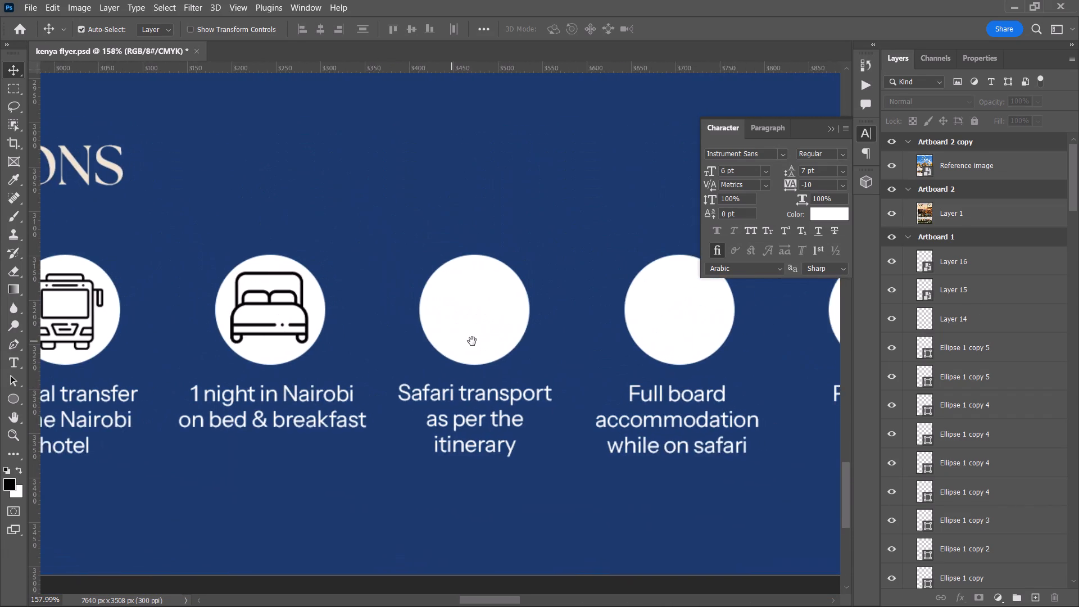
pyautogui.moveTo(472, 341); pyautogui.dragTo(472, 341)
# Bring the downloaded car.png icon into the kenya flyer and convert its layer to a smart object.
pyautogui.hotkey('ctrl', 'o')
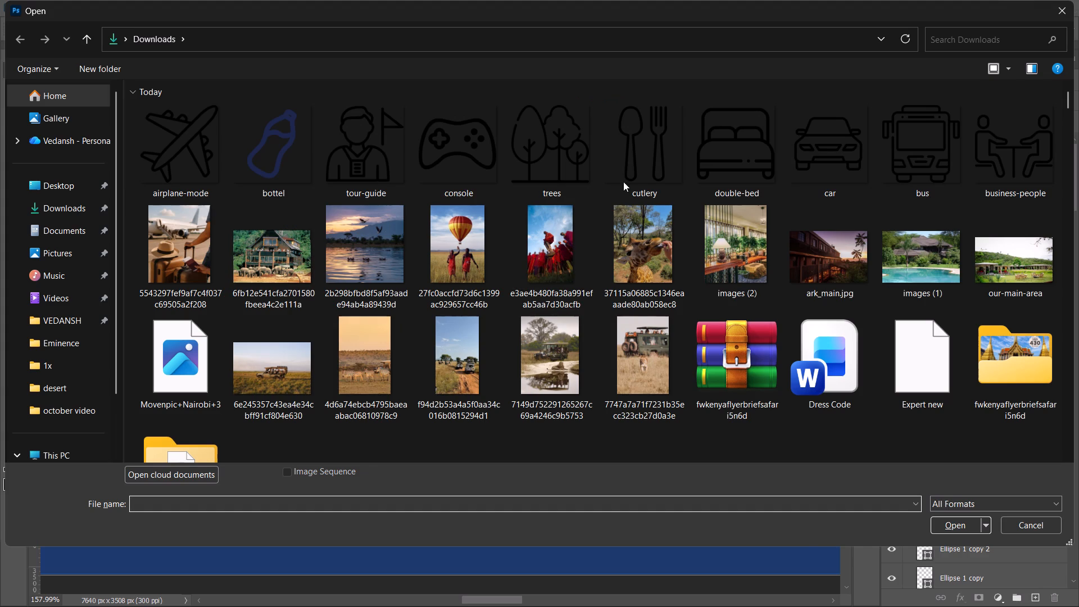
pyautogui.doubleClick(806, 153)
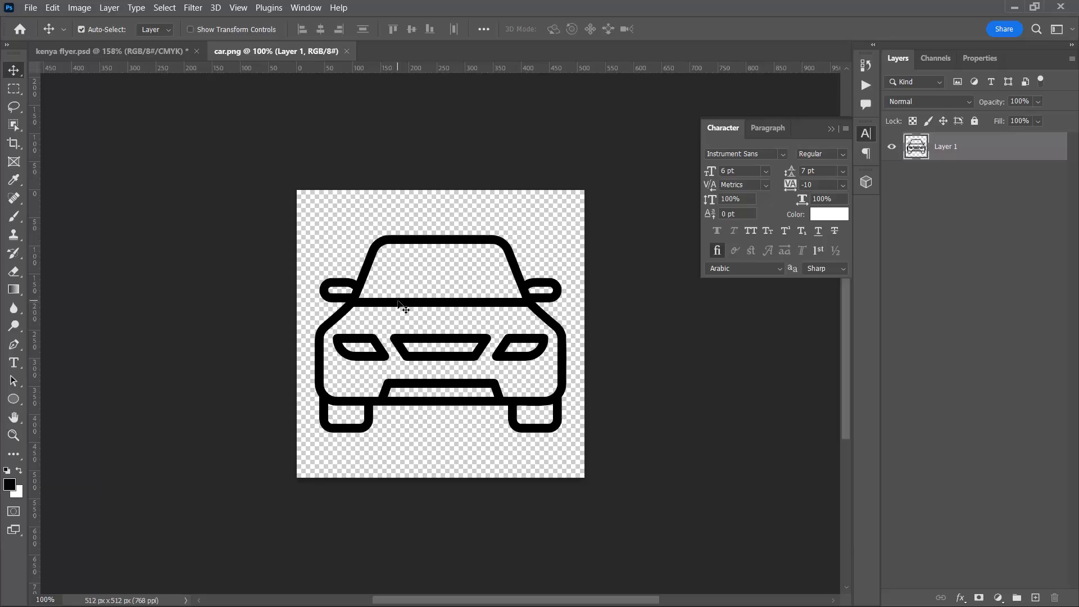
pyautogui.moveTo(398, 301); pyautogui.dragTo(428, 333)
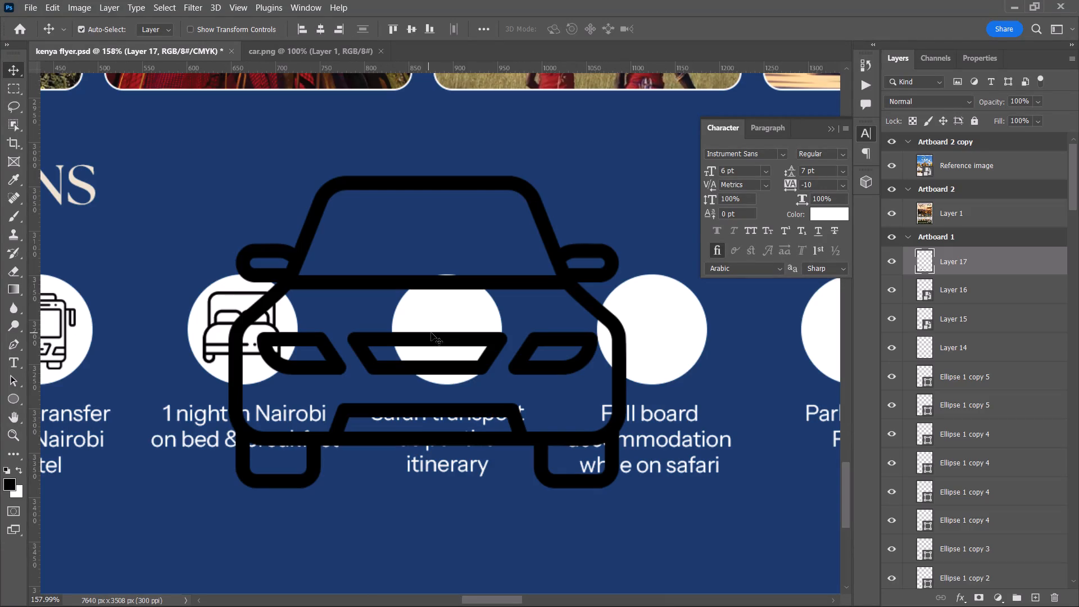
pyautogui.rightClick(1012, 257)
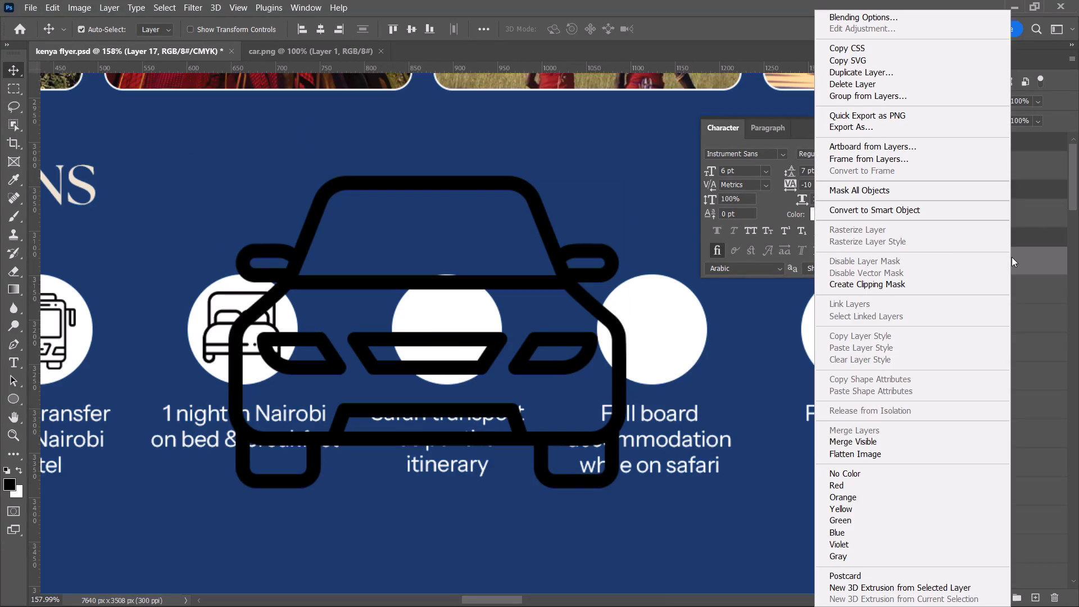
pyautogui.click(915, 212)
# Scale the car icon down to about 21%, centre it in the "Safari transport as per the itinerary" circle, and deselect it.
pyautogui.hotkey('ctrl', 't')
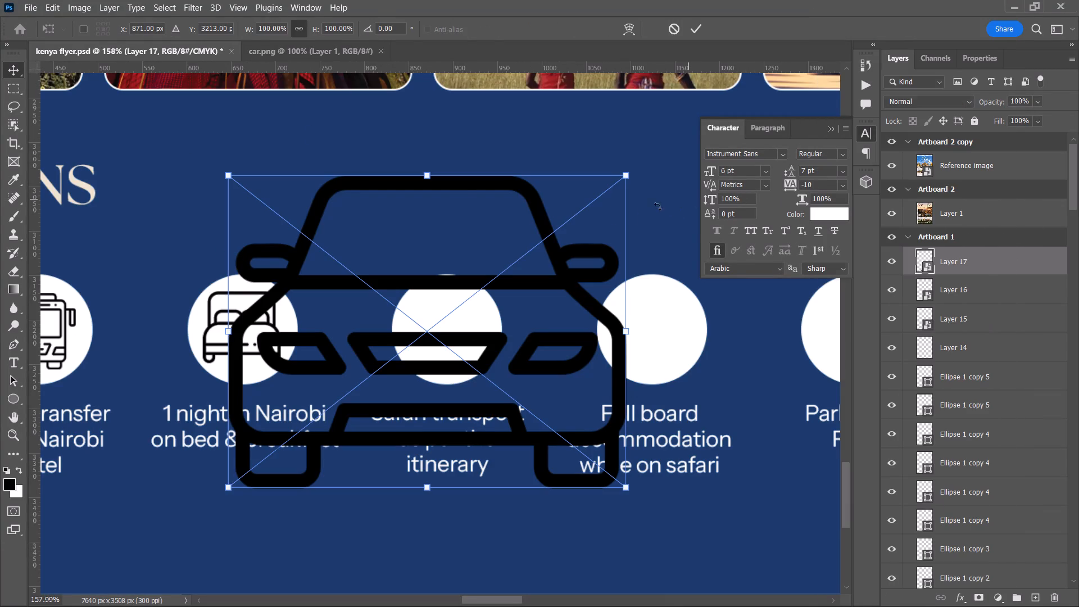
pyautogui.moveTo(425, 180); pyautogui.dragTo(419, 434)
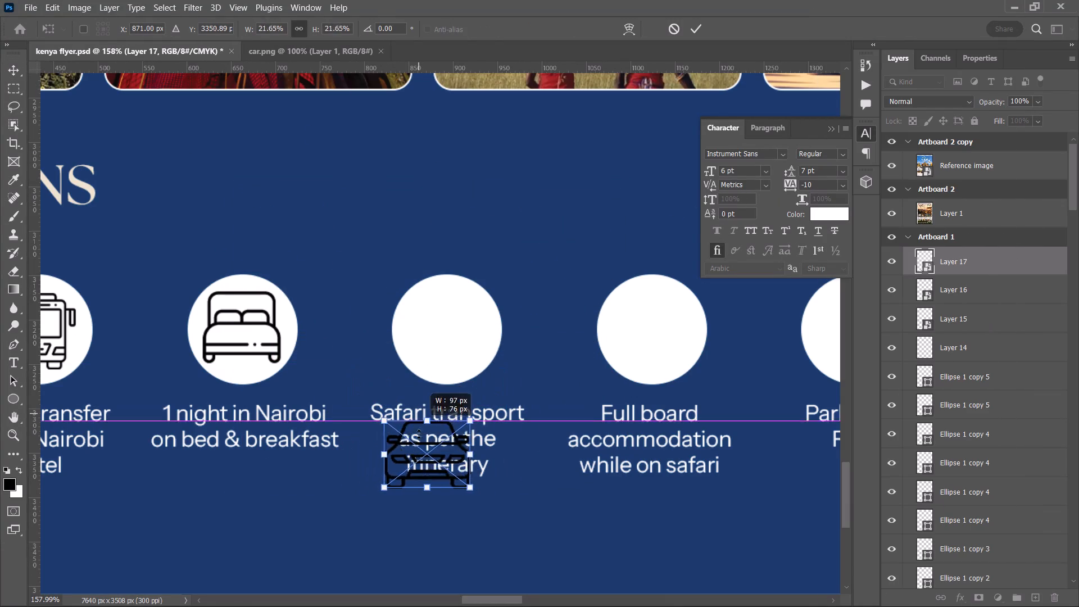
pyautogui.moveTo(419, 434); pyautogui.dragTo(419, 444)
pyautogui.moveTo(420, 460); pyautogui.dragTo(441, 333)
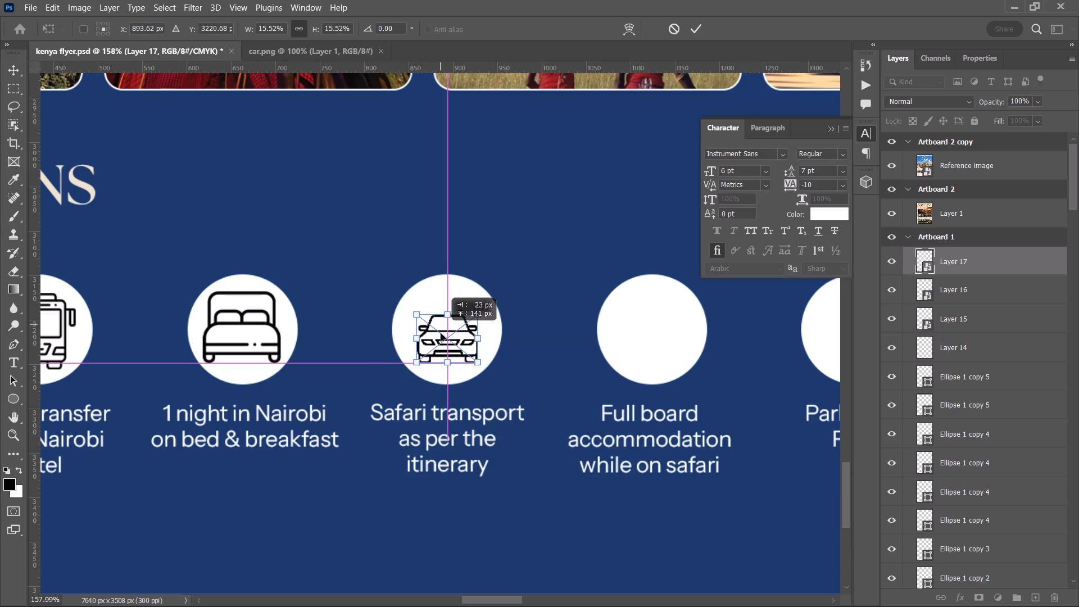
pyautogui.moveTo(441, 333); pyautogui.dragTo(441, 341)
pyautogui.moveTo(446, 317); pyautogui.dragTo(449, 301)
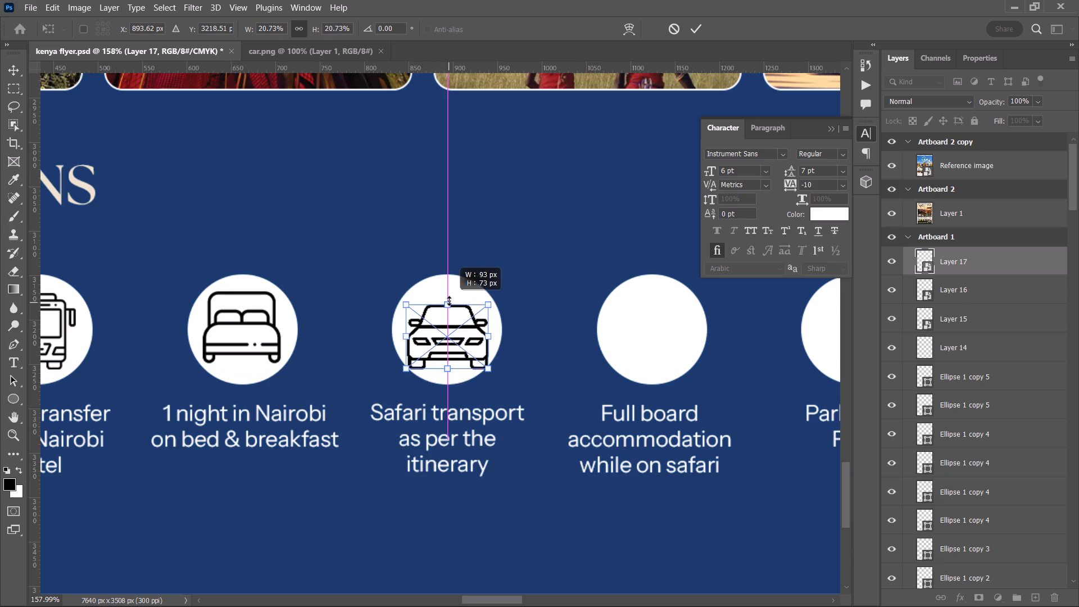
pyautogui.moveTo(449, 301); pyautogui.dragTo(449, 298)
pyautogui.moveTo(442, 329); pyautogui.dragTo(443, 324)
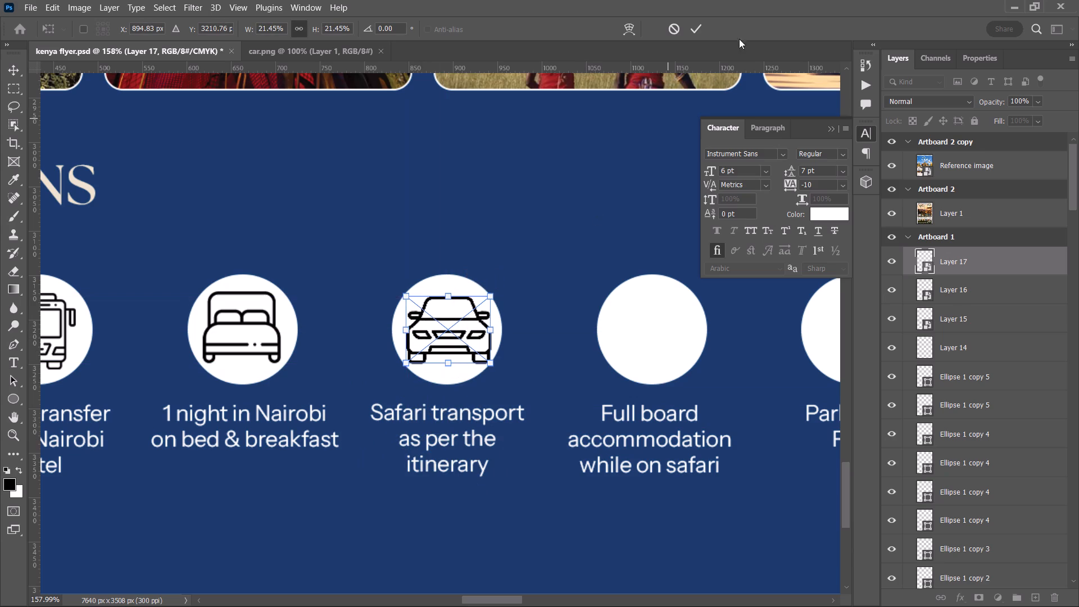
pyautogui.click(692, 29)
pyautogui.click(584, 214)
# Examine the reference flyer's icon for "Full board accommodation while on safari" and compare it with the flyer's next empty circle.
pyautogui.press('space')
pyautogui.press('space')
pyautogui.press('space')
pyautogui.press('space')
pyautogui.press('space')
pyautogui.press('space')
pyautogui.press('space')
pyautogui.press('space')
pyautogui.press('space')
pyautogui.press('space')
pyautogui.press('space')
pyautogui.press('space')
pyautogui.press('space')
pyautogui.press('space')
pyautogui.press('space')
pyautogui.press('space')
pyautogui.press('space')
pyautogui.press('space')
pyautogui.press('space')
pyautogui.press('space')
pyautogui.moveTo(609, 234); pyautogui.dragTo(224, 227)
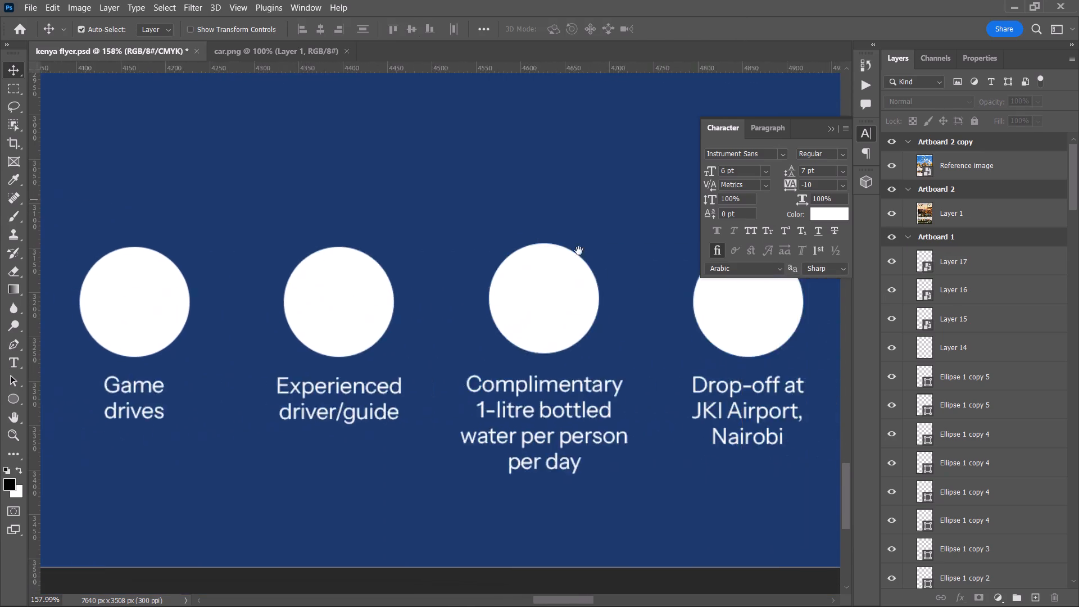
pyautogui.moveTo(579, 251); pyautogui.dragTo(296, 237)
pyautogui.moveTo(406, 250); pyautogui.dragTo(225, 254)
pyautogui.moveTo(432, 268); pyautogui.dragTo(289, 265)
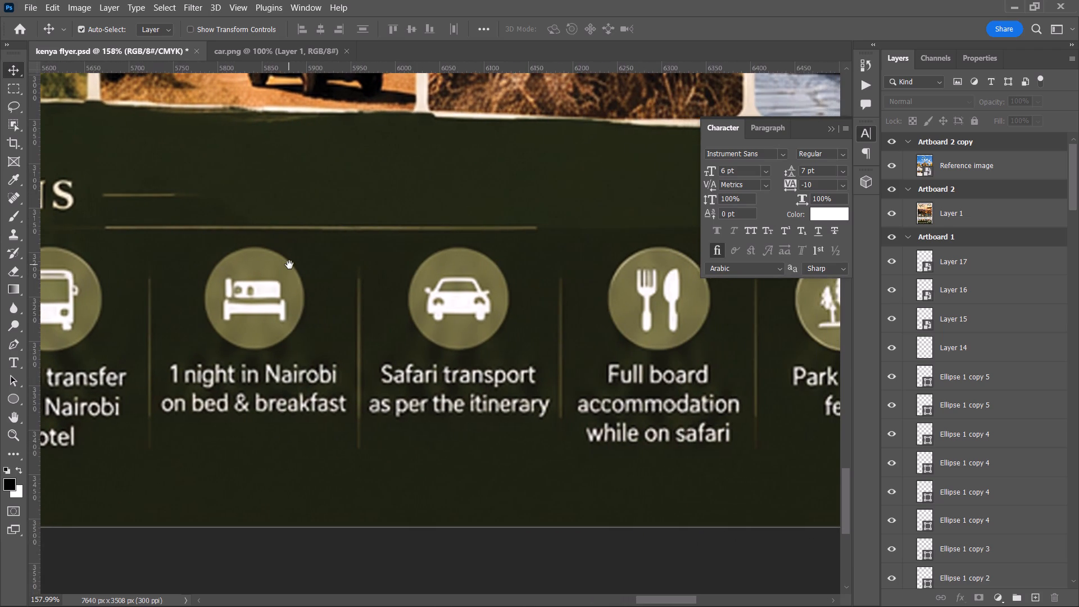
pyautogui.moveTo(289, 265); pyautogui.dragTo(1078, 221)
pyautogui.moveTo(562, 218); pyautogui.dragTo(751, 324)
pyautogui.moveTo(396, 291); pyautogui.dragTo(525, 309)
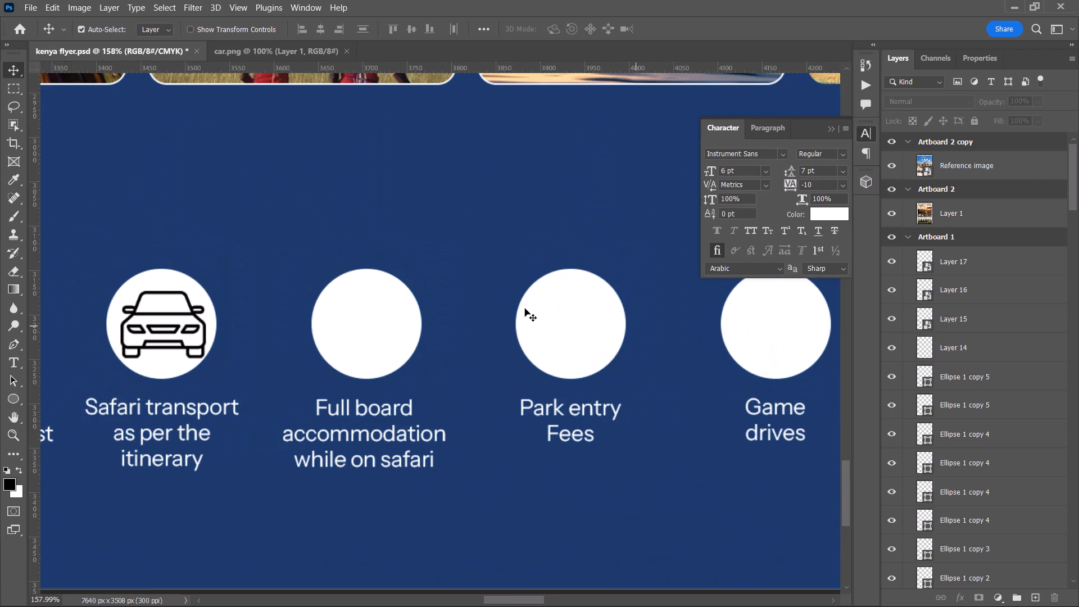
# Bring the downloaded cutlery.png icon into the kenya flyer over the "Full board accommodation while on safari" circle, closing car.png.
pyautogui.hotkey('ctrl', 'o')
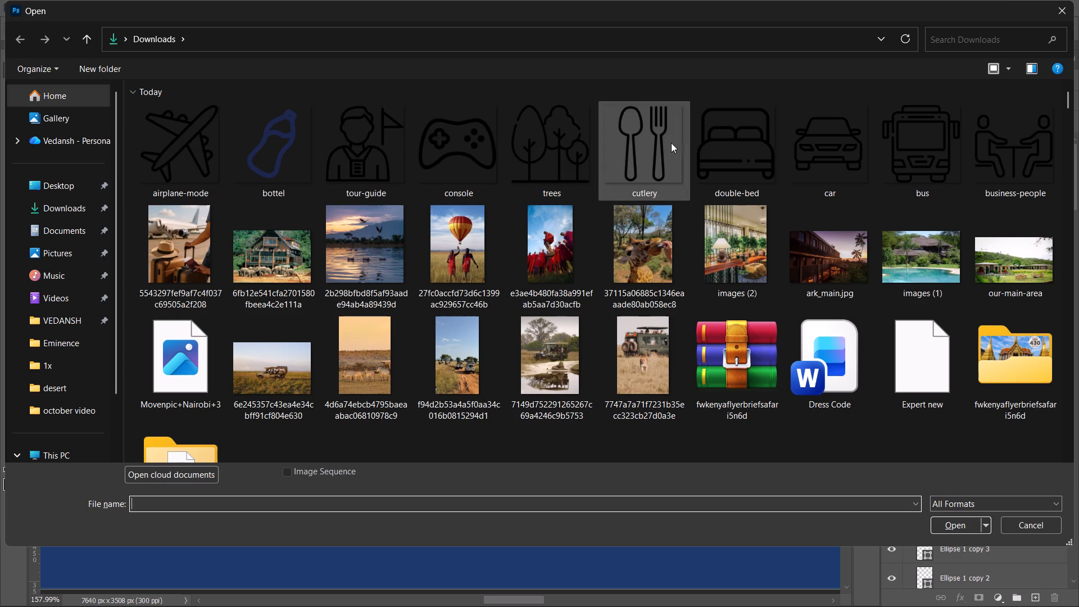
pyautogui.doubleClick(656, 139)
pyautogui.moveTo(491, 328); pyautogui.dragTo(213, 56)
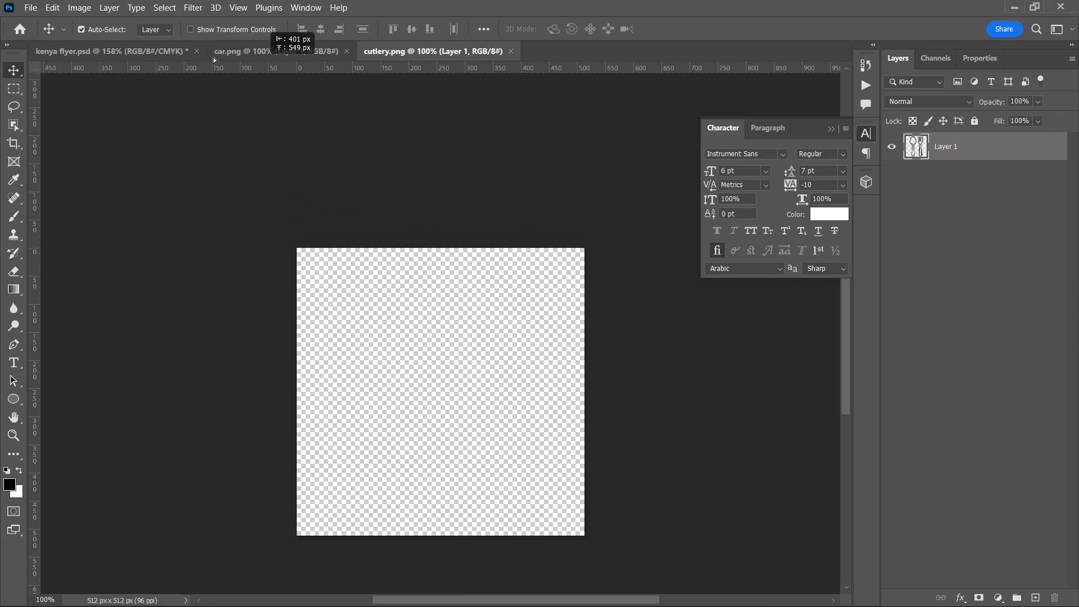
pyautogui.moveTo(213, 56); pyautogui.dragTo(470, 422)
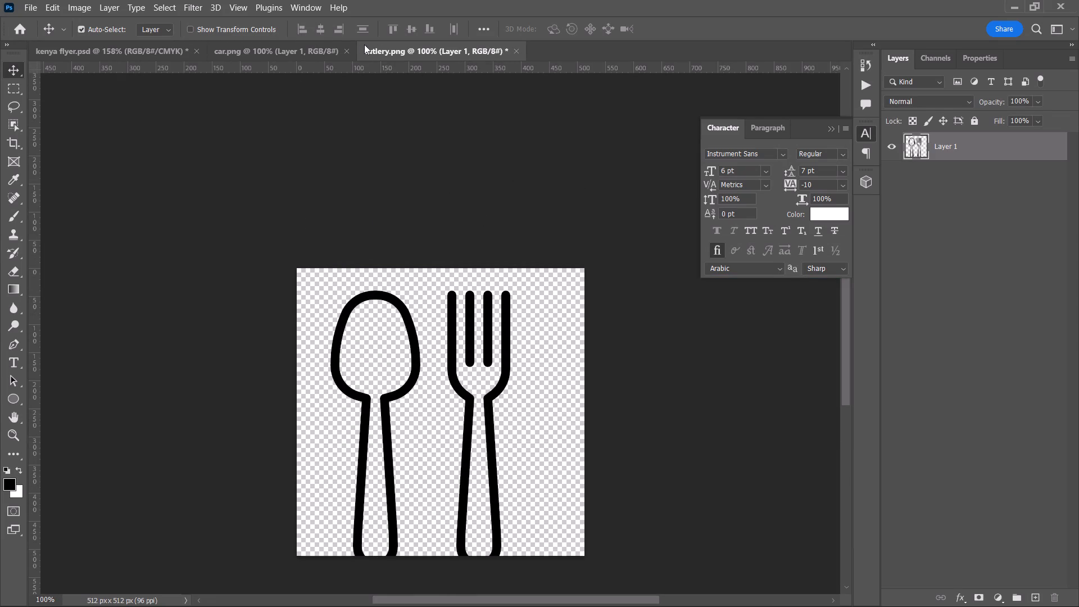
pyautogui.click(346, 48)
pyautogui.moveTo(472, 420); pyautogui.dragTo(175, 48)
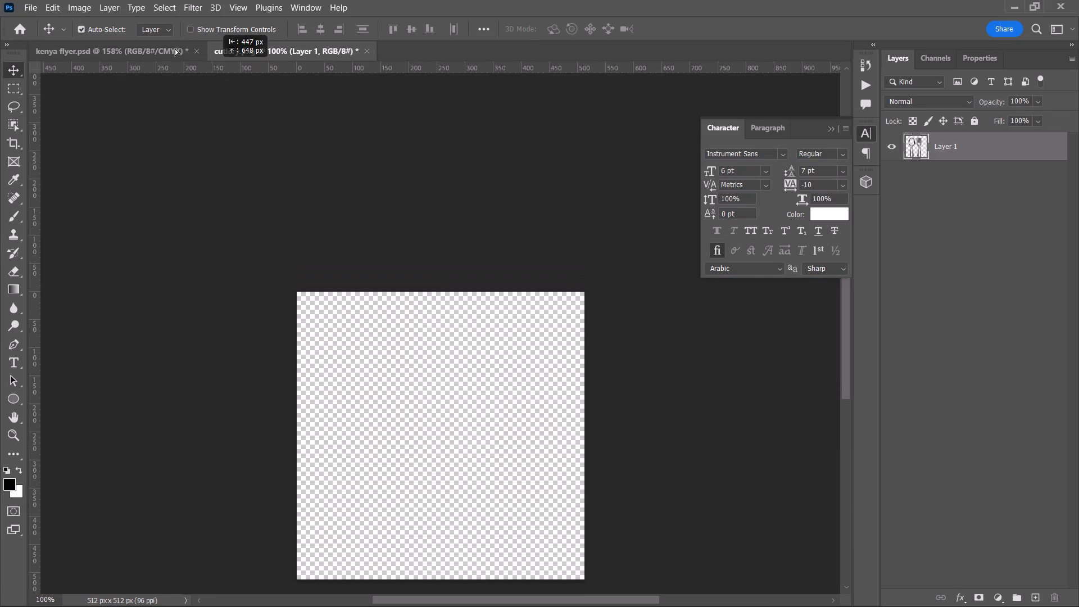
pyautogui.moveTo(175, 48); pyautogui.dragTo(348, 355)
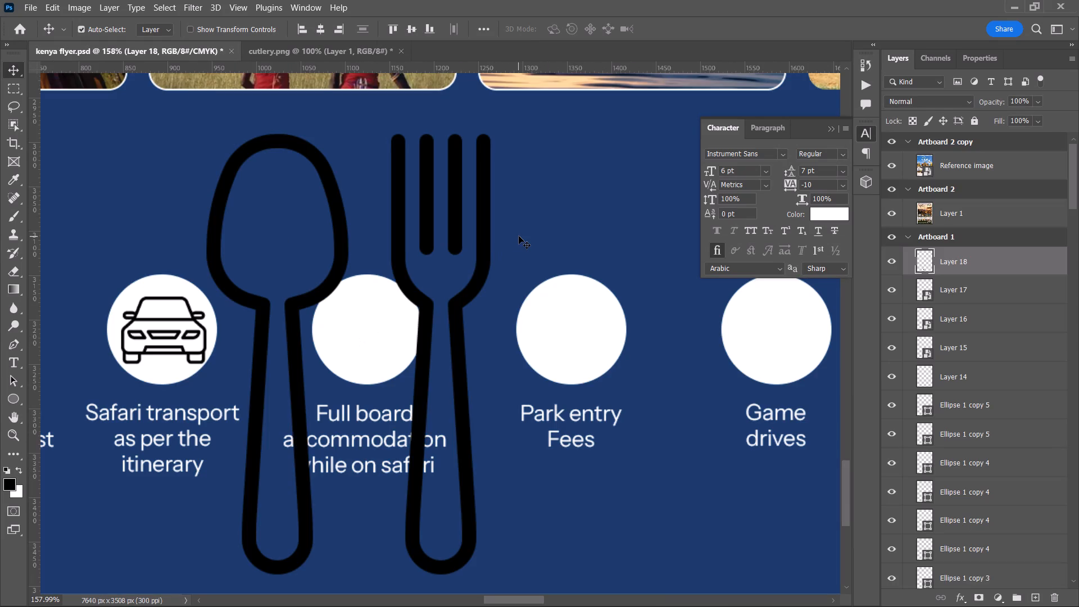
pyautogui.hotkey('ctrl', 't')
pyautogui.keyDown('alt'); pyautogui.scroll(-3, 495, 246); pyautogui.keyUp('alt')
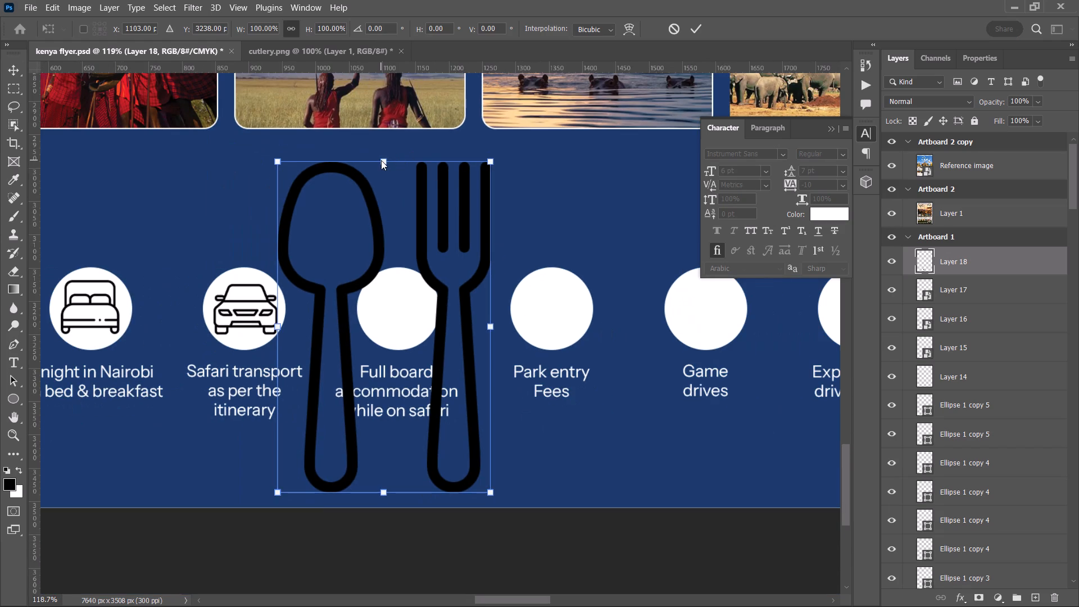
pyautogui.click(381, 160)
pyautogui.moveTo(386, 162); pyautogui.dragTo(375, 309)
# Convert the cutlery icon layer to a smart object.
pyautogui.rightClick(990, 260)
pyautogui.rightClick(999, 260)
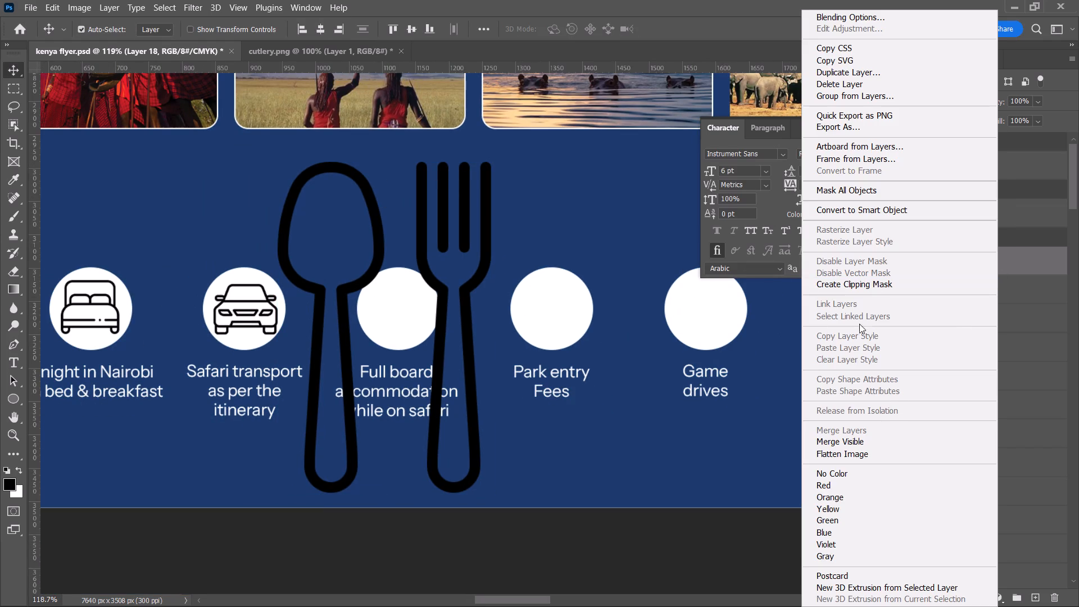
pyautogui.click(878, 213)
# Scale the cutlery icon down to about 20% and centre it in the "Full board accommodation while on safari" circle.
pyautogui.hotkey('ctrl', 't')
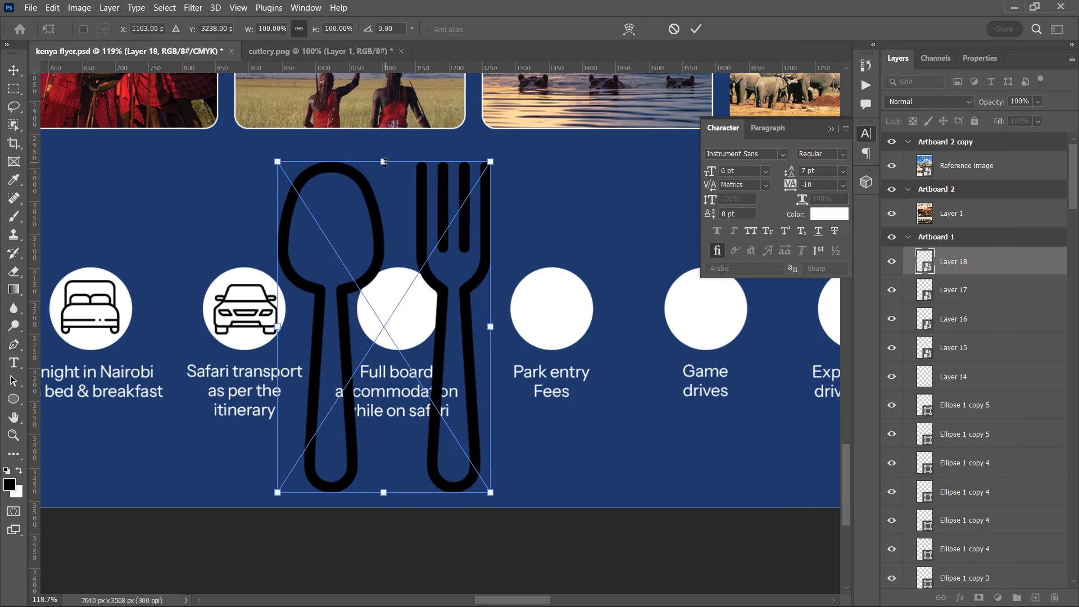
pyautogui.moveTo(385, 162); pyautogui.dragTo(386, 434)
pyautogui.moveTo(384, 455); pyautogui.dragTo(407, 310)
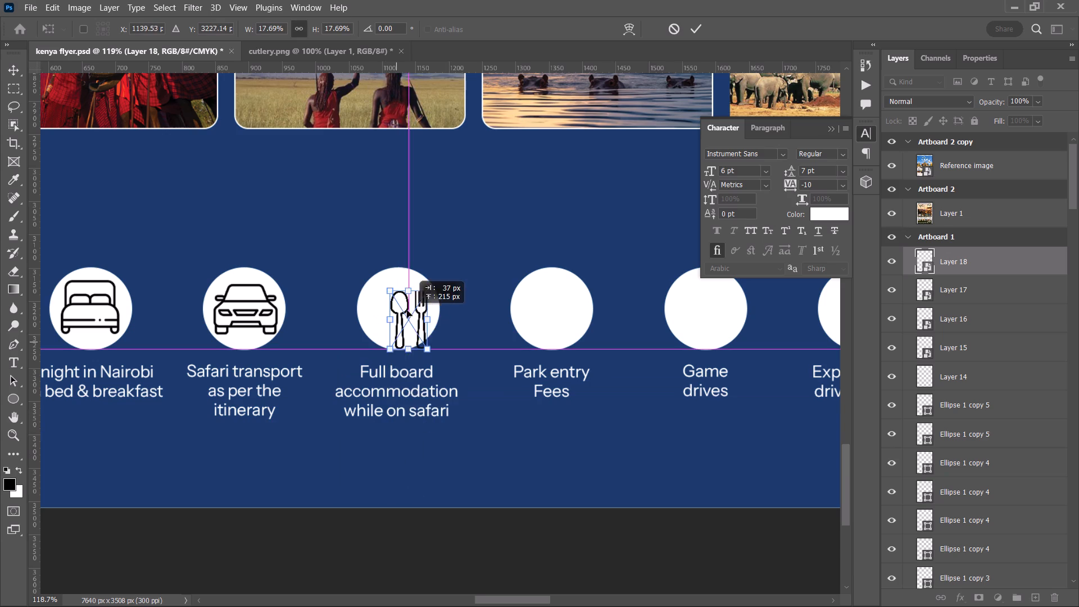
pyautogui.moveTo(407, 310); pyautogui.dragTo(397, 301)
pyautogui.keyDown('alt'); pyautogui.scroll(5, 397, 309); pyautogui.keyUp('alt')
pyautogui.click(399, 260)
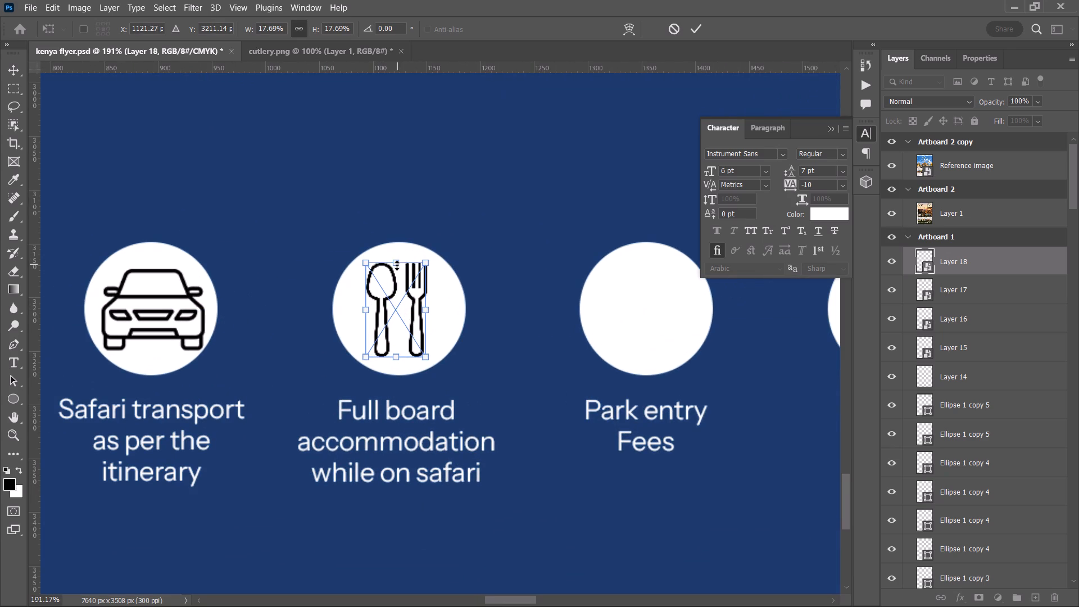
pyautogui.moveTo(397, 265); pyautogui.dragTo(397, 255)
pyautogui.moveTo(398, 278); pyautogui.dragTo(403, 280)
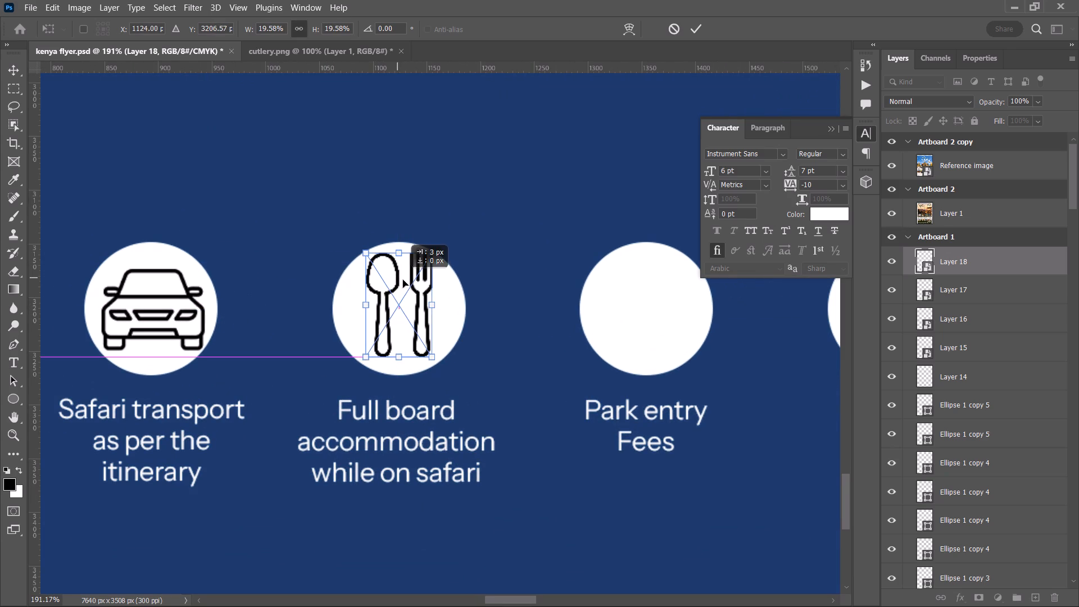
pyautogui.moveTo(403, 280); pyautogui.dragTo(402, 283)
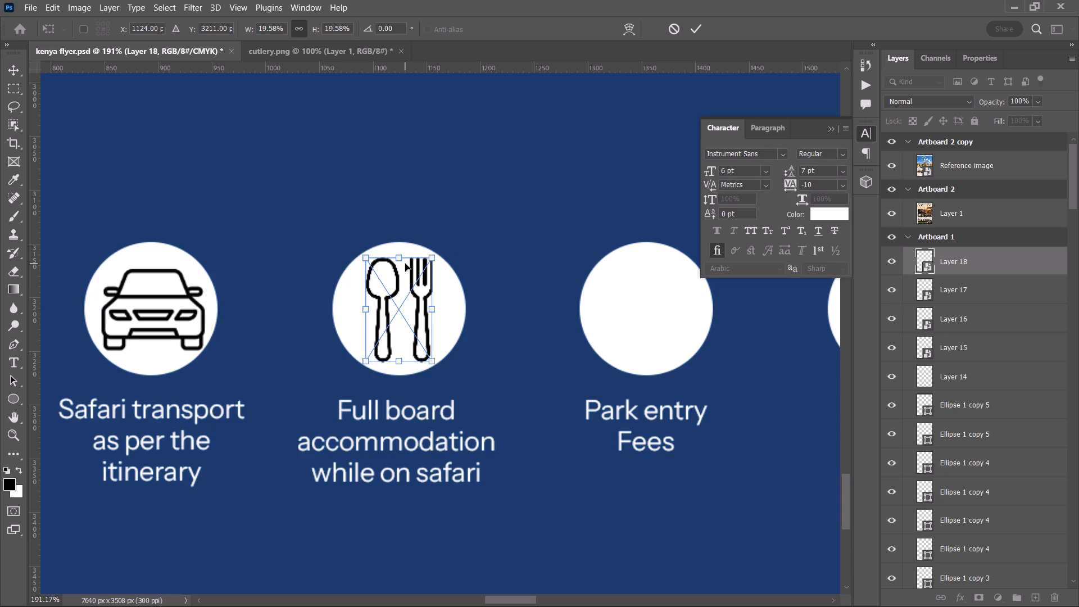
pyautogui.click(405, 262)
pyautogui.moveTo(401, 360); pyautogui.dragTo(401, 364)
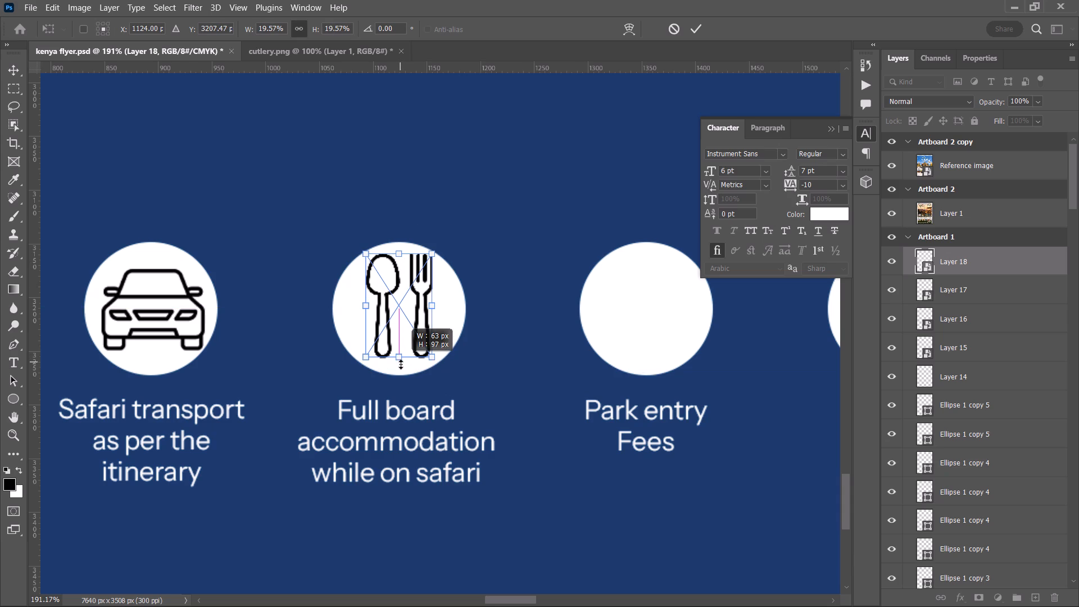
pyautogui.moveTo(401, 364); pyautogui.dragTo(401, 365)
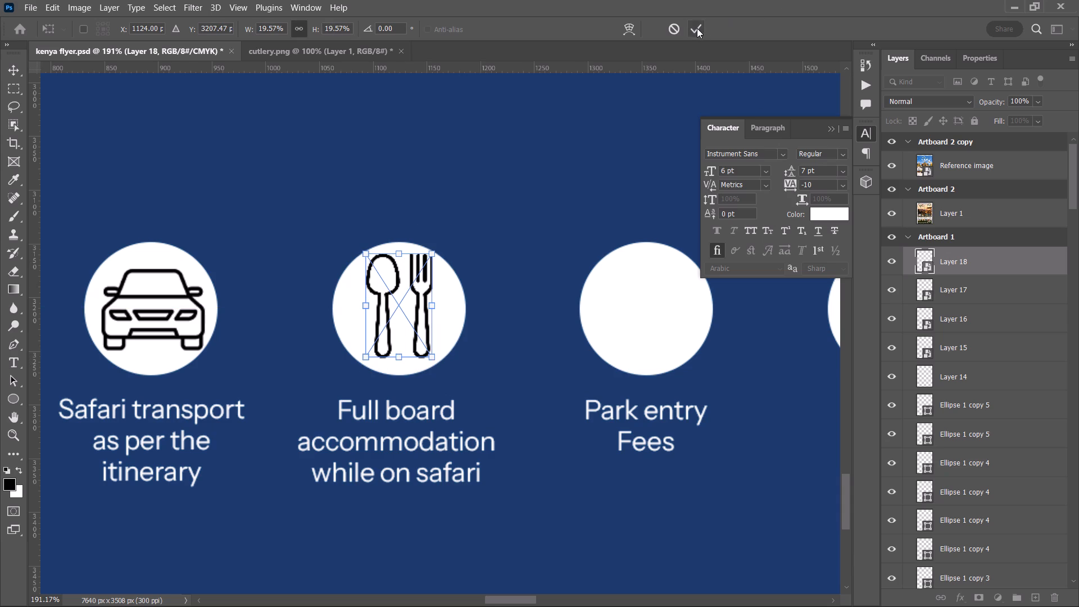
pyautogui.click(697, 28)
pyautogui.click(579, 158)
# Shrink the cutlery icon to about 17.5% within its white circle, and deselect it.
pyautogui.click(420, 282)
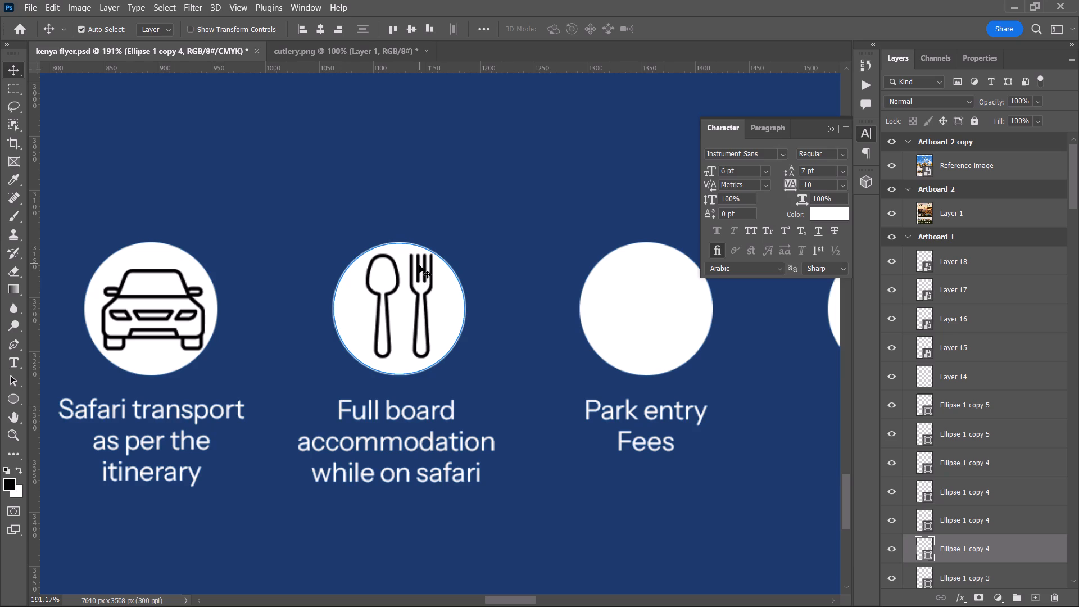
pyautogui.click(419, 273)
pyautogui.hotkey('ctrl', 't')
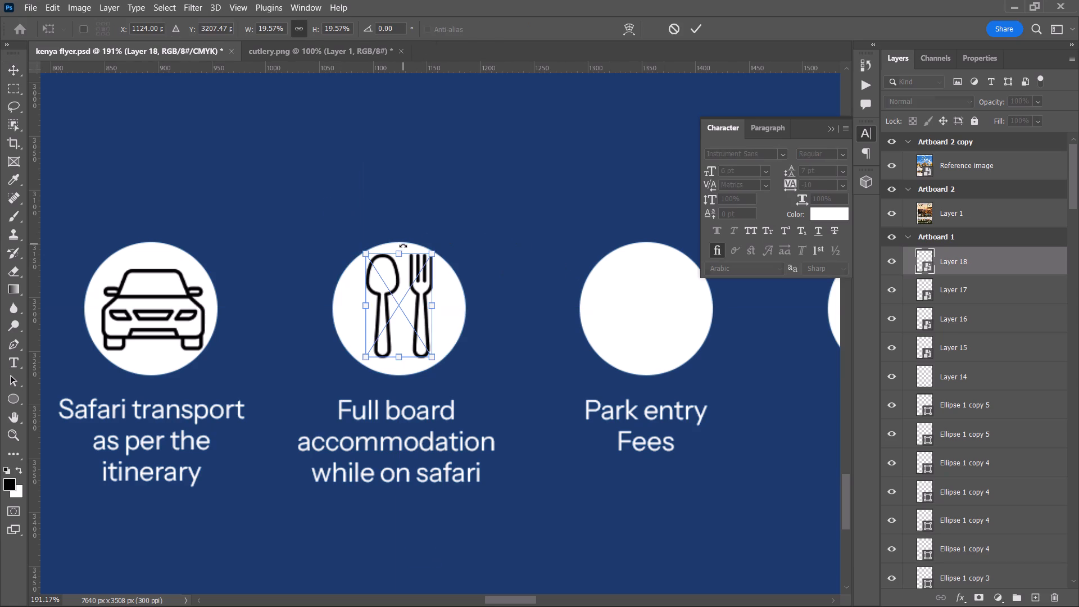
pyautogui.moveTo(406, 253); pyautogui.dragTo(403, 265)
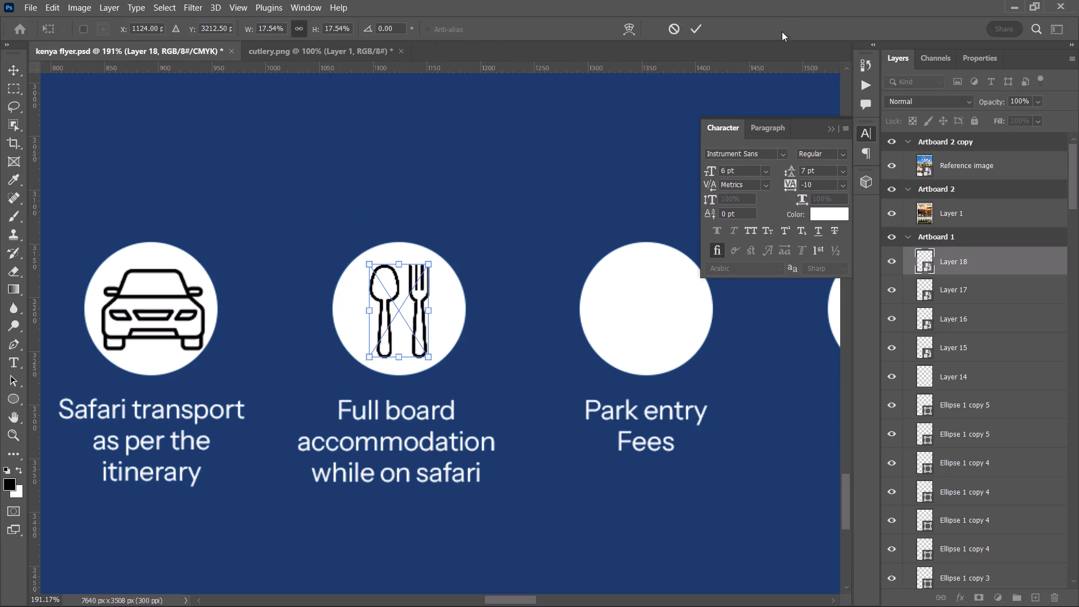
pyautogui.click(699, 22)
pyautogui.click(588, 161)
pyautogui.keyDown('alt'); pyautogui.scroll(-3, 581, 169); pyautogui.keyUp('alt')
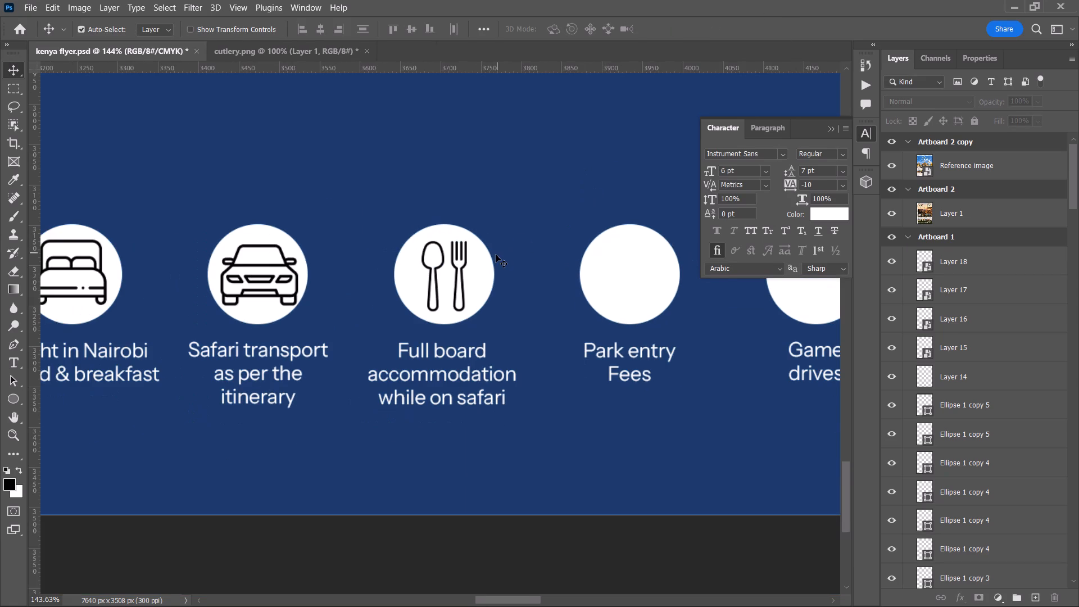
# Nudge the cutlery icon about 4 px left to centre it in its white circle, and deselect it.
pyautogui.click(460, 260)
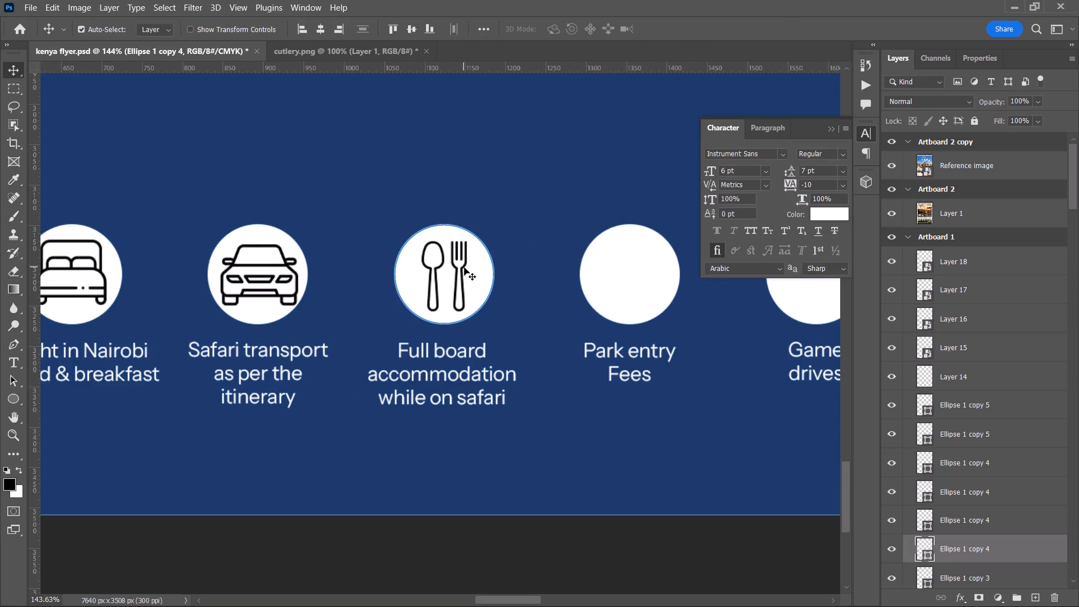
pyautogui.click(464, 267)
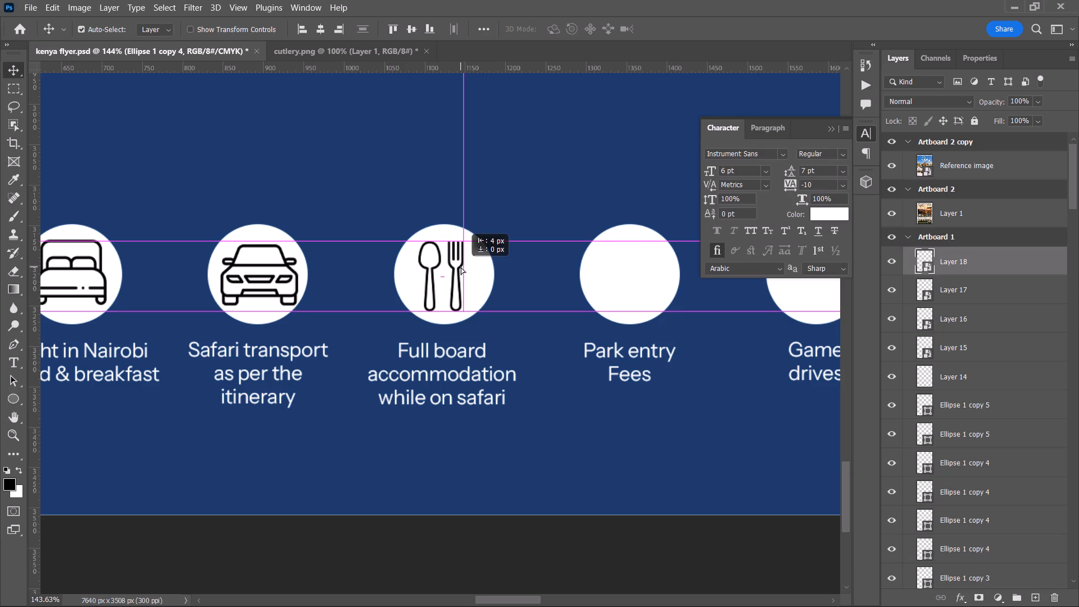
pyautogui.click(564, 174)
# Bring the downloaded trees.png icon into the kenya flyer over the "Park entry Fees" circle.
pyautogui.press('space')
pyautogui.press('space')
pyautogui.press('space')
pyautogui.press('space')
pyautogui.press('space')
pyautogui.press('space')
pyautogui.press('space')
pyautogui.press('space')
pyautogui.press('space')
pyautogui.press('space')
pyautogui.press('space')
pyautogui.press('space')
pyautogui.press('space')
pyautogui.press('space')
pyautogui.press('space')
pyautogui.press('space')
pyautogui.press('space')
pyautogui.press('space')
pyautogui.press('space')
pyautogui.press('space')
pyautogui.moveTo(567, 174); pyautogui.dragTo(368, 184)
pyautogui.moveTo(366, 183); pyautogui.dragTo(380, 184)
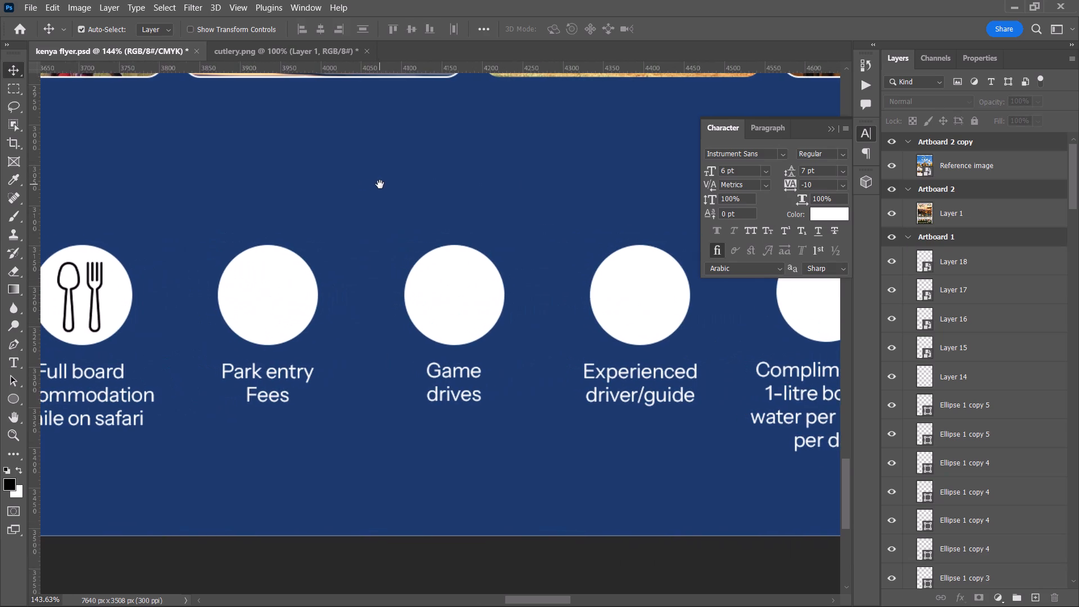
pyautogui.moveTo(380, 184); pyautogui.dragTo(382, 184)
pyautogui.hotkey('ctrl', 'o')
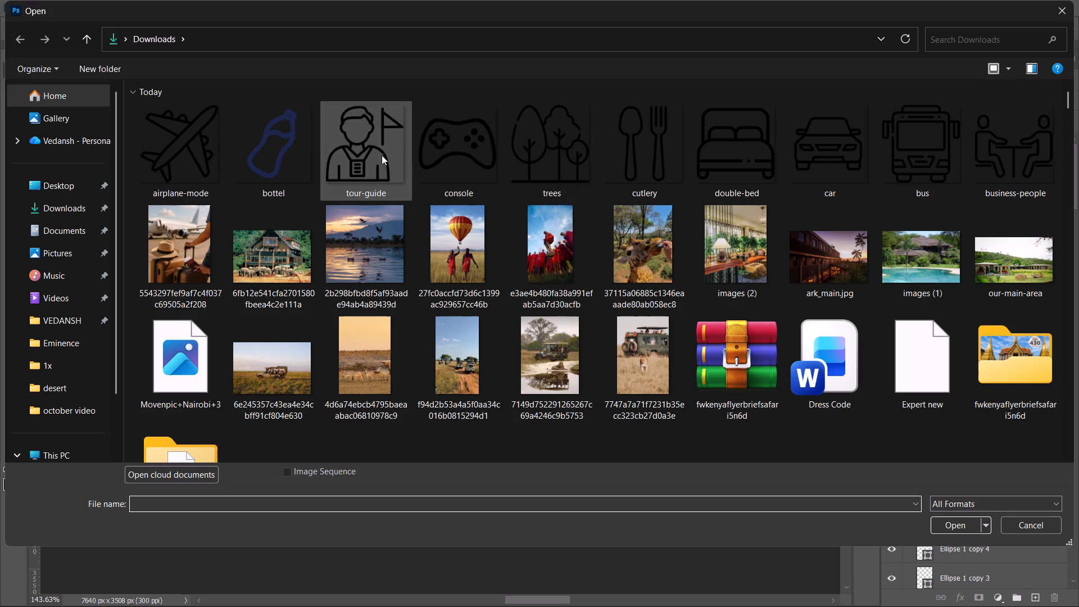
pyautogui.doubleClick(536, 115)
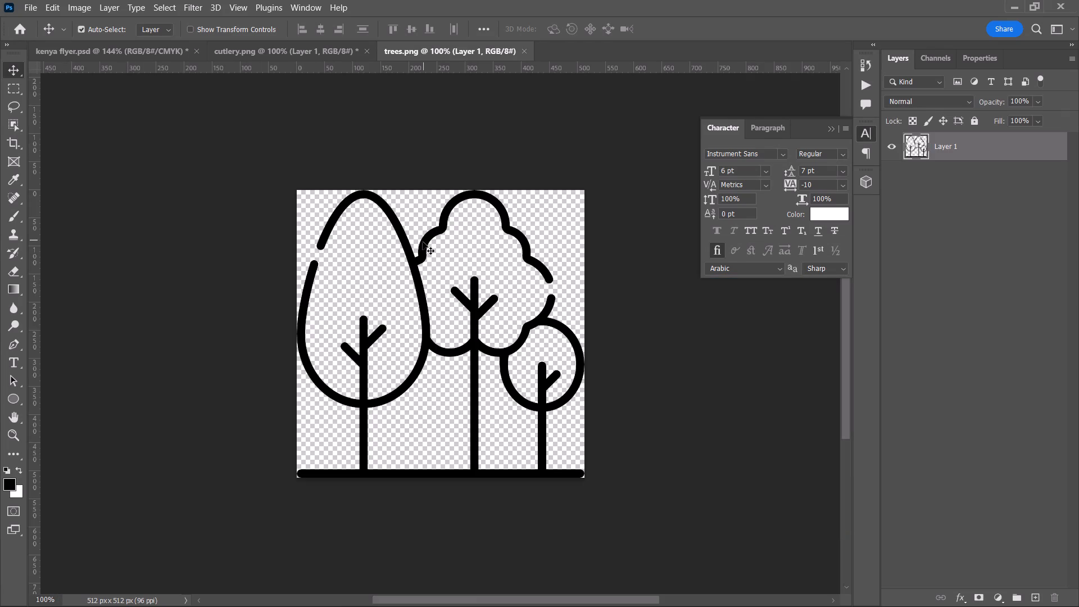
pyautogui.moveTo(423, 242); pyautogui.dragTo(178, 85)
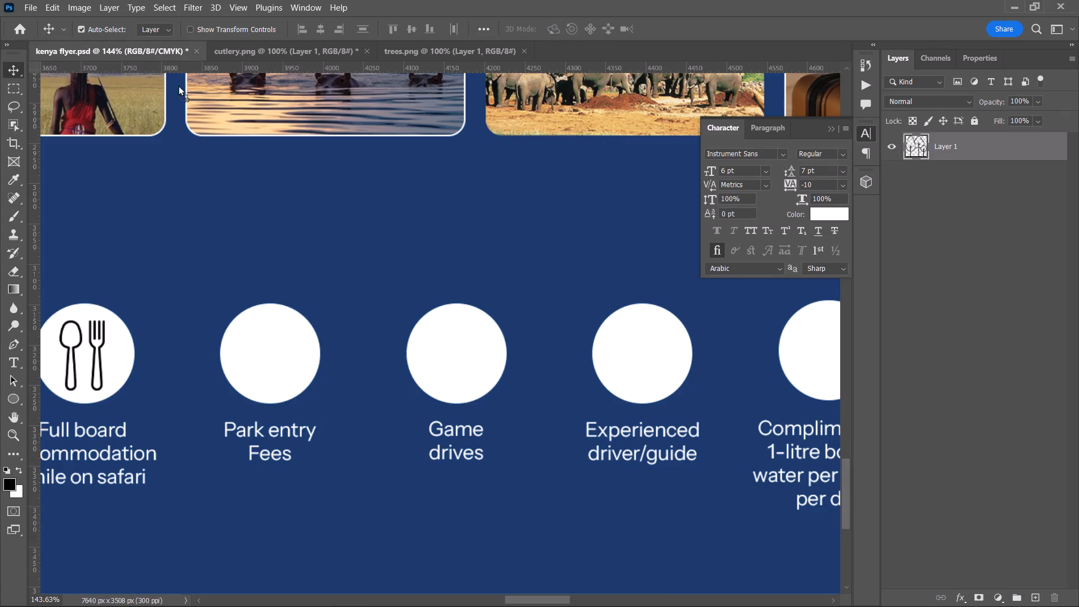
pyautogui.moveTo(178, 85); pyautogui.dragTo(287, 351)
pyautogui.press('space')
pyautogui.moveTo(372, 329); pyautogui.dragTo(544, 315)
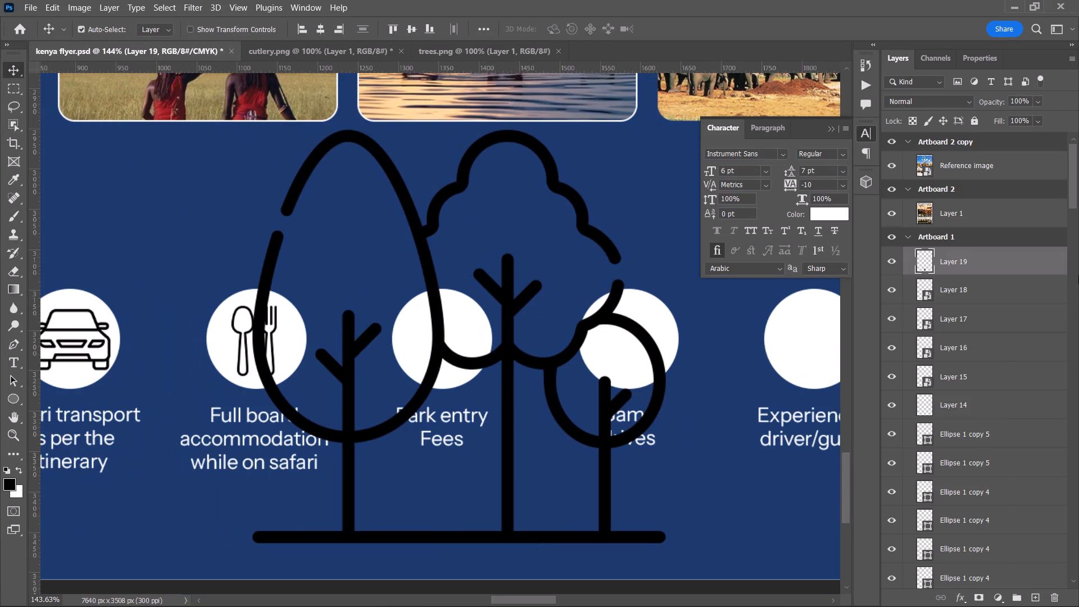
# Convert the trees icon layer to a smart object.
pyautogui.rightClick(1008, 262)
pyautogui.click(894, 205)
# Scale the trees icon down to fit inside the "Park entry Fees" circle and place it there.
pyautogui.hotkey('ctrl', 't')
pyautogui.moveTo(465, 127); pyautogui.dragTo(454, 457)
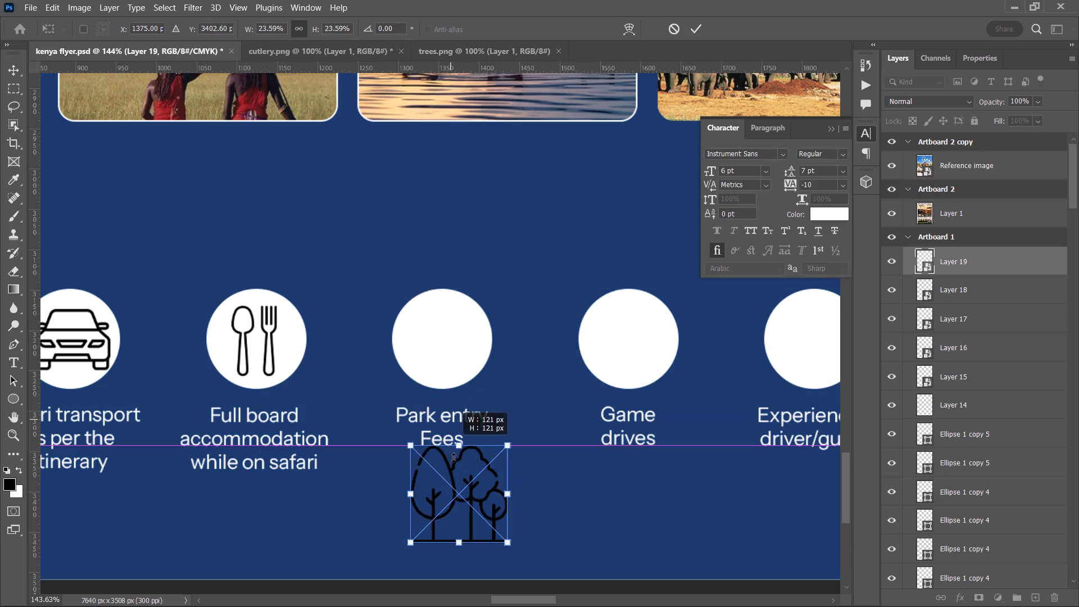
pyautogui.moveTo(454, 457); pyautogui.dragTo(457, 484)
pyautogui.moveTo(456, 509); pyautogui.dragTo(443, 336)
pyautogui.click(695, 28)
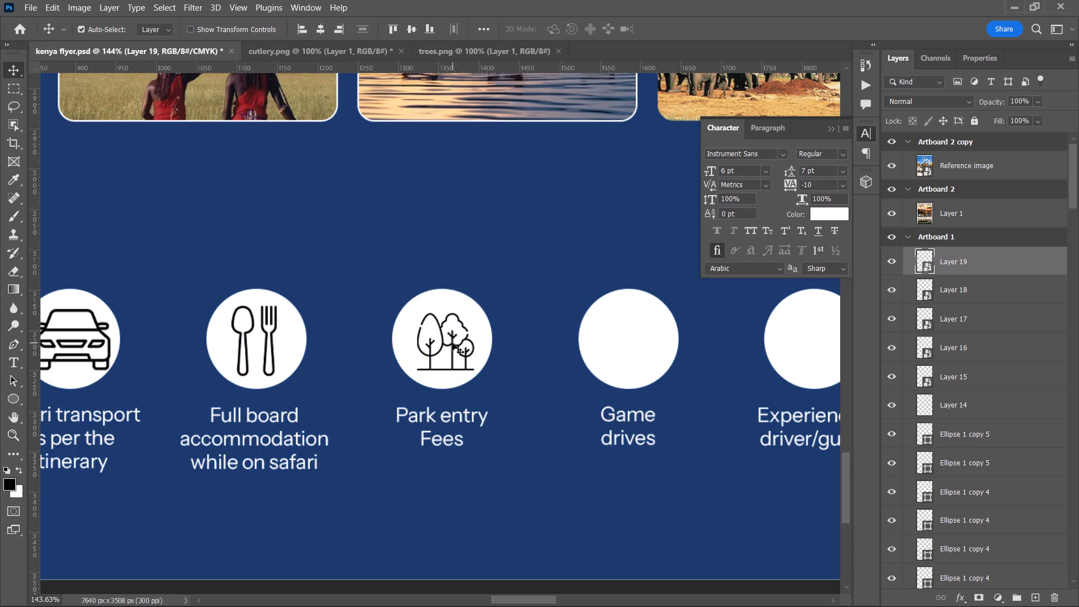
# Resize the trees icon to about 14.8%, centre it in the "Park entry Fees" circle, and deselect it.
pyautogui.click(452, 343)
pyautogui.hotkey('ctrl', 't')
pyautogui.click(447, 307)
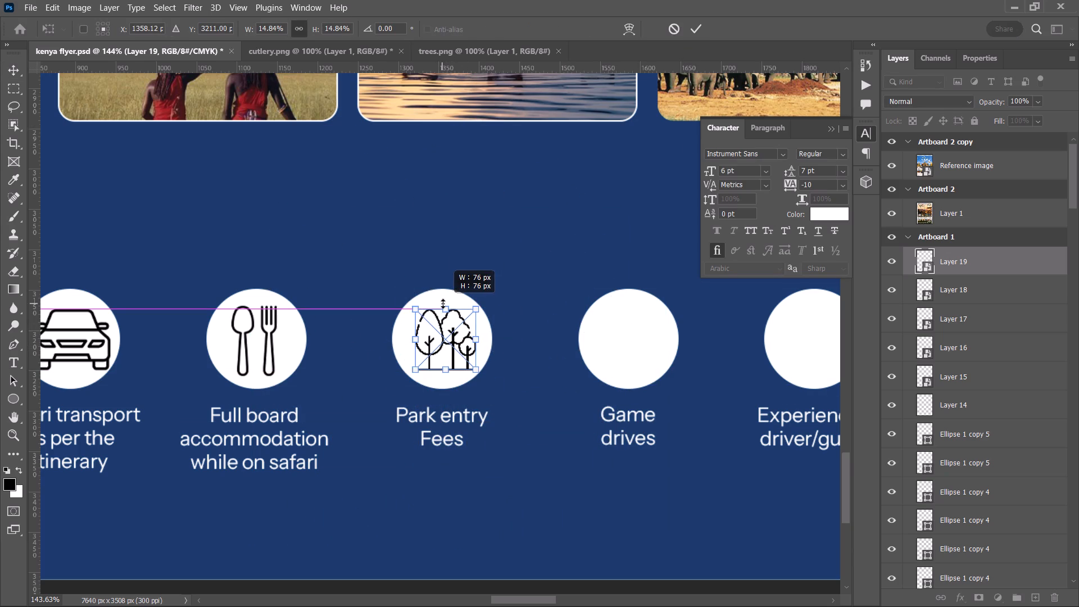
pyautogui.click(453, 336)
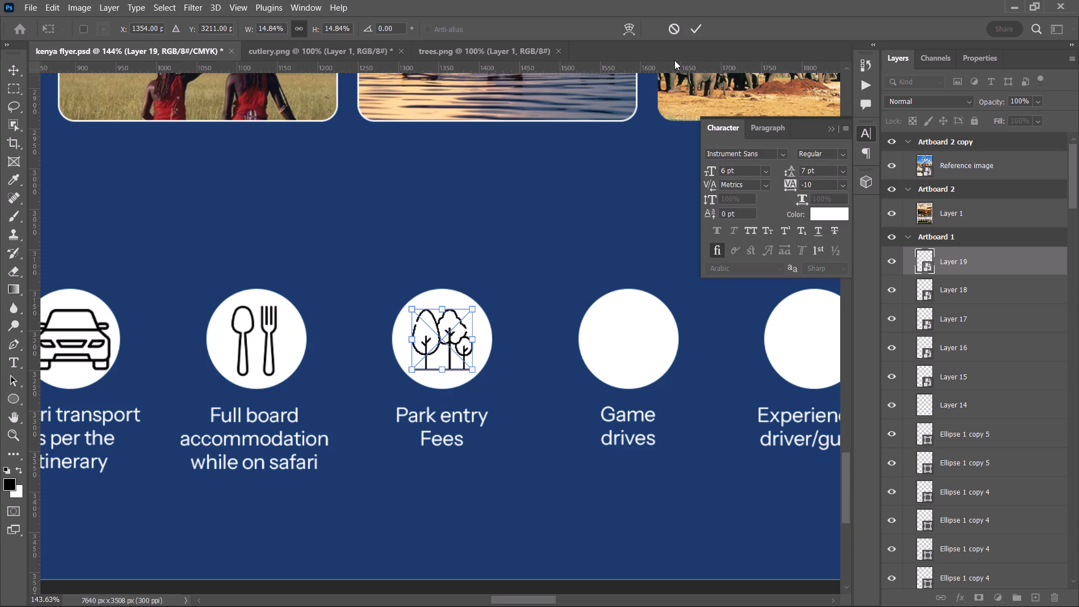
pyautogui.click(692, 32)
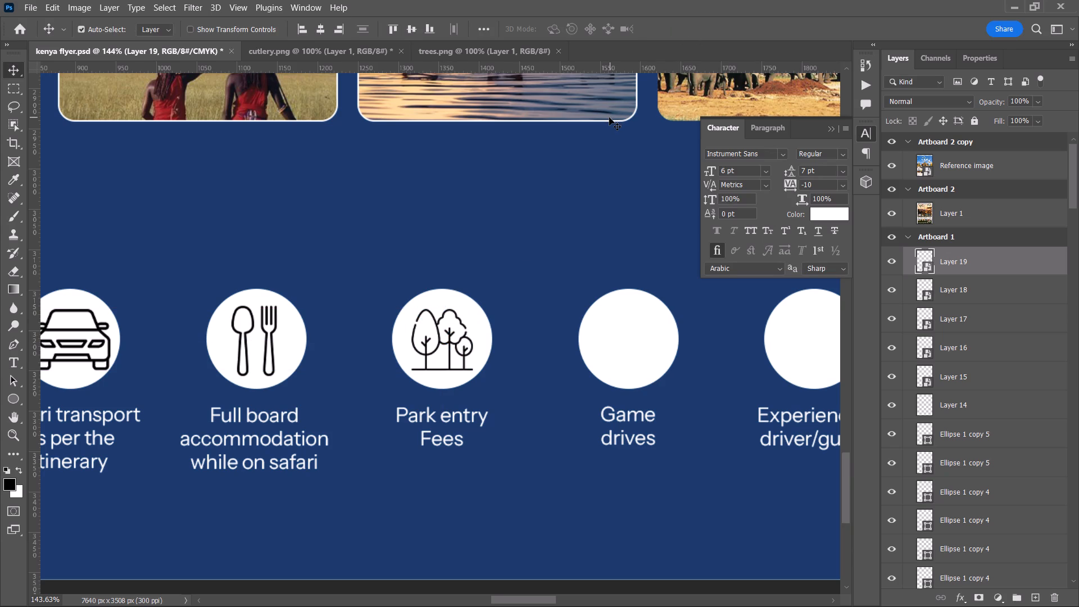
pyautogui.click(562, 233)
# Compare the flyer's remaining empty circles with the INCLUSIONS icons in the reference artboard.
pyautogui.press('space')
pyautogui.press('space')
pyautogui.press('space')
pyautogui.press('space')
pyautogui.press('space')
pyautogui.press('space')
pyautogui.press('space')
pyautogui.press('space')
pyautogui.press('space')
pyautogui.press('space')
pyautogui.press('space')
pyautogui.press('space')
pyautogui.press('space')
pyautogui.press('space')
pyautogui.press('space')
pyautogui.moveTo(554, 247); pyautogui.dragTo(442, 241)
pyautogui.moveTo(479, 259); pyautogui.dragTo(433, 257)
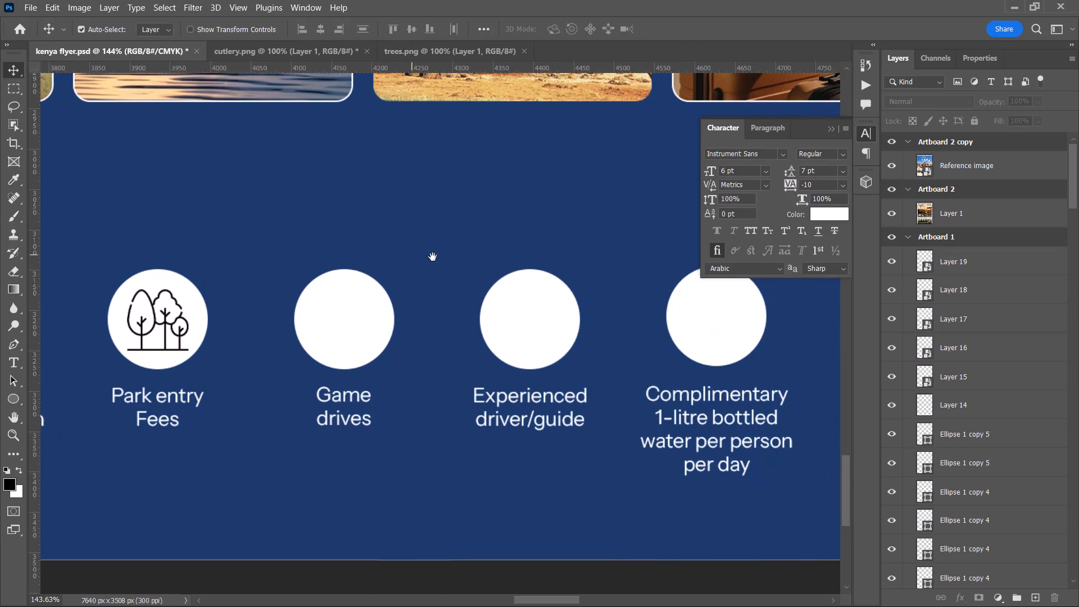
pyautogui.press('space')
pyautogui.press('space')
pyautogui.press('space')
pyautogui.press('space')
pyautogui.press('space')
pyautogui.press('space')
pyautogui.press('space')
pyautogui.press('space')
pyautogui.press('space')
pyautogui.press('space')
pyautogui.press('space')
pyautogui.press('space')
pyautogui.press('space')
pyautogui.press('space')
pyautogui.press('space')
pyautogui.press('space')
pyautogui.press('space')
pyautogui.press('space')
pyautogui.press('space')
pyautogui.press('space')
pyautogui.moveTo(433, 256); pyautogui.dragTo(212, 278)
pyautogui.moveTo(330, 275); pyautogui.dragTo(157, 245)
pyautogui.moveTo(491, 270); pyautogui.dragTo(234, 276)
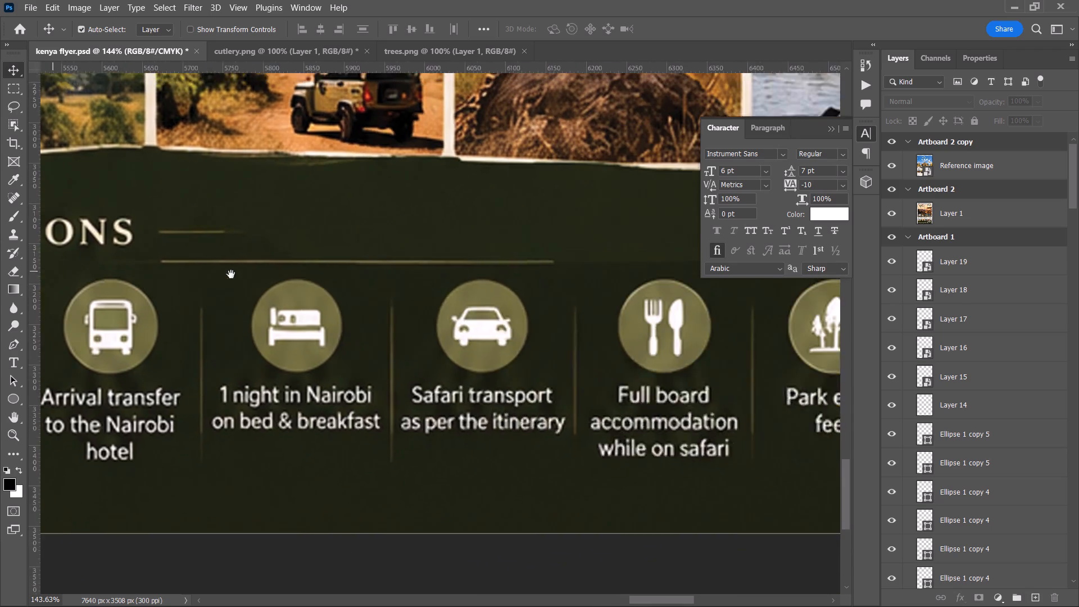
pyautogui.moveTo(338, 260); pyautogui.dragTo(566, 266)
pyautogui.moveTo(237, 252); pyautogui.dragTo(330, 244)
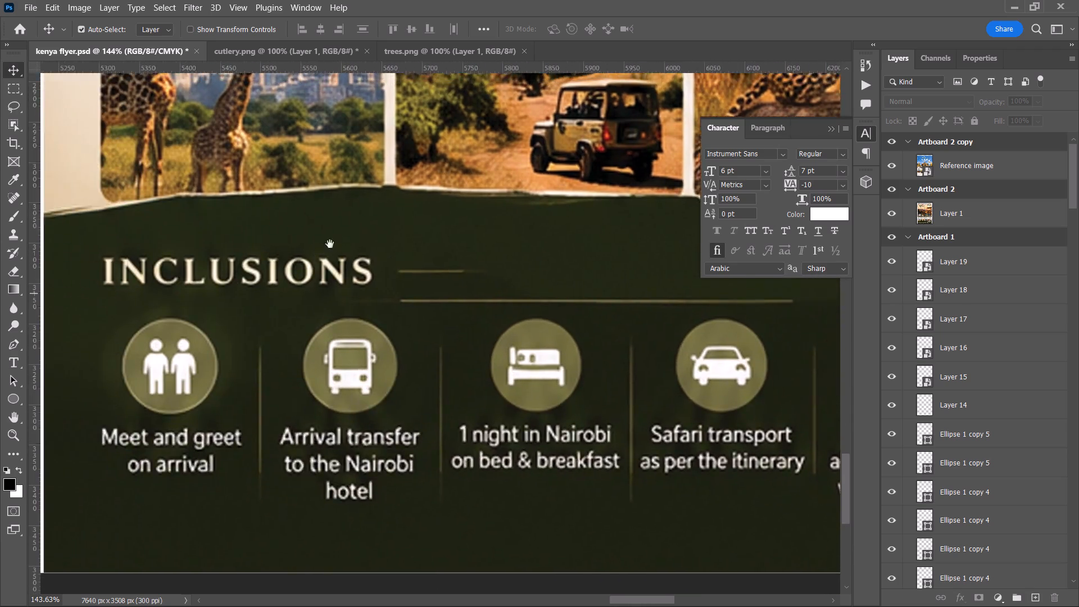
pyautogui.moveTo(330, 244); pyautogui.dragTo(545, 220)
pyautogui.moveTo(283, 260); pyautogui.dragTo(627, 332)
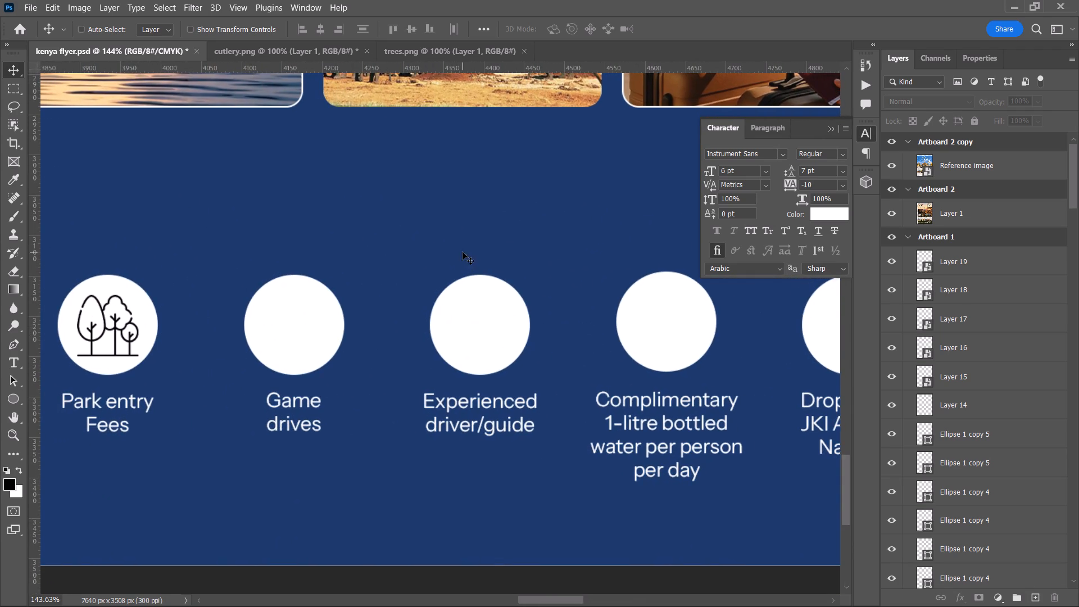
# Bring the downloaded console.png icon into the kenya flyer over the "Game drives" circle.
pyautogui.hotkey('ctrl', 'o')
pyautogui.doubleClick(441, 149)
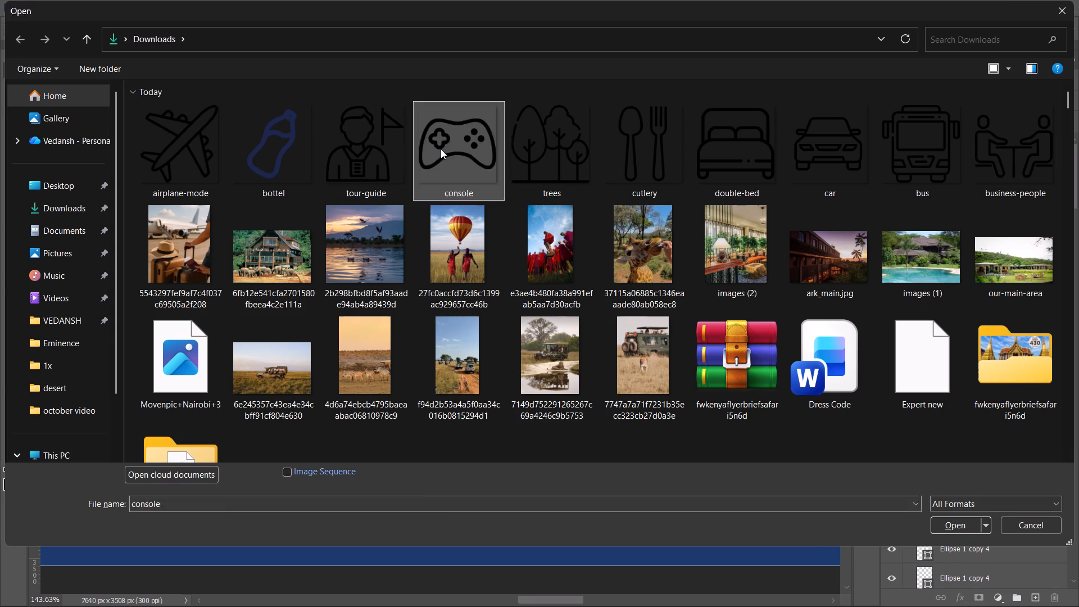
pyautogui.moveTo(380, 291); pyautogui.dragTo(146, 46)
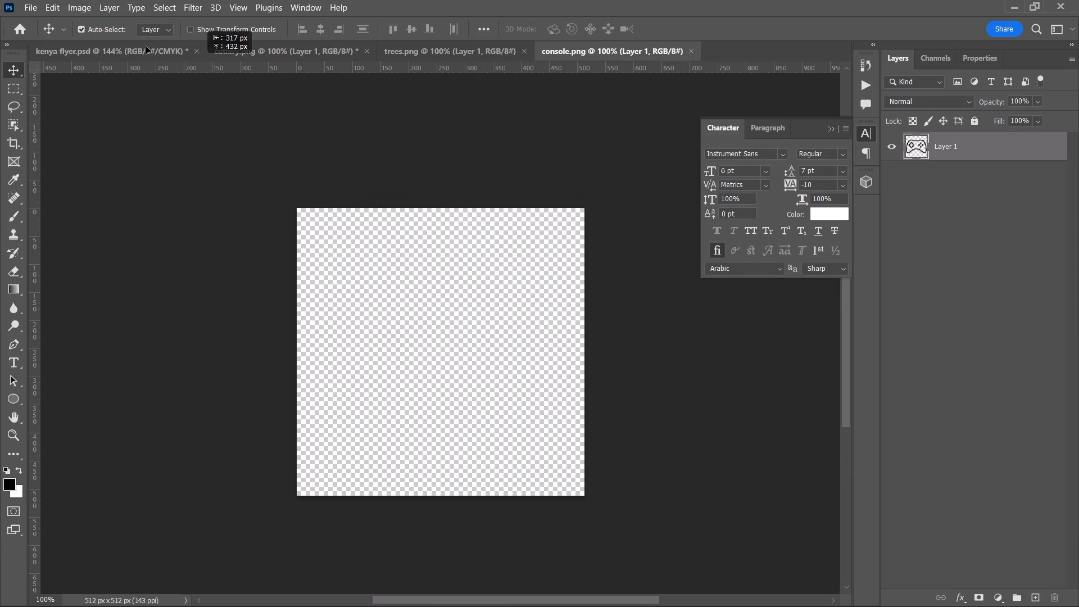
pyautogui.moveTo(146, 46); pyautogui.dragTo(274, 366)
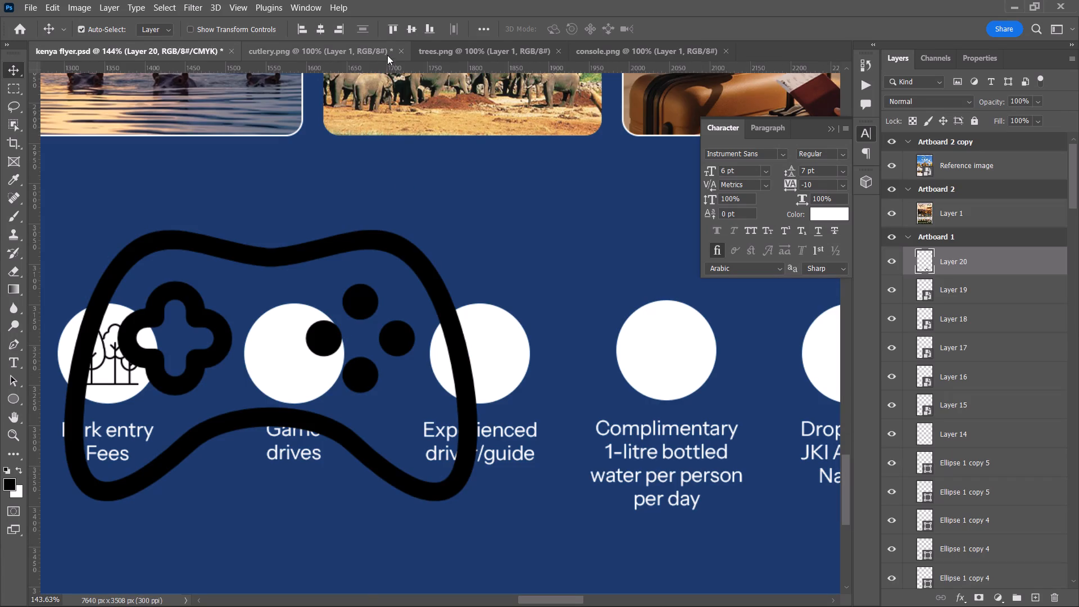
# Close the cutlery.png, trees.png and console.png documents, keeping only the kenya flyer open.
pyautogui.click(399, 52)
pyautogui.click(546, 243)
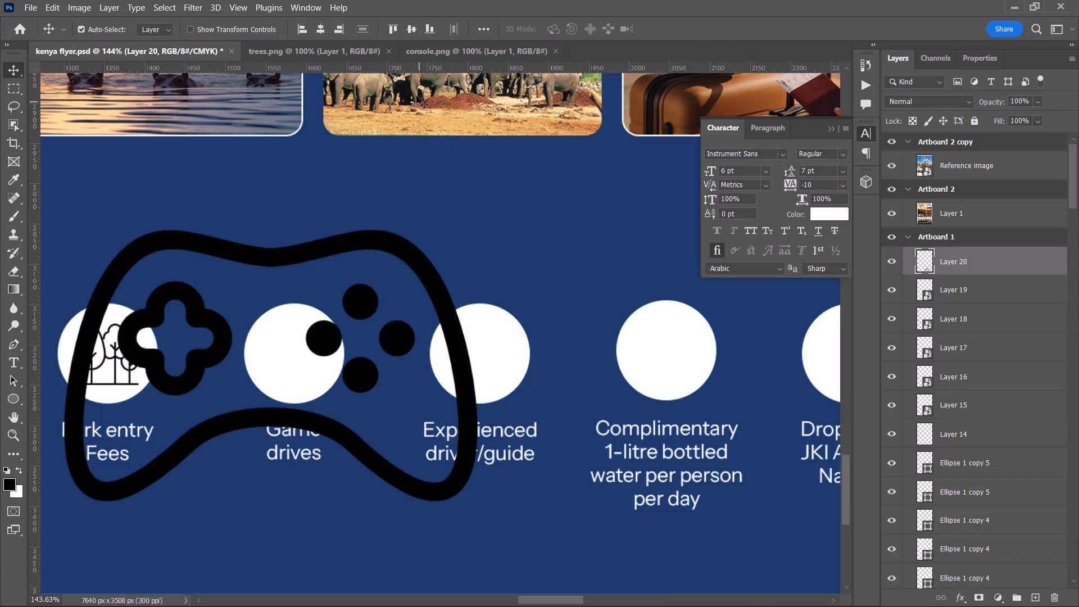
pyautogui.click(392, 49)
pyautogui.click(397, 49)
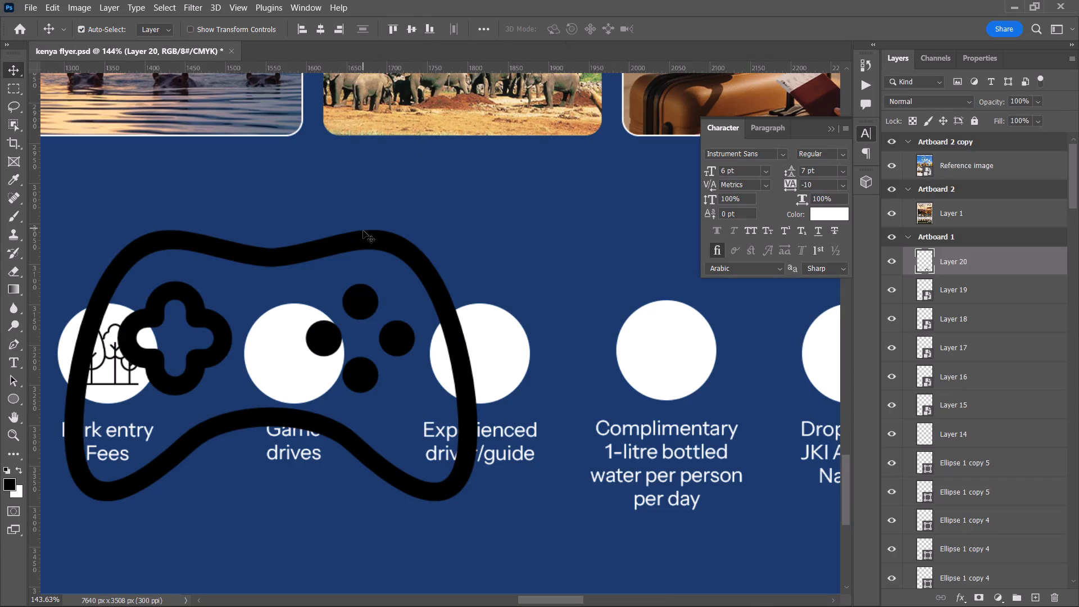
# Convert the game controller icon layer to a smart object.
pyautogui.hotkey('ctrl', 't')
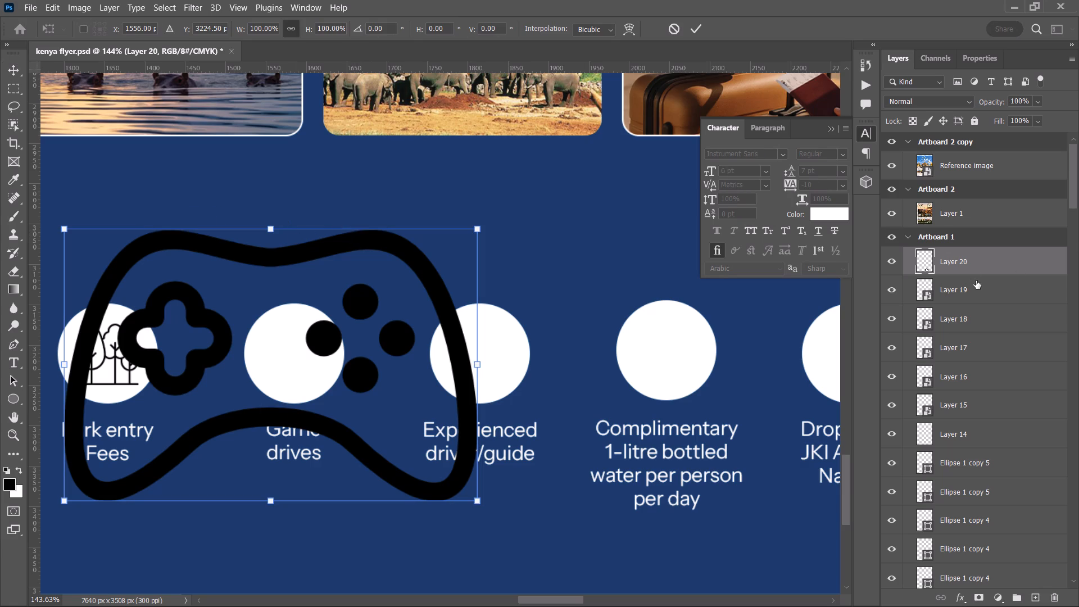
pyautogui.moveTo(991, 249); pyautogui.dragTo(985, 241, button='right')
pyautogui.rightClick(967, 257)
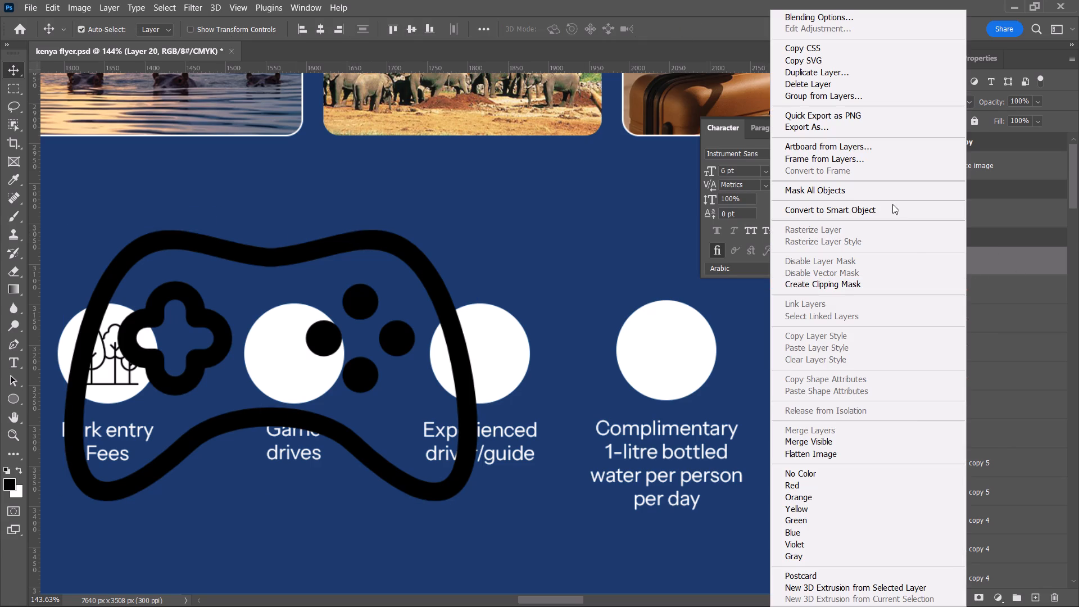
pyautogui.click(892, 204)
# Scale the game controller icon down to about 18.7%, centre it in the "Game drives" circle, and deselect it.
pyautogui.hotkey('ctrl', 't')
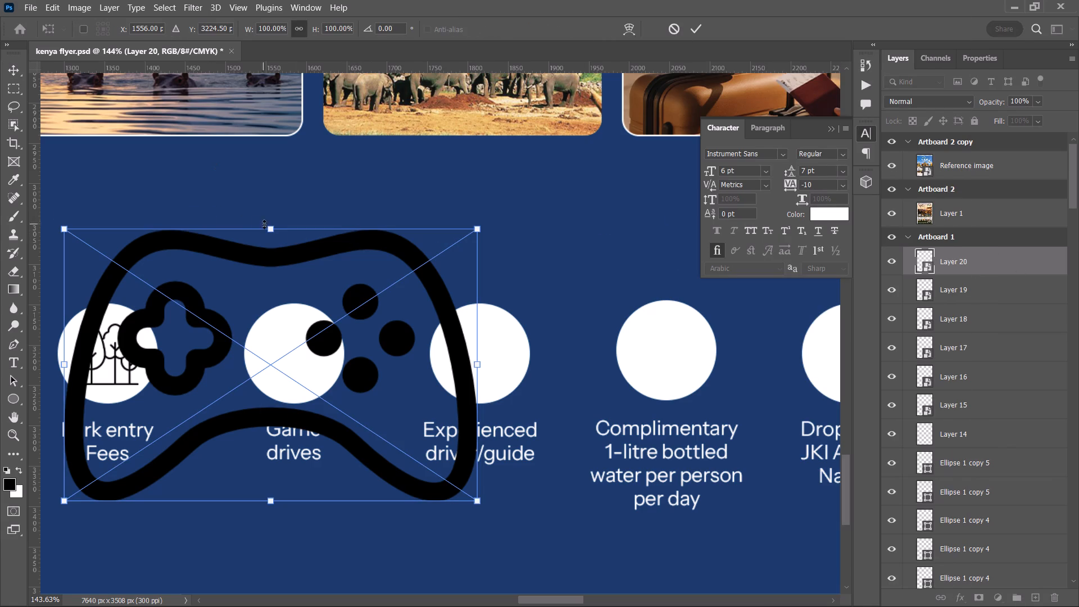
pyautogui.moveTo(271, 227); pyautogui.dragTo(256, 444)
pyautogui.moveTo(262, 460); pyautogui.dragTo(262, 461)
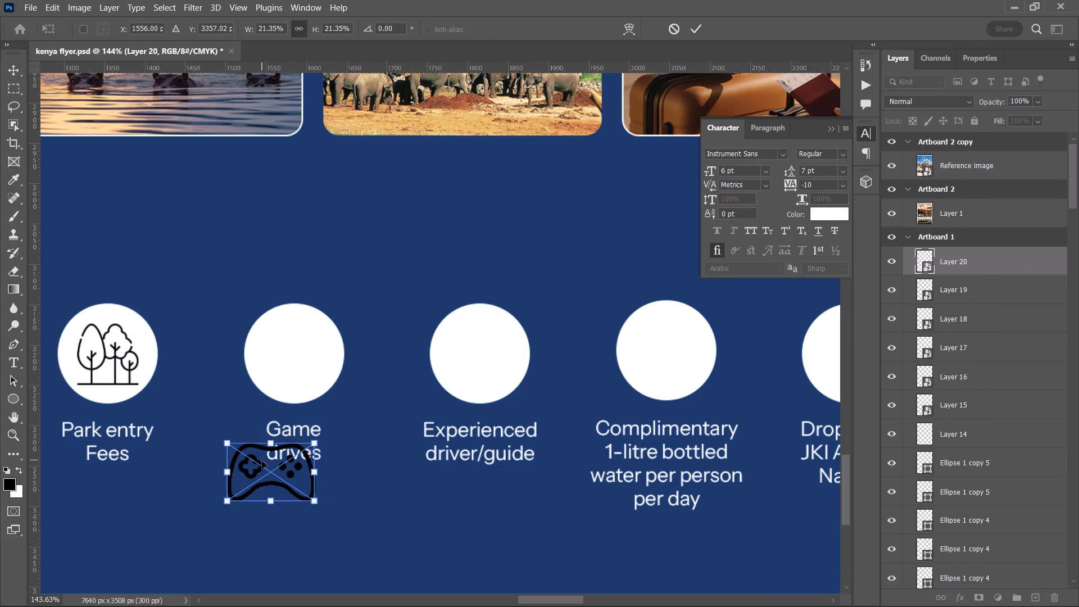
pyautogui.moveTo(262, 461); pyautogui.dragTo(284, 338)
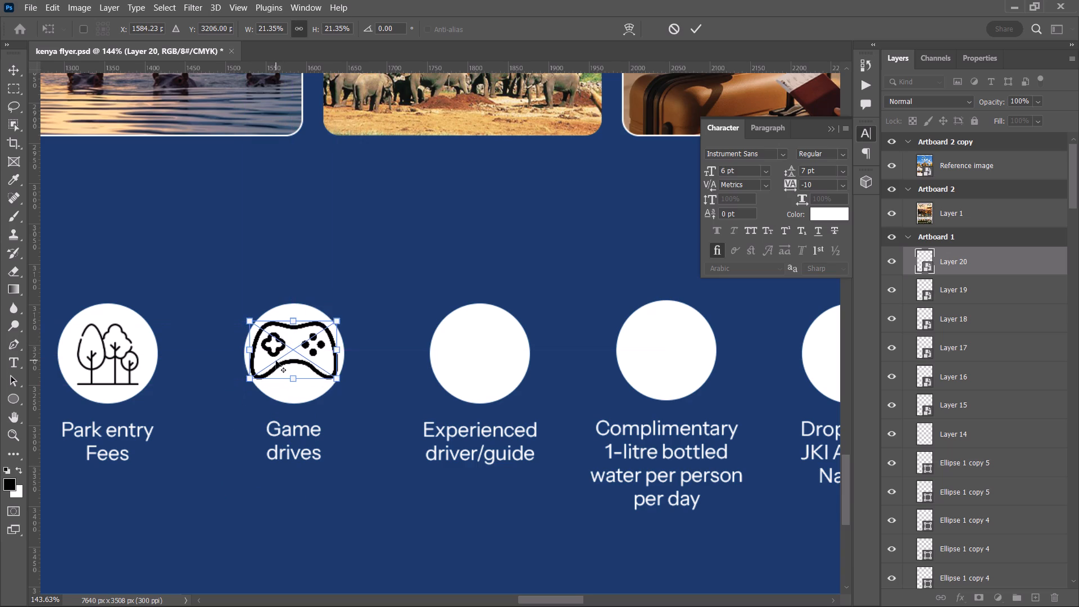
pyautogui.keyDown('alt'); pyautogui.scroll(4, 276, 361); pyautogui.keyUp('alt')
pyautogui.click(301, 302)
pyautogui.moveTo(301, 302); pyautogui.dragTo(299, 322)
pyautogui.moveTo(300, 322); pyautogui.dragTo(300, 312)
pyautogui.moveTo(300, 337); pyautogui.dragTo(300, 331)
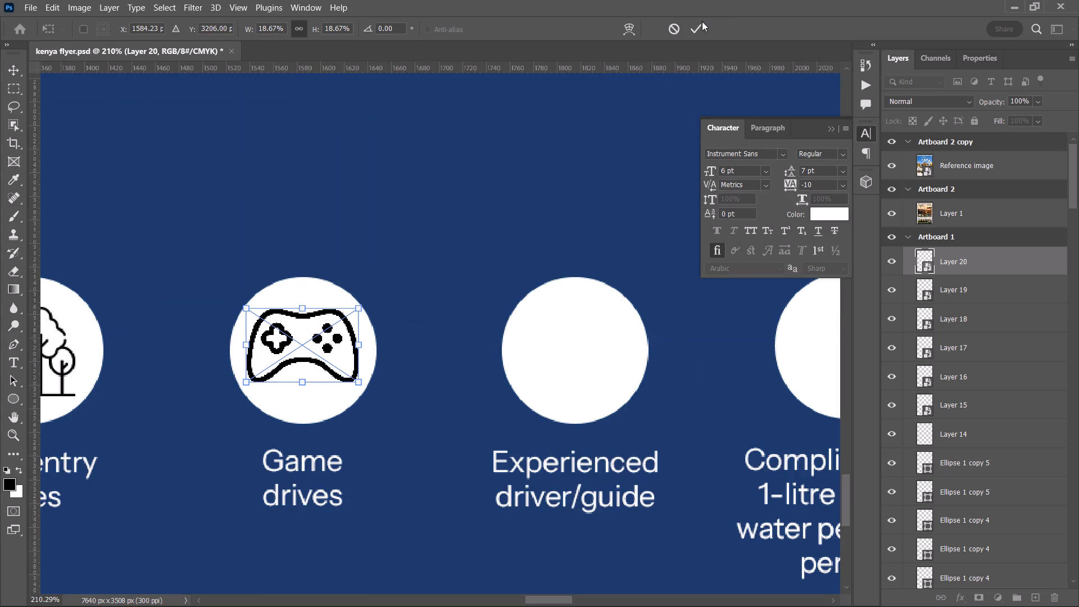
pyautogui.click(702, 22)
pyautogui.click(510, 202)
# Examine the reference artboard's INCLUSIONS icons, including those for game drives and the experienced driver/guide.
pyautogui.keyDown('alt'); pyautogui.scroll(-2, 510, 202); pyautogui.keyUp('alt')
pyautogui.press('space')
pyautogui.press('space')
pyautogui.press('space')
pyautogui.press('space')
pyautogui.press('space')
pyautogui.press('space')
pyautogui.press('space')
pyautogui.press('space')
pyautogui.press('space')
pyautogui.press('space')
pyautogui.press('space')
pyautogui.press('space')
pyautogui.press('space')
pyautogui.press('space')
pyautogui.press('space')
pyautogui.press('space')
pyautogui.press('space')
pyautogui.press('space')
pyautogui.press('space')
pyautogui.press('space')
pyautogui.moveTo(511, 210); pyautogui.dragTo(222, 197)
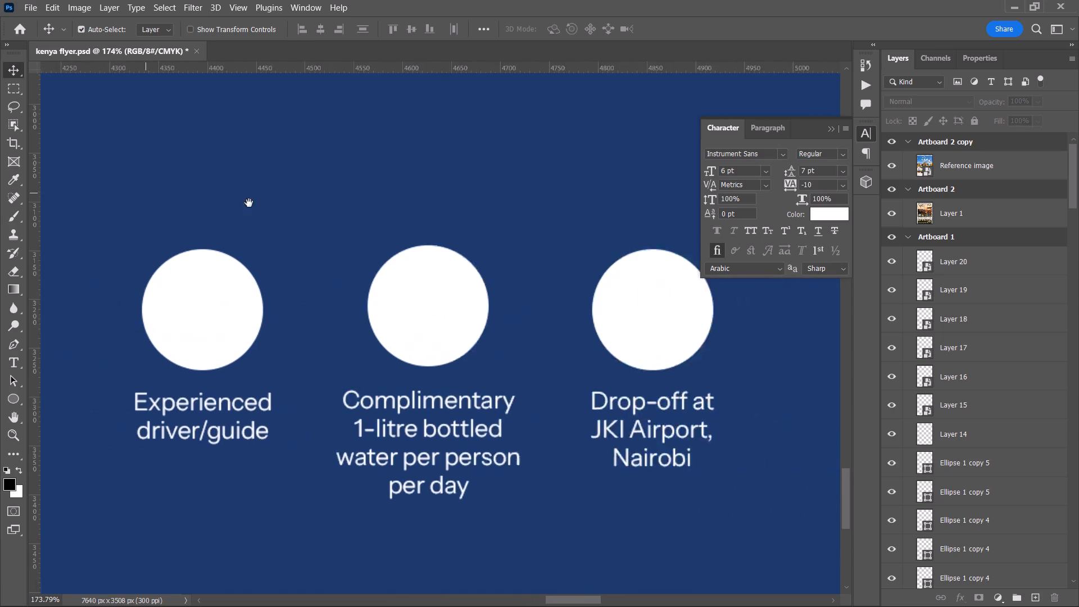
pyautogui.moveTo(305, 206); pyautogui.dragTo(0, 200)
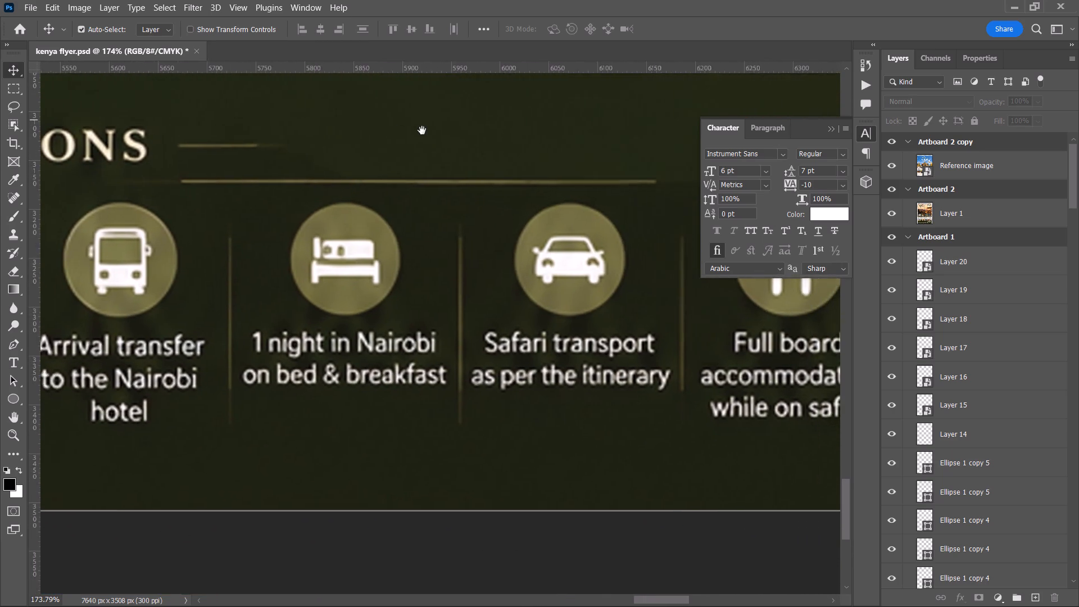
pyautogui.moveTo(369, 156); pyautogui.dragTo(60, 237)
pyautogui.moveTo(305, 226); pyautogui.dragTo(187, 235)
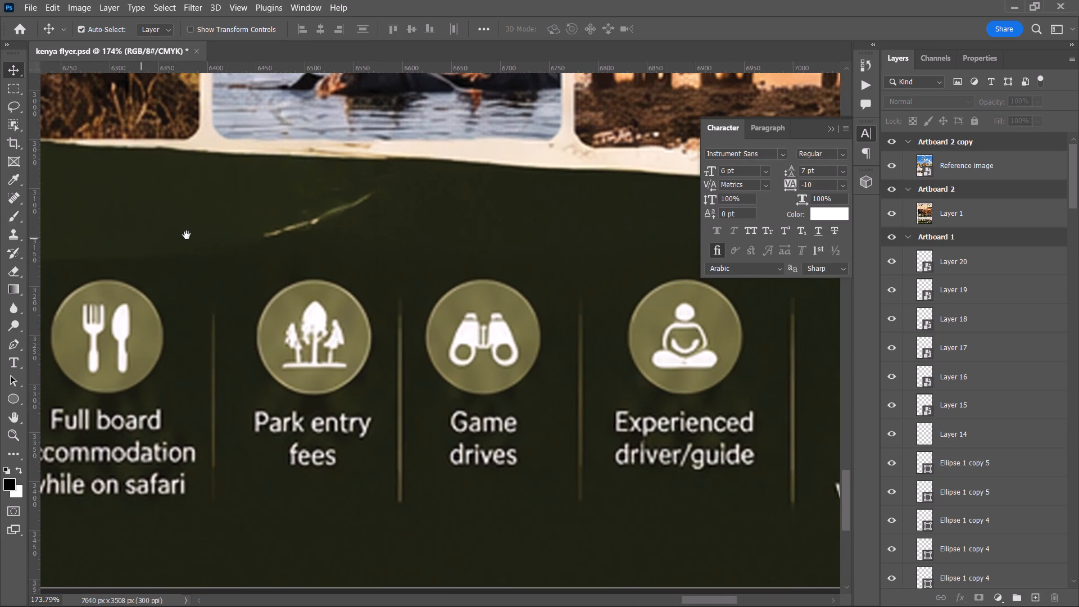
pyautogui.moveTo(187, 235); pyautogui.dragTo(731, 195)
pyautogui.moveTo(296, 220); pyautogui.dragTo(419, 305)
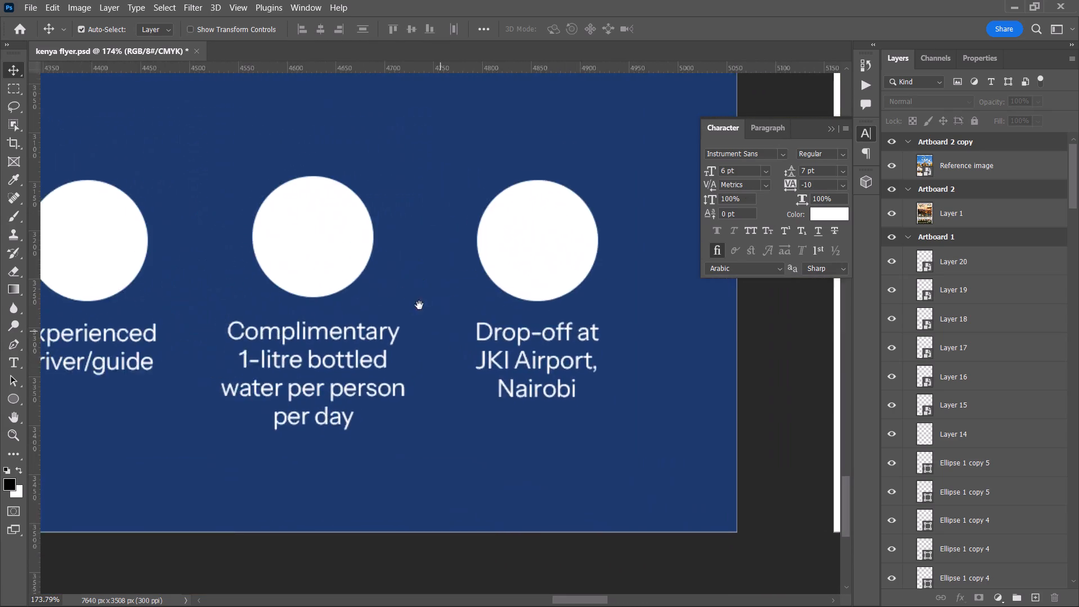
pyautogui.moveTo(419, 305); pyautogui.dragTo(511, 336)
# Open the downloaded tour-guide, bottel and airplane-mode icons together.
pyautogui.hotkey('ctrl', 'o')
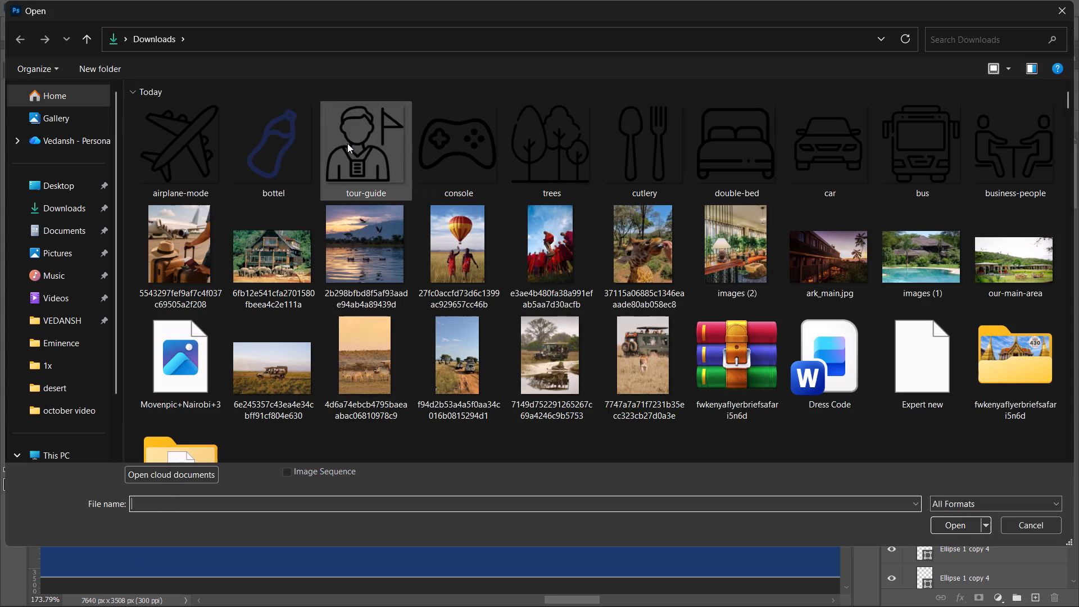
pyautogui.click(342, 143)
pyautogui.keyDown('shift'); pyautogui.click(189, 134); pyautogui.keyUp('shift')
pyautogui.press('Return')
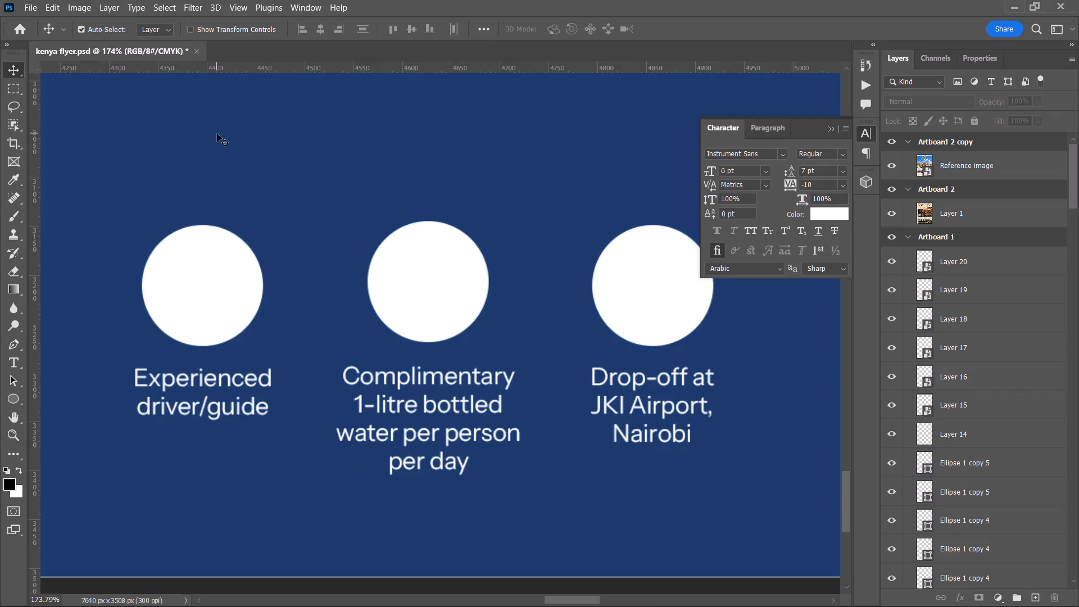
# Copy the tour-guide icon into the flyer near the "Experienced driver/guide" circle and convert its layer to a smart object.
pyautogui.moveTo(432, 233); pyautogui.dragTo(98, 48)
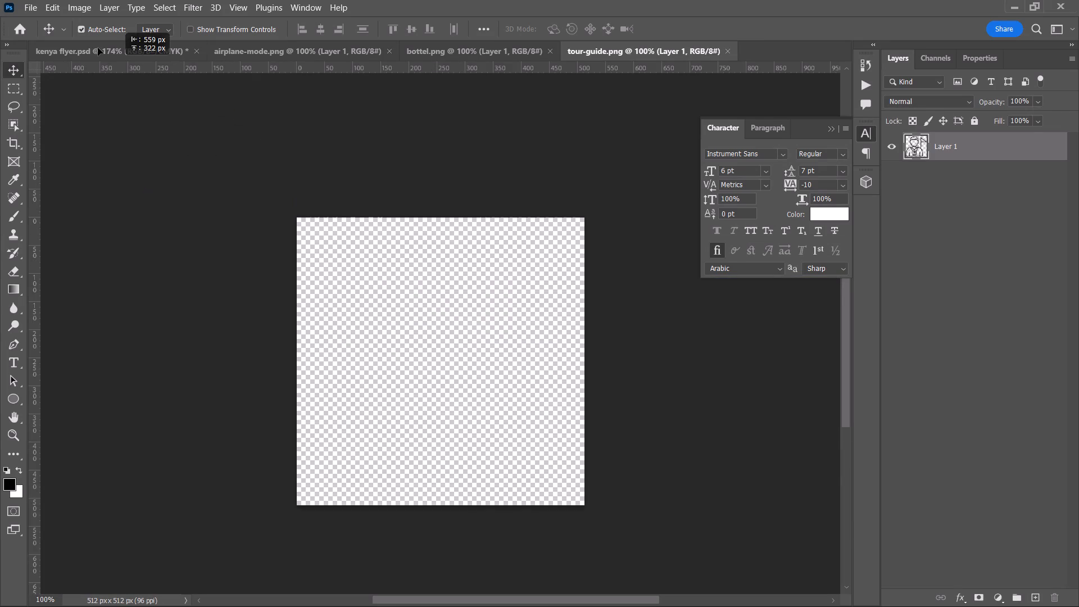
pyautogui.moveTo(98, 48); pyautogui.dragTo(197, 294)
pyautogui.press('space')
pyautogui.press('space')
pyautogui.press('space')
pyautogui.moveTo(266, 304); pyautogui.dragTo(523, 315)
pyautogui.rightClick(982, 270)
pyautogui.click(876, 208)
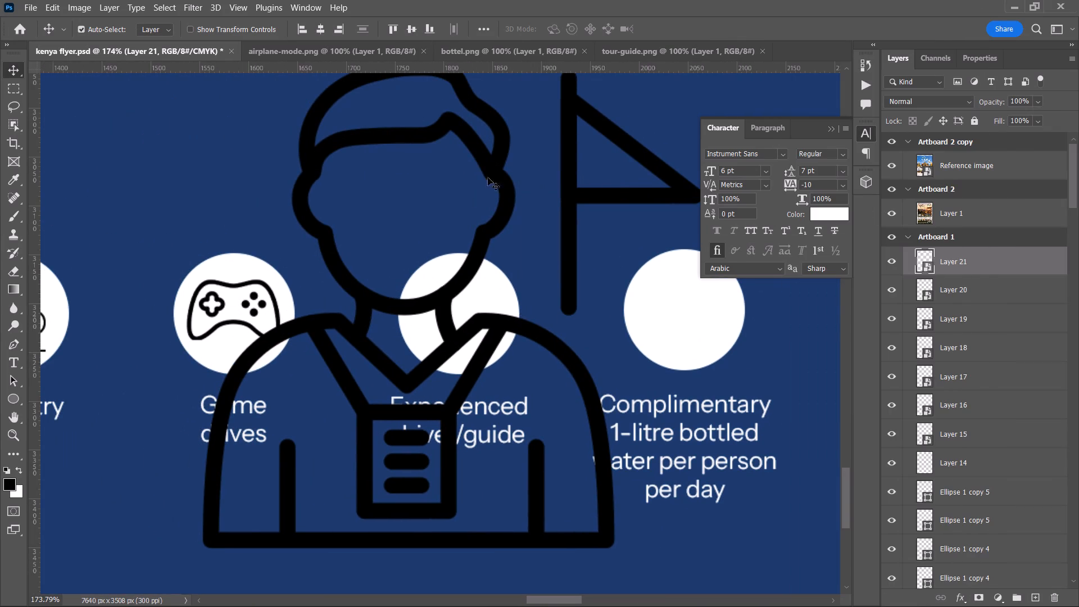
# Scale the tour-guide icon down to fit inside the "Experienced driver/guide" circle, centre it there, and deselect it.
pyautogui.hotkey('ctrl', 't')
pyautogui.scroll(4, 411, 198)
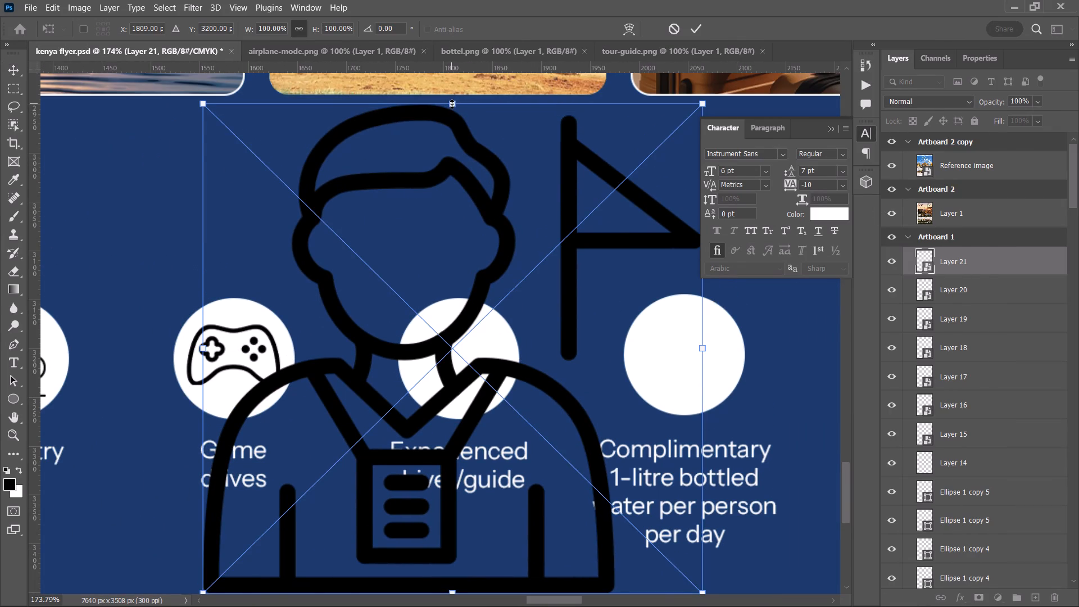
pyautogui.moveTo(452, 104); pyautogui.dragTo(436, 498)
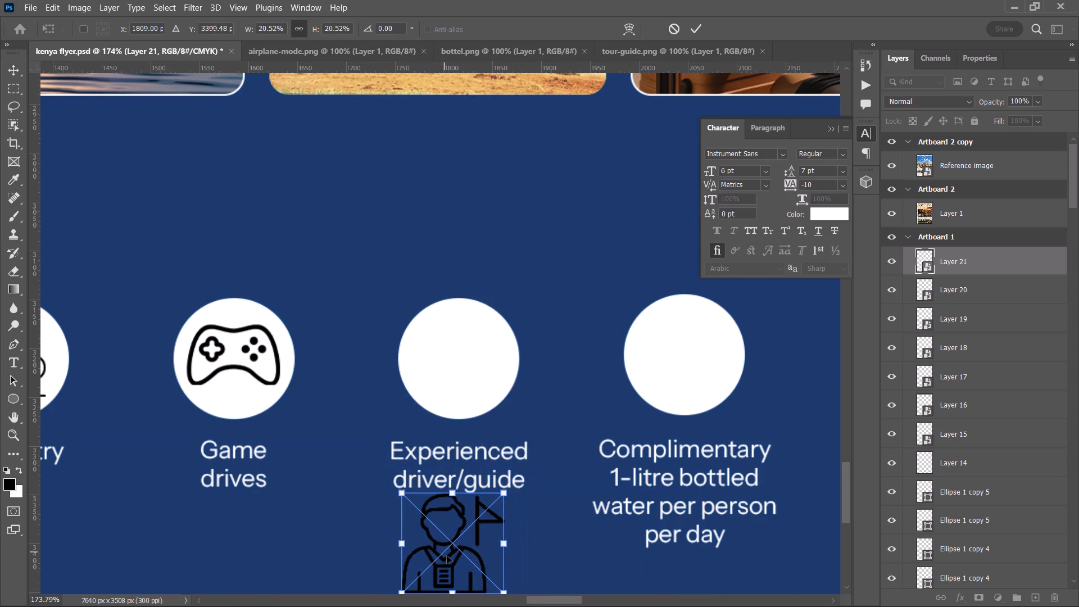
pyautogui.moveTo(447, 556); pyautogui.dragTo(457, 373)
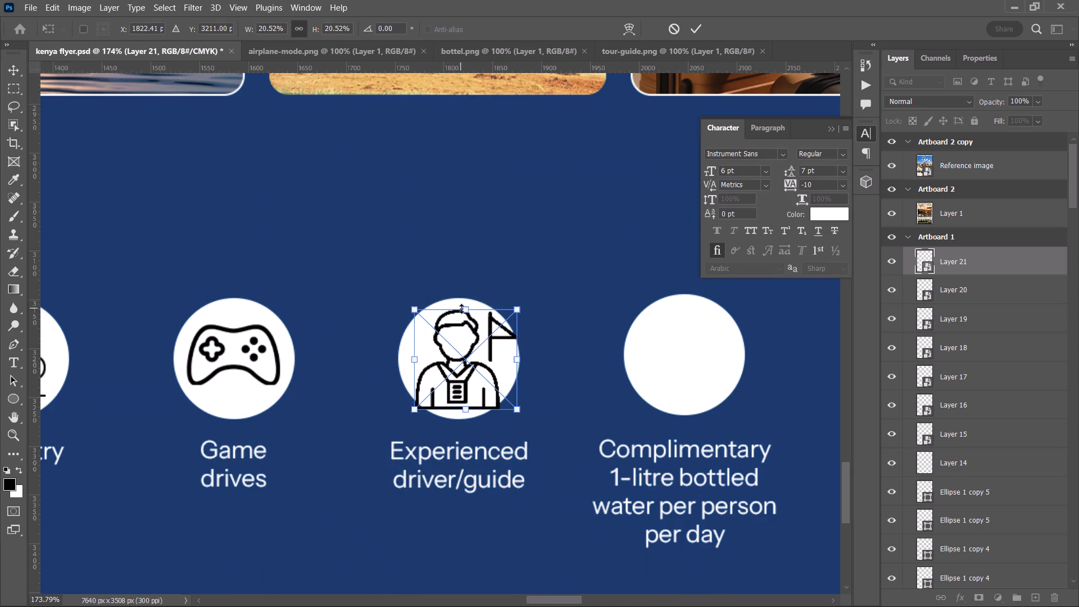
pyautogui.moveTo(463, 306); pyautogui.dragTo(462, 328)
pyautogui.moveTo(459, 357); pyautogui.dragTo(456, 346)
pyautogui.click(693, 24)
pyautogui.click(614, 183)
# Copy the bottel icon into the flyer over the "Complimentary 1-litre bottled water per person per day" circle.
pyautogui.press('space')
pyautogui.moveTo(633, 229); pyautogui.dragTo(447, 261)
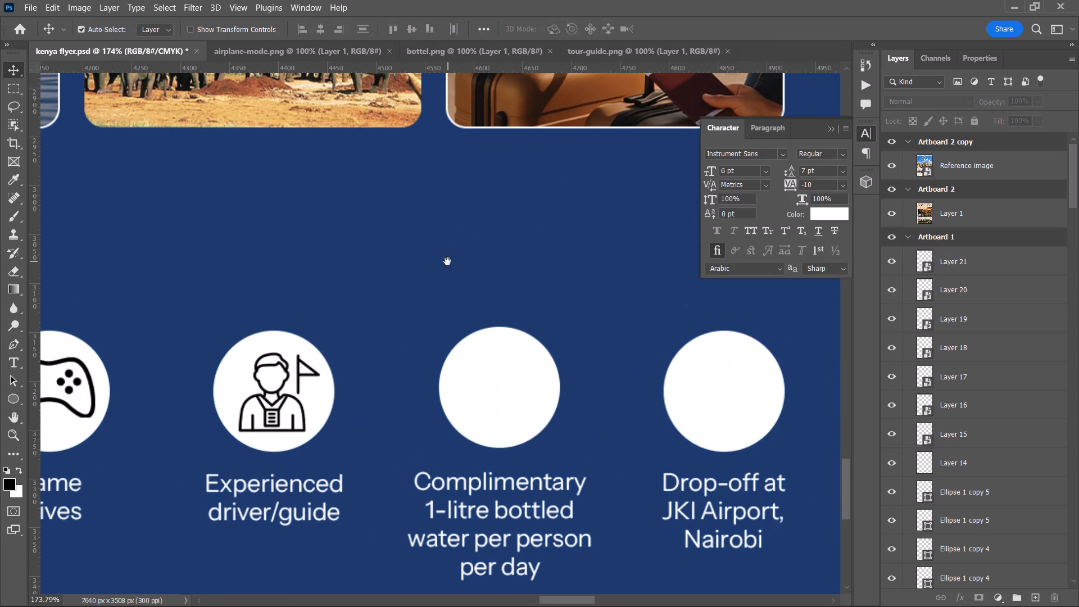
pyautogui.moveTo(447, 261); pyautogui.dragTo(450, 260)
pyautogui.click(461, 47)
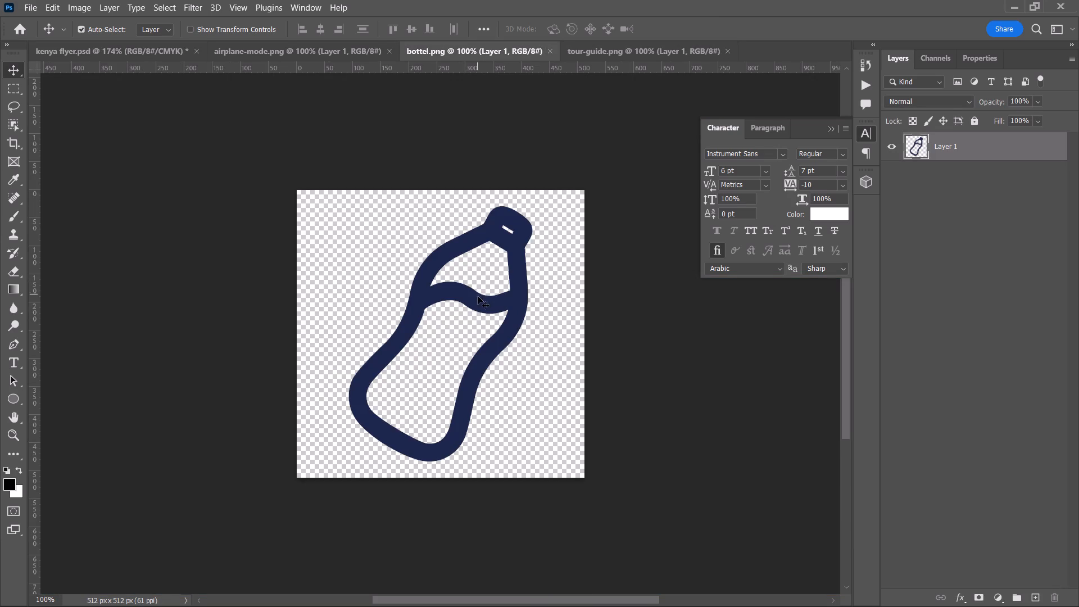
pyautogui.moveTo(478, 303); pyautogui.dragTo(512, 387)
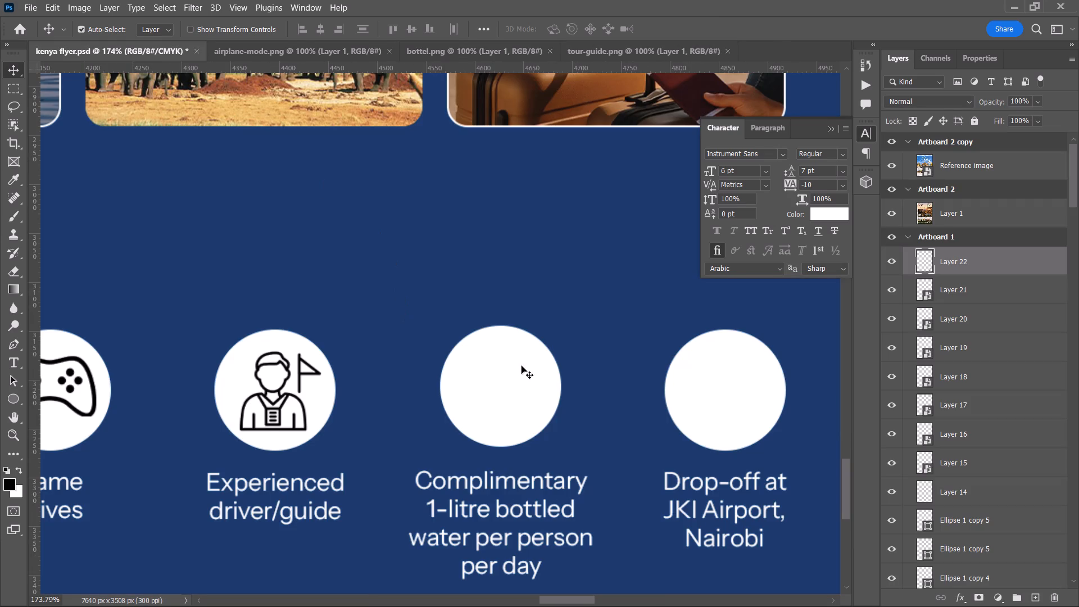
pyautogui.scroll(-6, 533, 352)
# Turn off the CMYK proof colours preview for the flyer.
pyautogui.hotkey('ctrl', 'y')
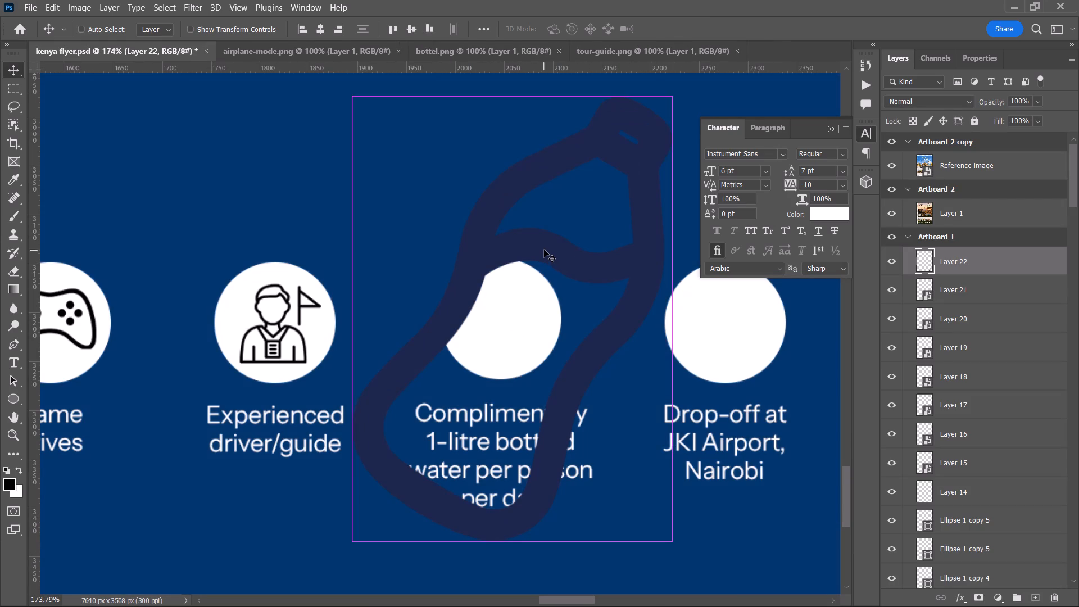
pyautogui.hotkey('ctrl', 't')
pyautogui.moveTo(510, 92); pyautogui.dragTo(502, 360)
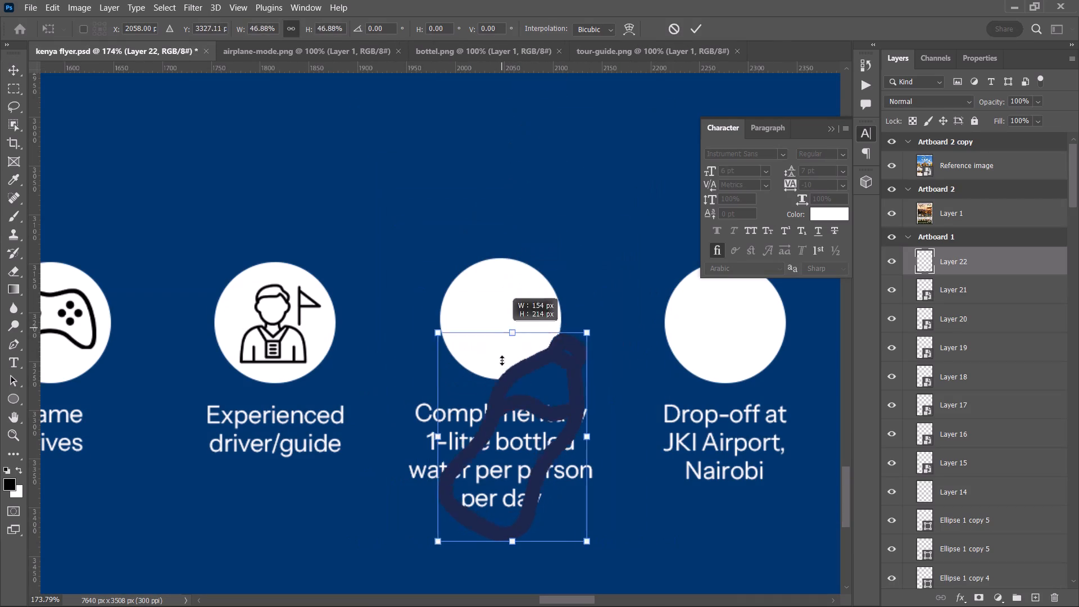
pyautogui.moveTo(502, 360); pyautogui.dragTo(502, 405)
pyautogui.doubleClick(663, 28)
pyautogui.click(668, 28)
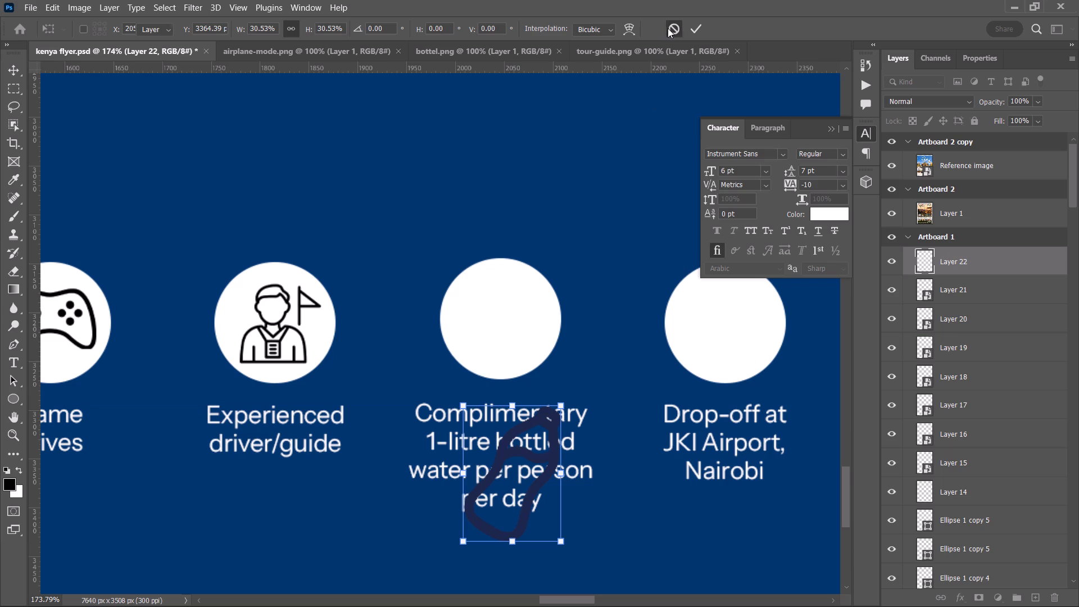
# Convert the bottle icon layer to a smart object.
pyautogui.rightClick(989, 256)
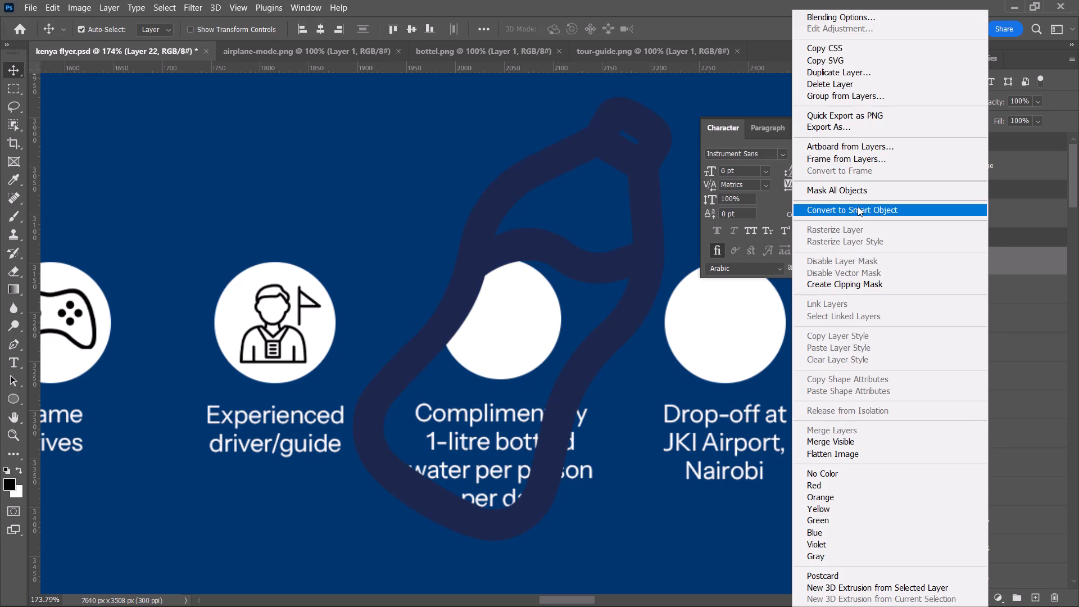
pyautogui.click(860, 210)
# Scale the bottle icon down to about 18.6%, centre it in the "Complimentary 1-litre bottled water" circle, and deselect it.
pyautogui.hotkey('ctrl', 't')
pyautogui.moveTo(515, 97); pyautogui.dragTo(514, 243)
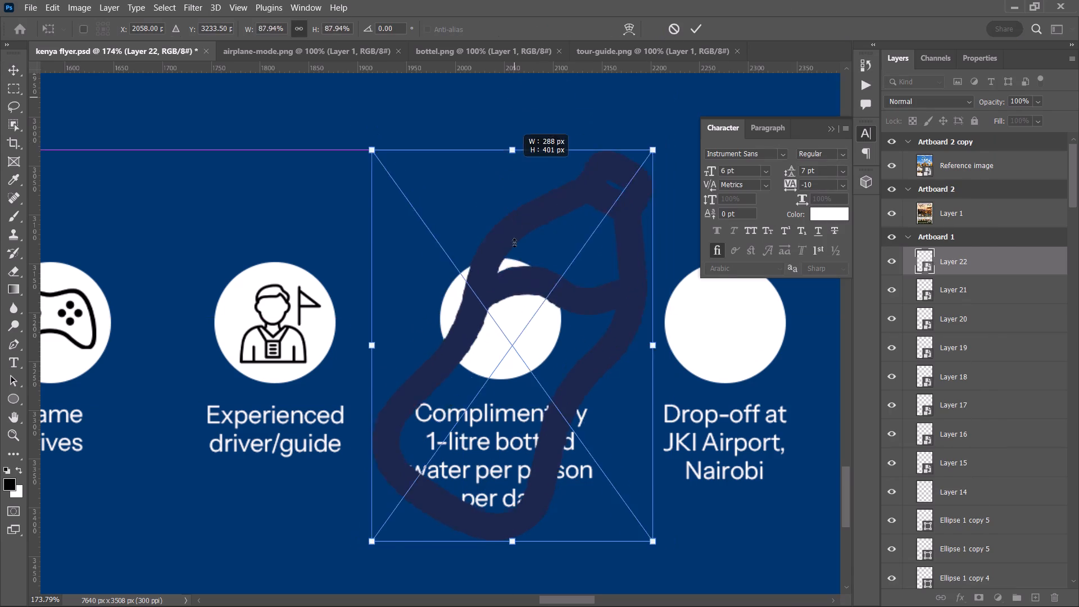
pyautogui.moveTo(514, 243); pyautogui.dragTo(505, 474)
pyautogui.moveTo(520, 501); pyautogui.dragTo(513, 457)
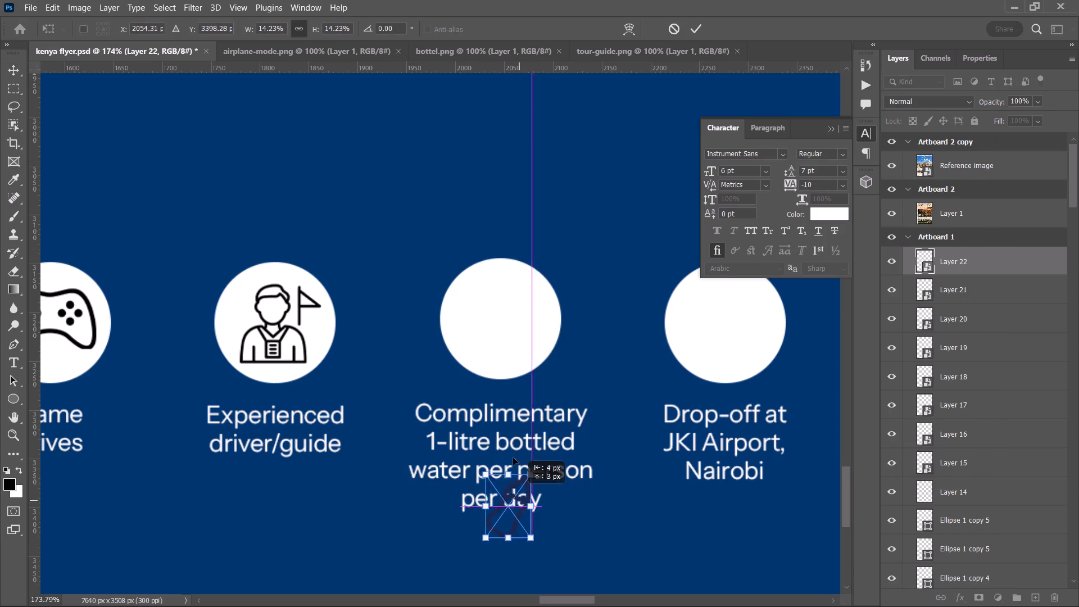
pyautogui.moveTo(513, 457); pyautogui.dragTo(507, 322)
pyautogui.moveTo(502, 305); pyautogui.dragTo(501, 286)
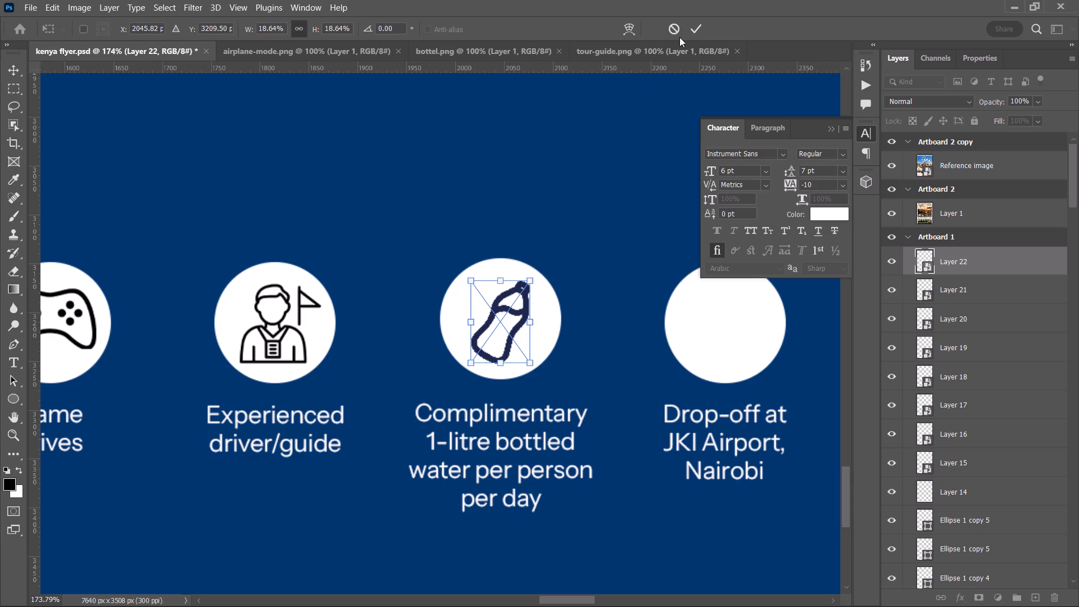
pyautogui.click(693, 27)
pyautogui.click(609, 168)
pyautogui.moveTo(522, 322); pyautogui.dragTo(518, 323)
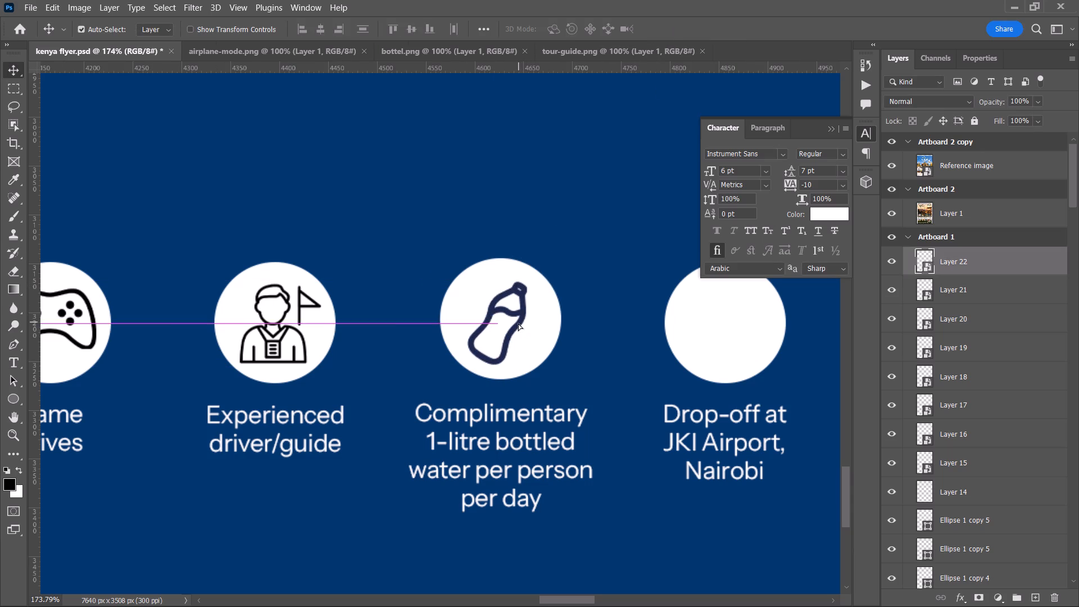
pyautogui.moveTo(518, 323); pyautogui.dragTo(516, 318)
pyautogui.click(595, 242)
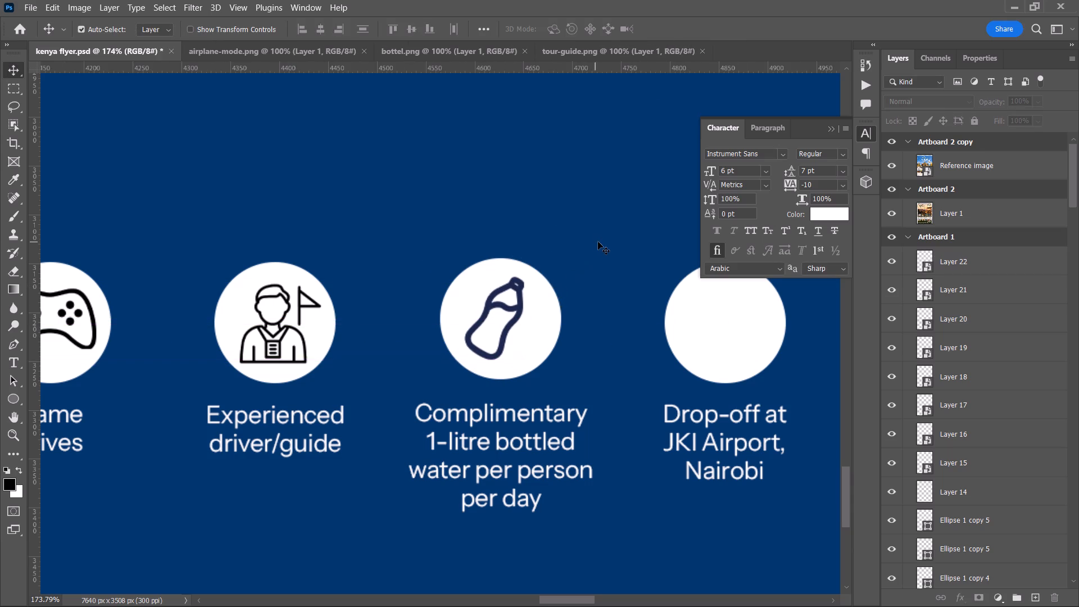
# Copy the airplane-mode icon into the flyer over the "Drop-off at JKI Airport, Nairobi" circle and convert its layer to a smart object.
pyautogui.press('space')
pyautogui.press('space')
pyautogui.press('space')
pyautogui.press('space')
pyautogui.press('space')
pyautogui.press('space')
pyautogui.press('space')
pyautogui.press('space')
pyautogui.press('space')
pyautogui.press('space')
pyautogui.press('space')
pyautogui.press('space')
pyautogui.press('space')
pyautogui.press('space')
pyautogui.moveTo(599, 242); pyautogui.dragTo(353, 210)
pyautogui.moveTo(368, 203); pyautogui.dragTo(403, 257)
pyautogui.click(332, 48)
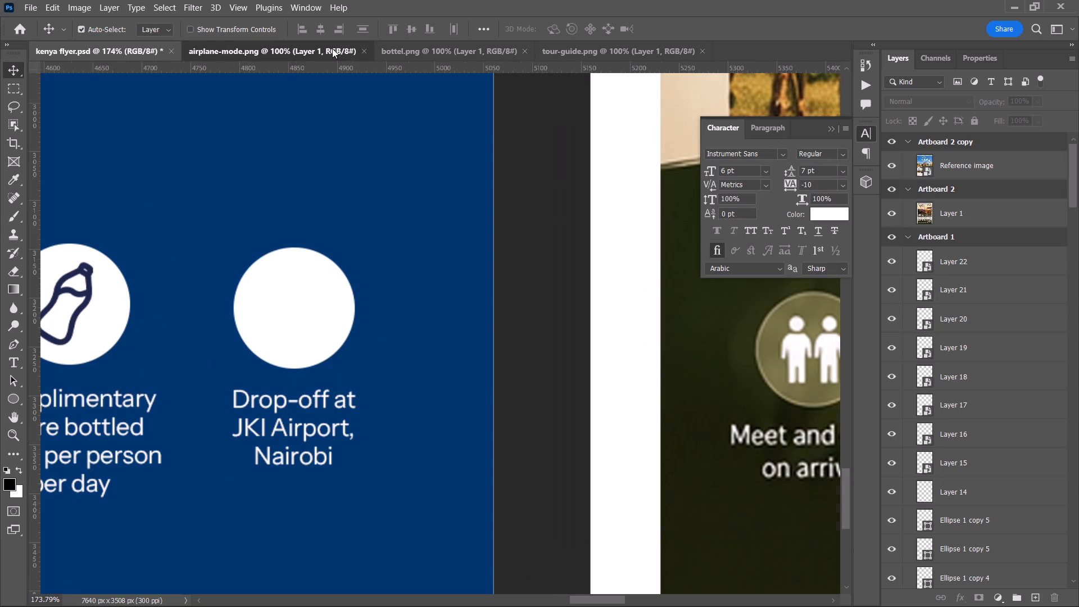
pyautogui.moveTo(470, 256); pyautogui.dragTo(307, 117)
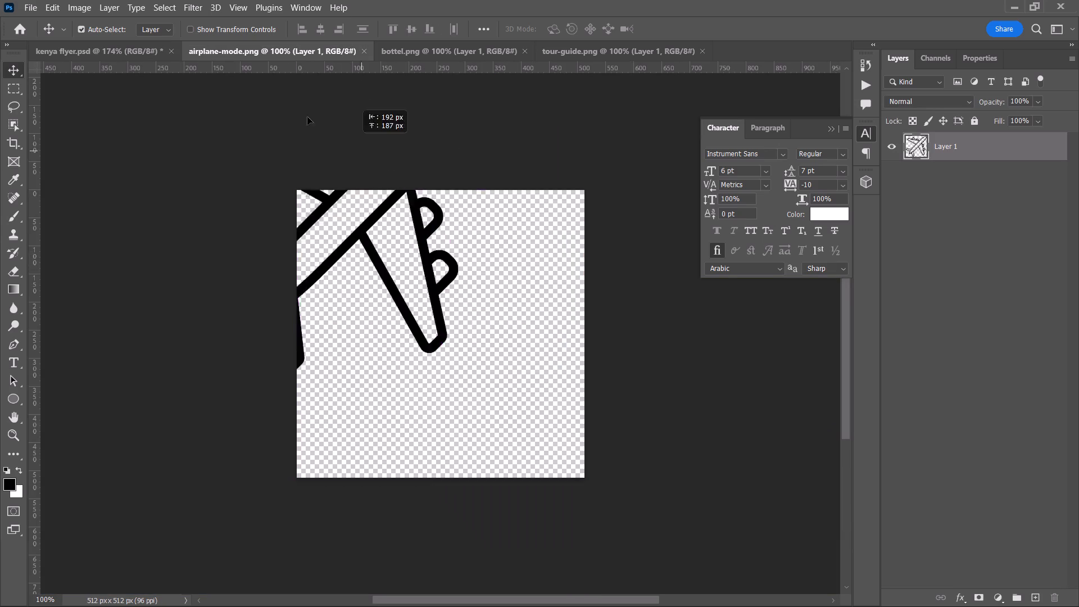
pyautogui.moveTo(307, 117); pyautogui.dragTo(278, 325)
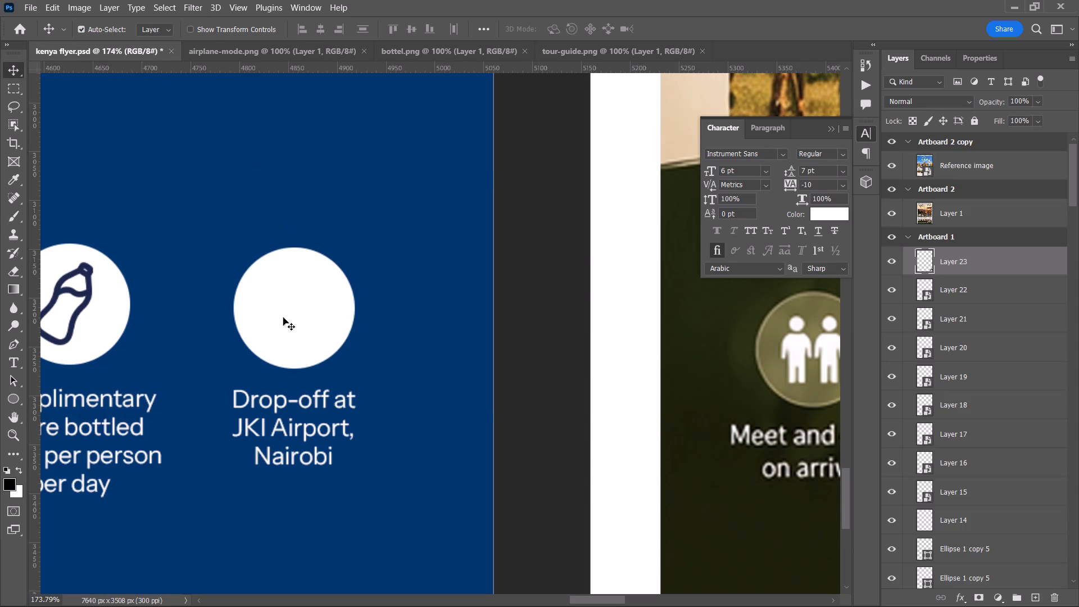
pyautogui.keyDown('alt'); pyautogui.scroll(-5, 289, 305); pyautogui.keyUp('alt')
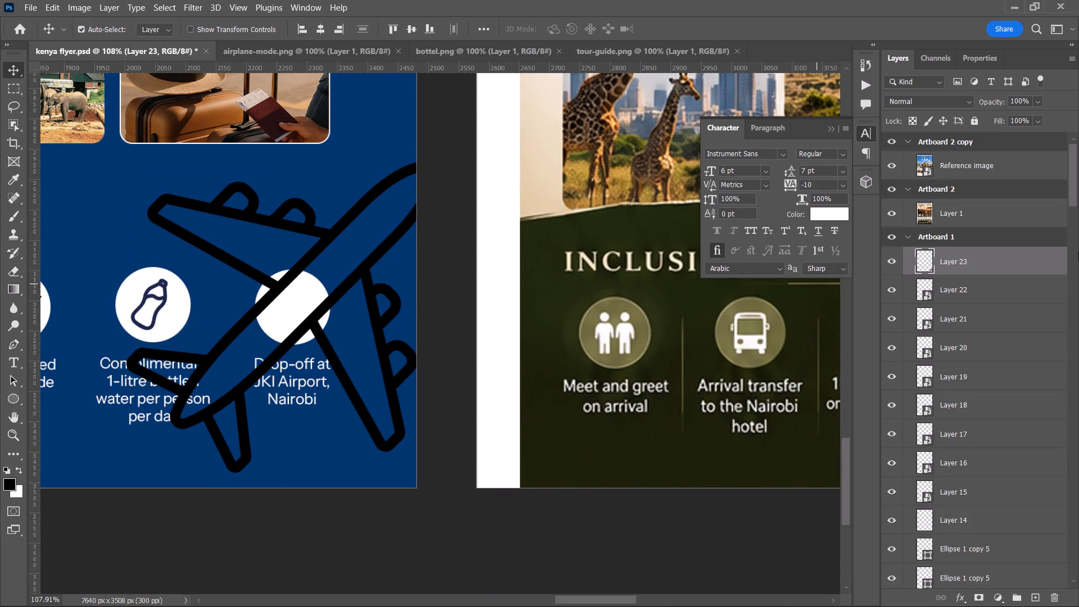
pyautogui.rightClick(967, 266)
pyautogui.click(899, 207)
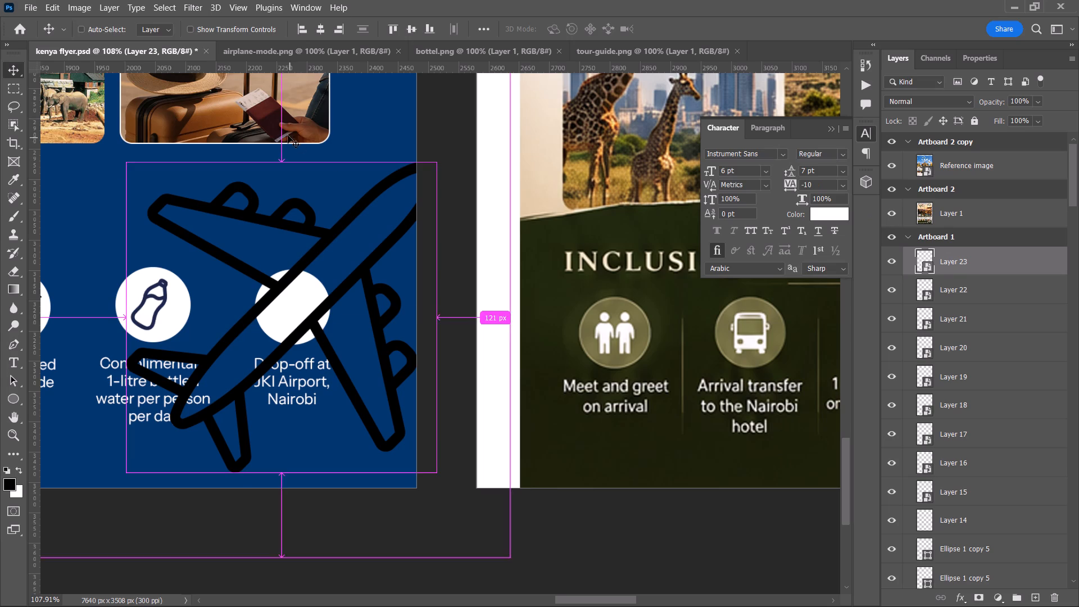
# Scale the airplane icon down to about 16%, centre it in the "Drop-off at JKI Airport, Nairobi" circle, and deselect it.
pyautogui.hotkey('ctrl', 't')
pyautogui.moveTo(283, 164); pyautogui.dragTo(261, 410)
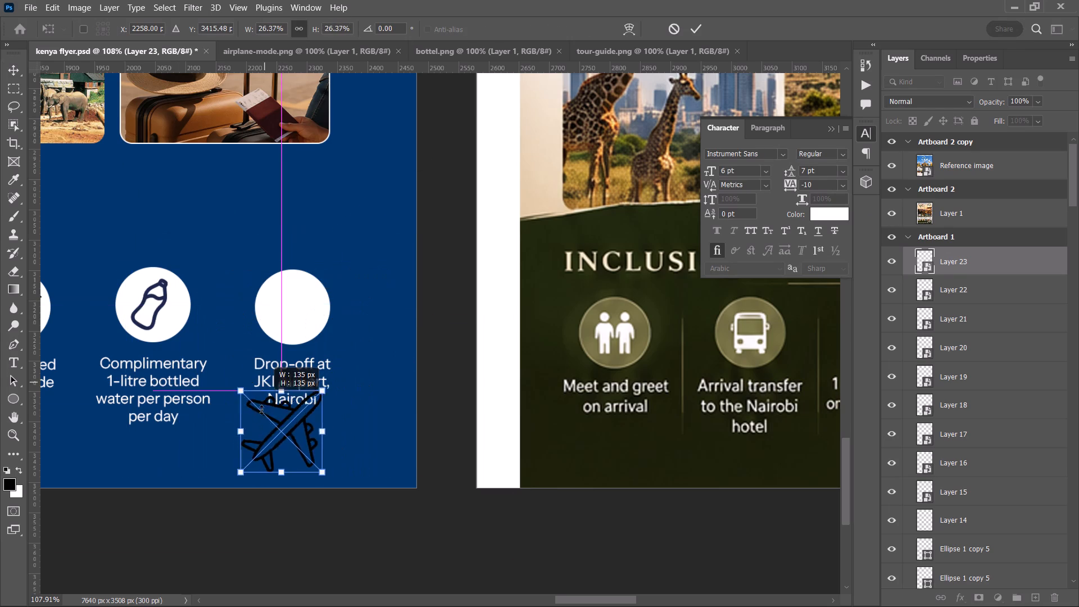
pyautogui.moveTo(261, 410); pyautogui.dragTo(261, 419)
pyautogui.moveTo(279, 447); pyautogui.dragTo(285, 311)
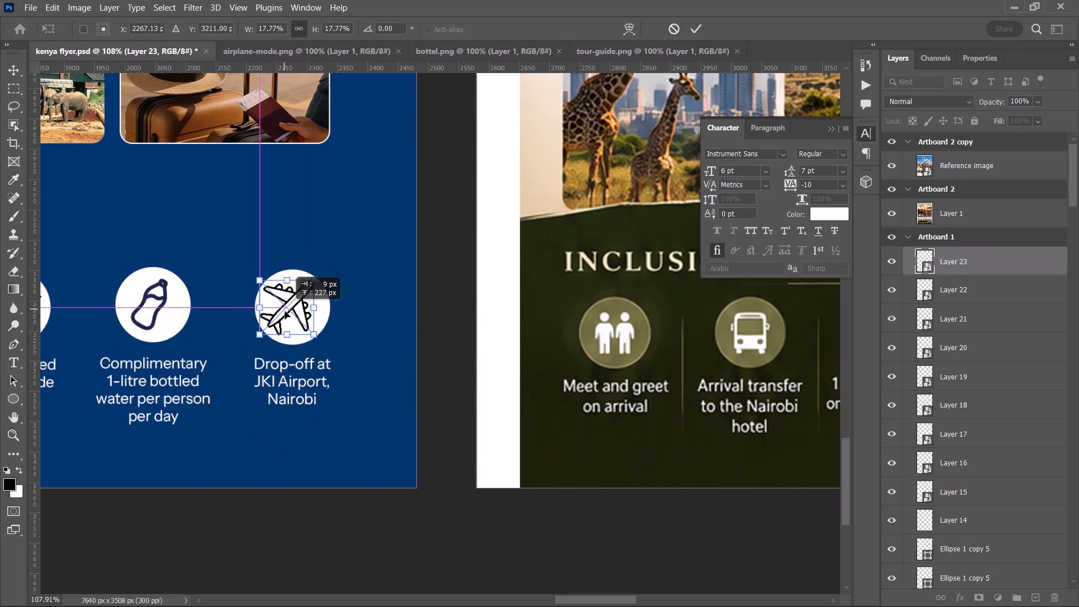
pyautogui.moveTo(285, 311); pyautogui.dragTo(287, 313)
pyautogui.keyDown('alt'); pyautogui.scroll(7, 287, 312); pyautogui.keyUp('alt')
pyautogui.moveTo(239, 255); pyautogui.dragTo(251, 265)
pyautogui.click(280, 300)
pyautogui.click(277, 297)
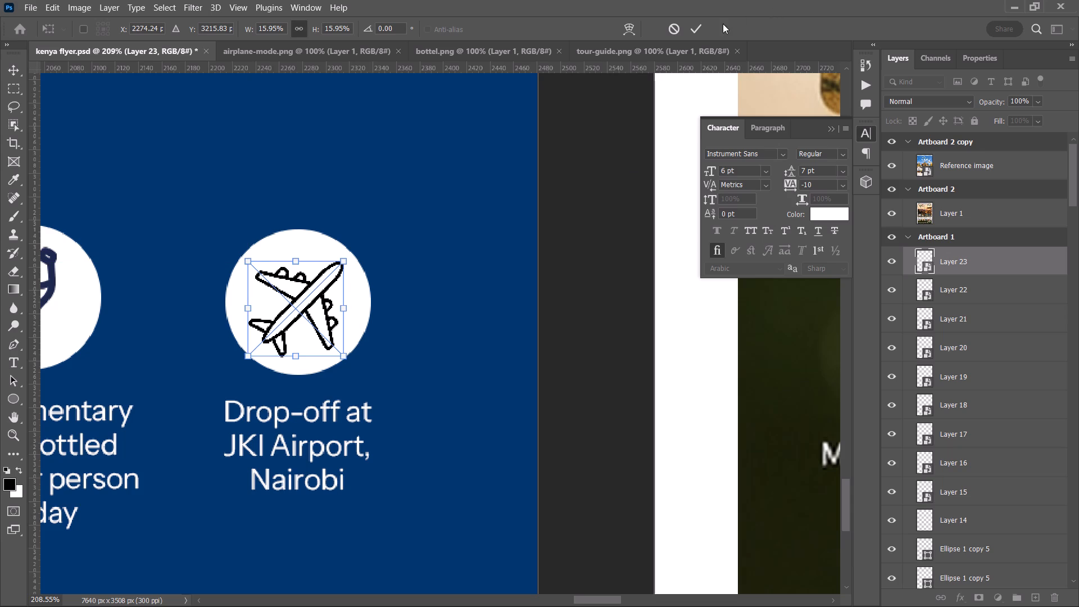
pyautogui.click(687, 24)
pyautogui.click(698, 26)
pyautogui.click(491, 200)
# Review the whole flyer from the INCLUSIONS icon row up through the itinerary and stay details to the Kenya Safari title.
pyautogui.keyDown('alt'); pyautogui.scroll(-6, 491, 202); pyautogui.keyUp('alt')
pyautogui.press('space')
pyautogui.press('space')
pyautogui.moveTo(444, 200); pyautogui.dragTo(602, 333)
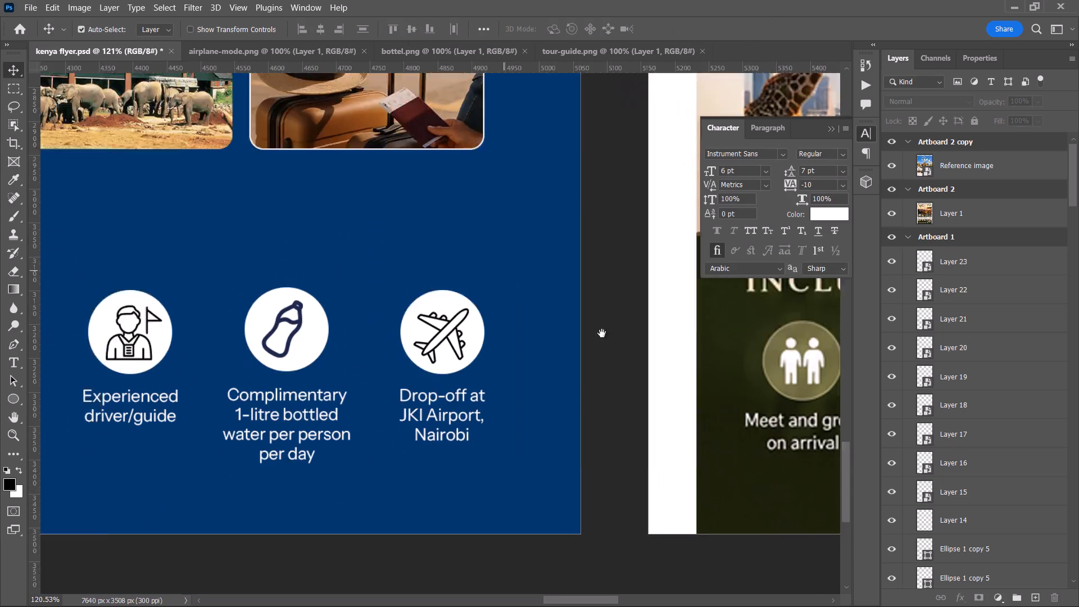
pyautogui.moveTo(602, 333); pyautogui.dragTo(681, 331)
pyautogui.keyDown('alt'); pyautogui.scroll(-6, 672, 330); pyautogui.keyUp('alt')
pyautogui.press('space')
pyautogui.moveTo(529, 311); pyautogui.dragTo(573, 341)
pyautogui.keyDown('alt'); pyautogui.scroll(-5, 573, 341); pyautogui.keyUp('alt')
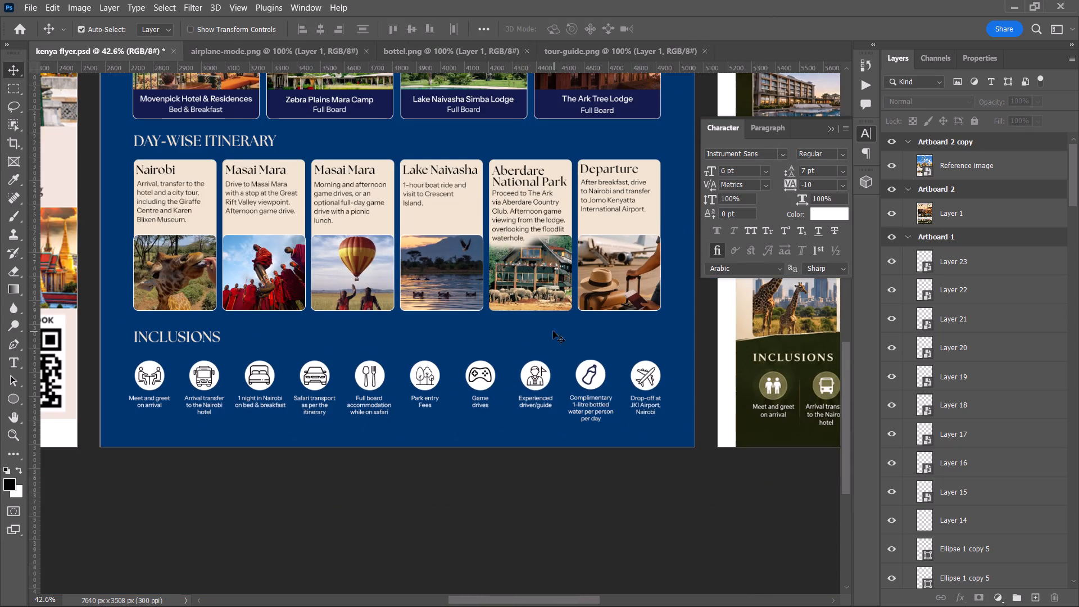
pyautogui.press('space')
pyautogui.moveTo(510, 332); pyautogui.dragTo(518, 347)
pyautogui.keyDown('alt'); pyautogui.scroll(-1, 518, 347); pyautogui.keyUp('alt')
pyautogui.press('space')
pyautogui.press('space')
pyautogui.press('space')
pyautogui.press('space')
pyautogui.press('space')
pyautogui.press('space')
pyautogui.press('space')
pyautogui.press('space')
pyautogui.moveTo(493, 338); pyautogui.dragTo(501, 386)
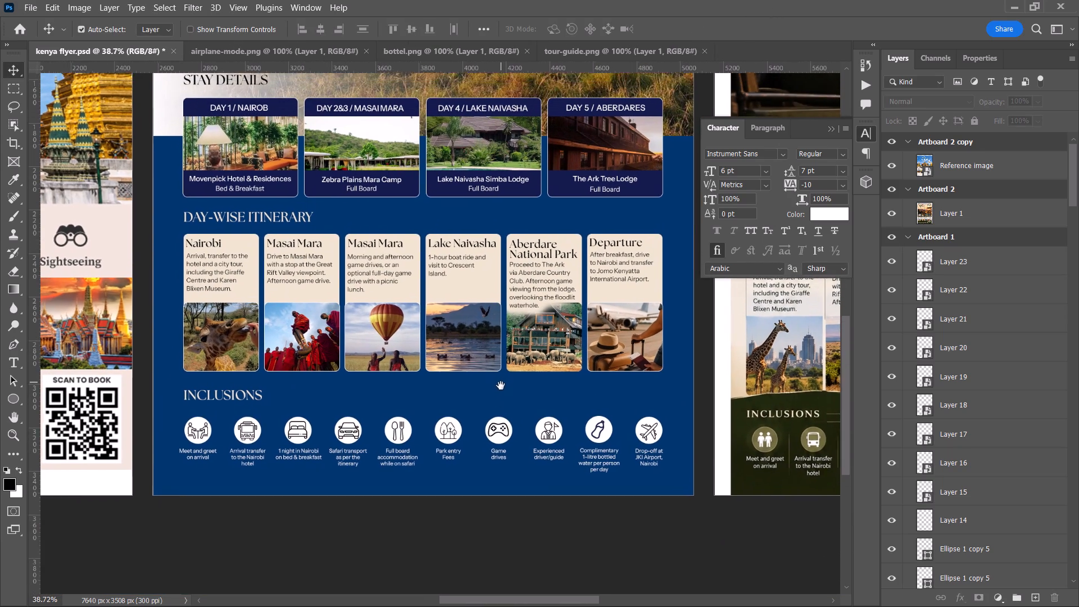
pyautogui.moveTo(501, 386); pyautogui.dragTo(501, 386)
pyautogui.press('space')
pyautogui.press('space')
pyautogui.press('space')
pyautogui.press('space')
pyautogui.press('space')
pyautogui.press('space')
pyautogui.press('space')
pyautogui.press('space')
pyautogui.press('space')
pyautogui.press('space')
pyautogui.press('space')
pyautogui.press('space')
pyautogui.press('space')
pyautogui.press('space')
pyautogui.press('space')
pyautogui.press('space')
pyautogui.press('space')
pyautogui.press('space')
pyautogui.press('space')
pyautogui.press('space')
pyautogui.moveTo(409, 325); pyautogui.dragTo(411, 381)
pyautogui.moveTo(406, 318); pyautogui.dragTo(401, 370)
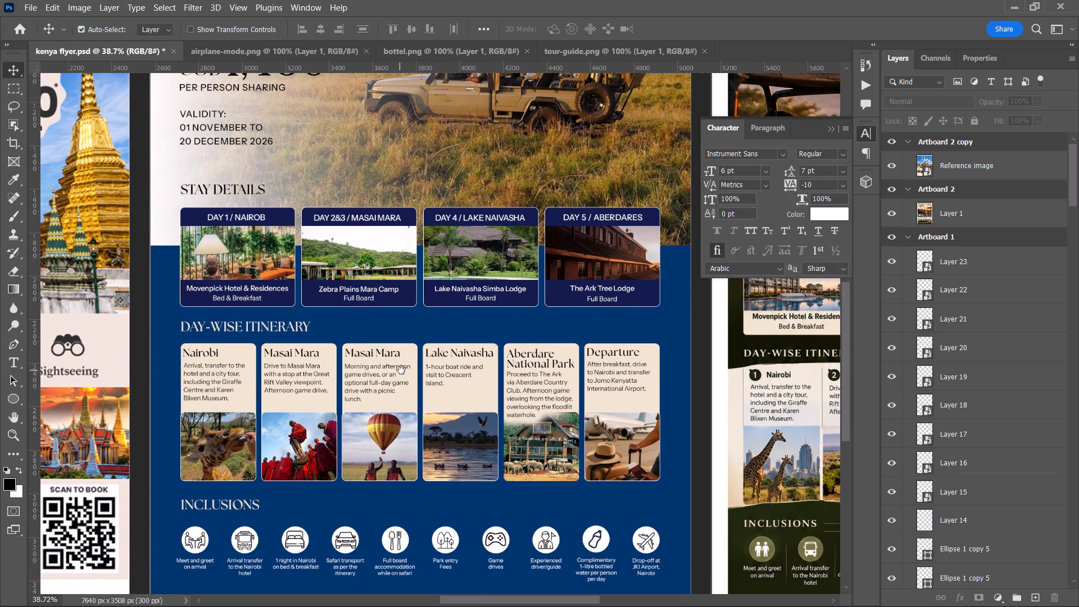
pyautogui.moveTo(401, 370); pyautogui.dragTo(401, 375)
pyautogui.moveTo(397, 299); pyautogui.dragTo(388, 372)
pyautogui.moveTo(390, 318); pyautogui.dragTo(387, 367)
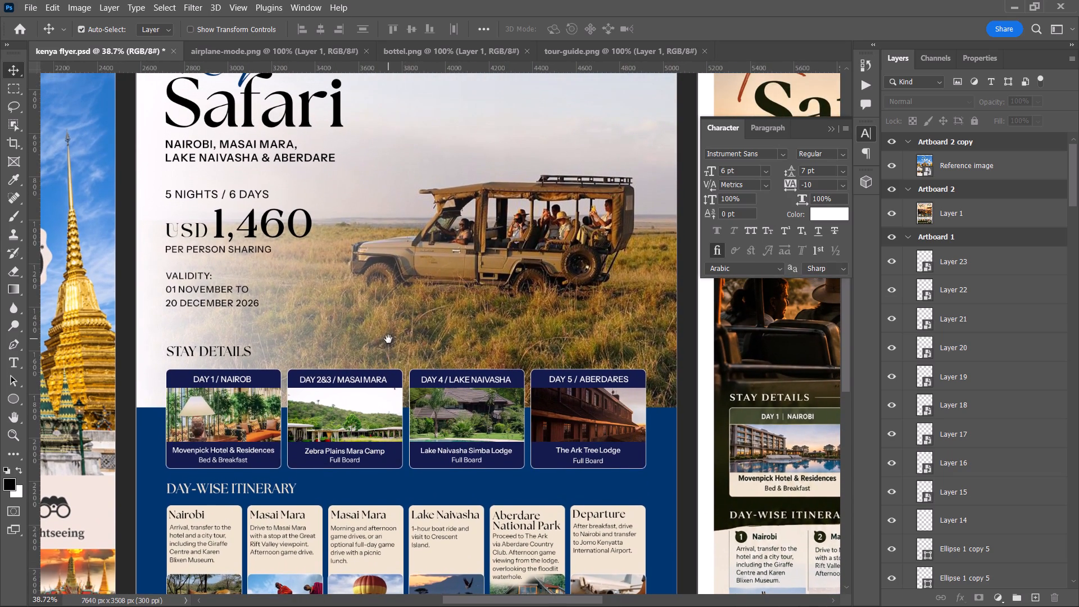
pyautogui.moveTo(388, 339); pyautogui.dragTo(388, 353)
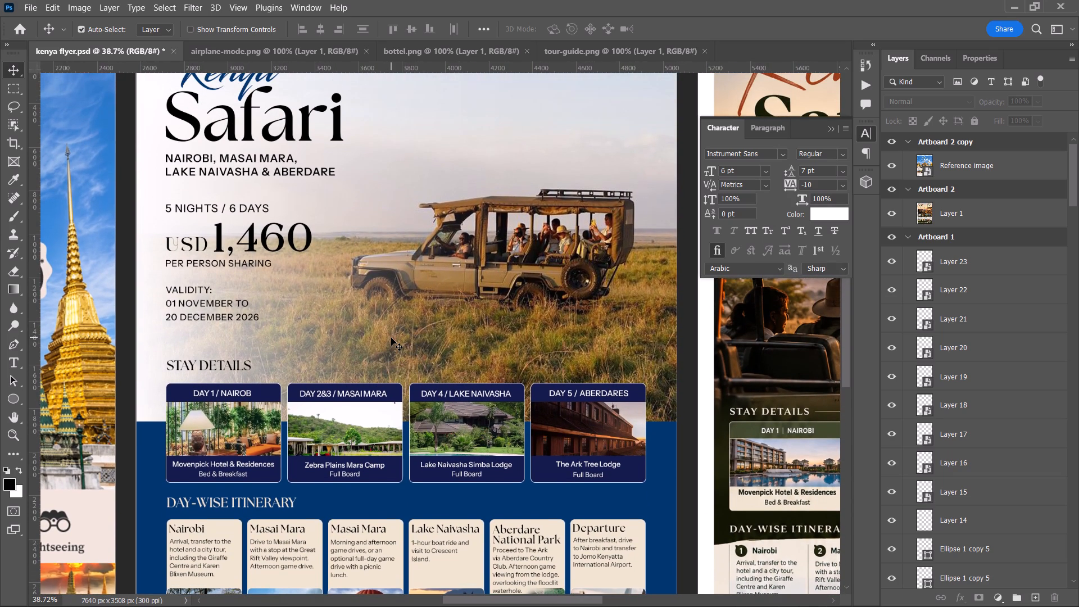
pyautogui.scroll(9, 391, 338)
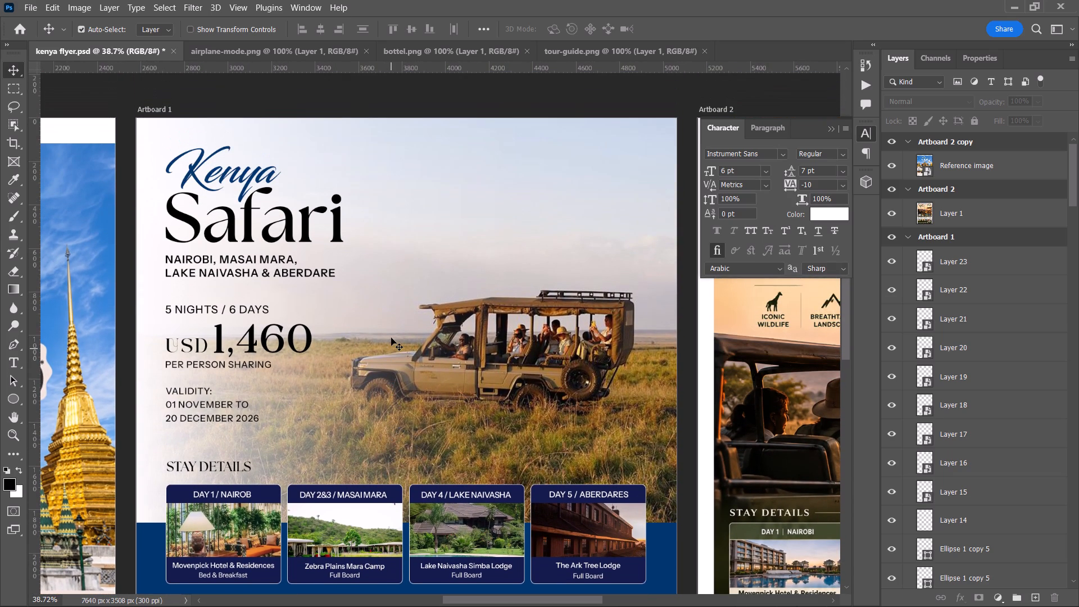
# Unlock and select Layer 3, the white fade layer directly above the safari photo in Artboard 1.
pyautogui.click(151, 339)
pyautogui.scroll(-14, 1000, 311)
pyautogui.scroll(-11, 986, 353)
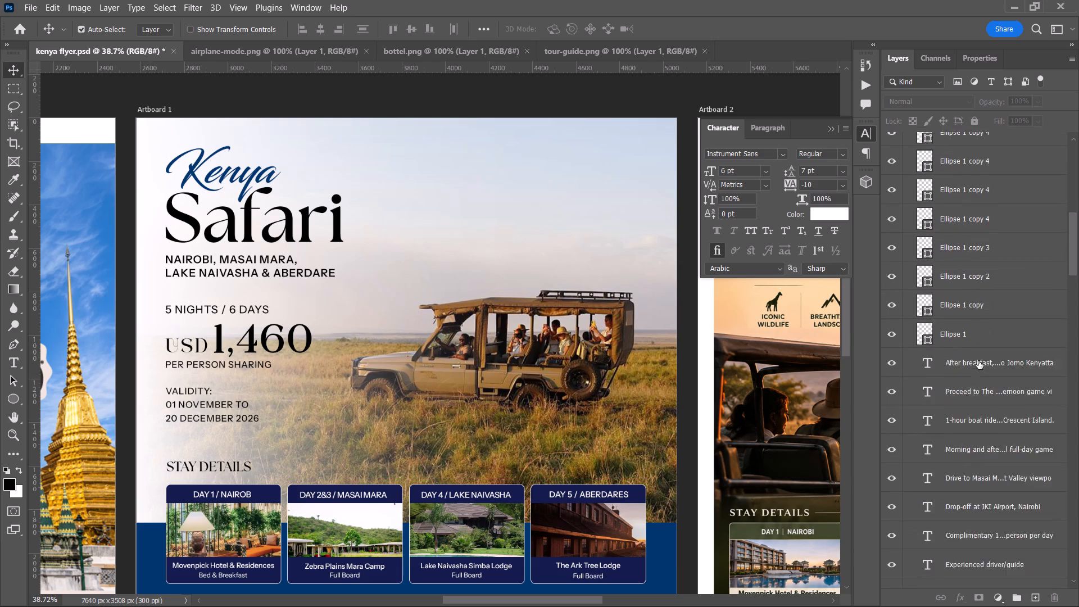
pyautogui.scroll(-8, 978, 361)
pyautogui.moveTo(1069, 263); pyautogui.dragTo(1078, 568)
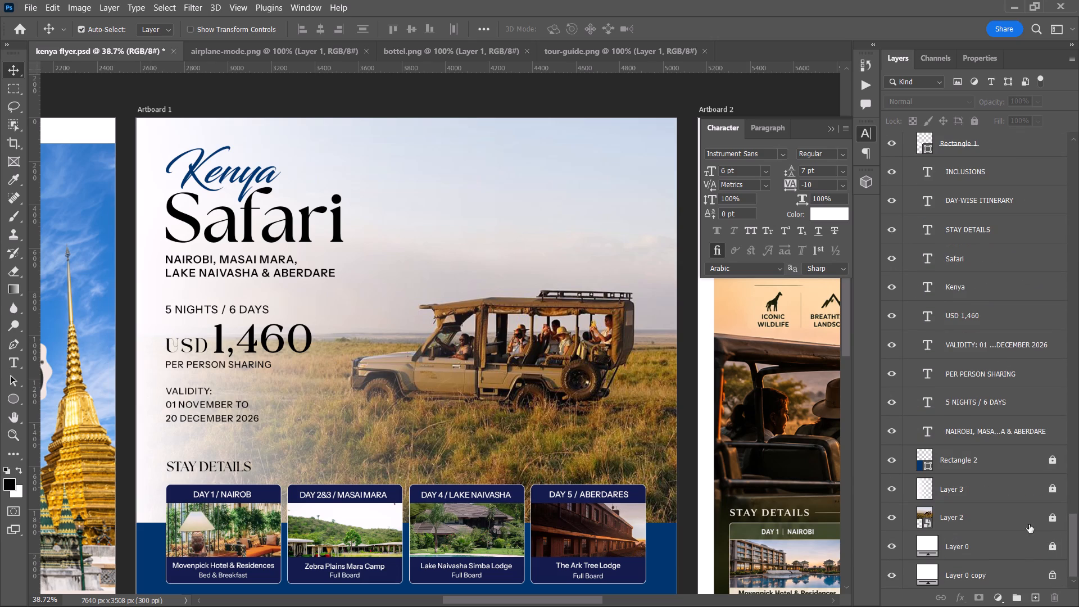
pyautogui.click(1050, 489)
pyautogui.click(994, 491)
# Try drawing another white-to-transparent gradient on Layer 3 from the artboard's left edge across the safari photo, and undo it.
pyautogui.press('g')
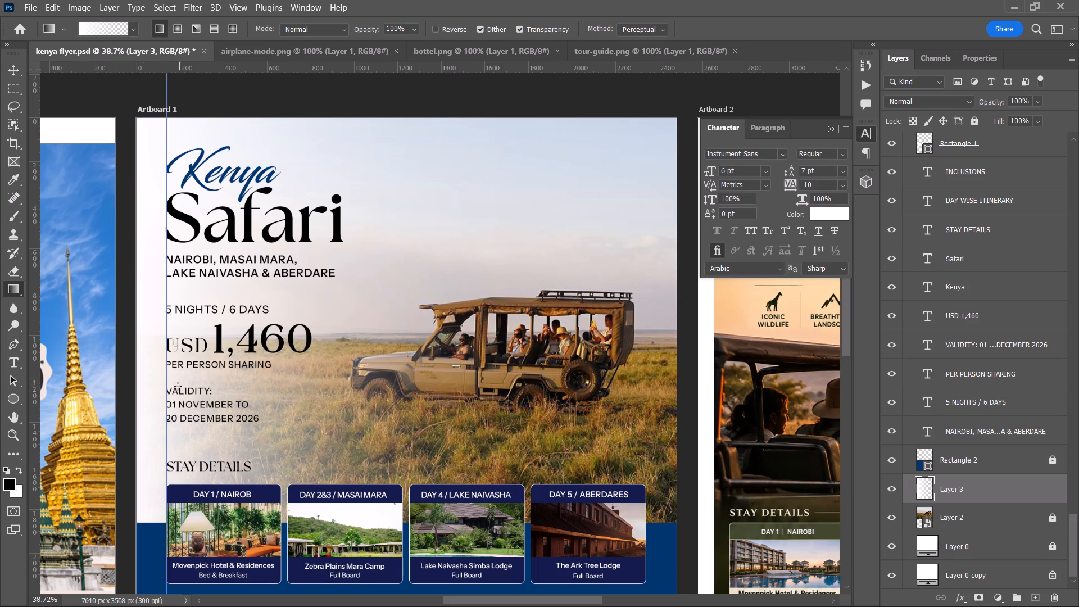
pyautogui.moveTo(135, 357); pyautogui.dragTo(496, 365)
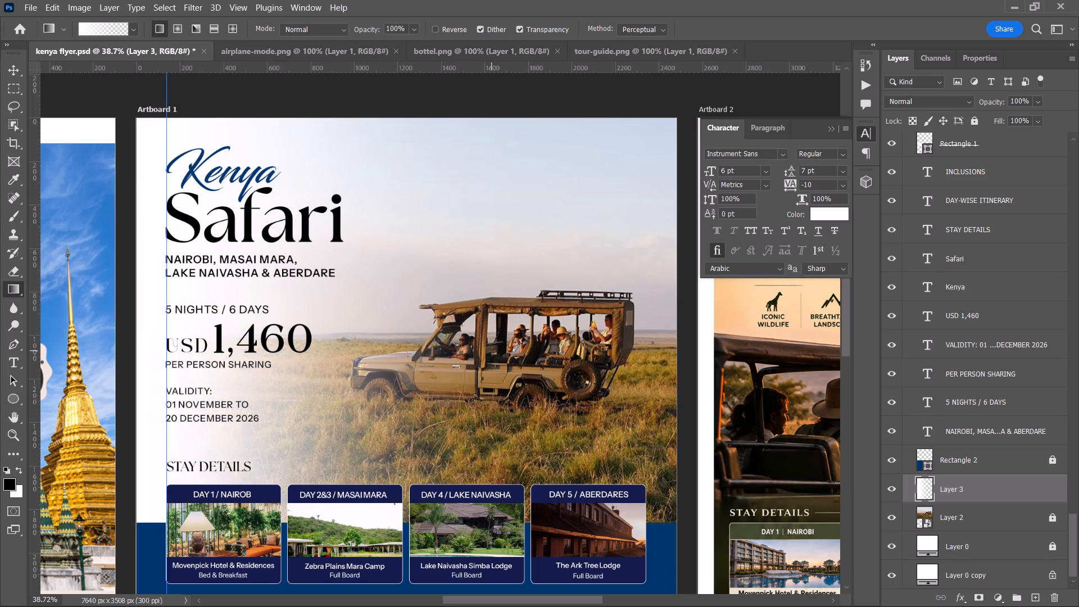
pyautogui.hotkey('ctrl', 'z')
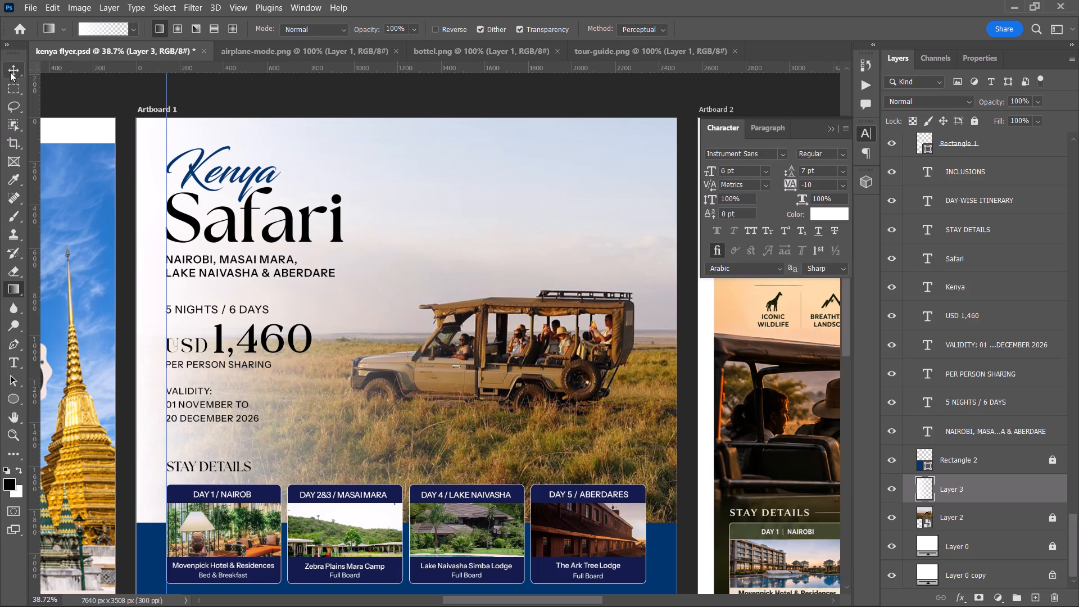
# Delete Layer 3, the white fade over the safari photo.
pyautogui.click(10, 67)
pyautogui.click(976, 495)
pyautogui.press('BackSpace')
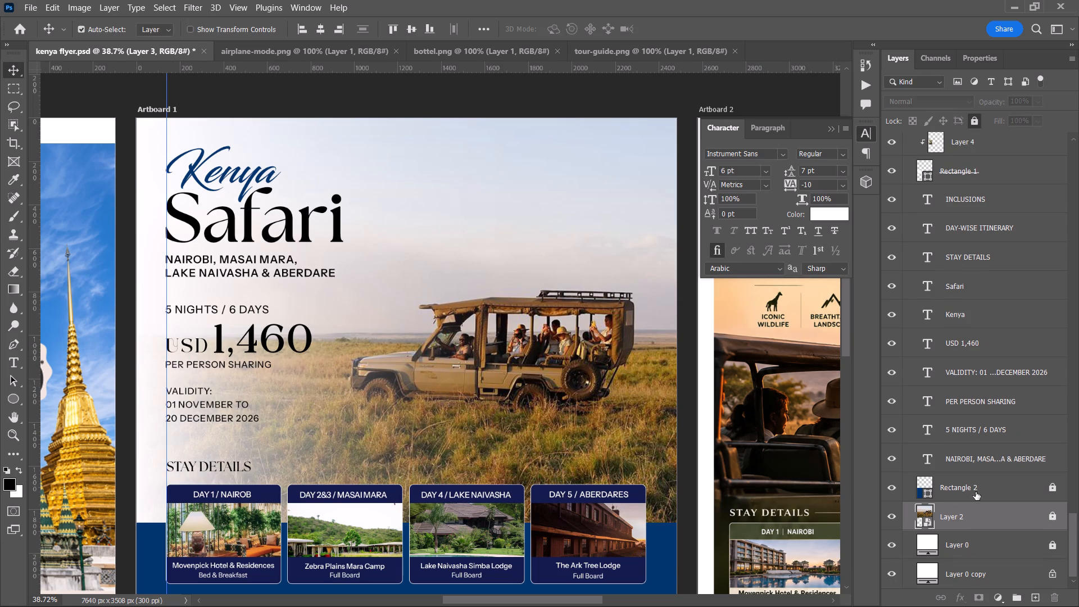
# Add a new empty layer directly above Layer 2, the safari photo.
pyautogui.scroll(-7, 133, 392)
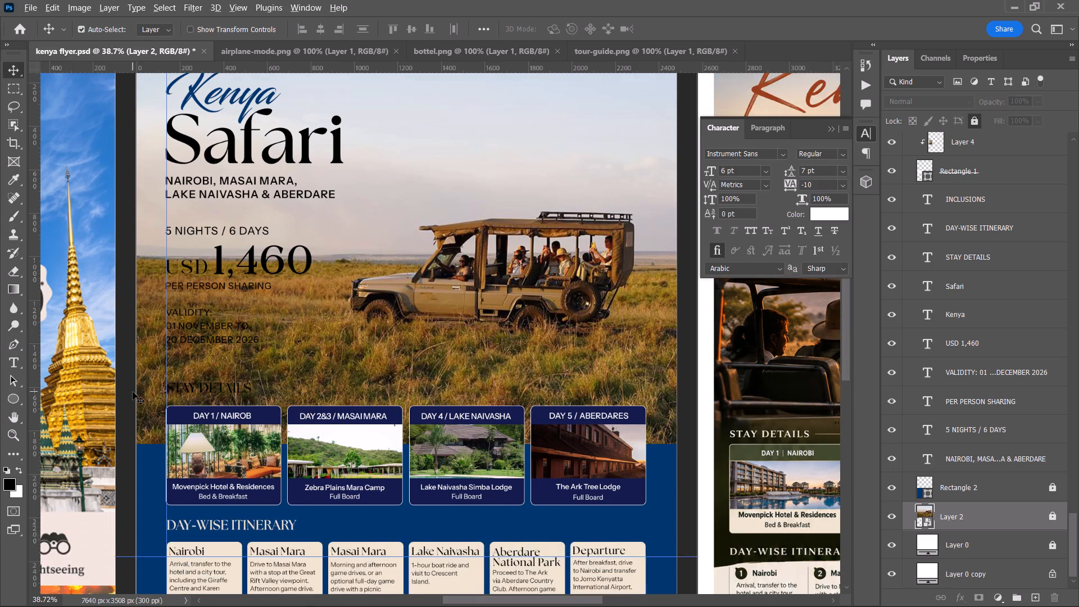
pyautogui.keyDown('alt'); pyautogui.scroll(-4, 133, 392); pyautogui.keyUp('alt')
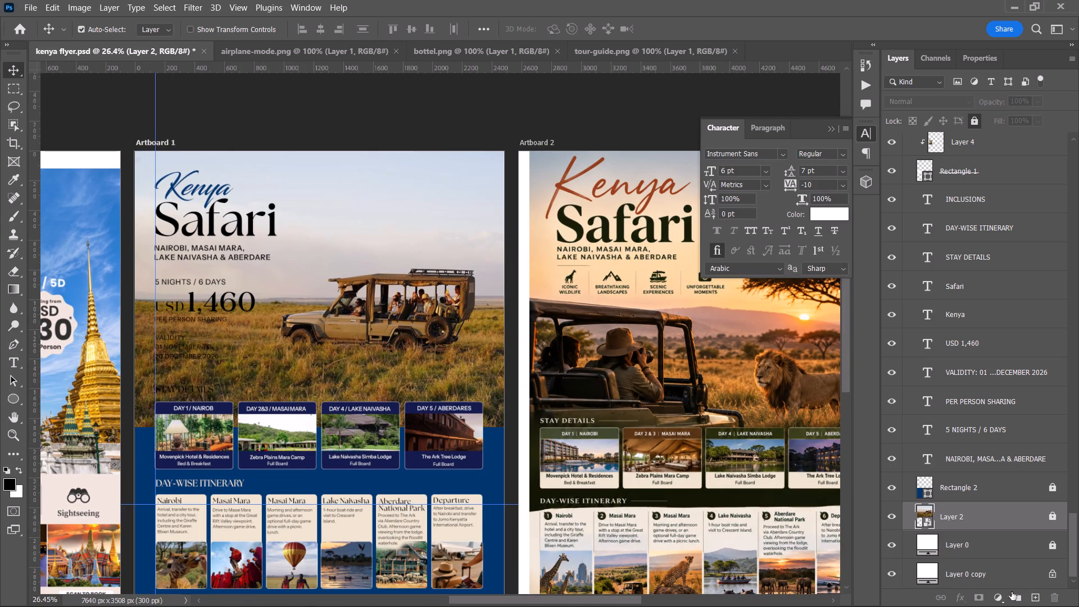
pyautogui.click(1032, 595)
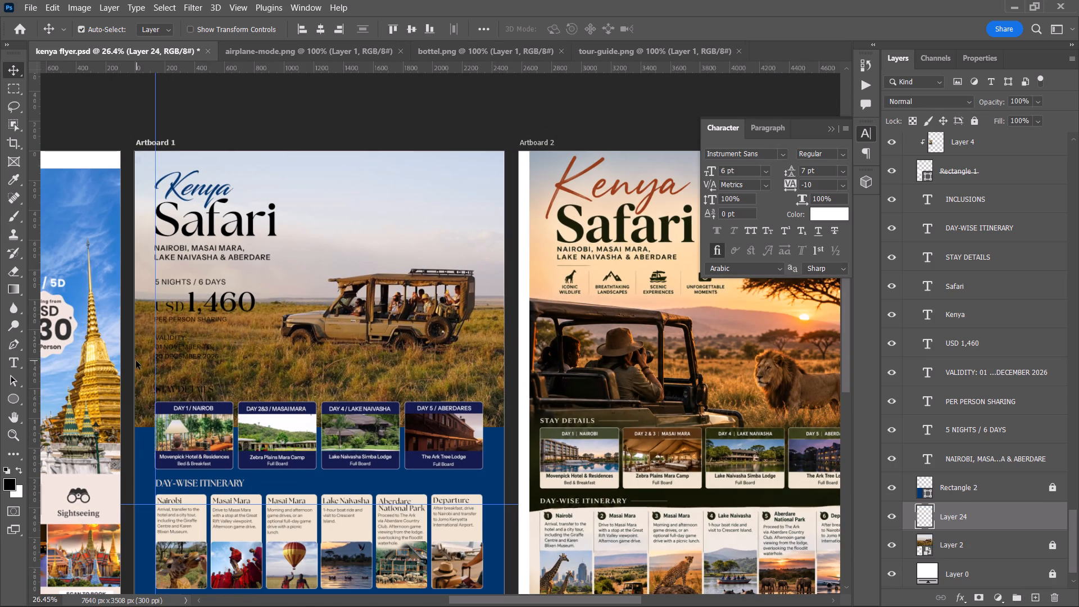
# Set both colour stops of the white-to-transparent gradient to the cream (#eee4ce) sampled from the Day-wise Itinerary cards.
pyautogui.press('g')
pyautogui.click(100, 31)
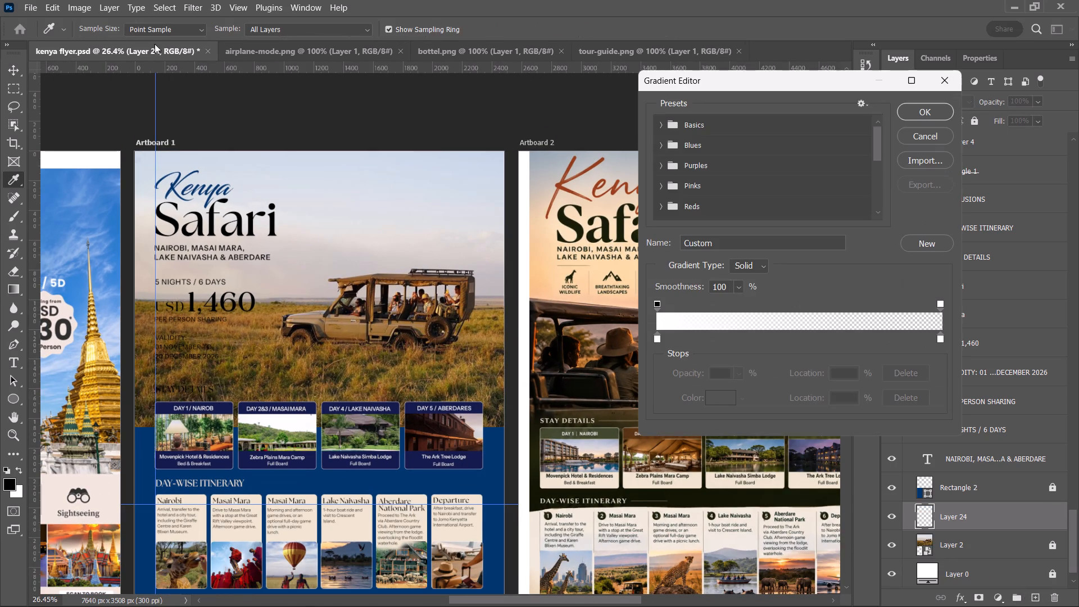
pyautogui.click(655, 341)
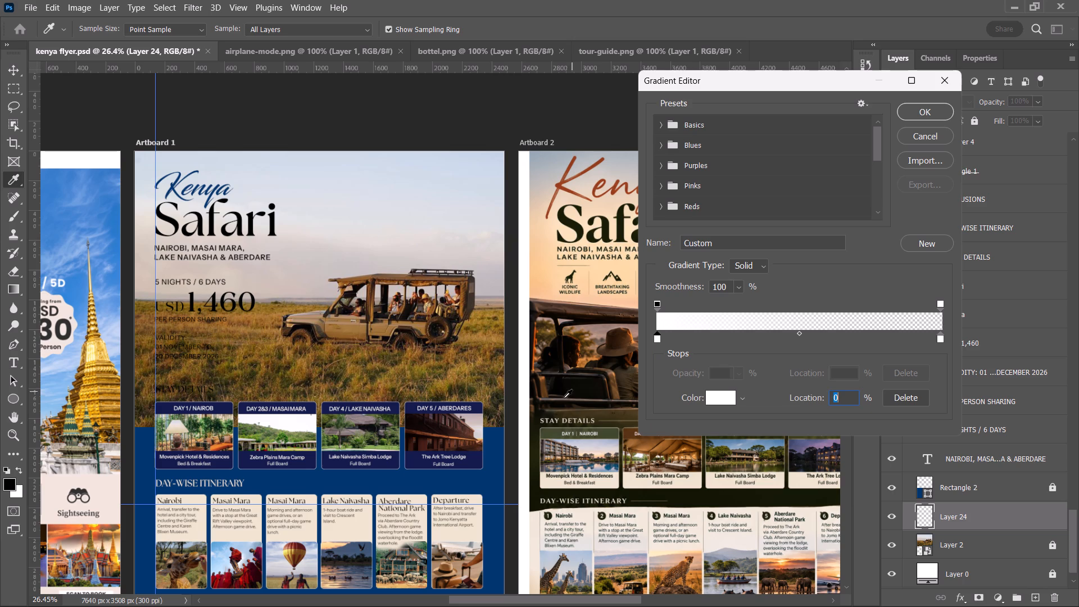
pyautogui.click(309, 533)
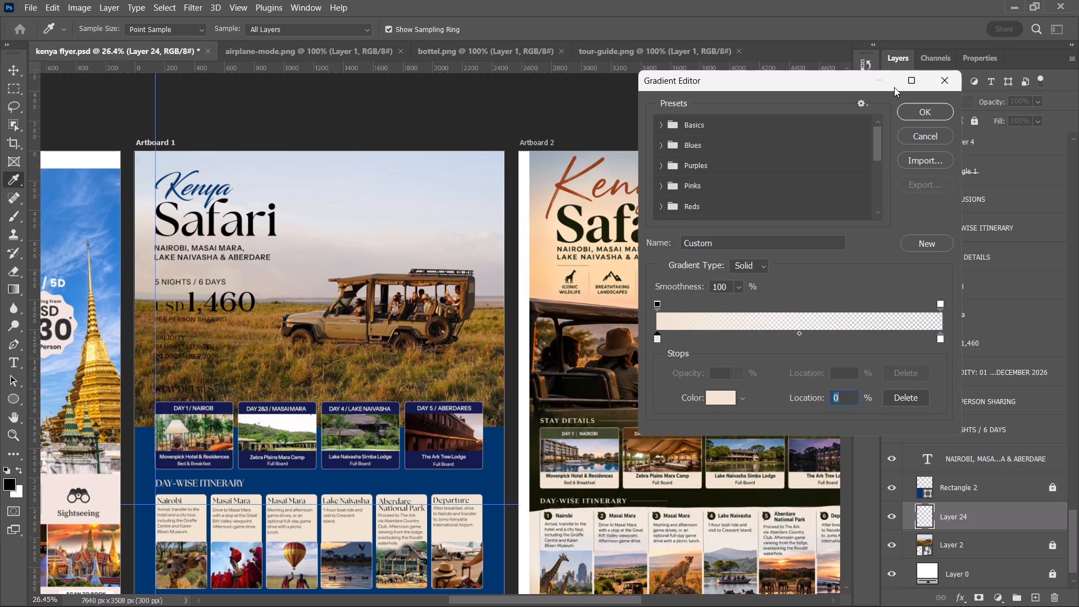
pyautogui.click(927, 118)
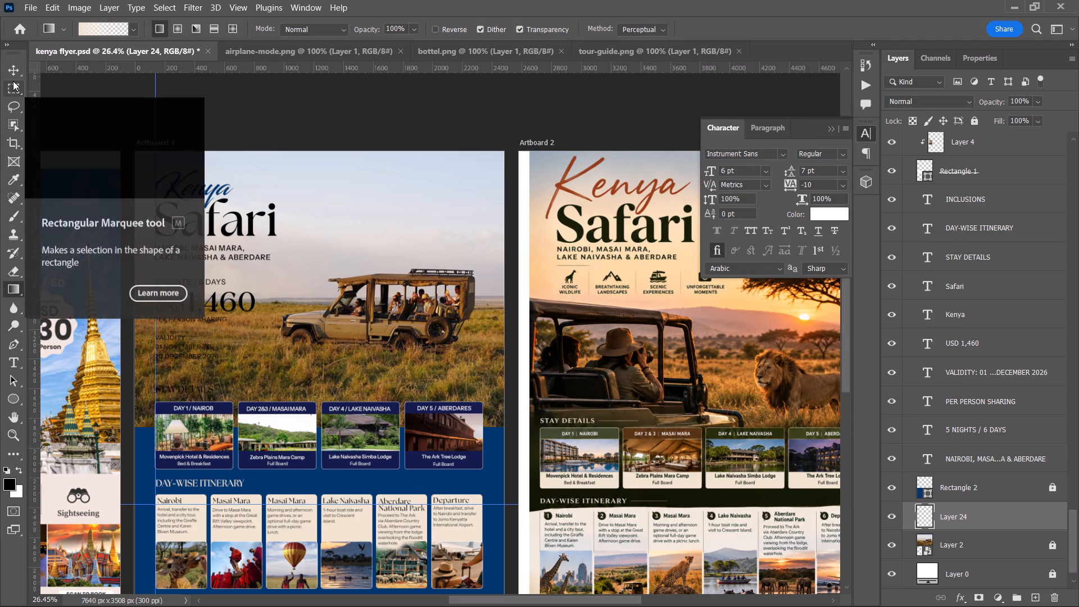
pyautogui.press('g')
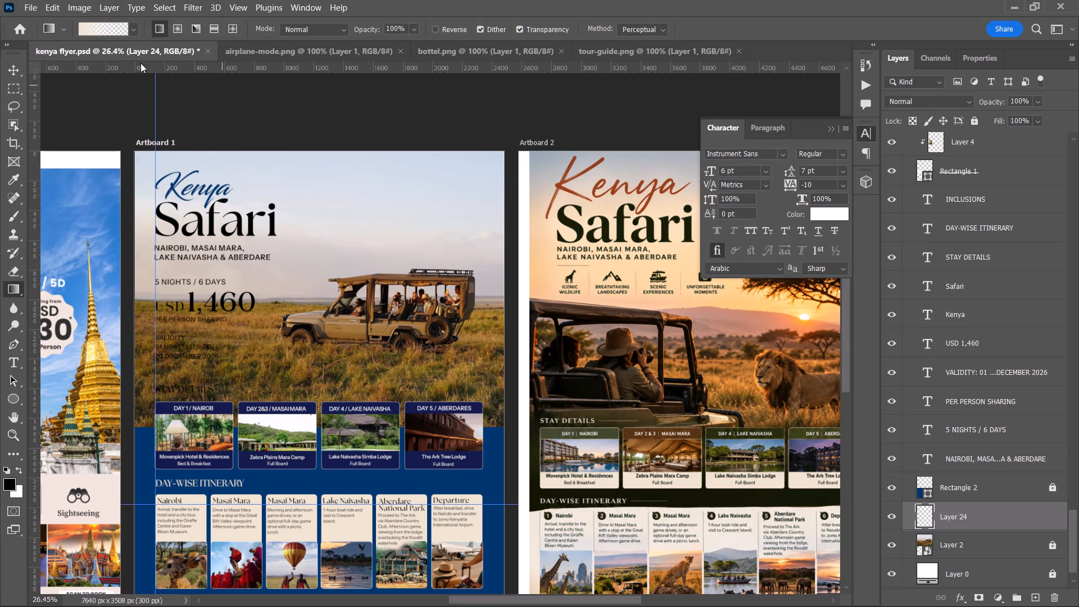
pyautogui.click(114, 25)
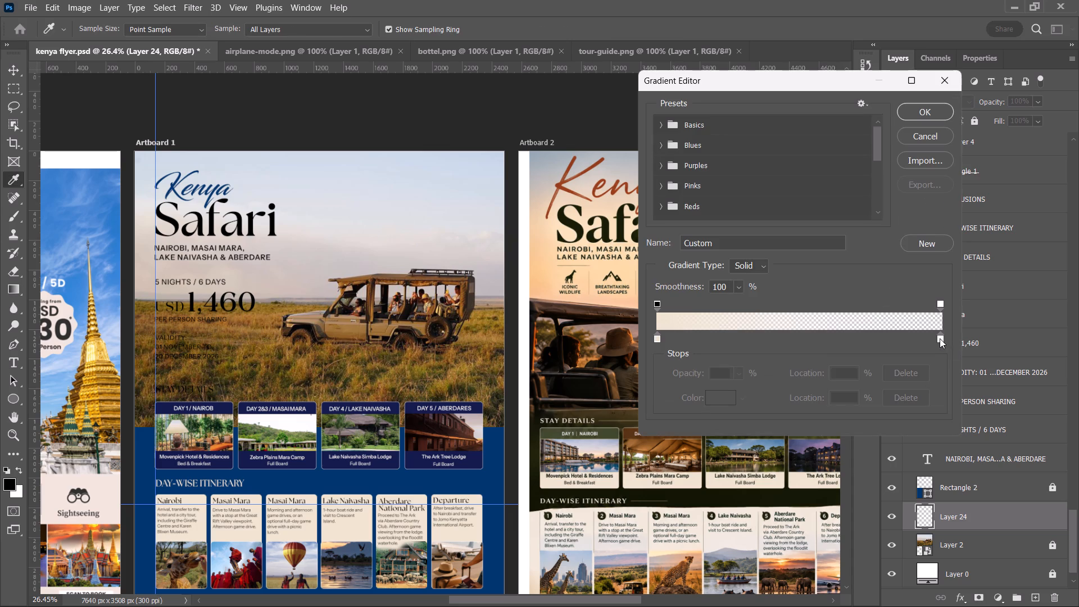
pyautogui.click(940, 338)
pyautogui.click(940, 338)
pyautogui.click(299, 533)
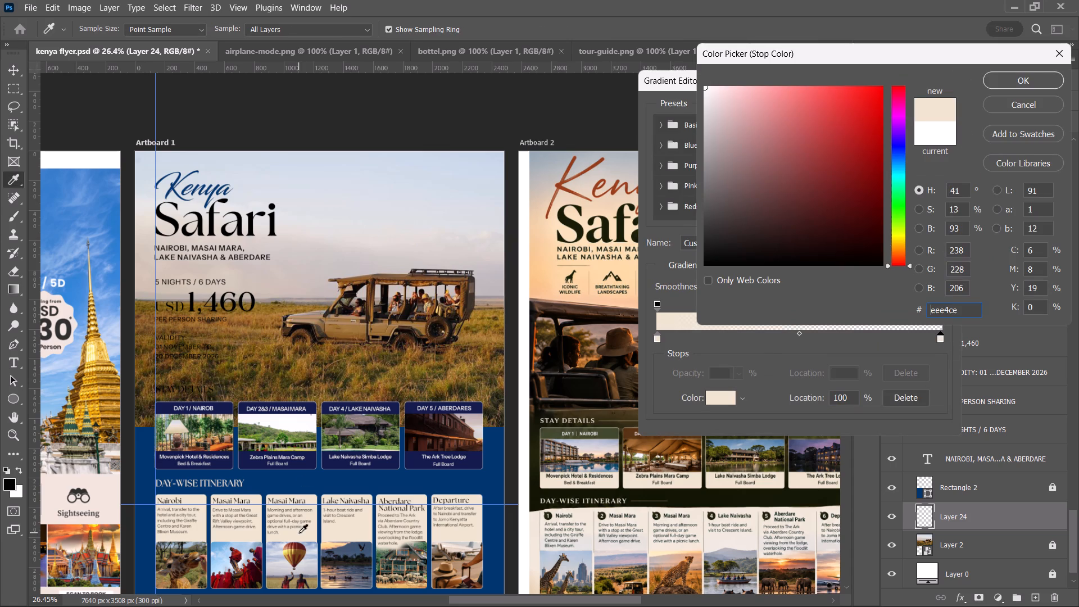
pyautogui.click(1028, 76)
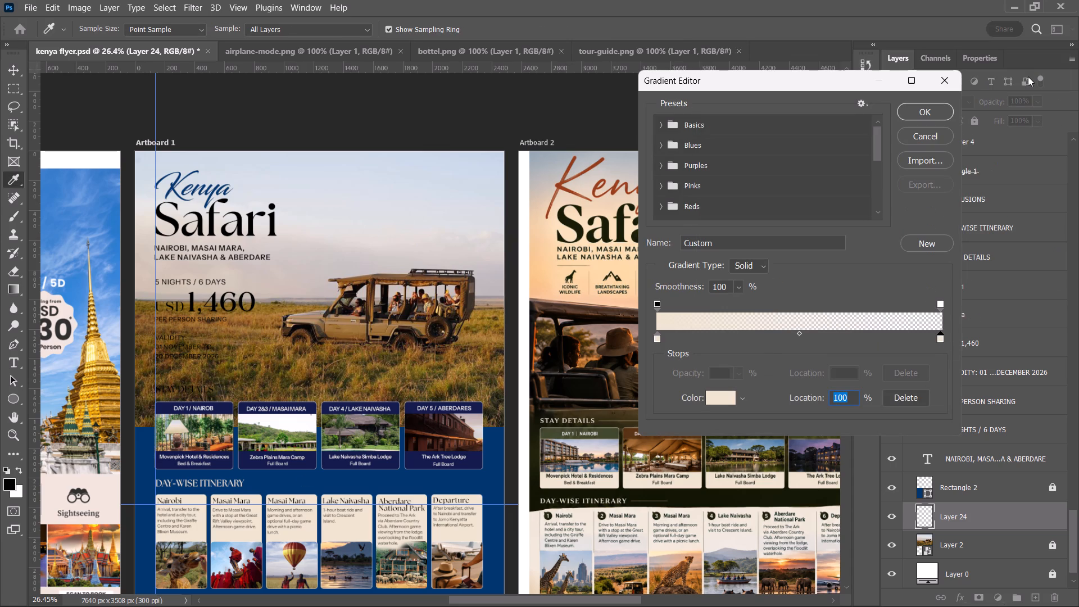
pyautogui.click(924, 105)
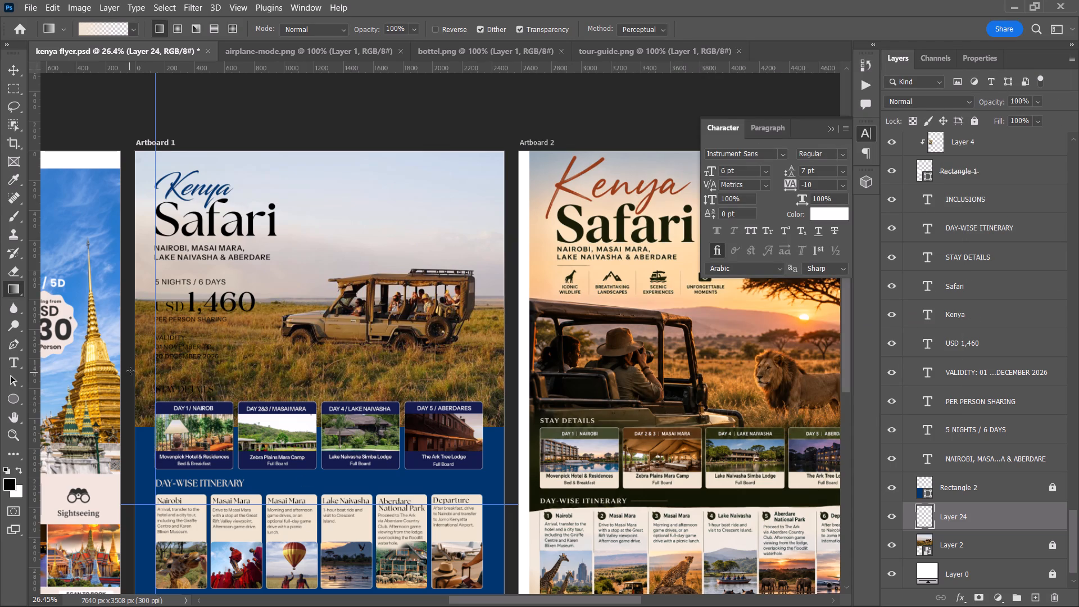
# Draw the cream-to-transparent gradient horizontally from the artboard's left edge to just past the jeep's middle, reinforce it near the title, and deselect the layer.
pyautogui.moveTo(130, 371); pyautogui.dragTo(421, 379)
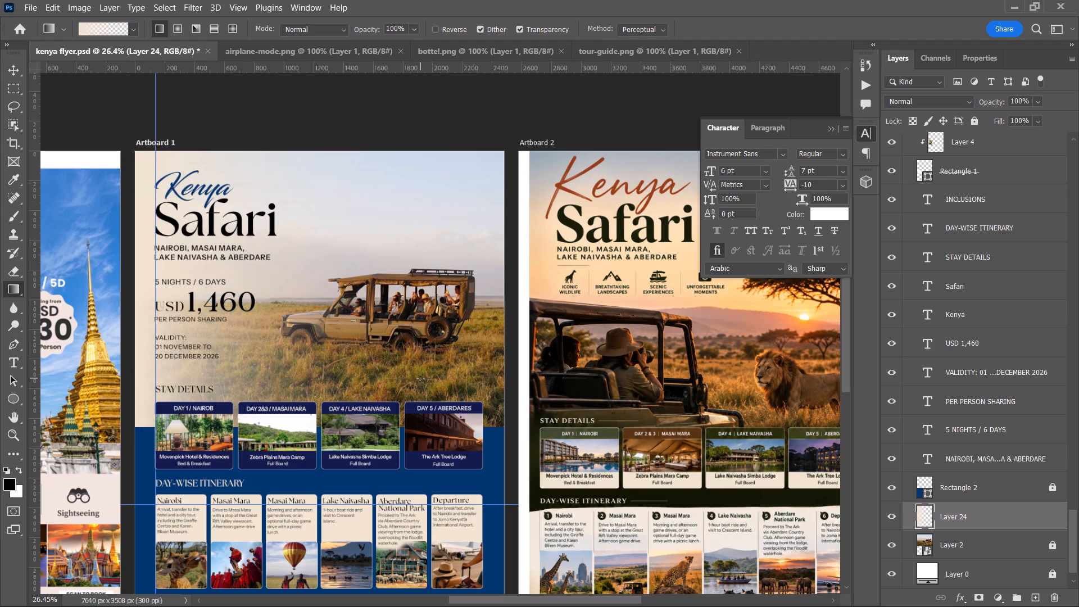
pyautogui.moveTo(106, 167); pyautogui.dragTo(209, 174)
pyautogui.click(17, 68)
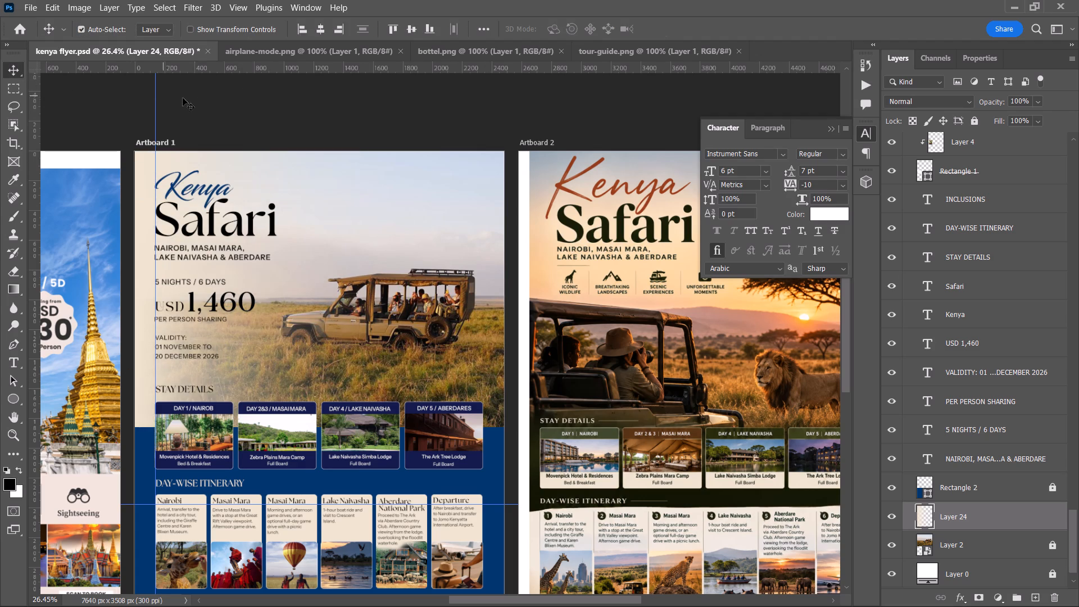
pyautogui.click(210, 103)
# Check the cream-faded flyer from the title down to the INCLUSIONS row and save the document.
pyautogui.press('space')
pyautogui.press('space')
pyautogui.press('space')
pyautogui.press('space')
pyautogui.press('space')
pyautogui.press('space')
pyautogui.press('space')
pyautogui.press('space')
pyautogui.press('space')
pyautogui.press('space')
pyautogui.press('space')
pyautogui.press('space')
pyautogui.press('space')
pyautogui.press('space')
pyautogui.moveTo(237, 116); pyautogui.dragTo(282, 101)
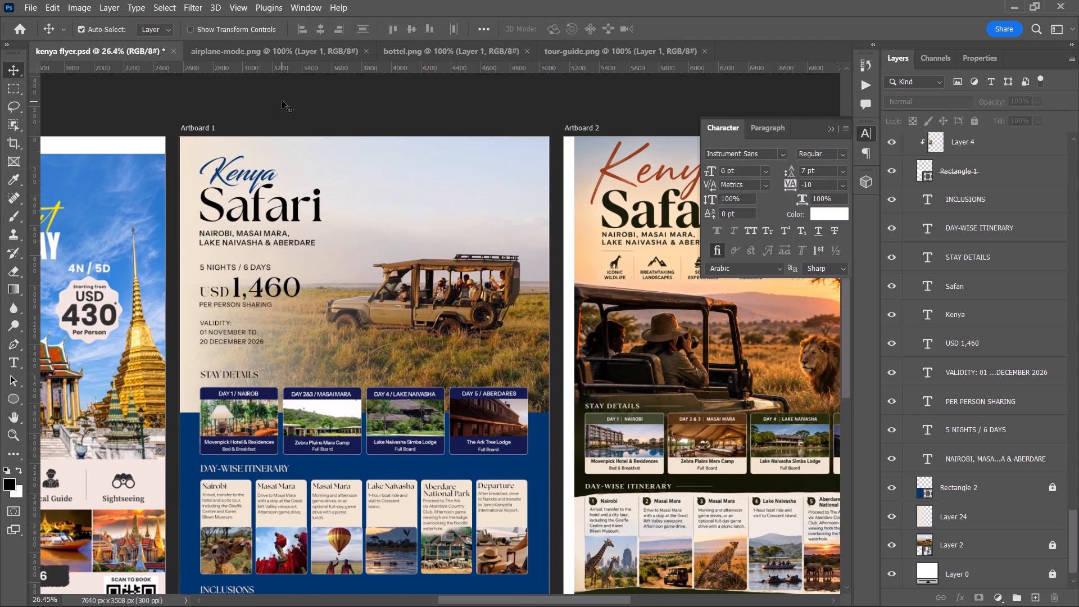
pyautogui.scroll(-4, 282, 101)
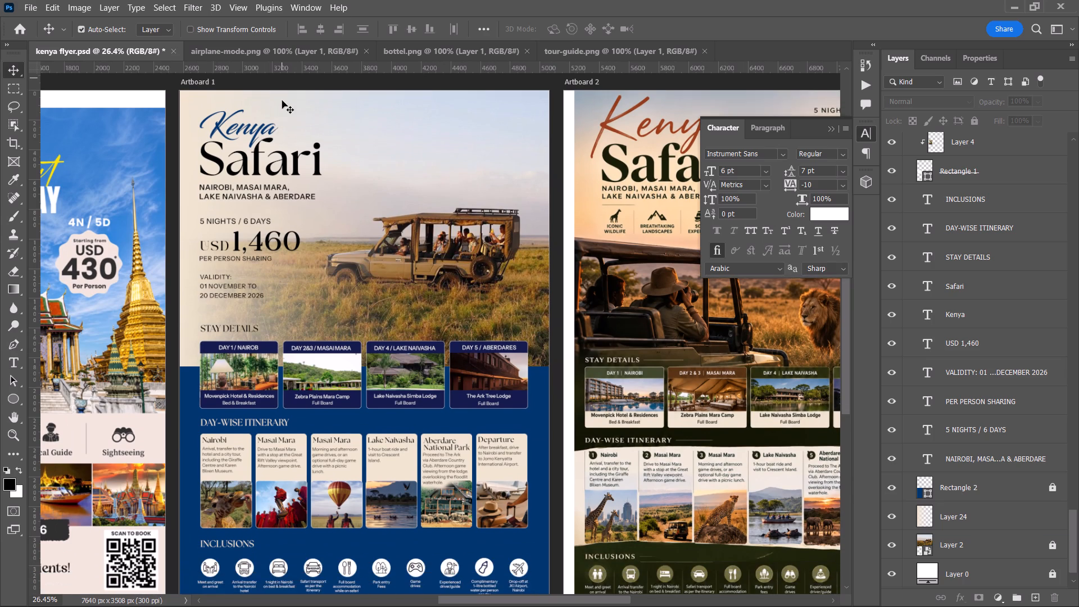
pyautogui.scroll(-6, 282, 101)
pyautogui.hotkey('ctrl', 's')
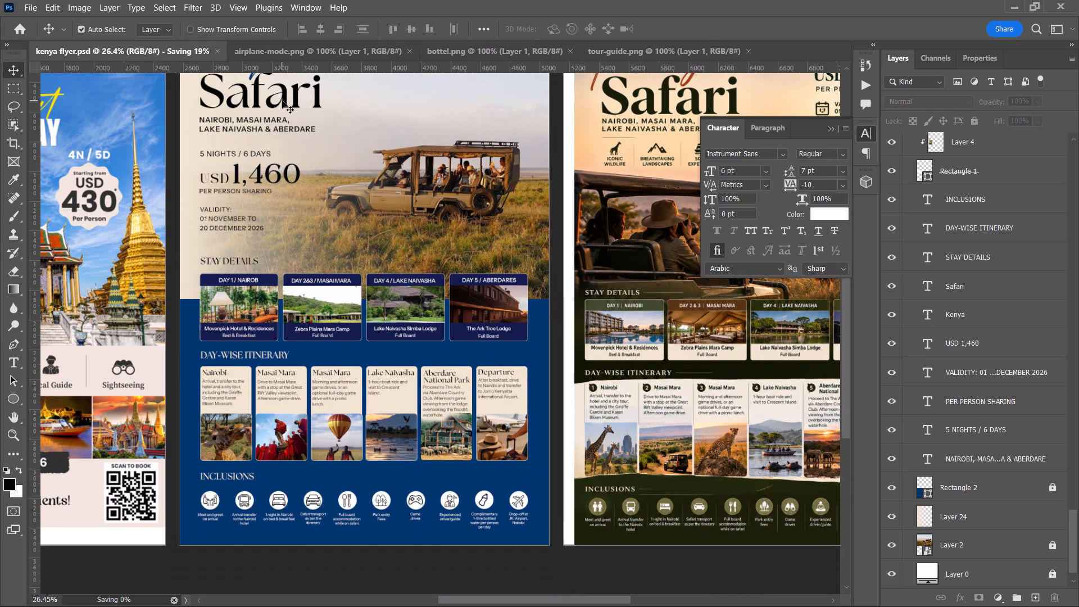
# Compare the whole Kenya flyer with the Thai Gateway flyer and the Kenya Safari reference on the neighbouring artboards.
pyautogui.keyDown('alt'); pyautogui.scroll(-3, 282, 101); pyautogui.keyUp('alt')
pyautogui.press('space')
pyautogui.press('space')
pyautogui.moveTo(301, 174); pyautogui.dragTo(316, 265)
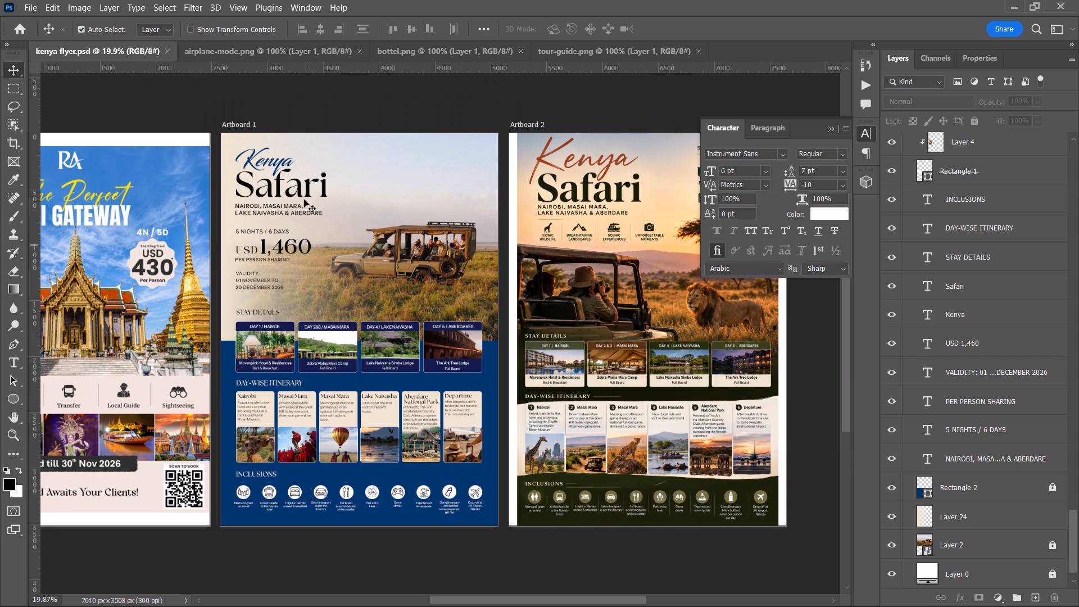
pyautogui.keyDown('alt'); pyautogui.scroll(4, 246, 261); pyautogui.keyUp('alt')
pyautogui.press('space')
pyautogui.press('space')
pyautogui.press('space')
pyautogui.press('space')
pyautogui.press('space')
pyautogui.press('space')
pyautogui.press('space')
pyautogui.press('space')
pyautogui.press('space')
pyautogui.press('space')
pyautogui.press('space')
pyautogui.press('space')
pyautogui.press('space')
pyautogui.press('space')
pyautogui.press('space')
pyautogui.press('space')
pyautogui.press('space')
pyautogui.press('space')
pyautogui.press('space')
pyautogui.press('space')
pyautogui.moveTo(274, 255); pyautogui.dragTo(85, 397)
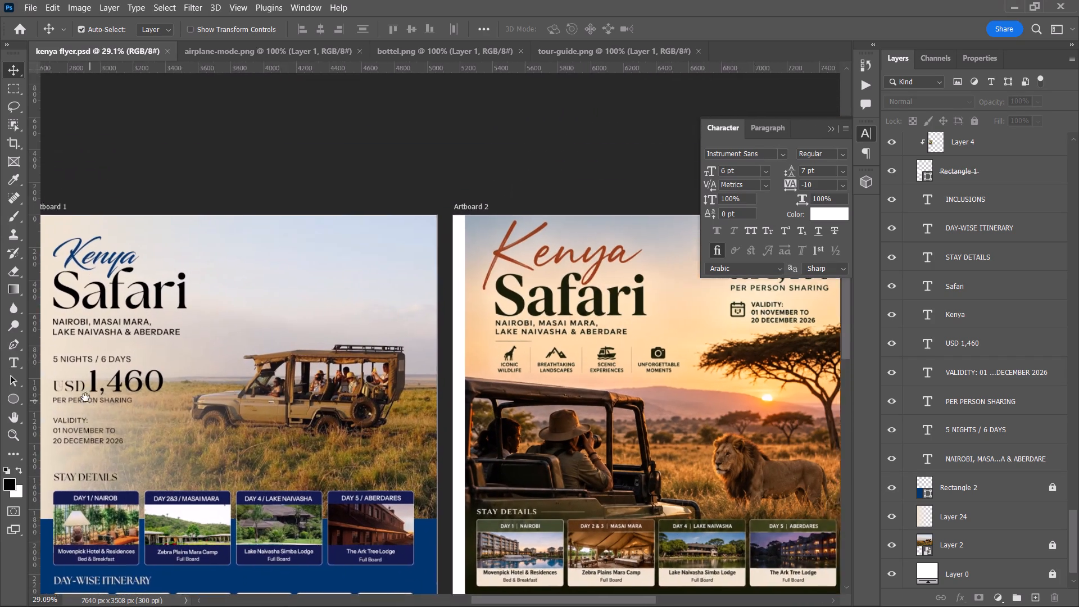
pyautogui.moveTo(85, 397); pyautogui.dragTo(455, 385)
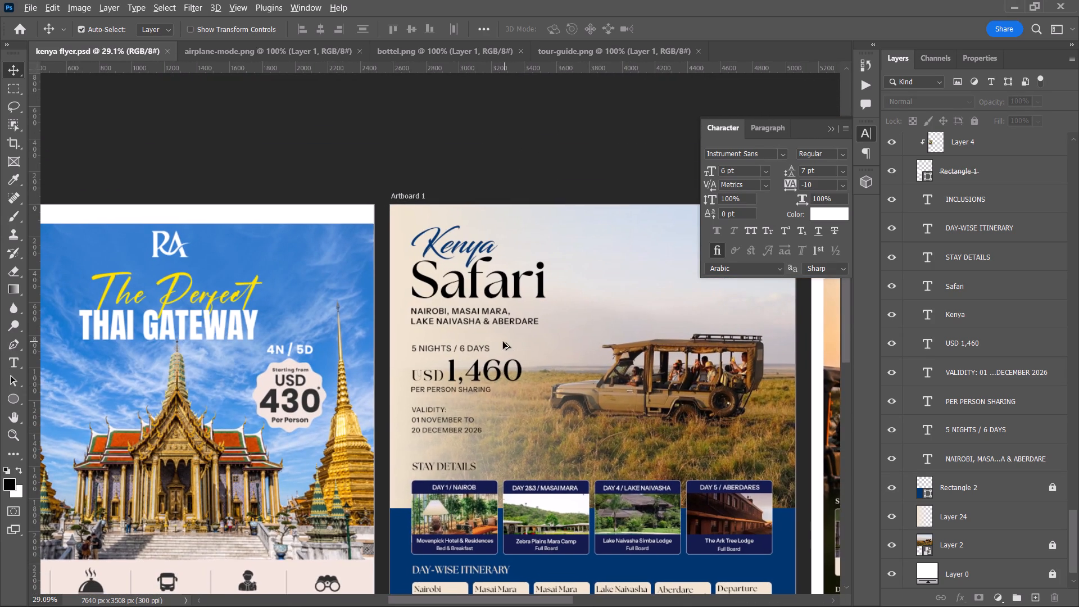
# Set the "5 NIGHTS / 6 DAYS" text to 13 pt in Instrument Sans SemiBold.
pyautogui.keyDown('alt'); pyautogui.scroll(3, 502, 342); pyautogui.keyUp('alt')
pyautogui.click(450, 348)
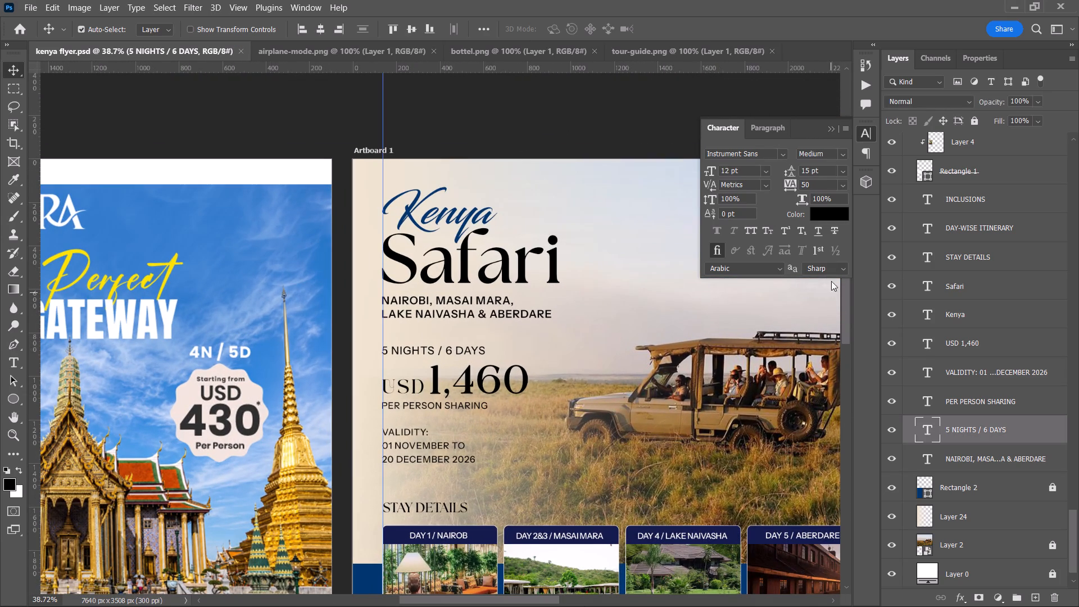
pyautogui.click(746, 171)
pyautogui.scroll(1, 746, 171)
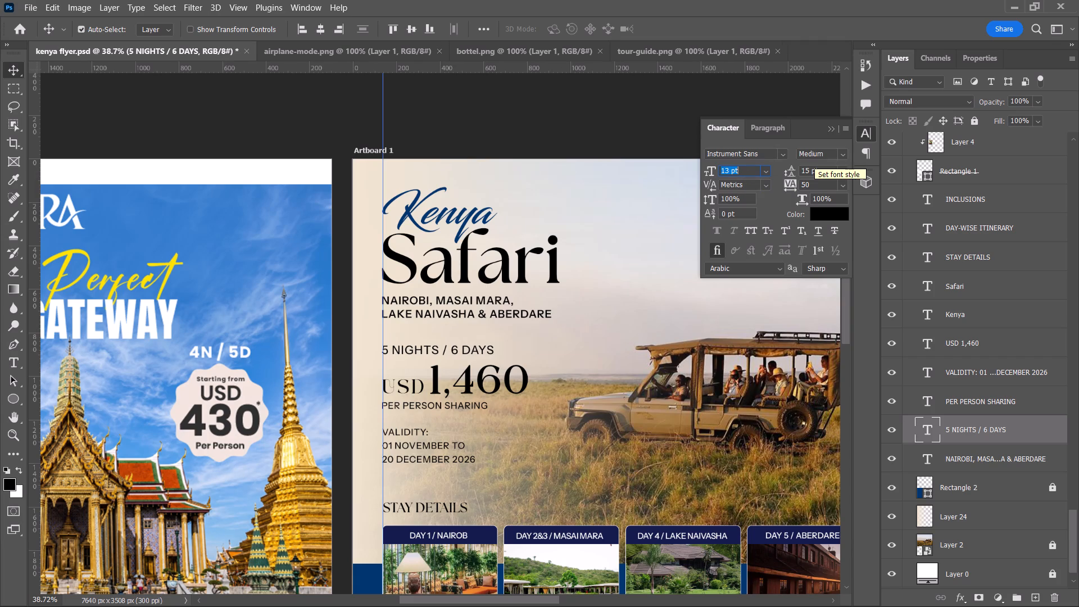
pyautogui.click(841, 154)
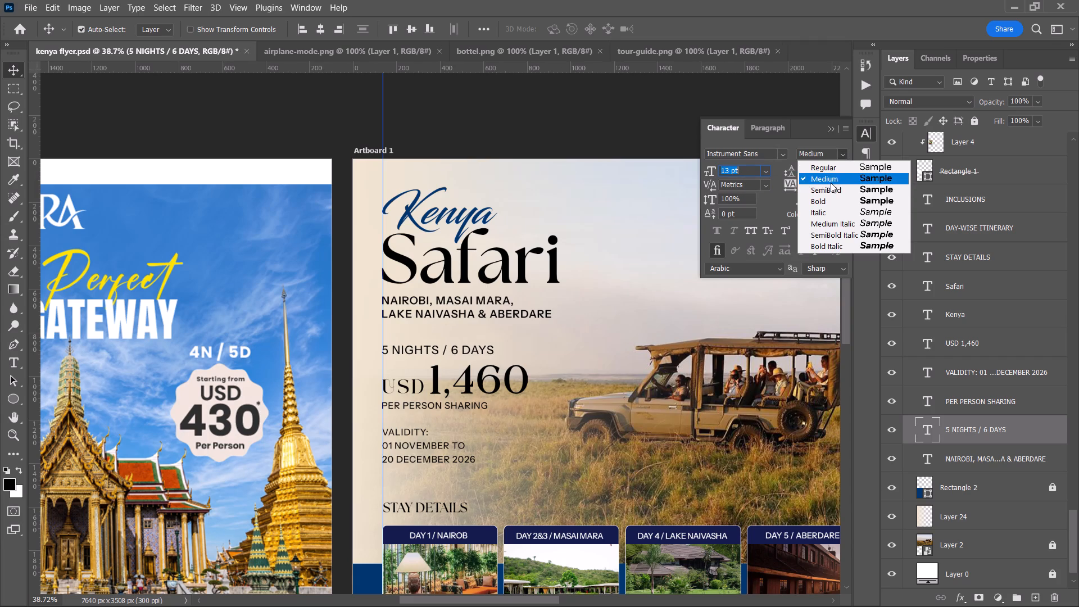
pyautogui.click(833, 188)
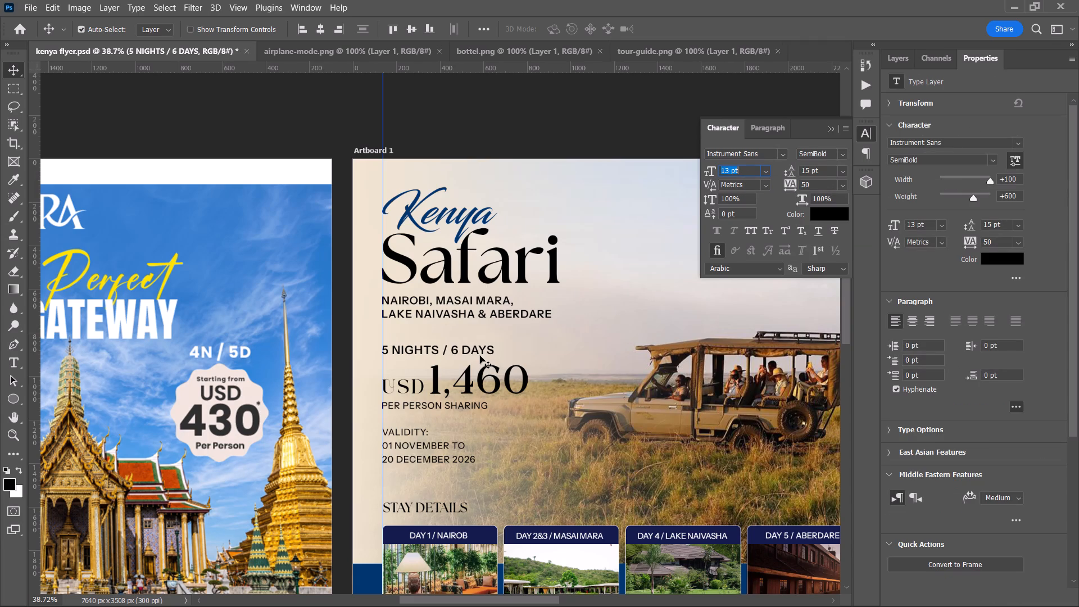
# Nudge the "5 NIGHTS / 6 DAYS" line up slightly, away from the USD 1,460 price.
pyautogui.click(480, 350)
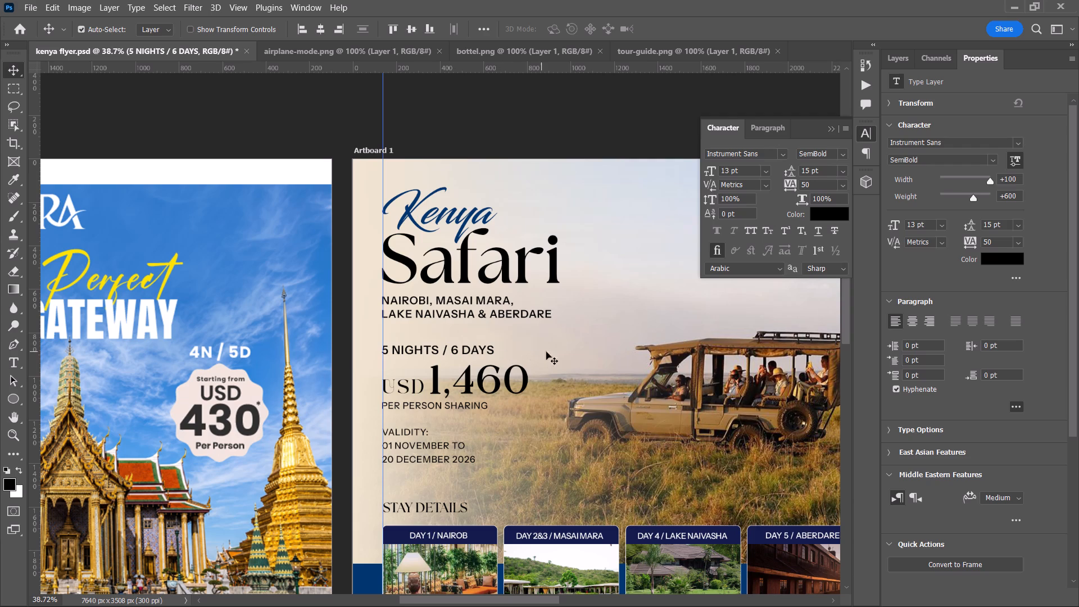
pyautogui.press('Up')
pyautogui.press('Up')
pyautogui.press('Up')
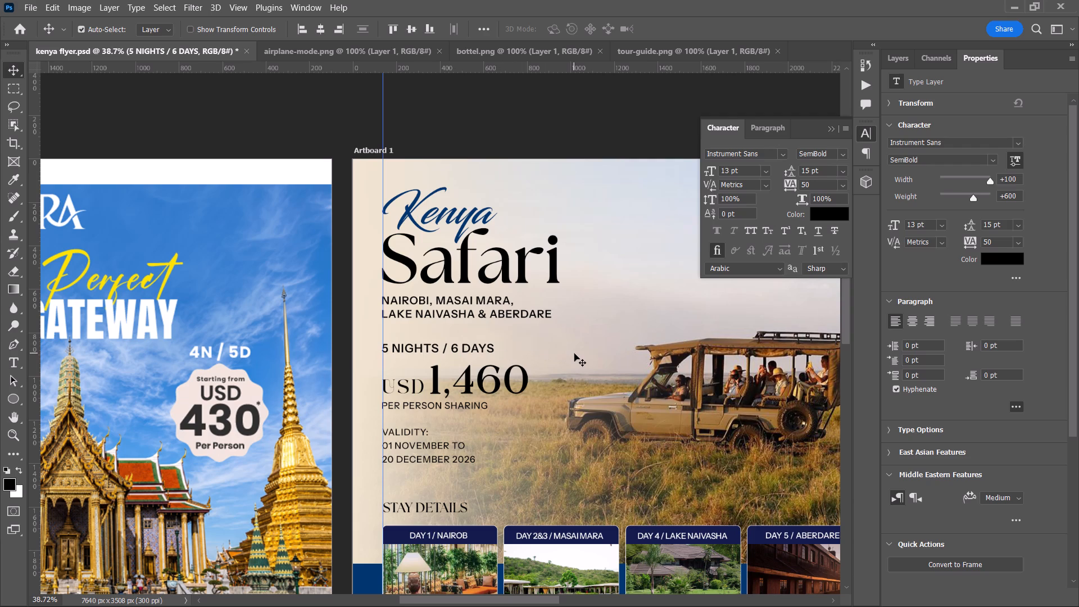
# Apply faux bold to the "USD" text in front of the 1,460 price.
pyautogui.press('t')
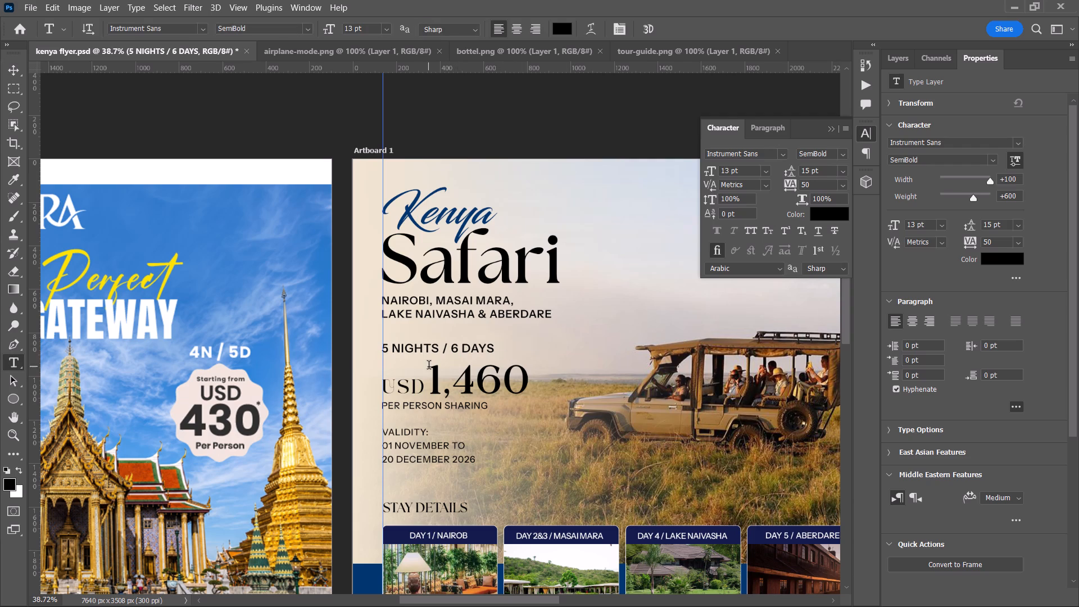
pyautogui.moveTo(423, 387); pyautogui.dragTo(359, 383)
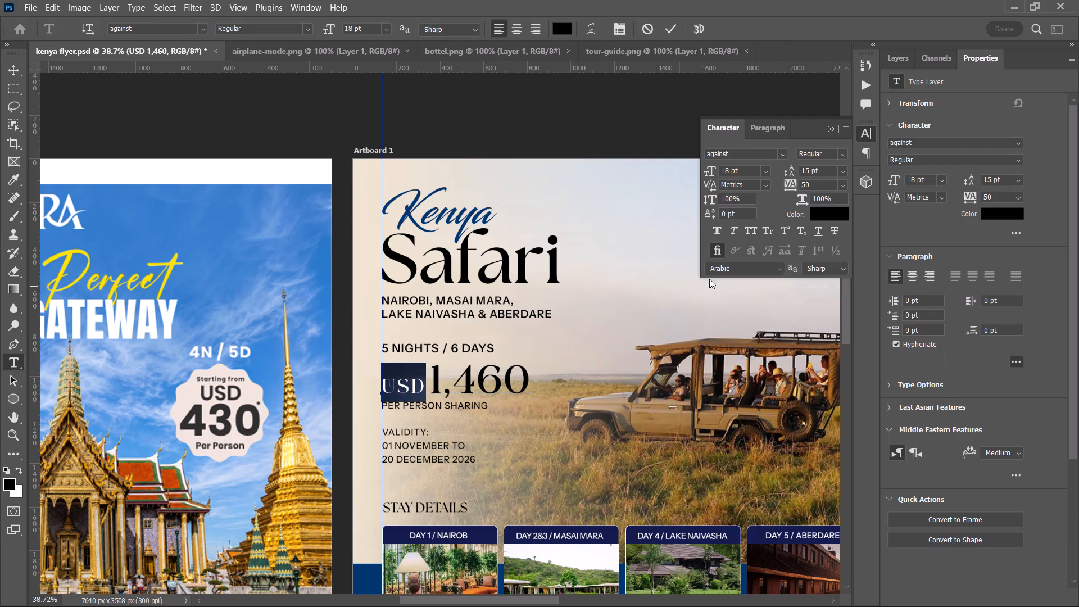
pyautogui.click(844, 155)
pyautogui.click(844, 155)
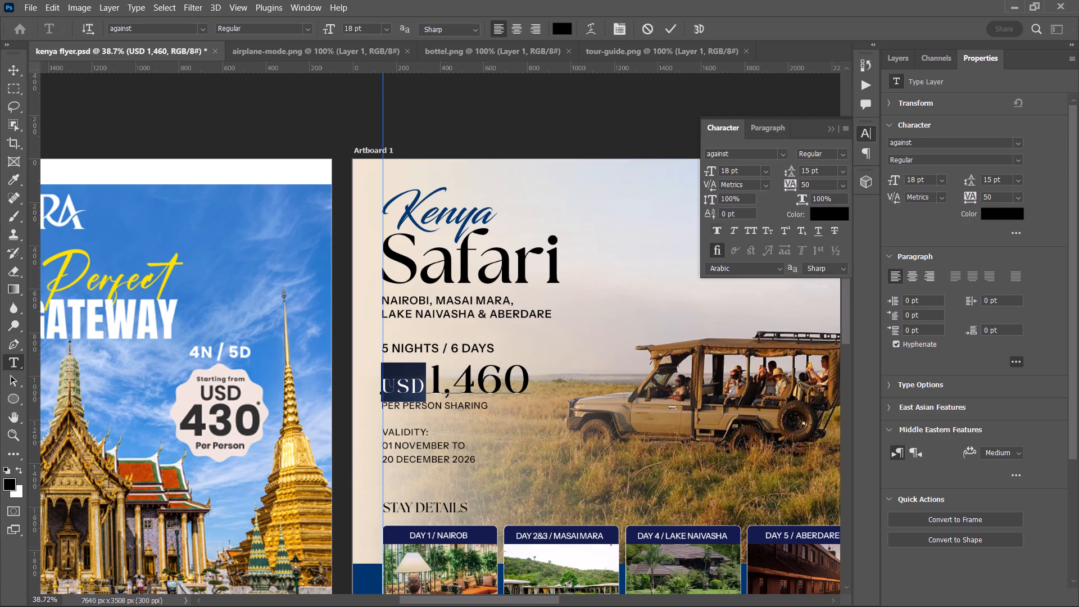
pyautogui.click(720, 230)
pyautogui.click(670, 20)
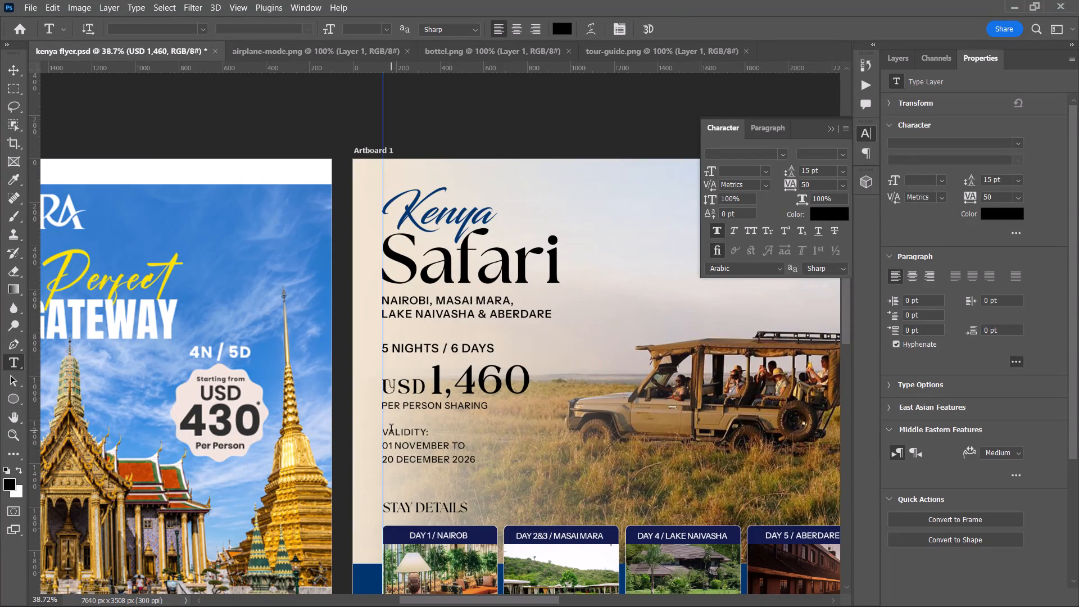
pyautogui.click(11, 65)
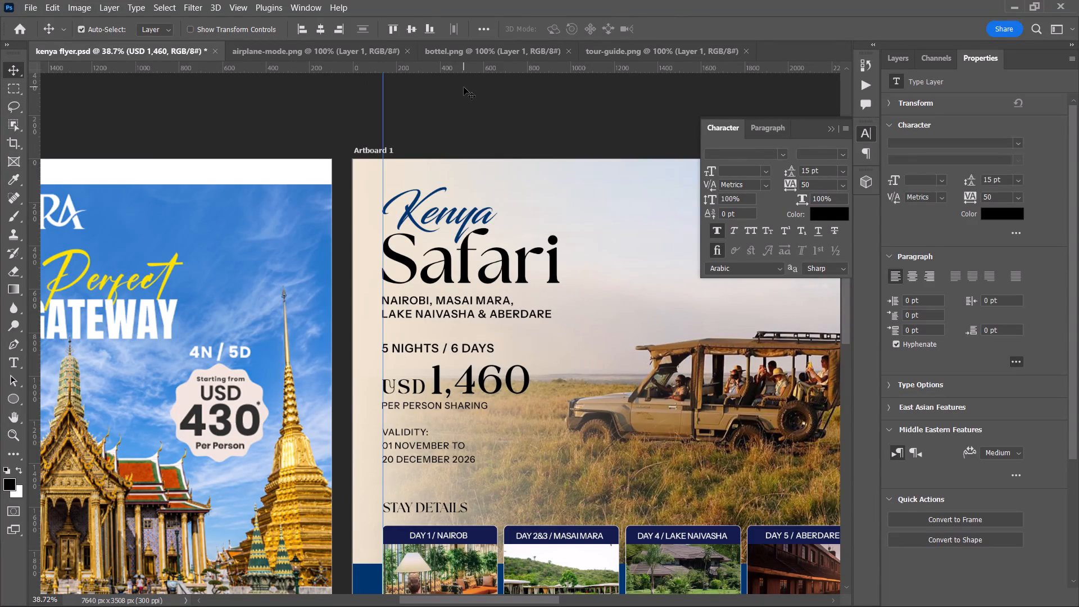
pyautogui.click(474, 103)
# Review the Kenya flyer from the header through the stay cards and itinerary to the INCLUSIONS row, beside the neighbouring artboards.
pyautogui.keyDown('alt'); pyautogui.scroll(-1, 474, 103); pyautogui.keyUp('alt')
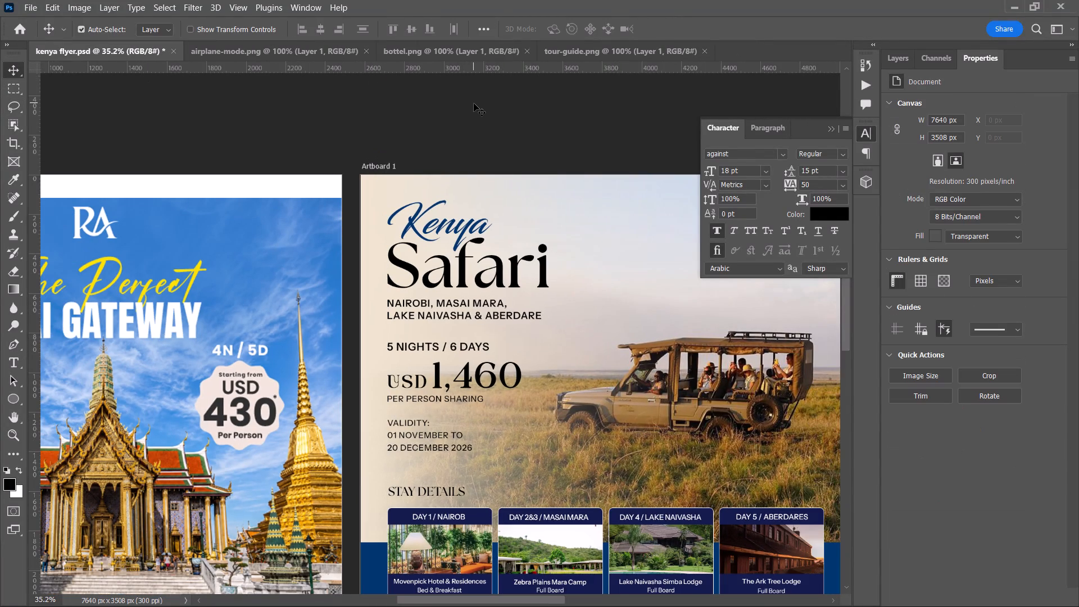
pyautogui.press('space')
pyautogui.press('space')
pyautogui.press('space')
pyautogui.press('space')
pyautogui.press('space')
pyautogui.press('space')
pyautogui.moveTo(474, 103); pyautogui.dragTo(439, 102)
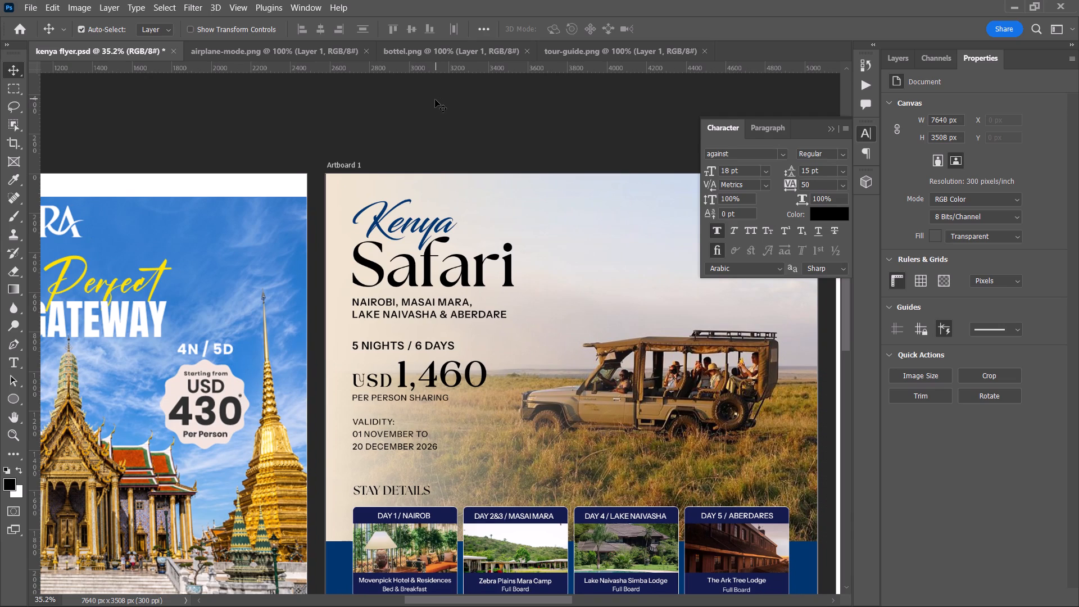
pyautogui.scroll(-2, 435, 99)
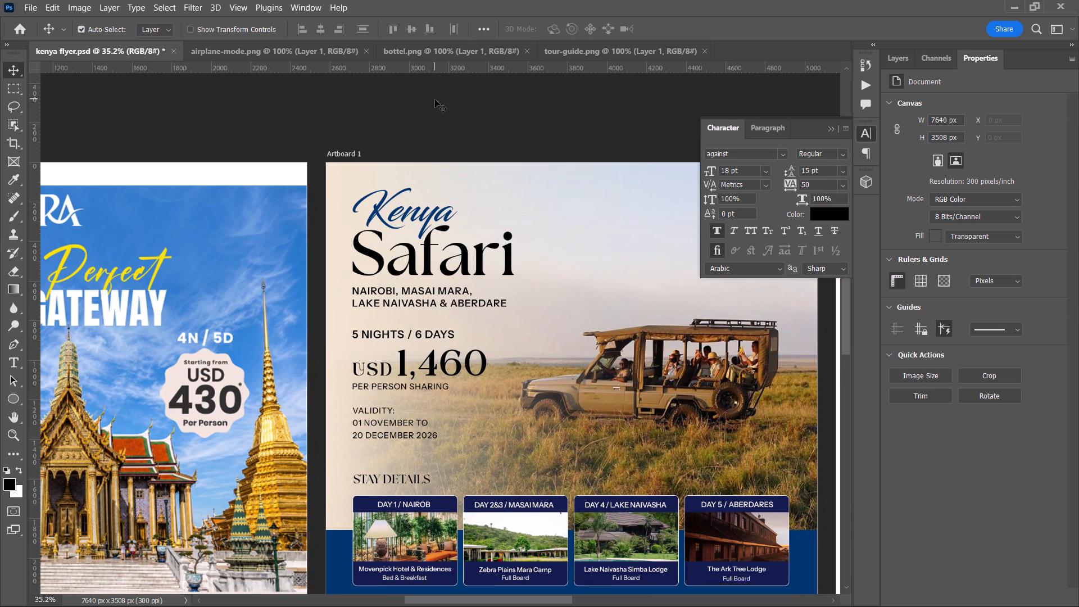
pyautogui.scroll(-3, 435, 99)
pyautogui.scroll(-6, 477, 288)
pyautogui.click(390, 368)
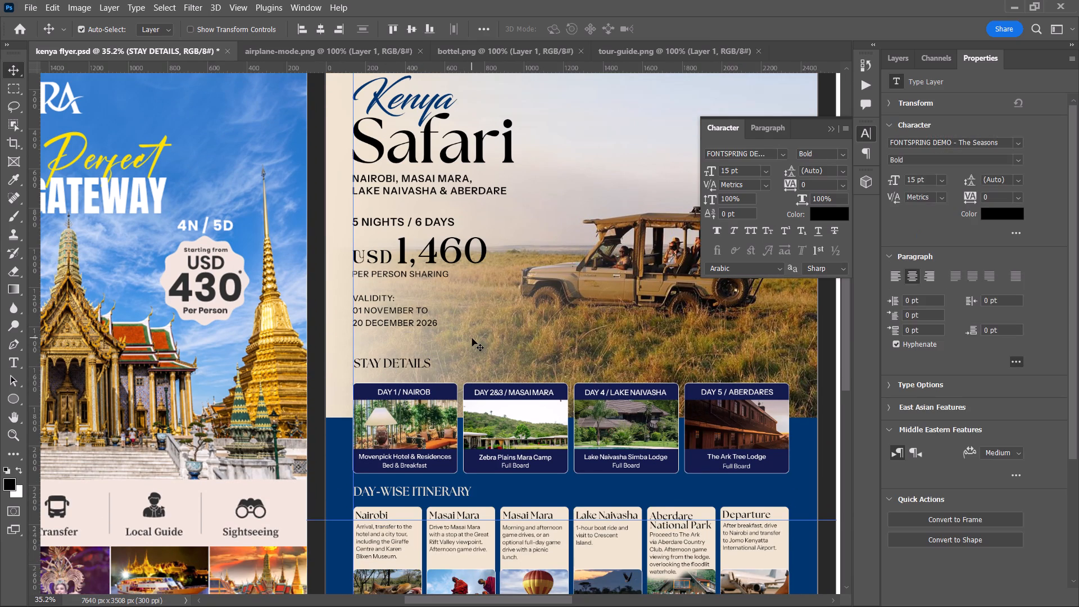
pyautogui.keyDown('alt'); pyautogui.scroll(-1, 472, 338); pyautogui.keyUp('alt')
pyautogui.press('space')
pyautogui.press('space')
pyautogui.press('space')
pyautogui.press('space')
pyautogui.press('space')
pyautogui.press('space')
pyautogui.press('space')
pyautogui.press('space')
pyautogui.press('space')
pyautogui.press('space')
pyautogui.press('space')
pyautogui.moveTo(472, 341); pyautogui.dragTo(450, 351)
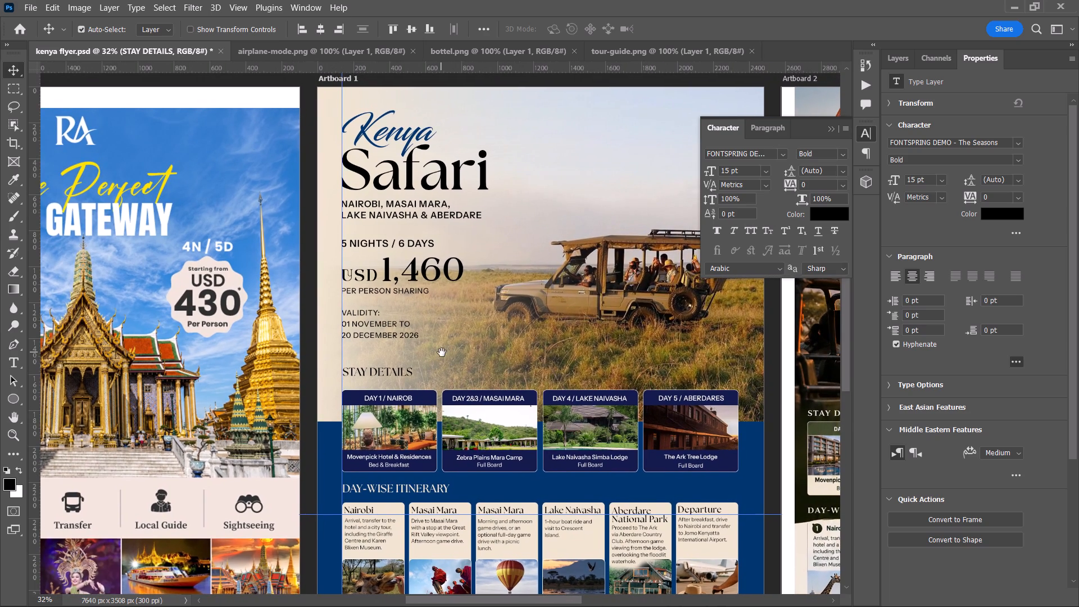
pyautogui.press('space')
pyautogui.press('space')
pyautogui.moveTo(442, 352); pyautogui.dragTo(391, 369)
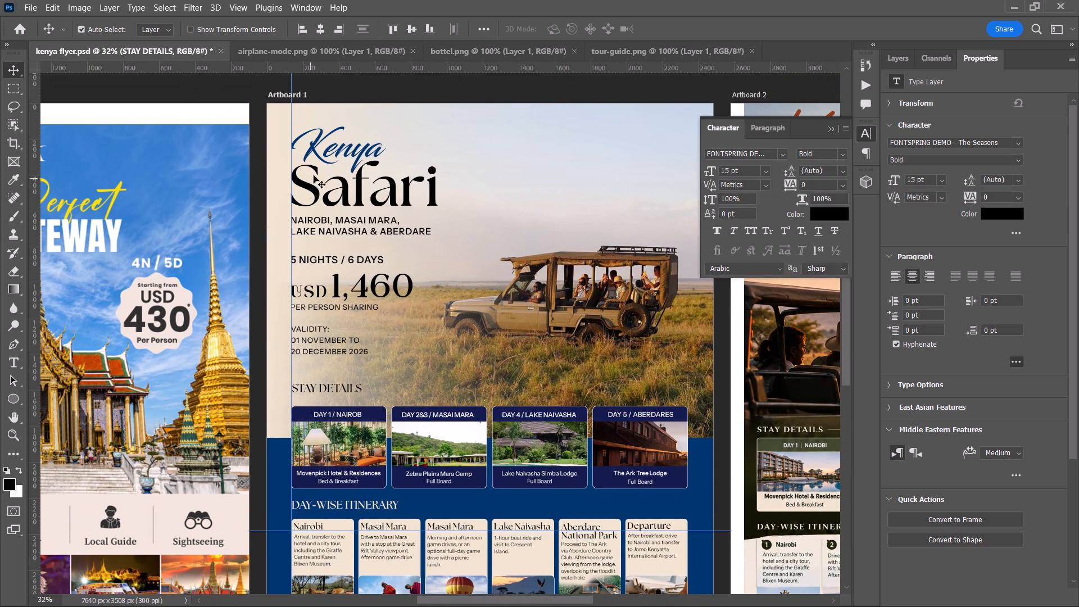
pyautogui.press('space')
pyautogui.moveTo(333, 154); pyautogui.dragTo(309, 158)
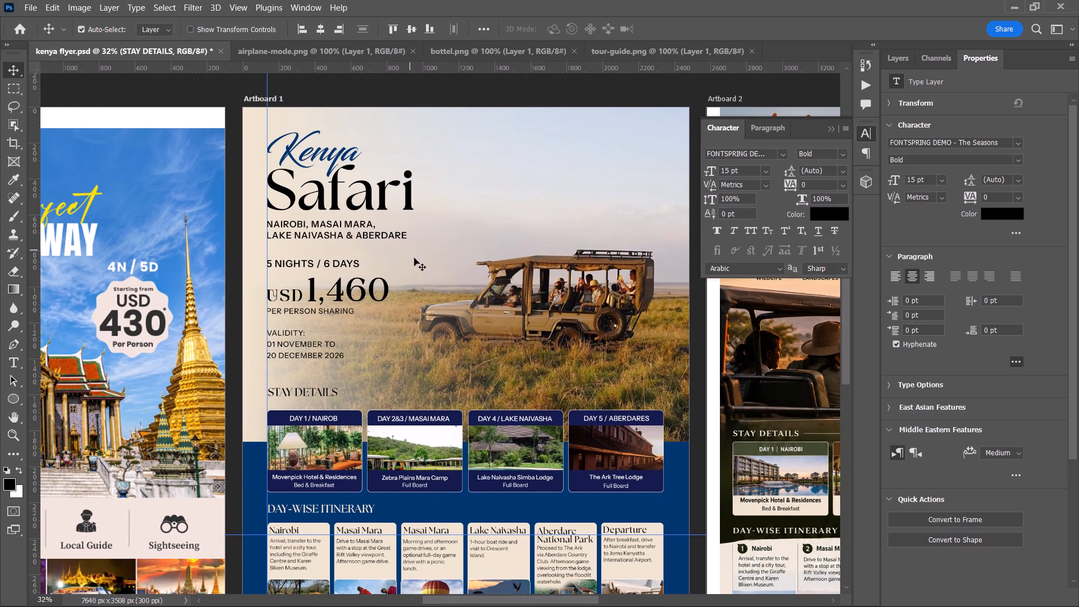
pyautogui.keyDown('alt'); pyautogui.scroll(-1, 416, 261); pyautogui.keyUp('alt')
pyautogui.press('space')
pyautogui.press('space')
pyautogui.press('space')
pyautogui.press('space')
pyautogui.press('space')
pyautogui.press('space')
pyautogui.press('space')
pyautogui.press('space')
pyautogui.press('space')
pyautogui.press('space')
pyautogui.press('space')
pyautogui.press('space')
pyautogui.press('space')
pyautogui.press('space')
pyautogui.press('space')
pyautogui.press('space')
pyautogui.press('space')
pyautogui.press('space')
pyautogui.press('space')
pyautogui.press('space')
pyautogui.moveTo(415, 261); pyautogui.dragTo(399, 189)
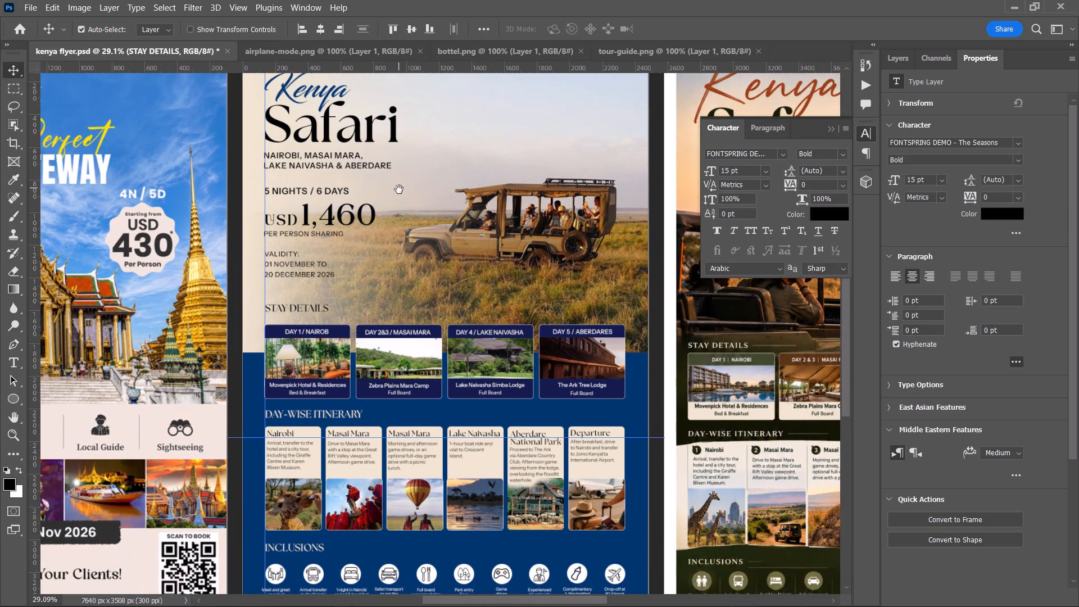
pyautogui.moveTo(399, 189); pyautogui.dragTo(365, 182)
# Change the fill of the caption bar on the DAY 1 stay card to the recently used cream.
pyautogui.keyDown('alt'); pyautogui.scroll(3, 315, 383); pyautogui.keyUp('alt')
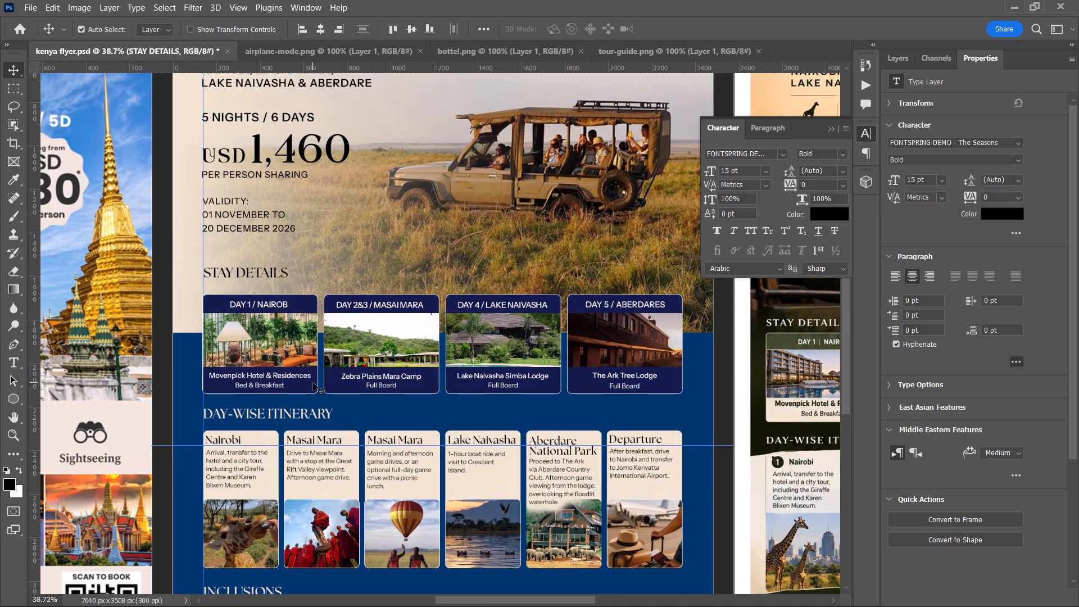
pyautogui.click(313, 383)
pyautogui.click(936, 203)
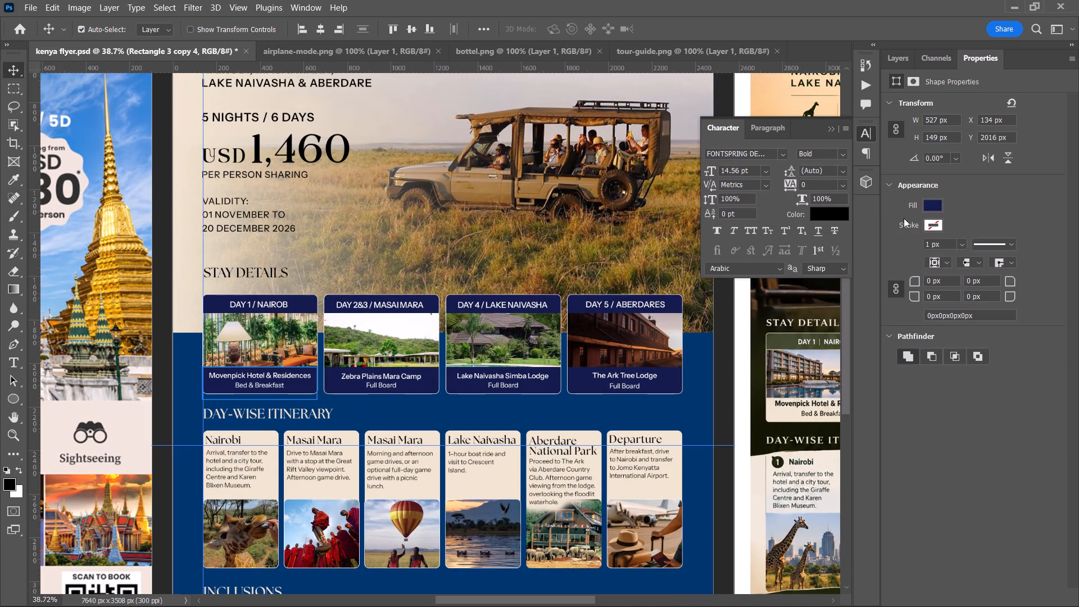
pyautogui.click(886, 279)
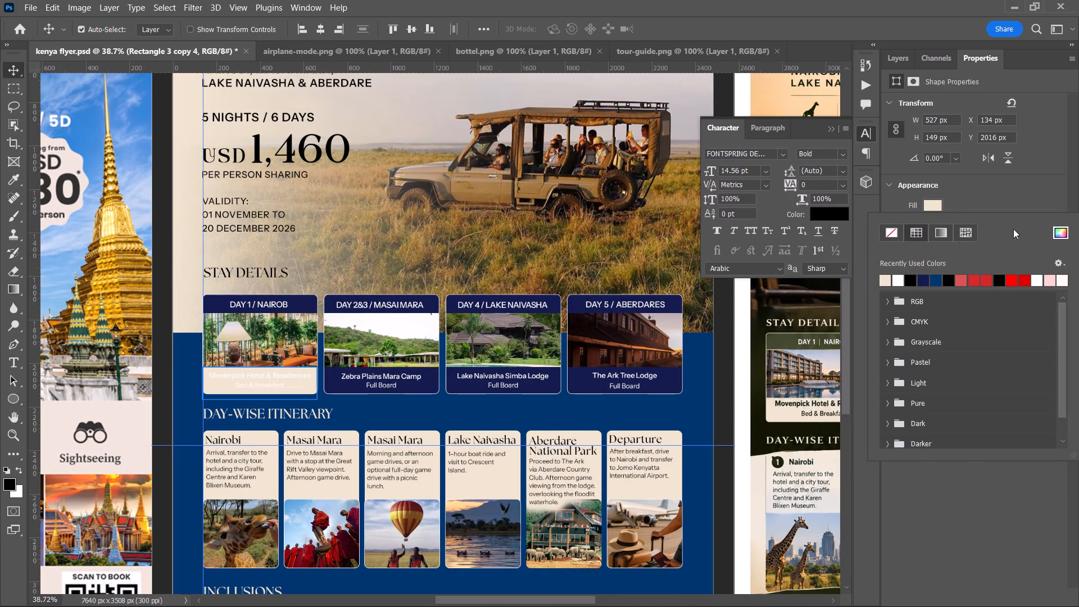
pyautogui.click(1018, 195)
# Recolour the "Movenpick Hotel & Residences" and "Bed & Breakfast" lines on the DAY 1 card to black.
pyautogui.click(274, 376)
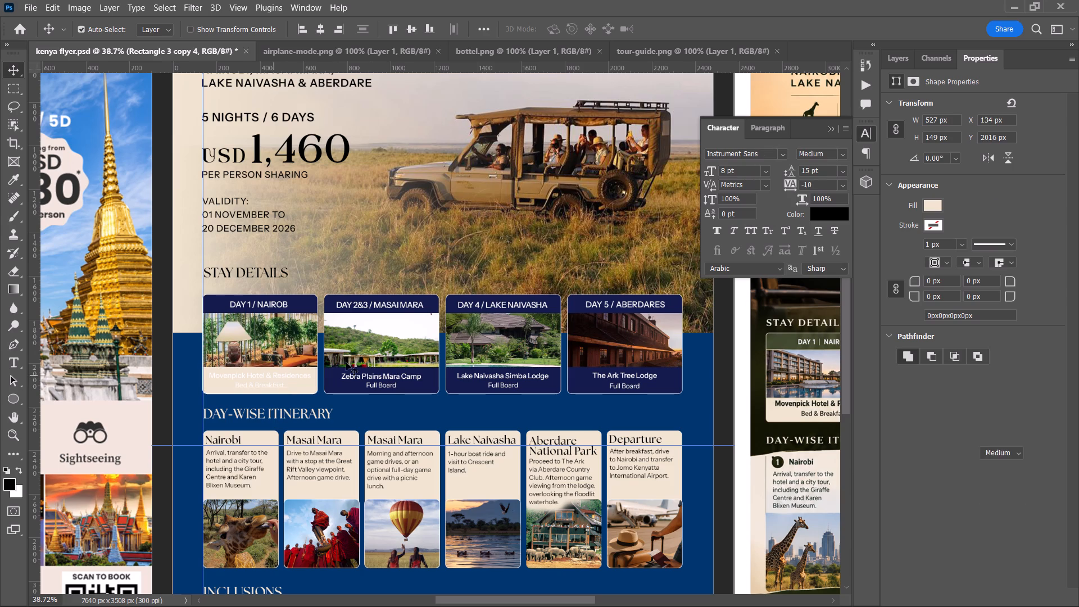
pyautogui.click(833, 216)
pyautogui.moveTo(753, 178); pyautogui.dragTo(631, 325)
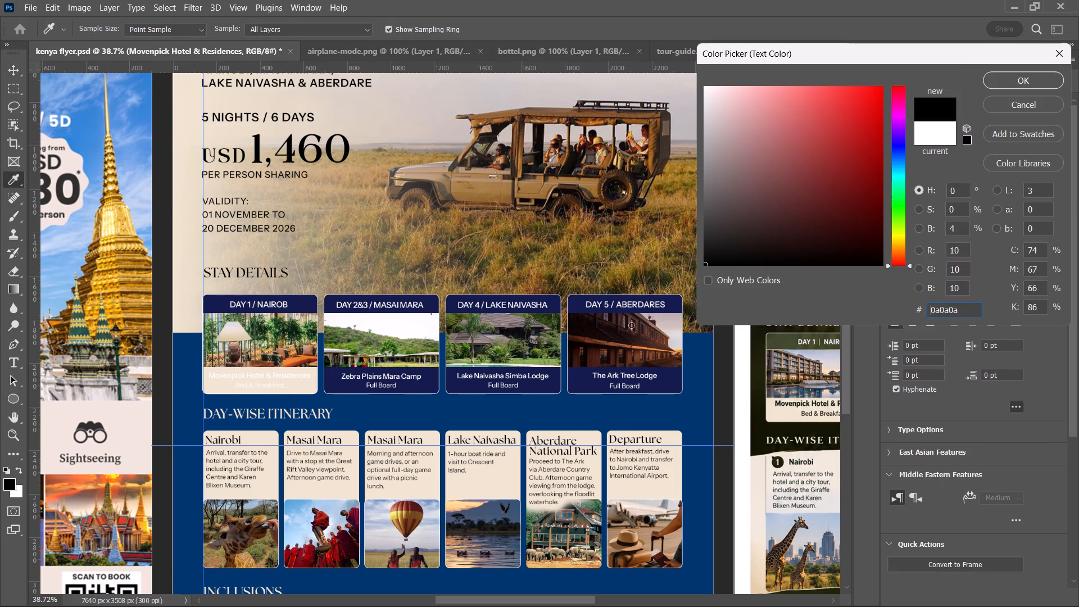
pyautogui.moveTo(631, 325); pyautogui.dragTo(631, 325)
pyautogui.click(1022, 76)
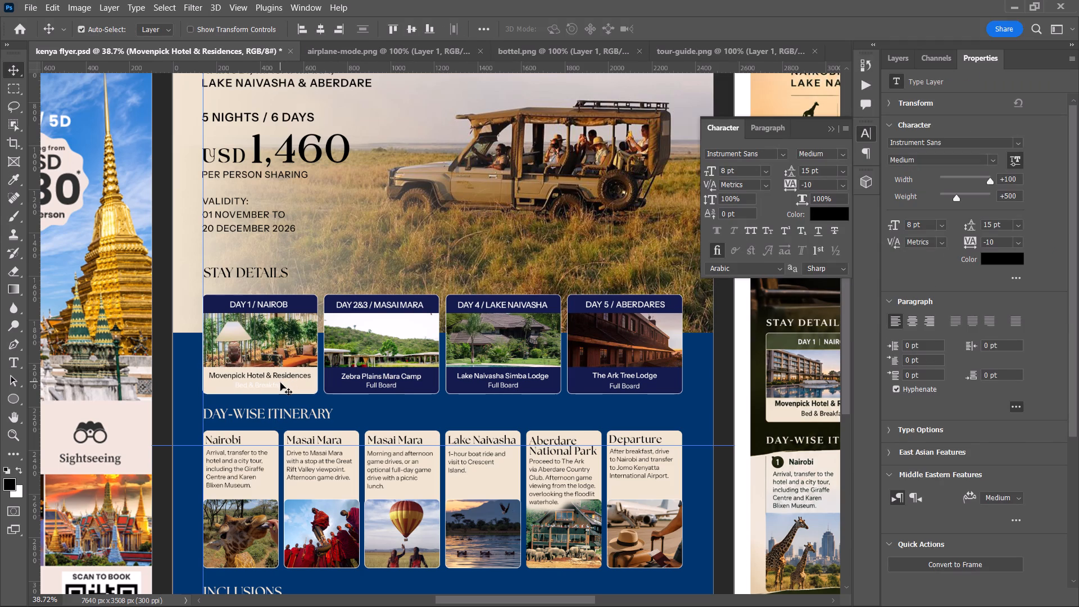
pyautogui.click(280, 386)
pyautogui.click(828, 218)
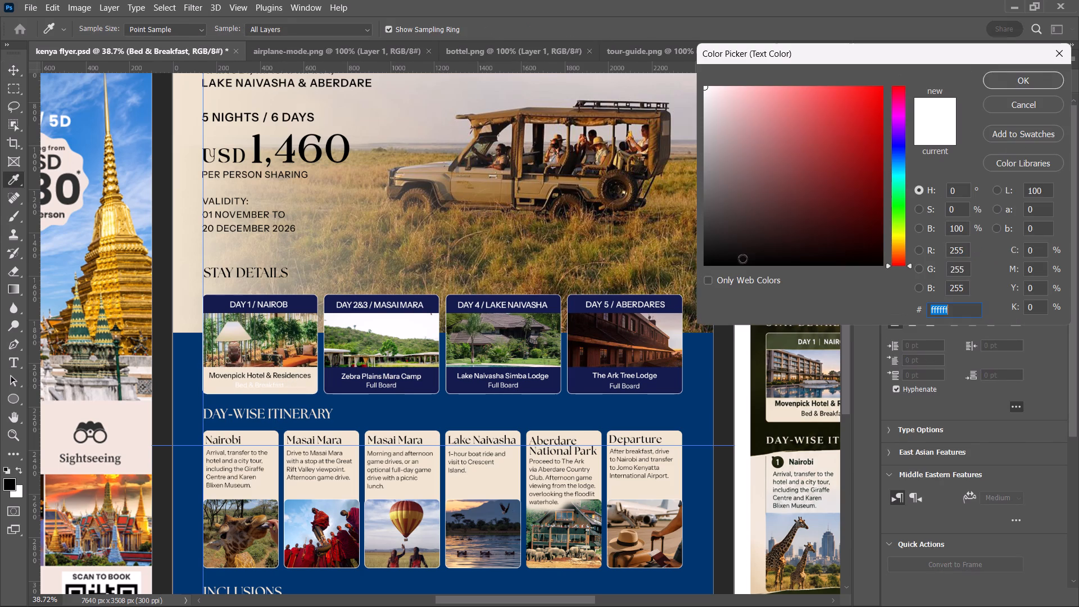
pyautogui.moveTo(733, 243); pyautogui.dragTo(676, 288)
pyautogui.click(1007, 76)
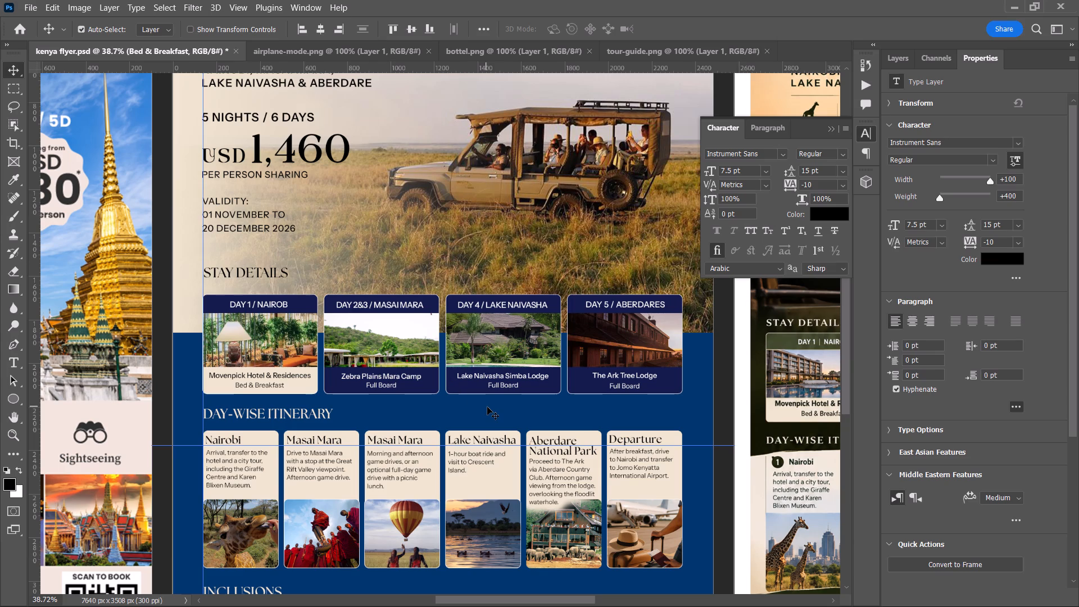
pyautogui.click(488, 407)
# Recolour the hotel name and "Full Board" lines on the Masai Mara and Lake Naivasha stay cards to black (#000000).
pyautogui.keyDown('alt'); pyautogui.scroll(2, 389, 402); pyautogui.keyUp('alt')
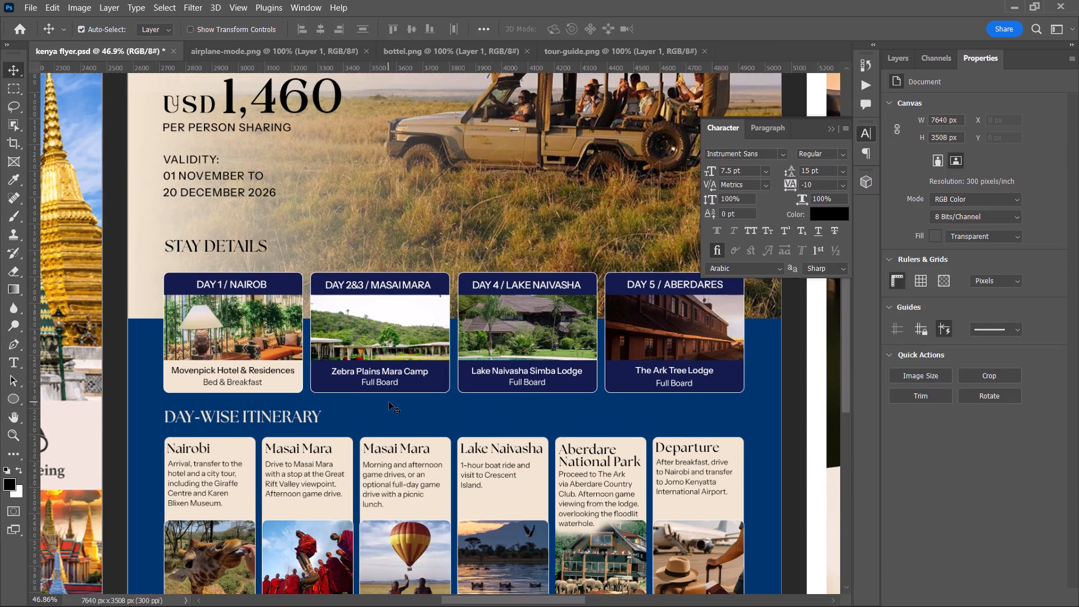
pyautogui.keyDown('alt'); pyautogui.scroll(1, 389, 402); pyautogui.keyUp('alt')
pyautogui.press('space')
pyautogui.moveTo(423, 409); pyautogui.dragTo(397, 407)
pyautogui.click(383, 369)
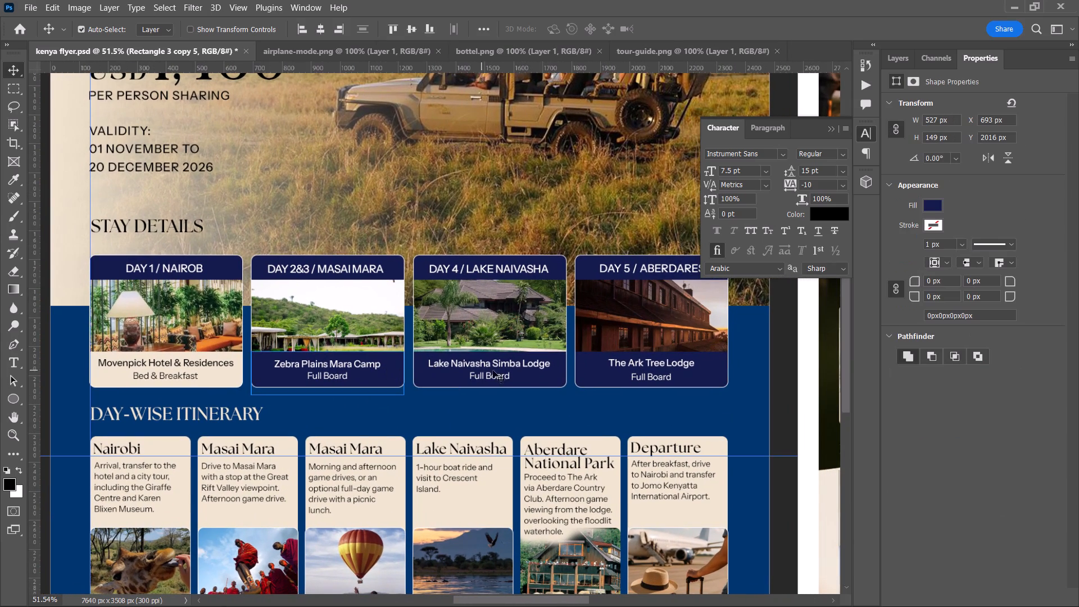
pyautogui.click(359, 365)
pyautogui.keyDown('shift'); pyautogui.click(332, 375); pyautogui.keyUp('shift')
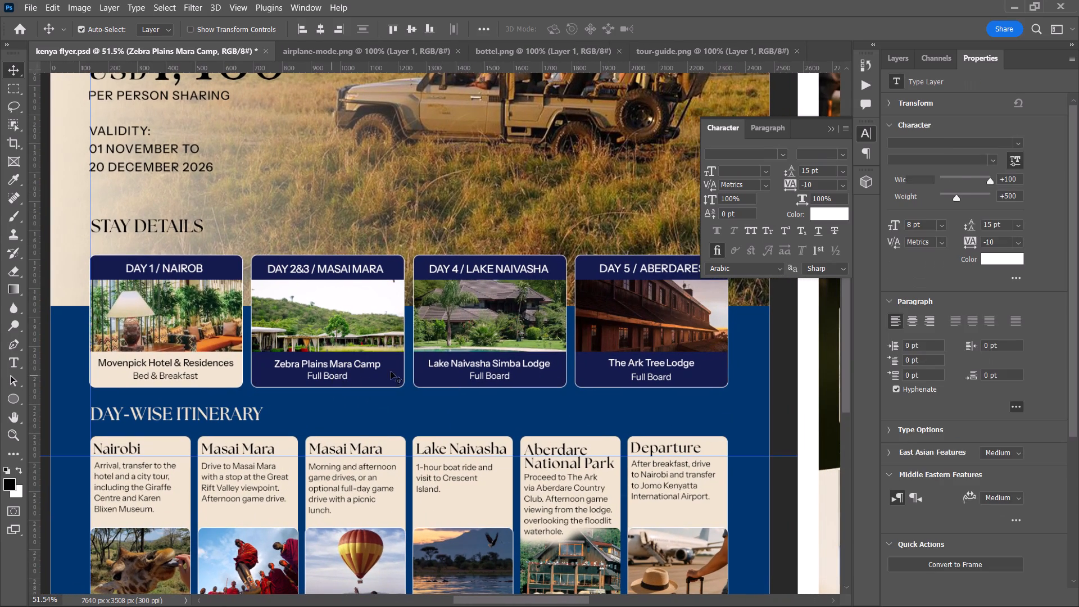
pyautogui.keyDown('shift'); pyautogui.click(516, 364); pyautogui.keyUp('shift')
pyautogui.keyDown('shift'); pyautogui.click(487, 377); pyautogui.keyUp('shift')
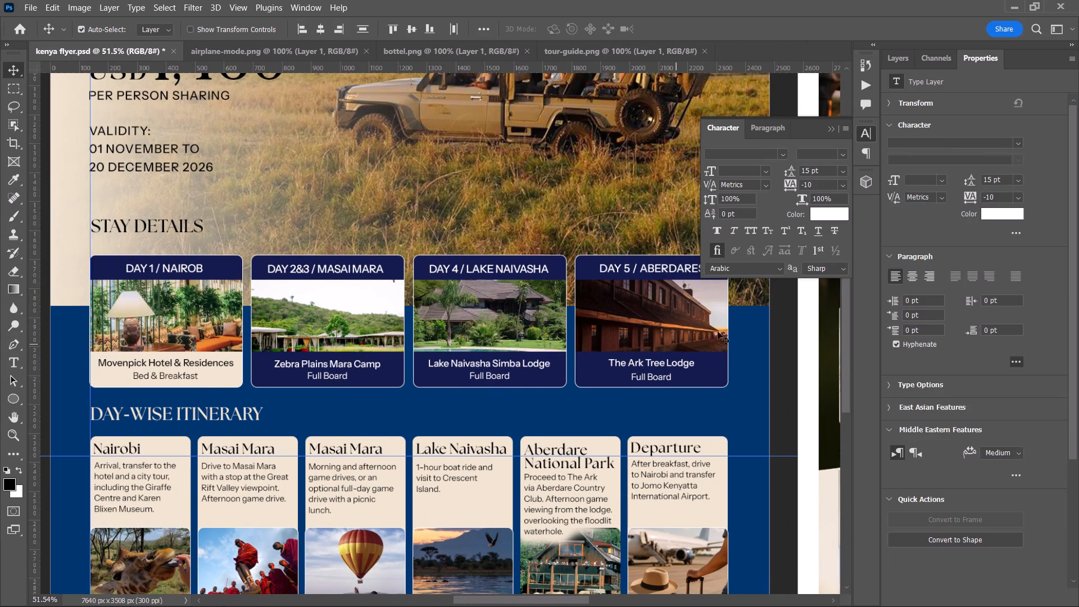
pyautogui.click(820, 213)
pyautogui.click(740, 255)
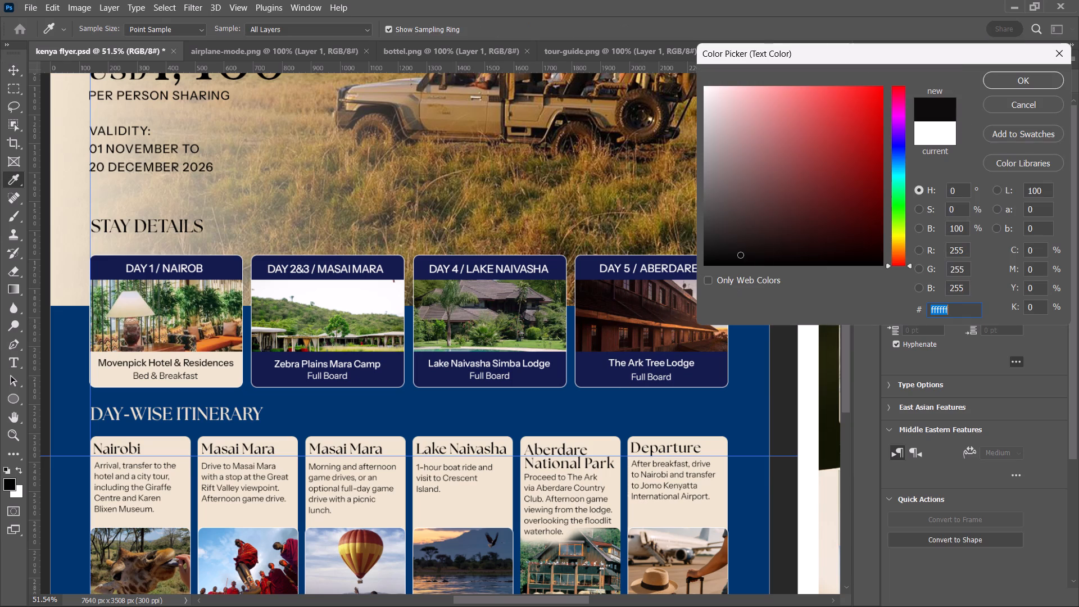
pyautogui.moveTo(740, 255); pyautogui.dragTo(738, 269)
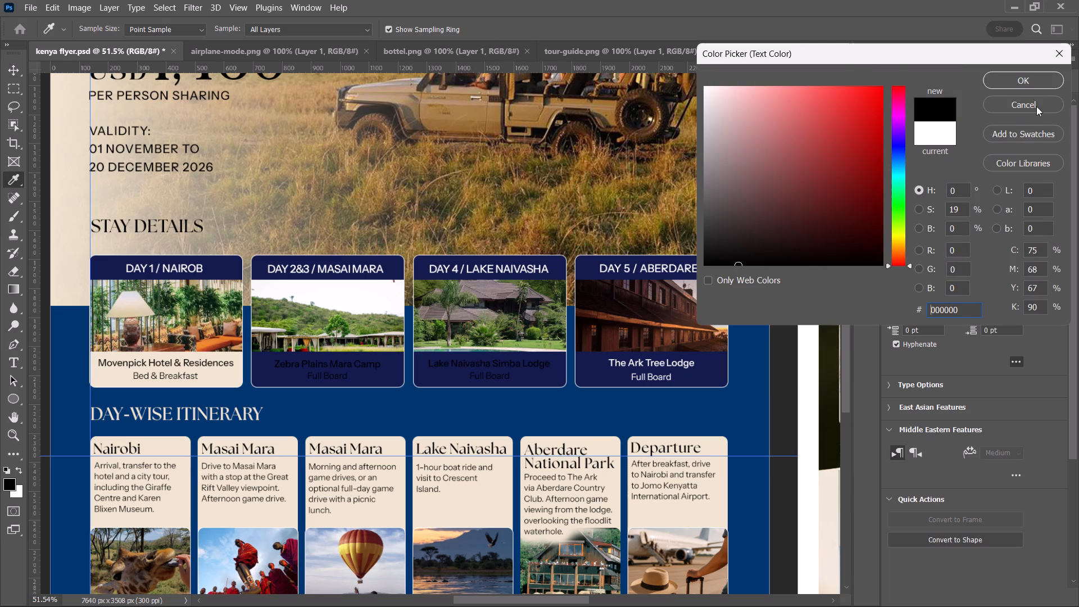
pyautogui.click(1024, 76)
# Recolour "The Ark Tree Lodge" and its "Full Board" line on the DAY 5 card to black (#000000).
pyautogui.click(663, 364)
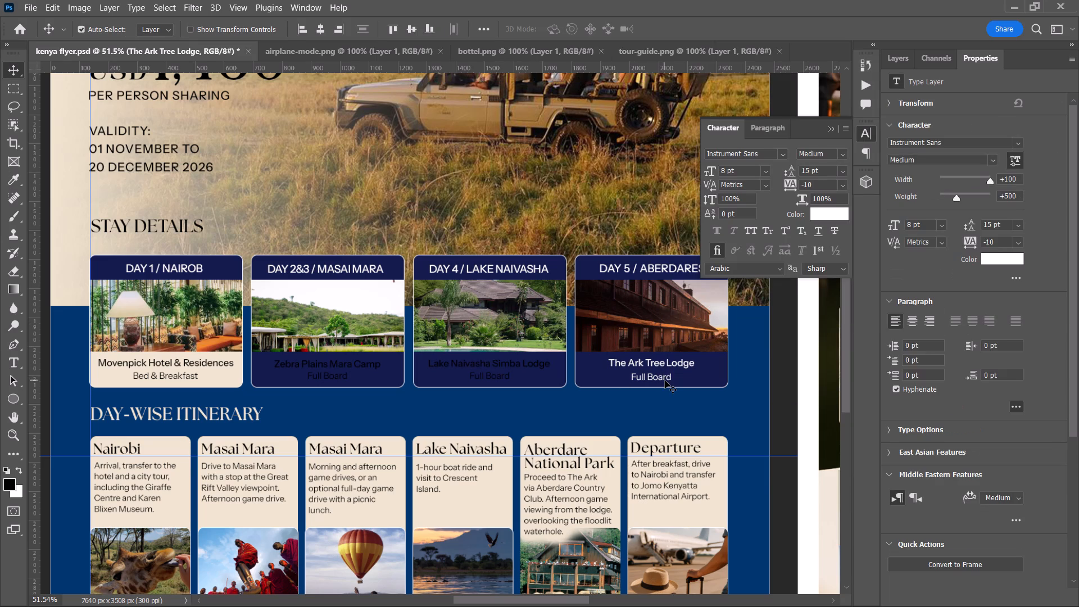
pyautogui.keyDown('shift'); pyautogui.click(665, 380); pyautogui.keyUp('shift')
pyautogui.click(702, 408)
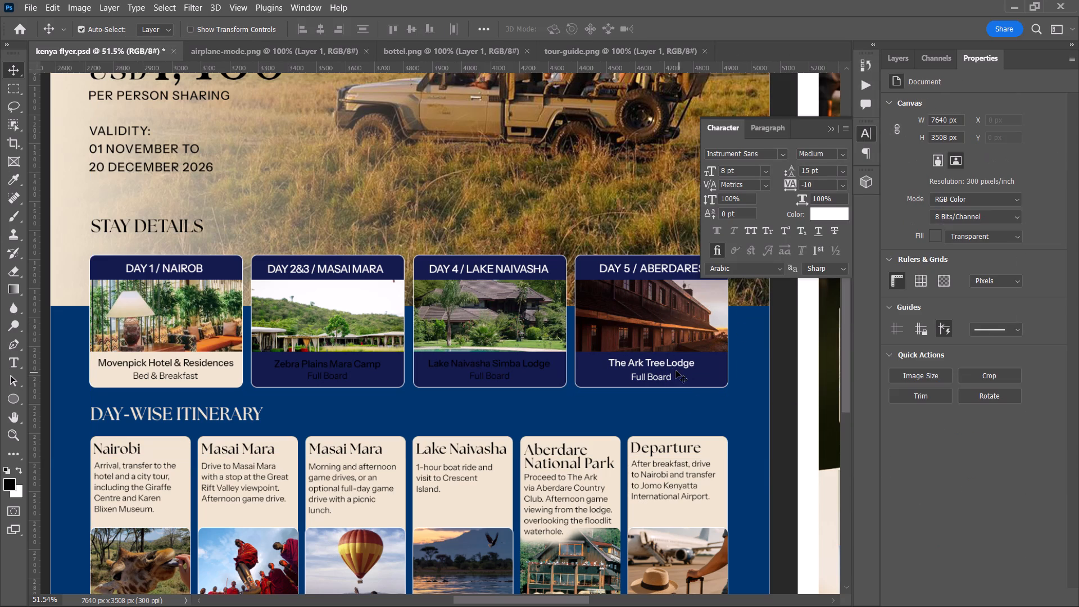
pyautogui.click(672, 367)
pyautogui.click(669, 365)
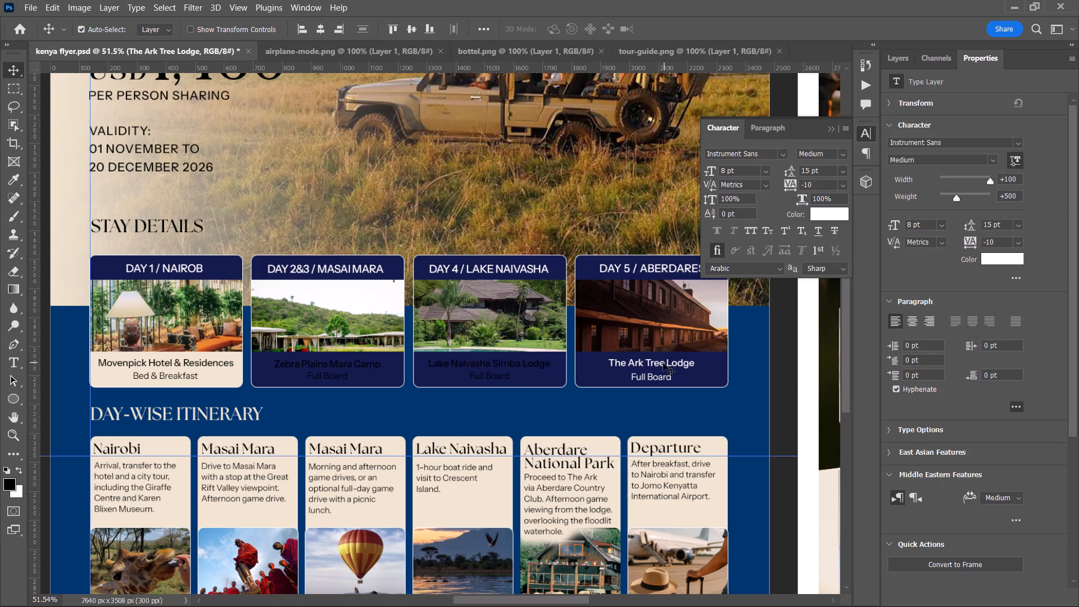
pyautogui.keyDown('shift'); pyautogui.click(661, 378); pyautogui.keyUp('shift')
pyautogui.click(987, 218)
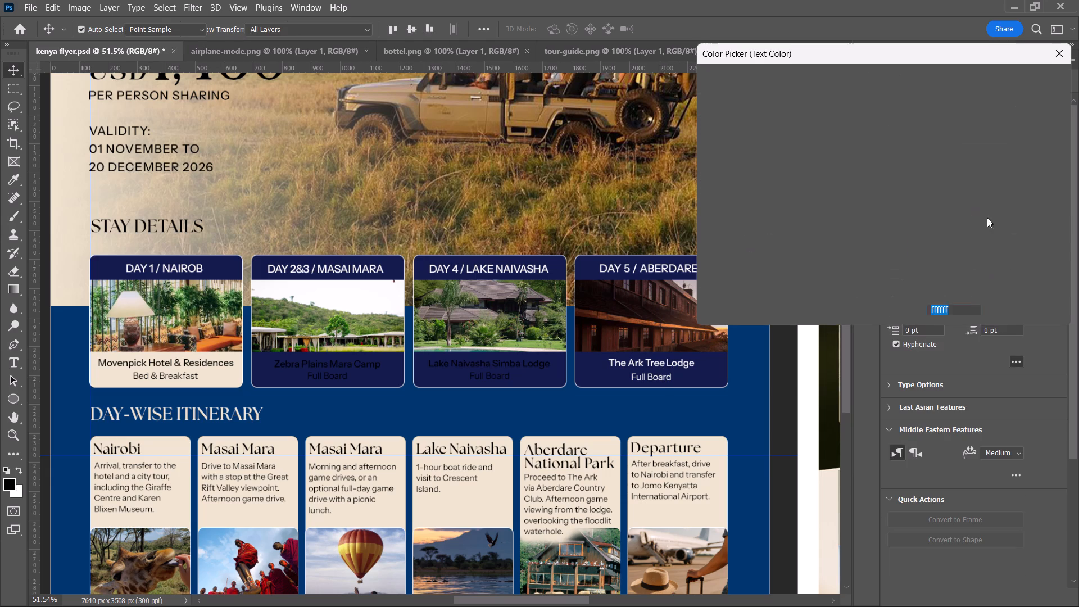
pyautogui.moveTo(783, 243); pyautogui.dragTo(766, 274)
pyautogui.click(1014, 87)
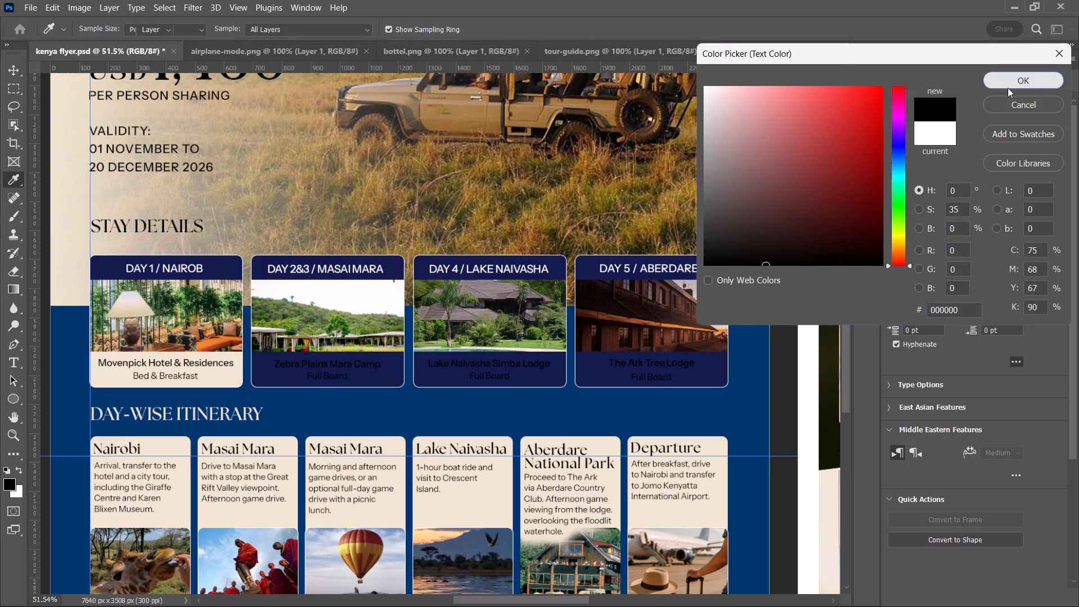
# Fill the caption bars of the Masai Mara, Lake Naivasha and Aberdares stay cards with the recently used cream.
pyautogui.click(387, 378)
pyautogui.keyDown('shift'); pyautogui.click(552, 378); pyautogui.keyUp('shift')
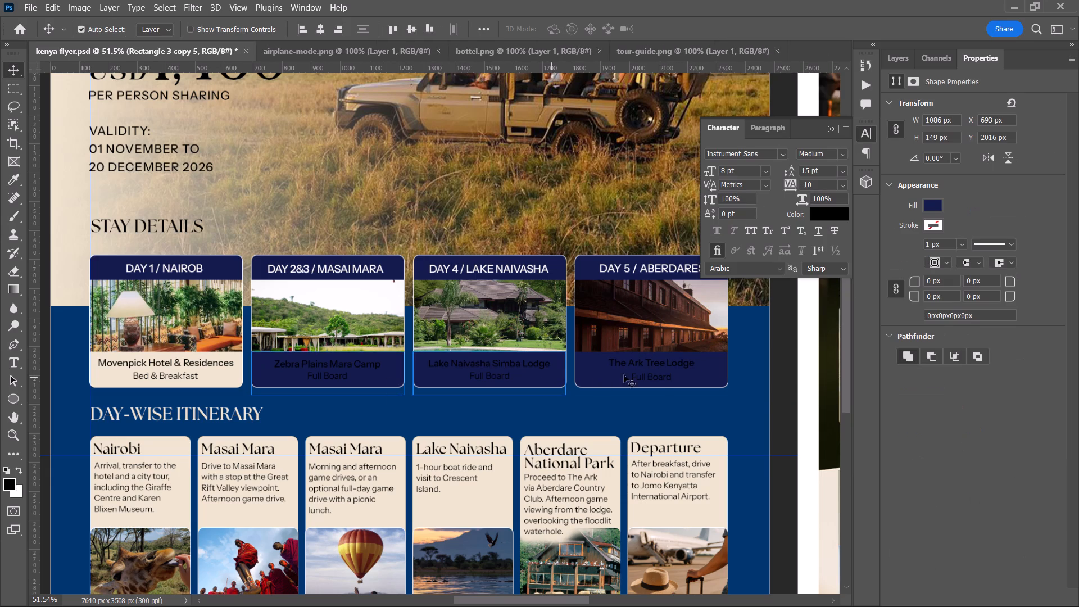
pyautogui.keyDown('shift'); pyautogui.click(703, 374); pyautogui.keyUp('shift')
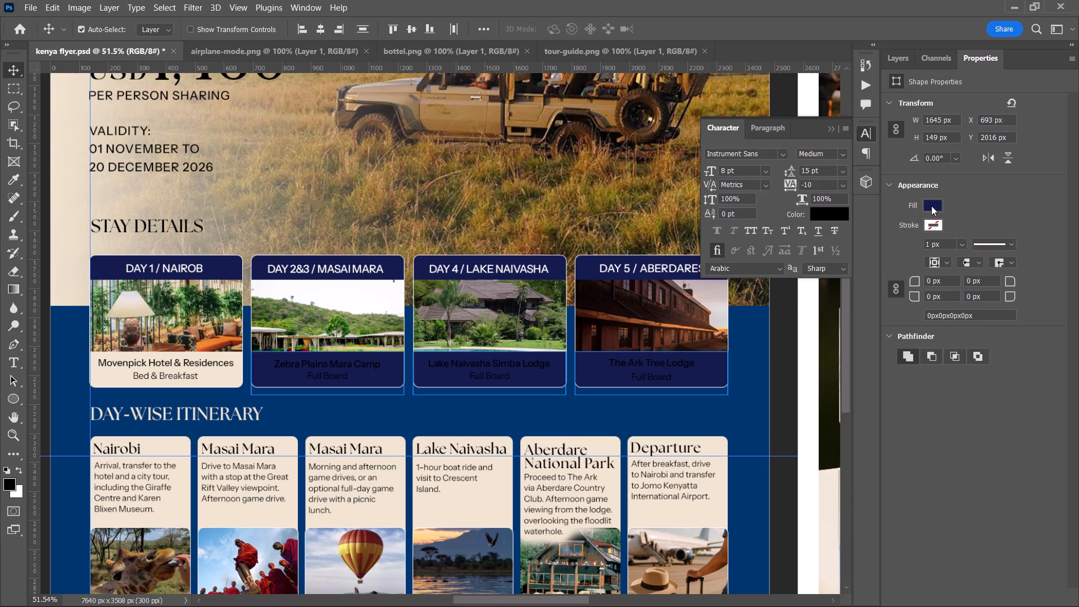
pyautogui.click(931, 206)
pyautogui.click(924, 279)
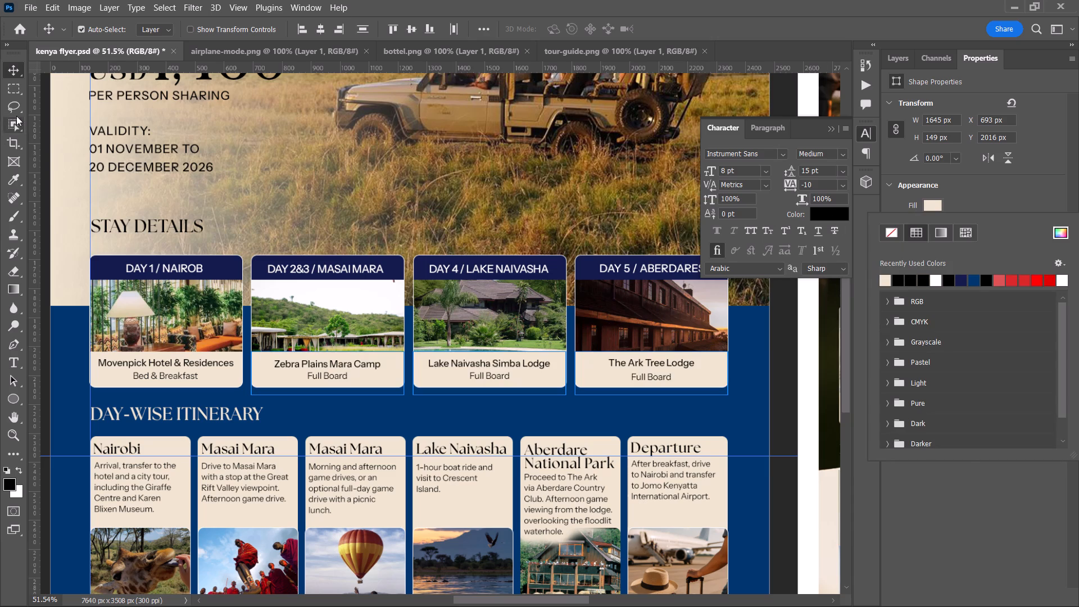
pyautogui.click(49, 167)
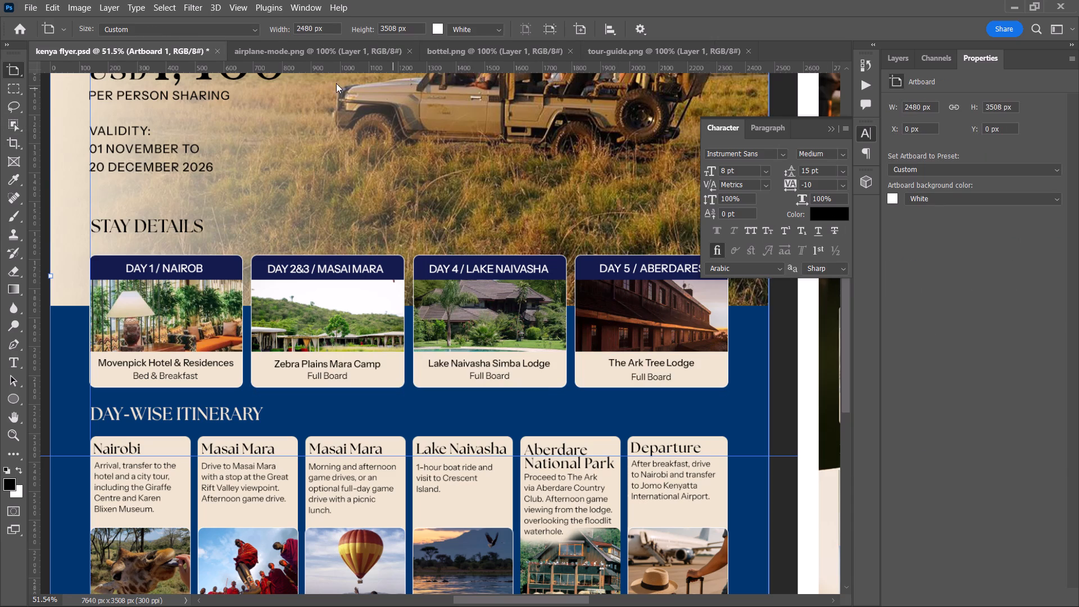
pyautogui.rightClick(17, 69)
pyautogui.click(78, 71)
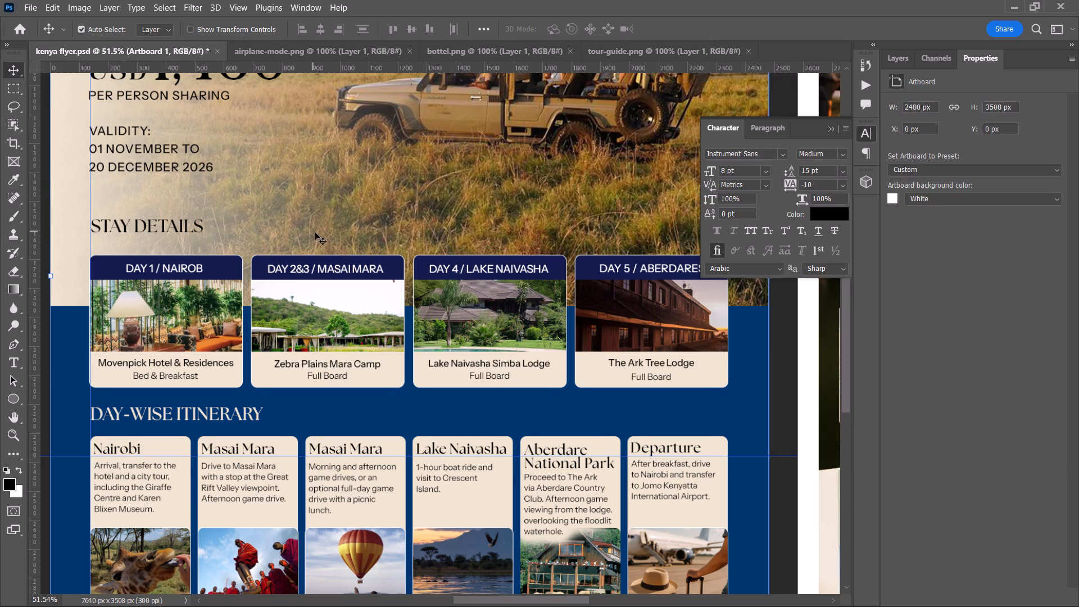
# Review the whole Kenya Safari flyer beside the Thai Gateway and Artboard 2 reference designs.
pyautogui.press('space')
pyautogui.moveTo(315, 232); pyautogui.dragTo(350, 230)
pyautogui.keyDown('alt'); pyautogui.scroll(-3, 350, 230); pyautogui.keyUp('alt')
pyautogui.press('space')
pyautogui.press('space')
pyautogui.press('space')
pyautogui.press('space')
pyautogui.press('space')
pyautogui.press('space')
pyautogui.press('space')
pyautogui.press('space')
pyautogui.press('space')
pyautogui.press('space')
pyautogui.press('space')
pyautogui.press('space')
pyautogui.press('space')
pyautogui.press('space')
pyautogui.press('space')
pyautogui.press('space')
pyautogui.press('space')
pyautogui.press('space')
pyautogui.press('space')
pyautogui.moveTo(350, 230); pyautogui.dragTo(339, 278)
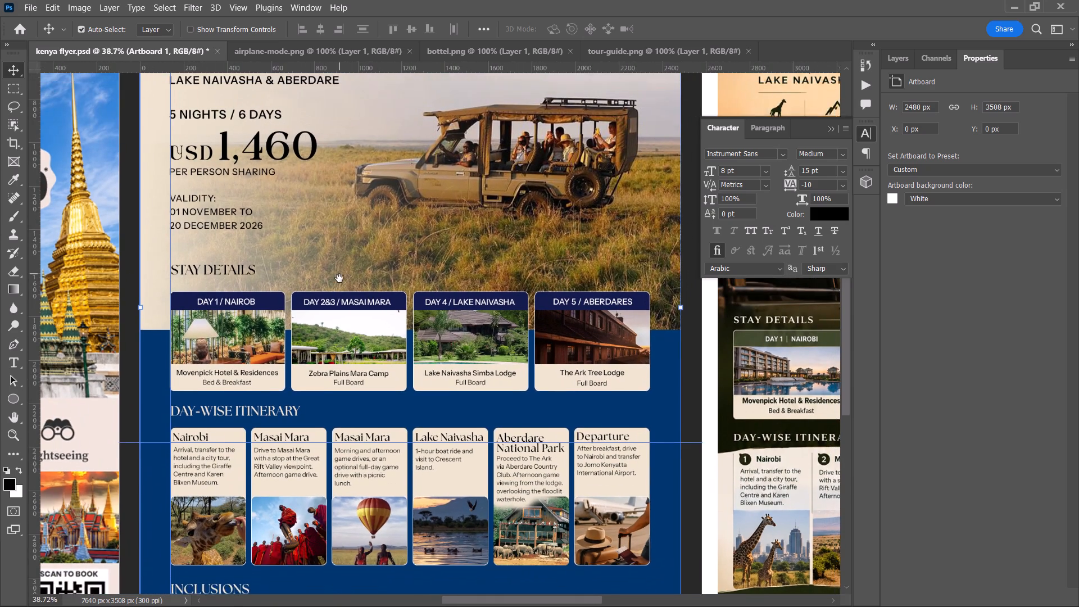
pyautogui.moveTo(339, 278); pyautogui.dragTo(341, 280)
pyautogui.moveTo(341, 278); pyautogui.dragTo(345, 319)
pyautogui.keyDown('alt'); pyautogui.scroll(-6, 345, 318); pyautogui.keyUp('alt')
pyautogui.press('space')
pyautogui.press('space')
pyautogui.moveTo(345, 318); pyautogui.dragTo(369, 283)
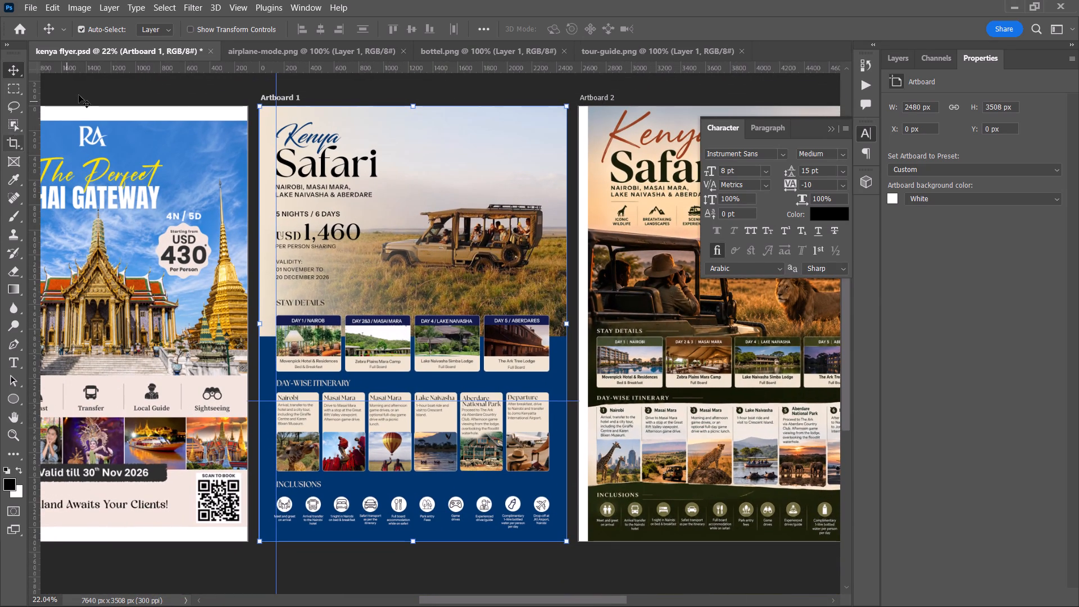
pyautogui.press('space')
pyautogui.press('space')
pyautogui.press('space')
pyautogui.moveTo(357, 84); pyautogui.dragTo(330, 88)
# Save the kenya flyer.psd document.
pyautogui.hotkey('ctrl', 's')
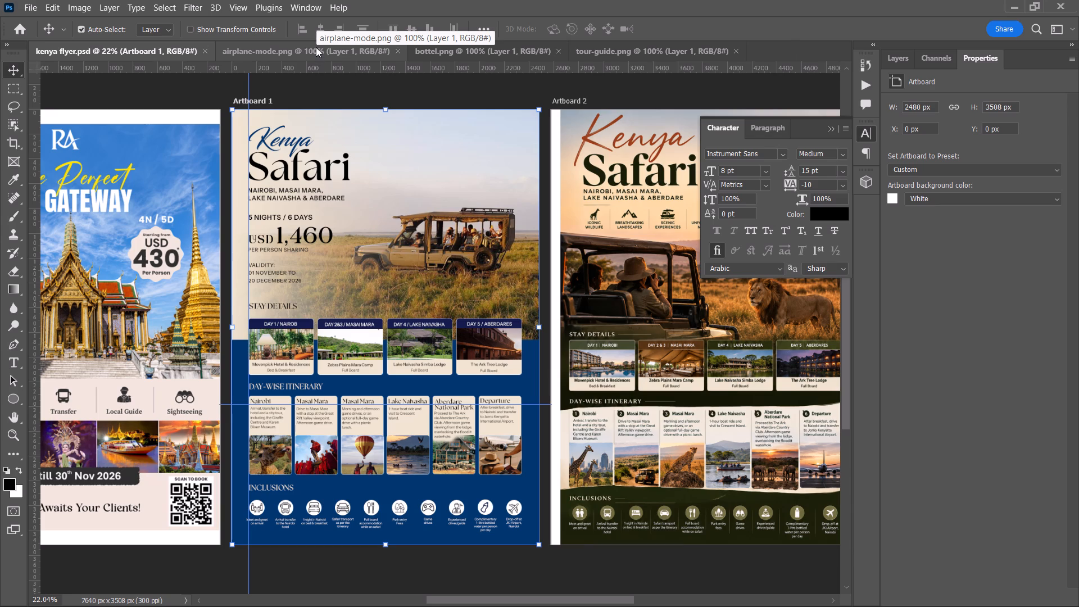
pyautogui.hotkey('ctrl', 's')
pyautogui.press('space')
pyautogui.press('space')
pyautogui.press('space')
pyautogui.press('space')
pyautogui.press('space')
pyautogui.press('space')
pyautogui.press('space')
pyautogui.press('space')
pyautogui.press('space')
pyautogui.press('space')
# Close the airplane-mode.png, bottel.png and tour-guide.png icon documents, leaving the flyer open.
pyautogui.moveTo(311, 42); pyautogui.dragTo(292, 31)
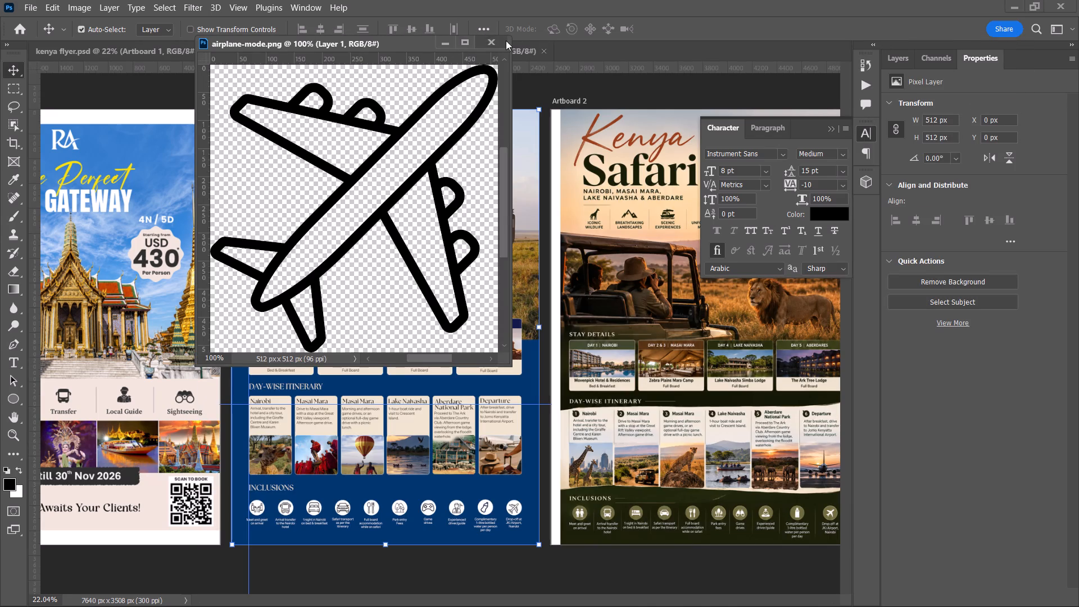
pyautogui.click(483, 40)
pyautogui.moveTo(342, 42); pyautogui.dragTo(348, 71)
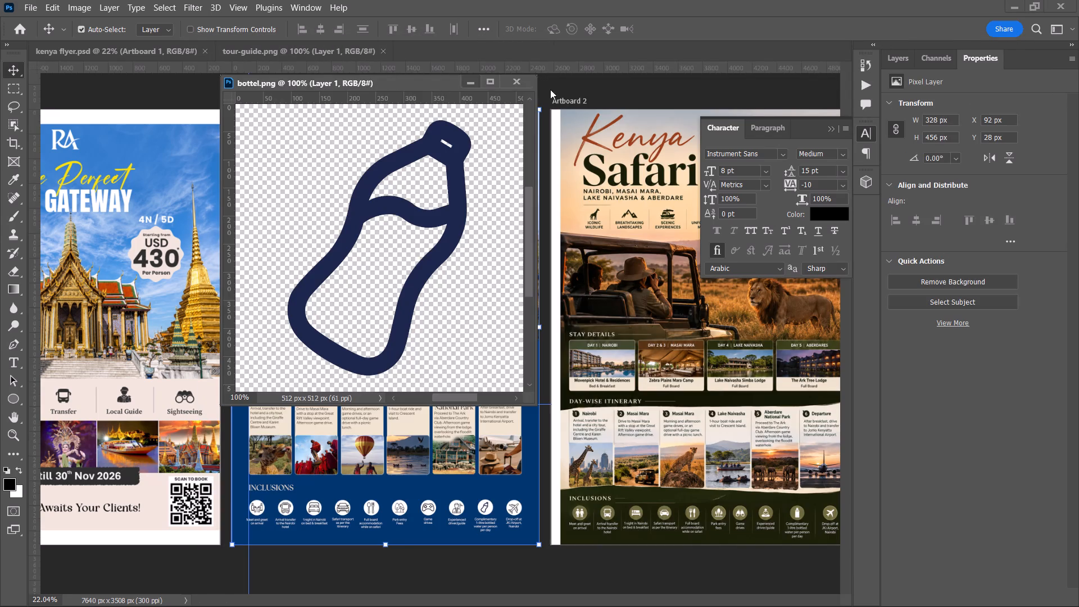
pyautogui.click(514, 80)
pyautogui.moveTo(325, 49); pyautogui.dragTo(333, 62)
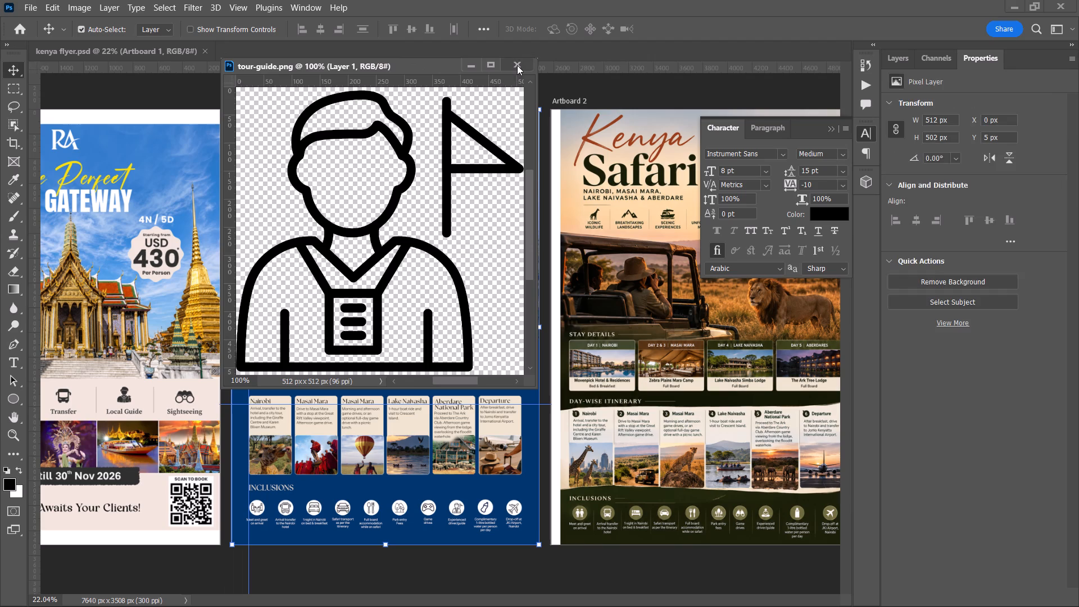
pyautogui.click(517, 65)
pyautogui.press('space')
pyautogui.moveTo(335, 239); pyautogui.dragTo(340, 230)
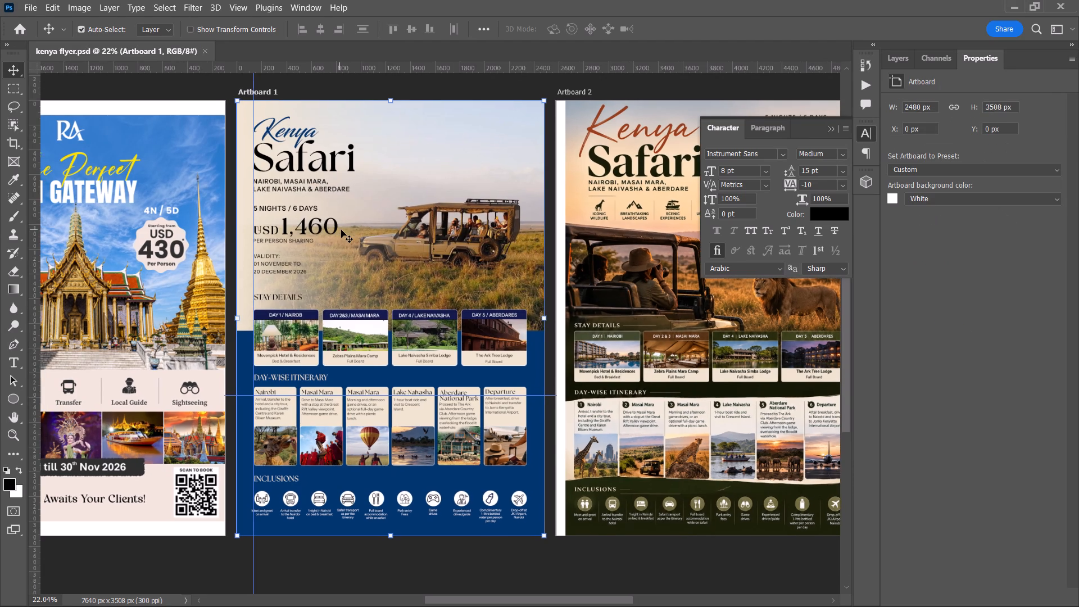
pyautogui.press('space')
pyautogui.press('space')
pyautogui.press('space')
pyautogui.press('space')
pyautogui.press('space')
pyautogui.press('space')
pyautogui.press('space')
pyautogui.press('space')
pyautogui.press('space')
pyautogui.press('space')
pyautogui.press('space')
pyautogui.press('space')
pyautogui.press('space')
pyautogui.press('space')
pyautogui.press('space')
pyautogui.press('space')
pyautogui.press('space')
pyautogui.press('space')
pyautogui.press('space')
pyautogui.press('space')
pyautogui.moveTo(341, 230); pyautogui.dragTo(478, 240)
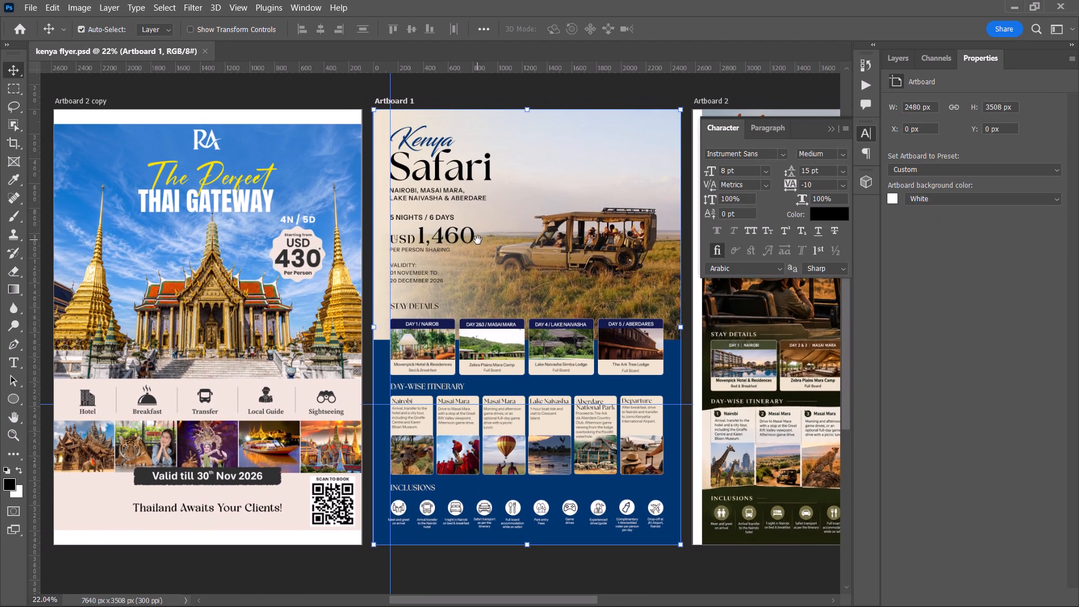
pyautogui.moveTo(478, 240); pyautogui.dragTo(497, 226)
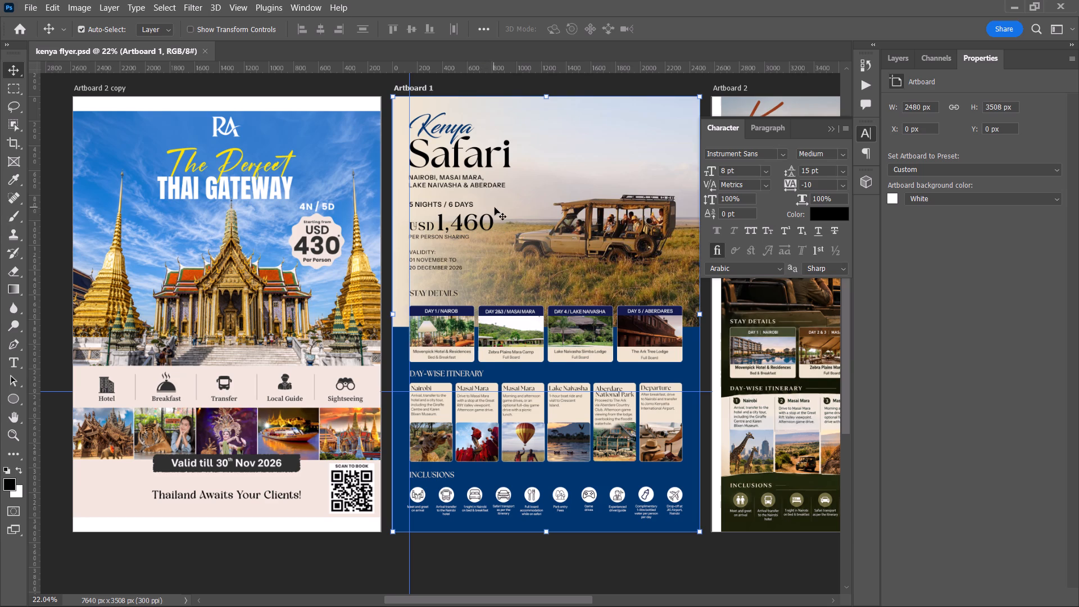
# Compare the Kenya Safari flyer on Artboard 1 with the Artboard 2 reference design.
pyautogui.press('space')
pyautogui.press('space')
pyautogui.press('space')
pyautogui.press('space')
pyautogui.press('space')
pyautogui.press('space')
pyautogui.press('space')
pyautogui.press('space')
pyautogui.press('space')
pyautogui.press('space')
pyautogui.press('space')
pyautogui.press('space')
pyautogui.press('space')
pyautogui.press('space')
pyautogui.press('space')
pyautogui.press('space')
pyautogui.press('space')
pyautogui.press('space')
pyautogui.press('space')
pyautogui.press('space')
pyautogui.moveTo(505, 215); pyautogui.dragTo(323, 266)
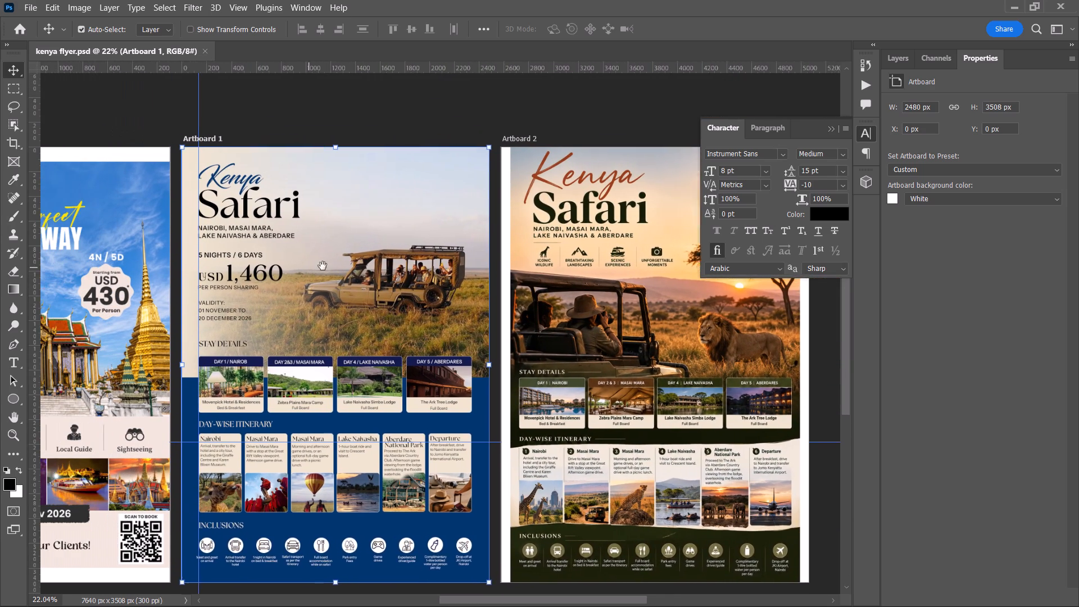
pyautogui.moveTo(323, 266); pyautogui.dragTo(336, 264)
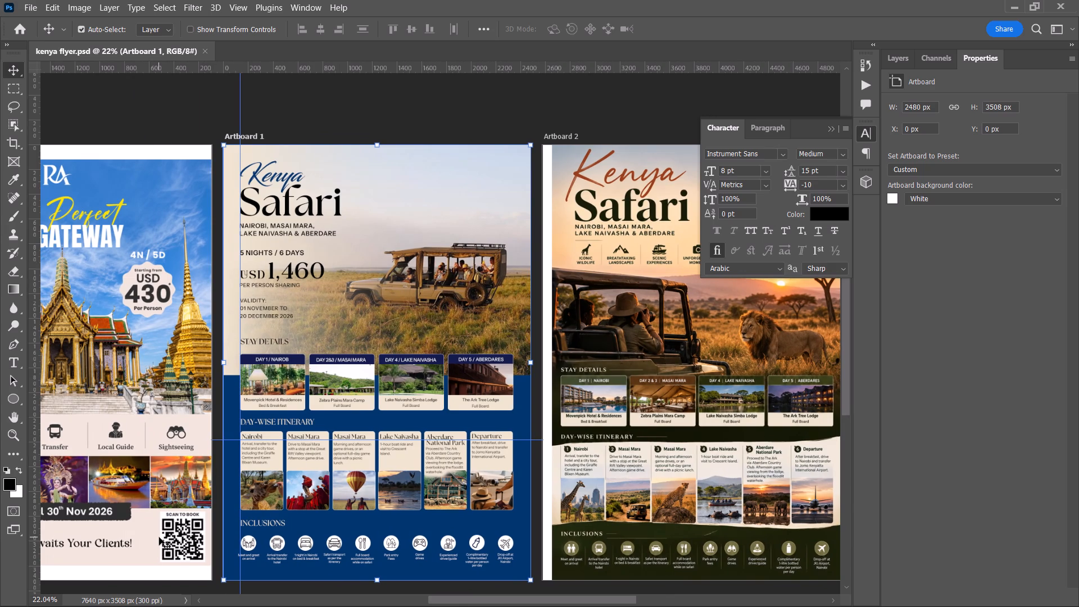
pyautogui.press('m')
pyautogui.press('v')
# Open the QR code JPEG, WhatsApp Image 2026-10-28, from the fwkenyaflyerbriefsafari5n6d folder in Downloads.
pyautogui.hotkey('ctrl', 'o')
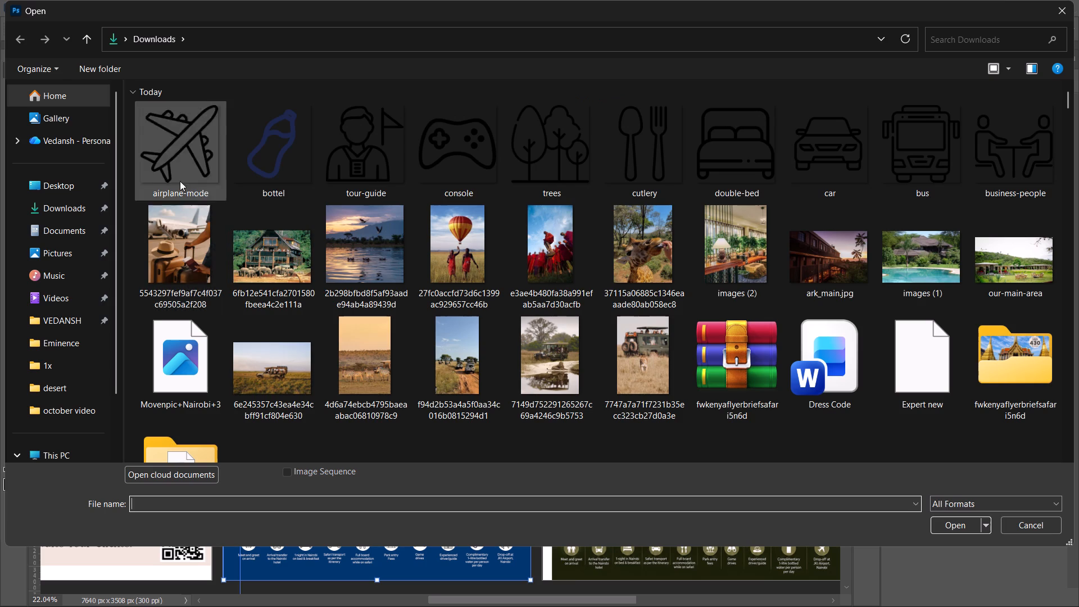
pyautogui.doubleClick(183, 445)
pyautogui.click(28, 32)
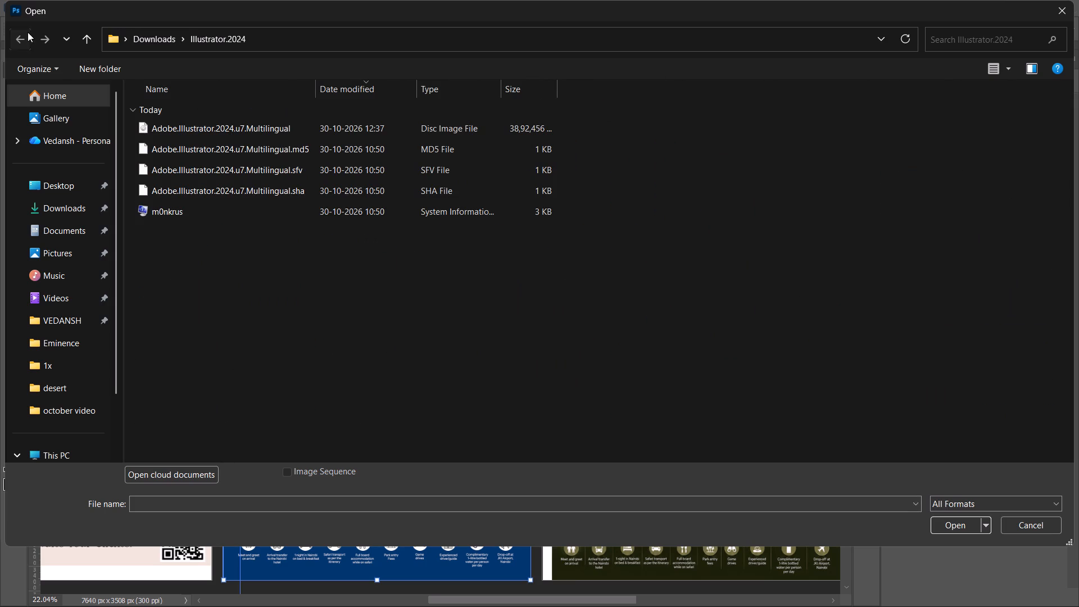
pyautogui.scroll(-1, 320, 273)
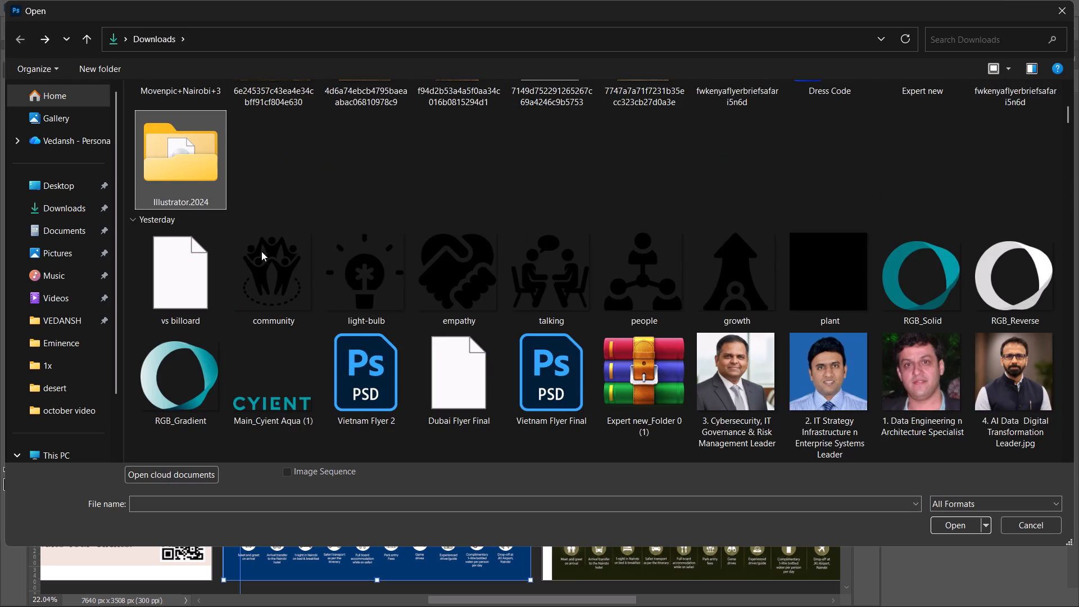
pyautogui.scroll(1, 261, 251)
pyautogui.scroll(1, 1022, 254)
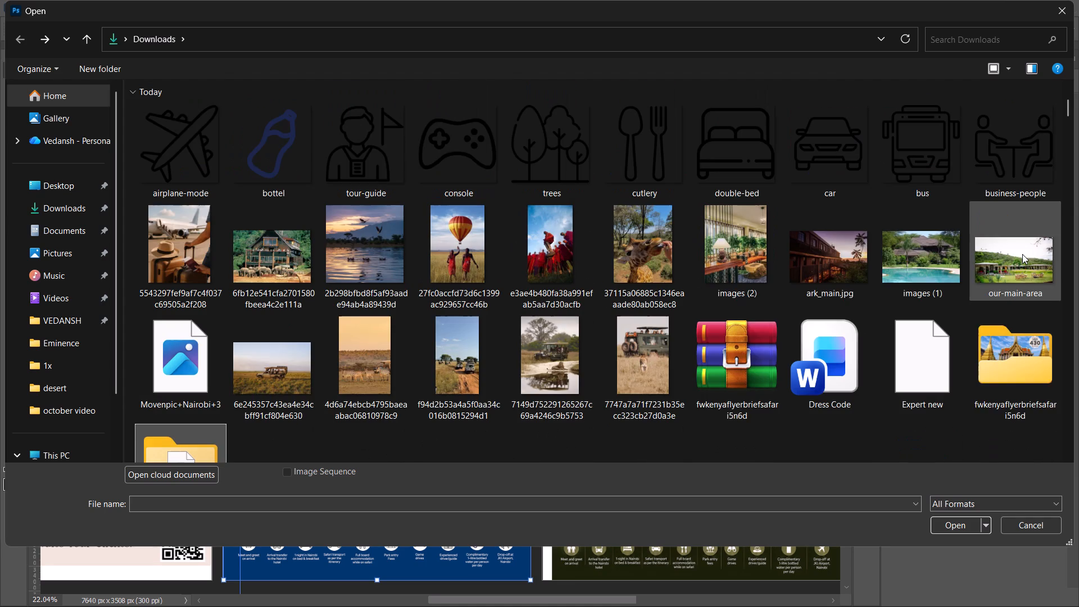
pyautogui.doubleClick(1013, 351)
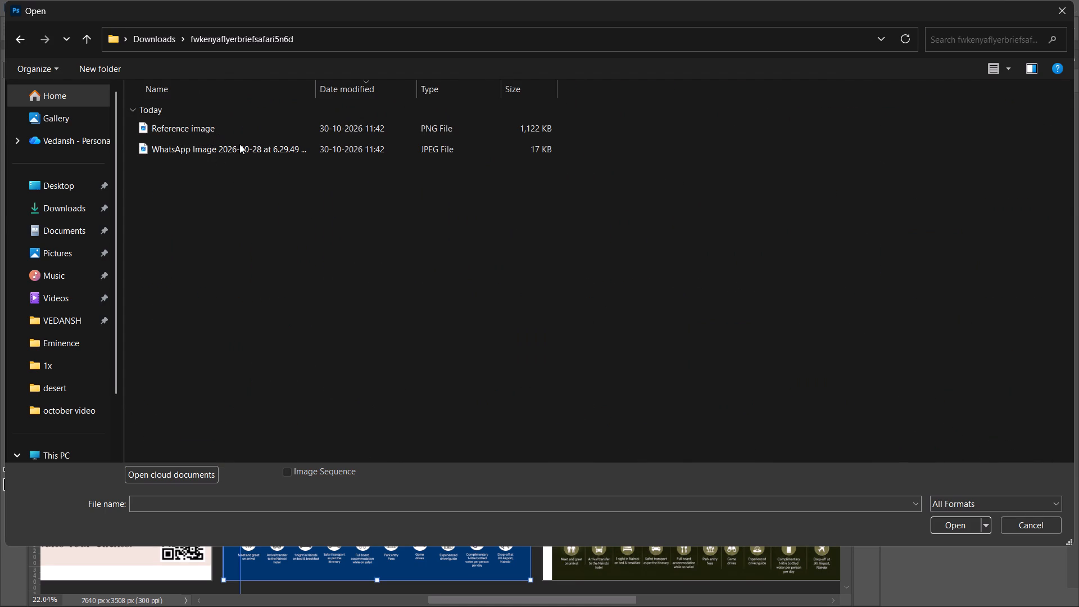
pyautogui.doubleClick(239, 144)
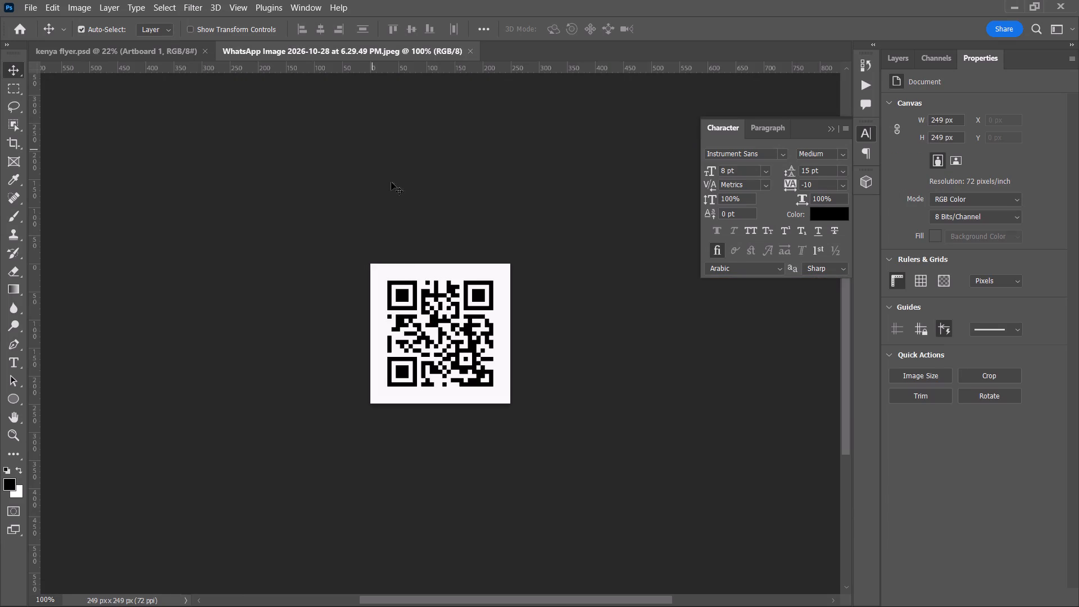
# Copy the QR code into the Kenya flyer and place it in Artboard 1's top-right corner, level with the Kenya heading.
pyautogui.moveTo(436, 327); pyautogui.dragTo(333, 179)
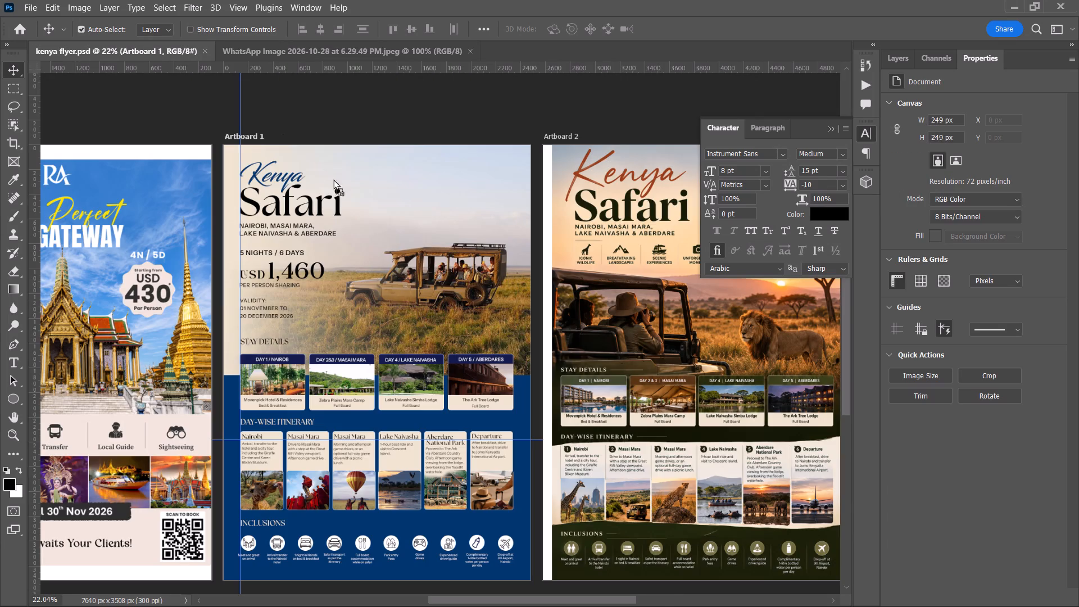
pyautogui.moveTo(333, 179); pyautogui.dragTo(384, 228)
pyautogui.moveTo(380, 227); pyautogui.dragTo(477, 179)
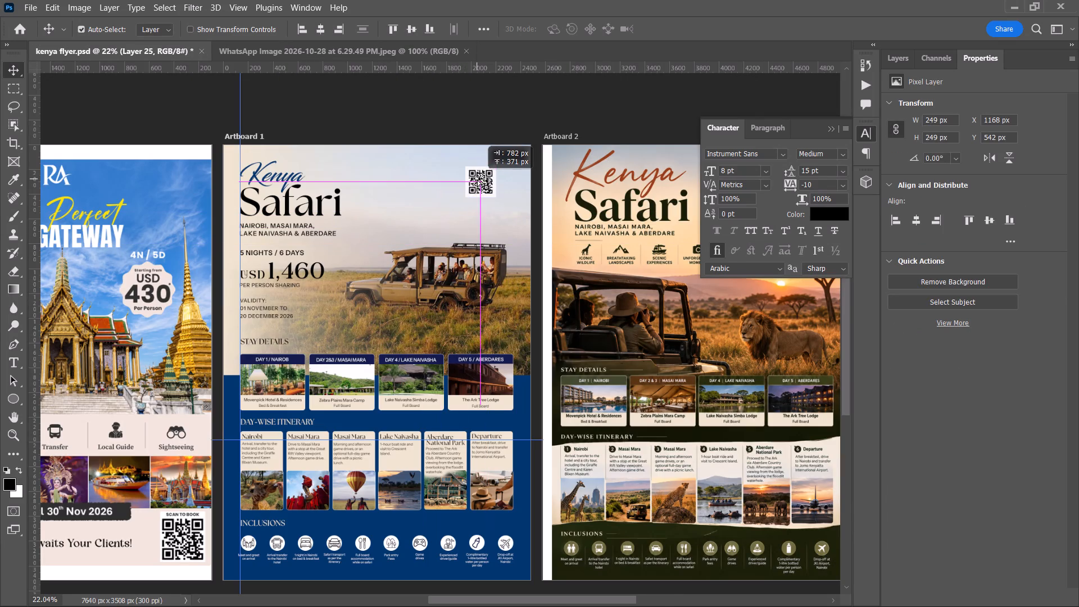
pyautogui.moveTo(477, 179); pyautogui.dragTo(495, 177)
pyautogui.click(526, 93)
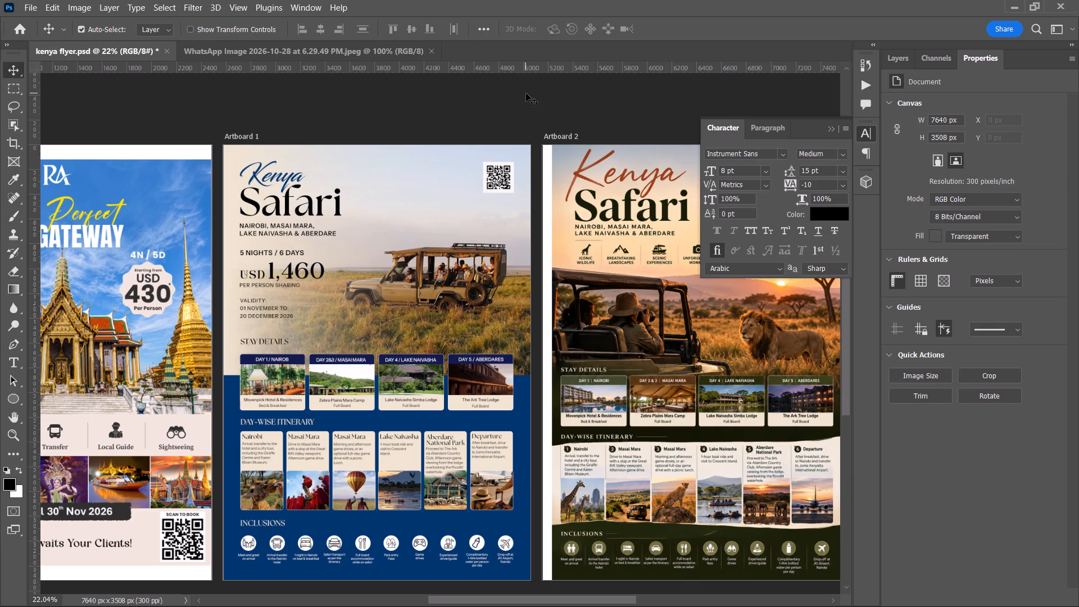
# Save the kenya flyer.psd document.
pyautogui.hotkey('ctrl', 's')
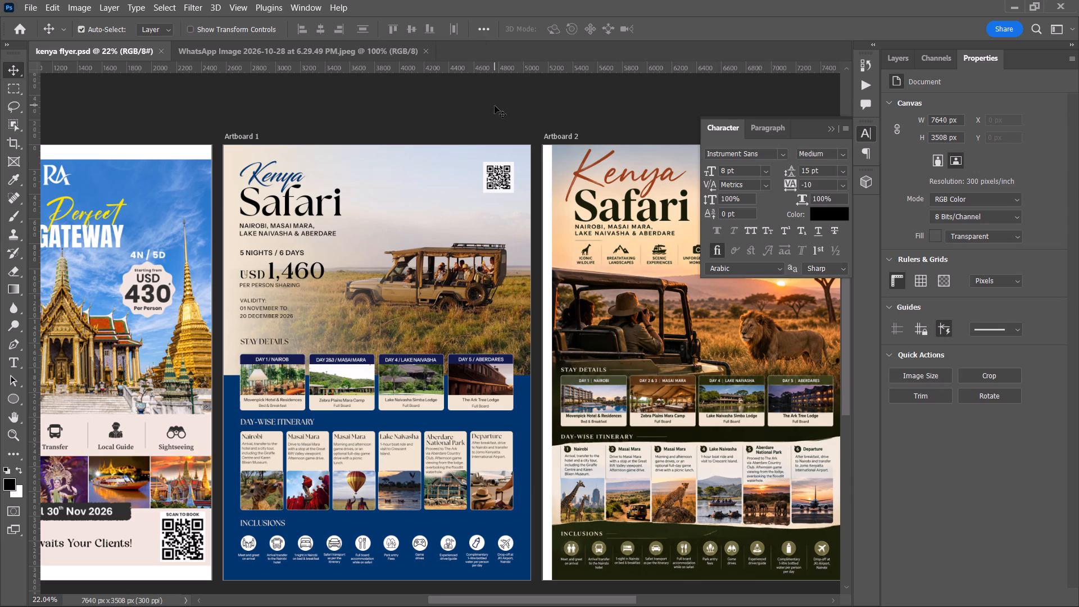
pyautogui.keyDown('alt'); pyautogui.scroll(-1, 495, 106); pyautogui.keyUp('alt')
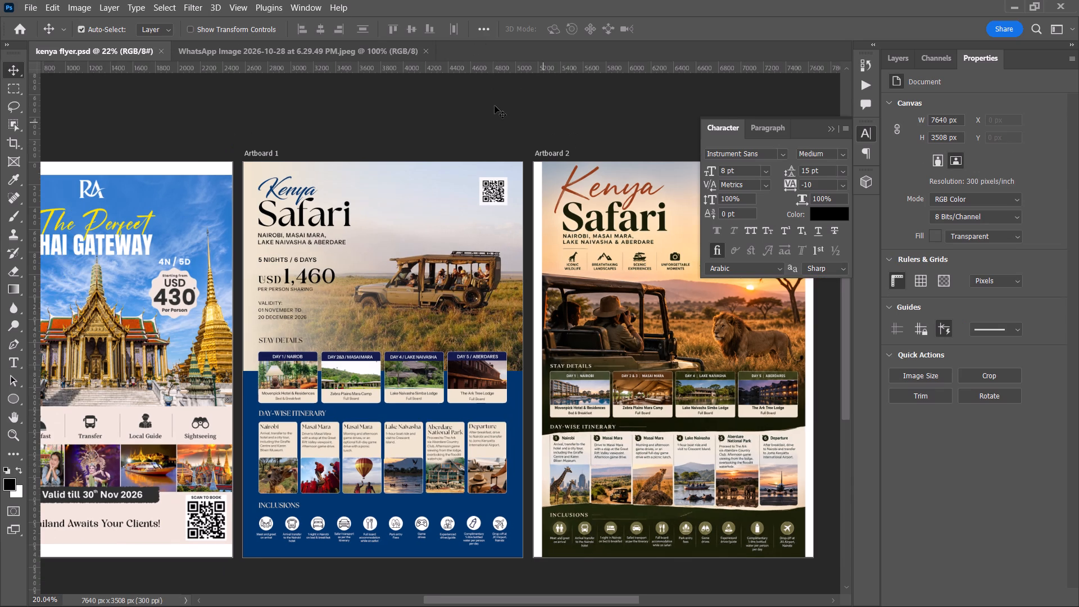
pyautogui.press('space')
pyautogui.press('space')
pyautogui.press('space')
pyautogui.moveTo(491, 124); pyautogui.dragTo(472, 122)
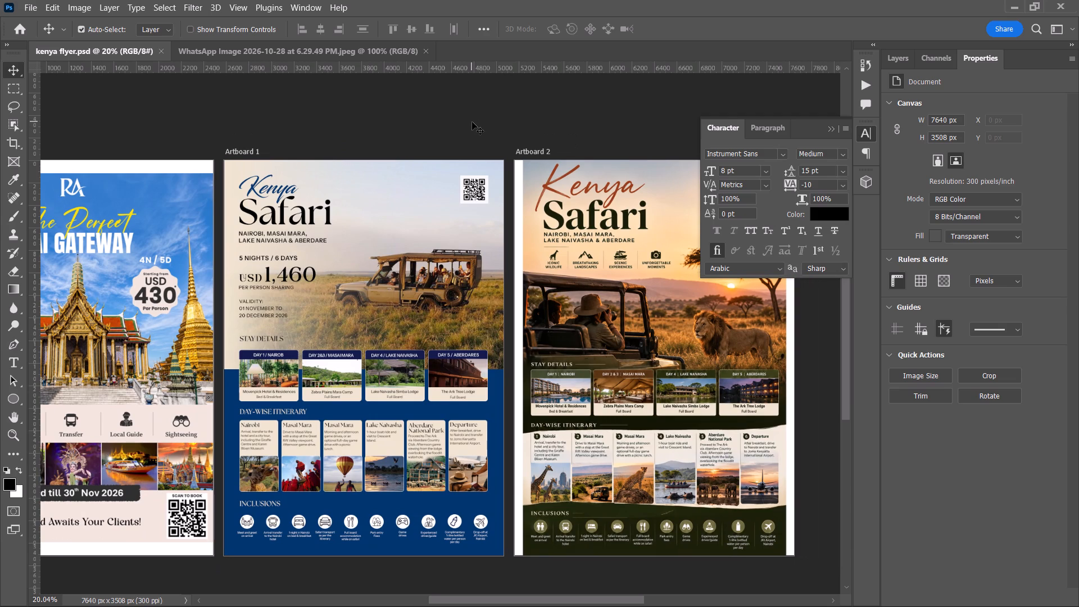
# Unlock the safari jeep photo (Layer 2) on Artboard 1 and shift it straight down by 130 px.
pyautogui.click(892, 55)
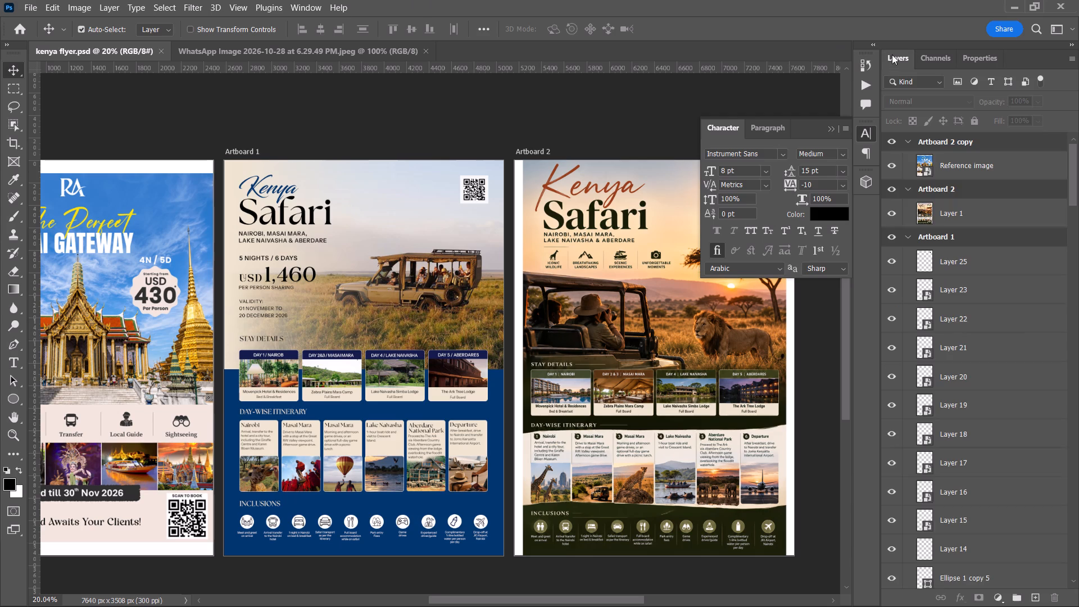
pyautogui.scroll(-20, 1001, 424)
pyautogui.scroll(-16, 1001, 424)
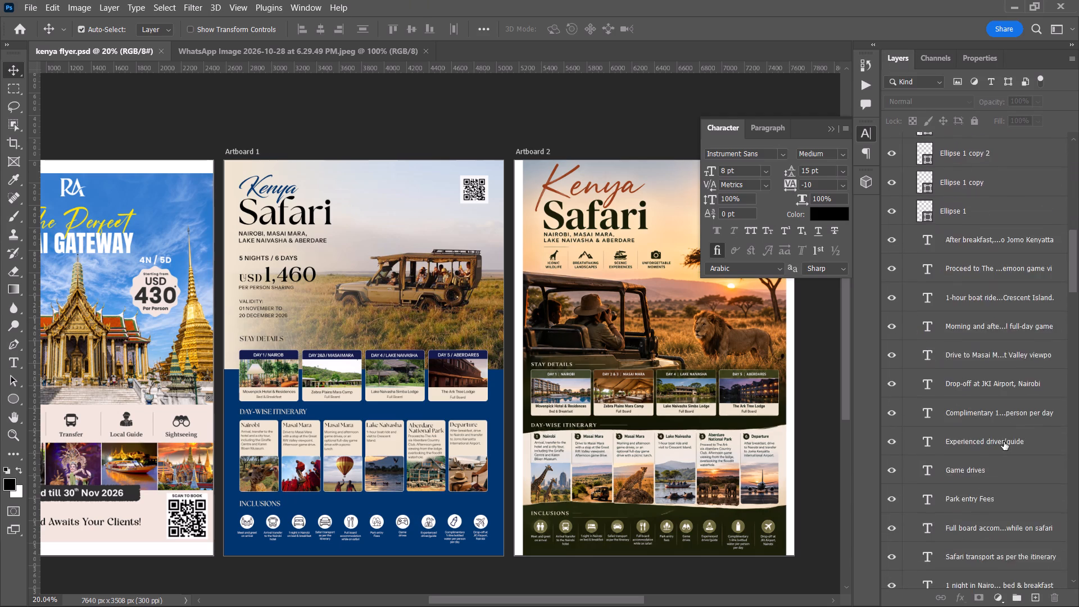
pyautogui.scroll(-20, 1004, 442)
pyautogui.scroll(-8, 1004, 442)
pyautogui.scroll(-15, 1012, 443)
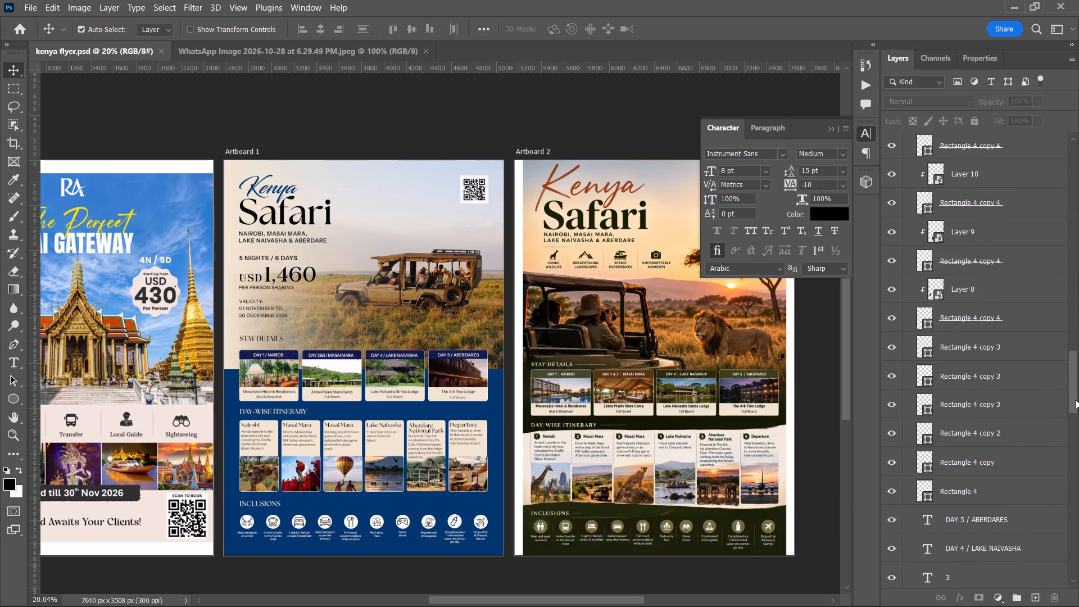
pyautogui.moveTo(1076, 399); pyautogui.dragTo(1078, 569)
pyautogui.scroll(-7, 1004, 492)
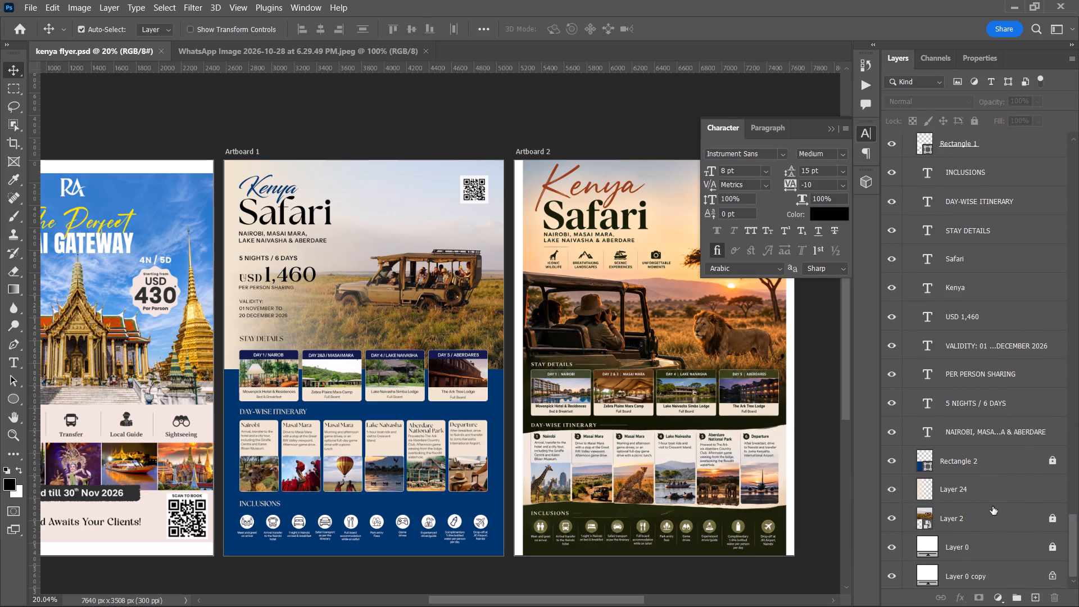
pyautogui.click(998, 515)
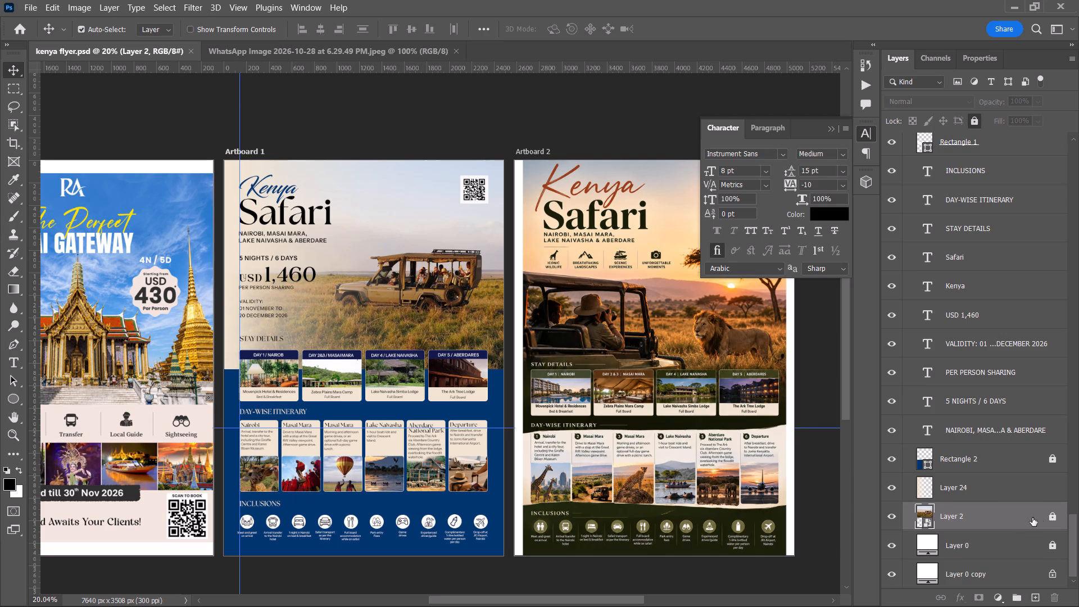
pyautogui.click(1050, 518)
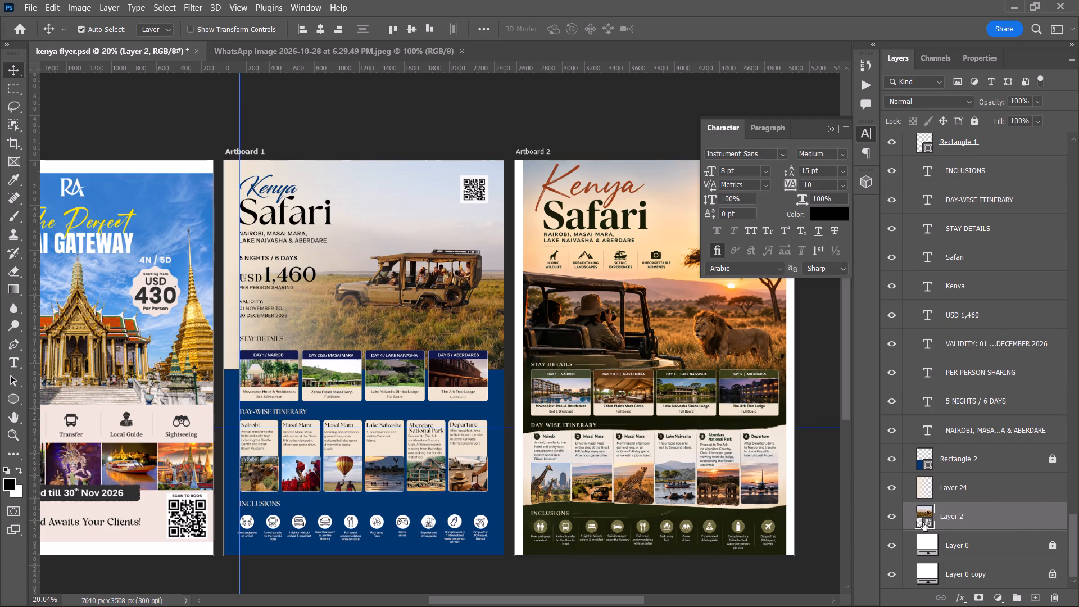
pyautogui.click(978, 520)
pyautogui.hotkey('ctrl', 't')
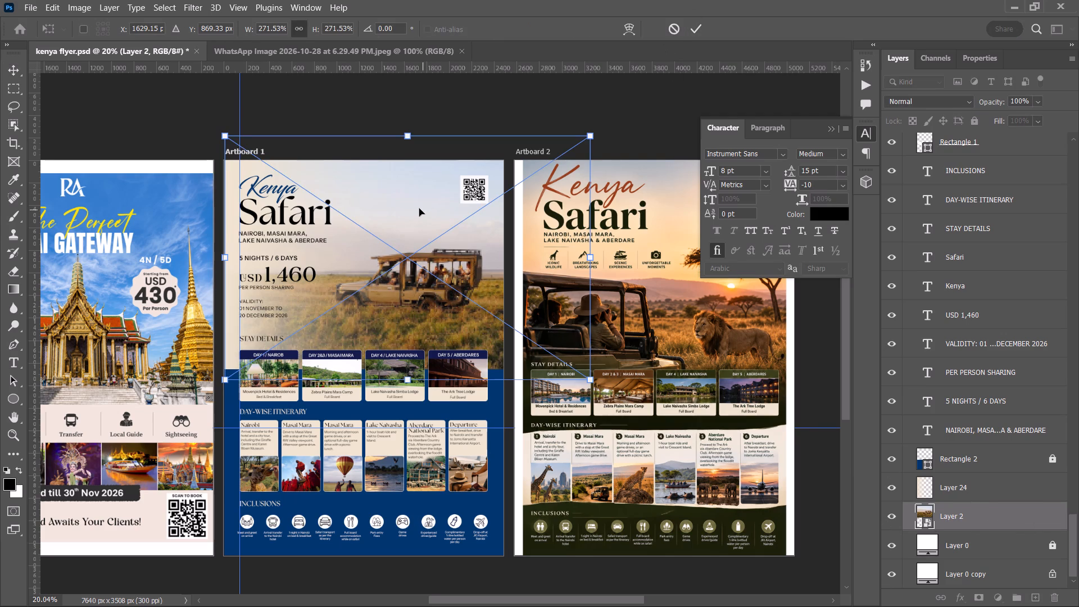
pyautogui.hotkey('shift', 'Down')
pyautogui.hotkey('shift', 'Down')
pyautogui.hotkey('shift', 'Down')
pyautogui.hotkey('shift', 'Down')
pyautogui.hotkey('shift', 'Down')
pyautogui.hotkey('shift', 'Down')
pyautogui.hotkey('shift', 'Down')
pyautogui.hotkey('shift', 'Down')
pyautogui.hotkey('shift', 'Down')
pyautogui.hotkey('shift', 'Down')
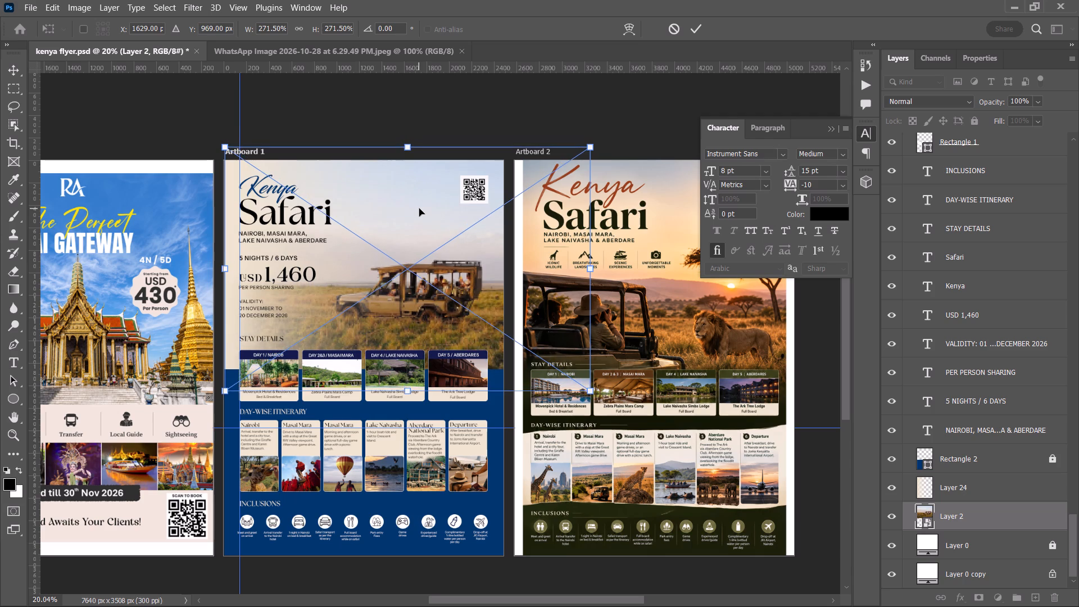
pyautogui.hotkey('shift', 'Down')
pyautogui.hotkey('shift', 'Down')
pyautogui.hotkey('shift', 'Down')
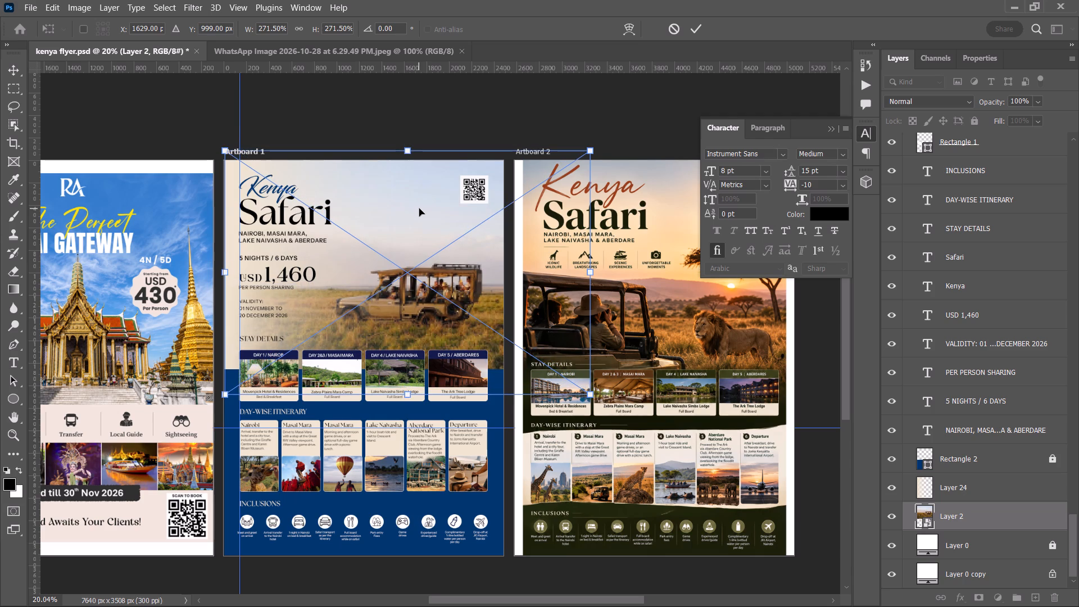
pyautogui.press('Return')
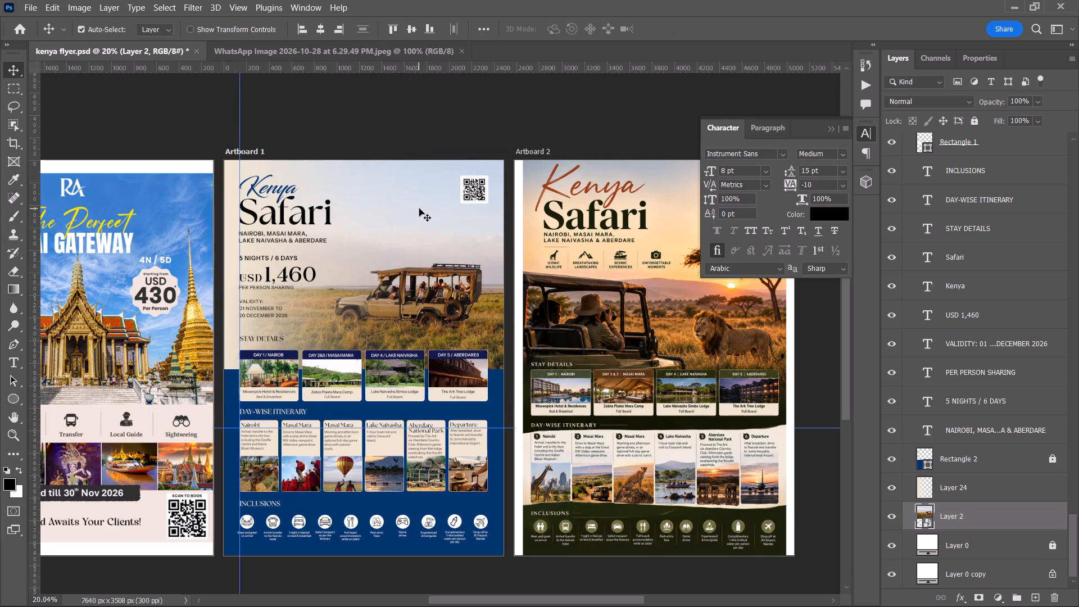
# Unlock the blue background block (Rectangle 2) and add a layer mask to it.
pyautogui.click(1049, 456)
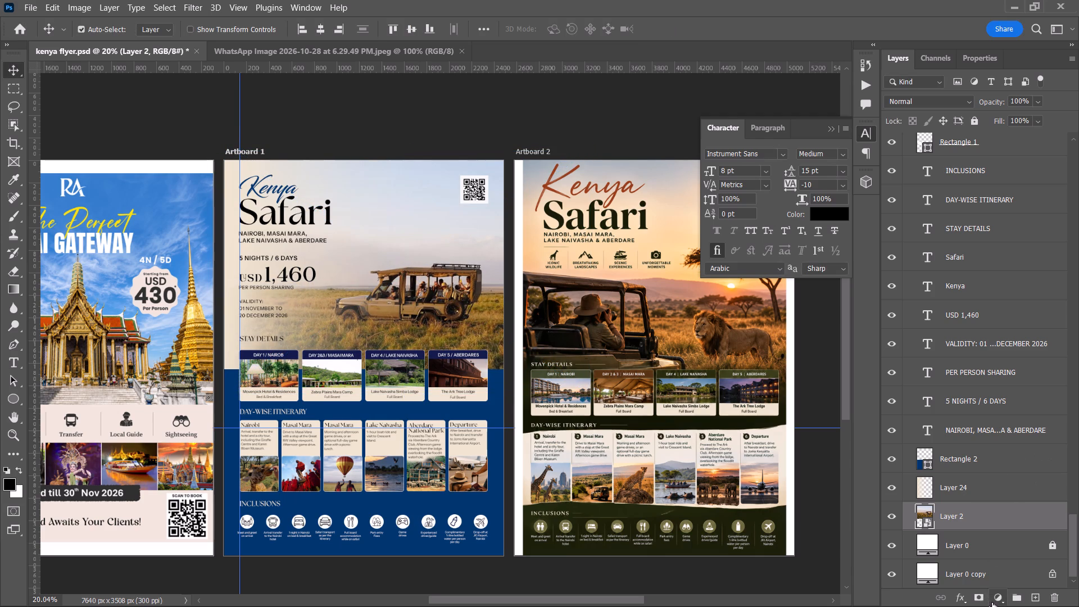
pyautogui.click(983, 597)
pyautogui.click(951, 461)
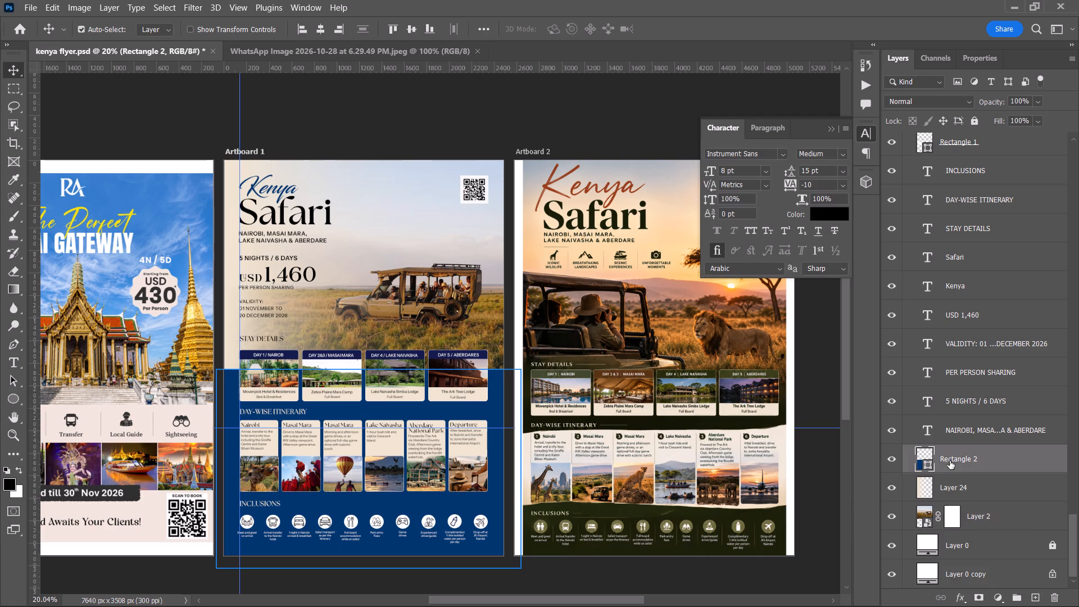
pyautogui.hotkey('ctrl', 'z')
pyautogui.click(941, 459)
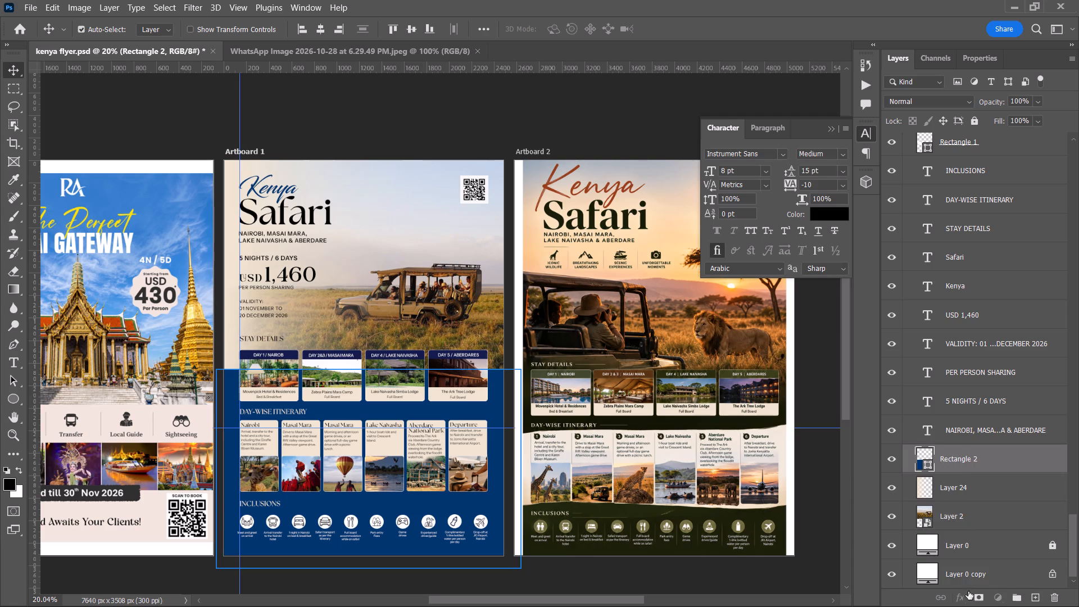
pyautogui.click(973, 600)
# Lock the safari jeep photo on Layer 2 again.
pyautogui.click(996, 521)
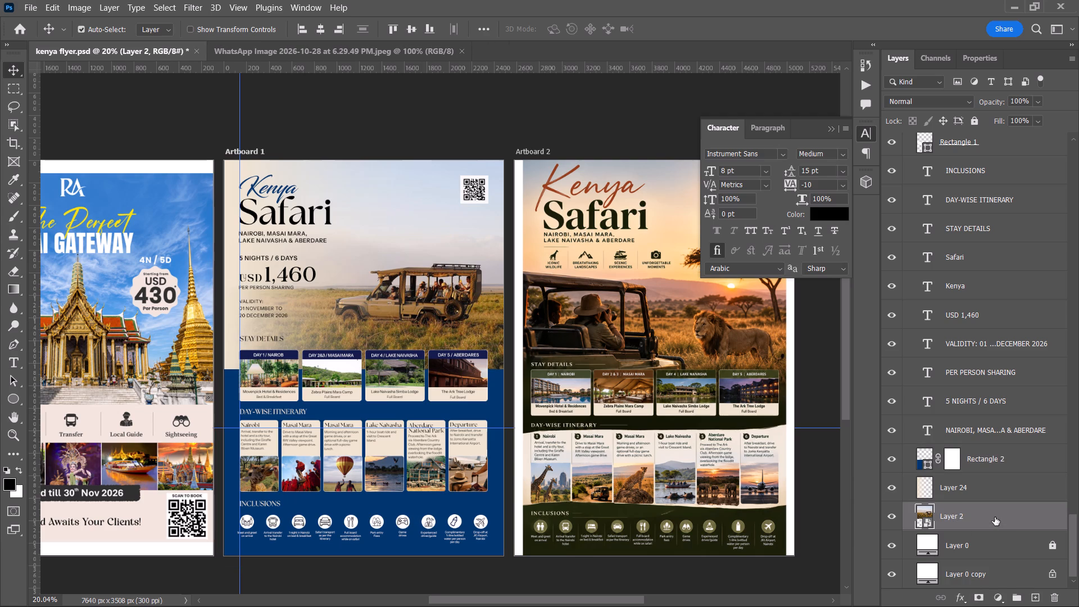
pyautogui.hotkey('ctrl', '/')
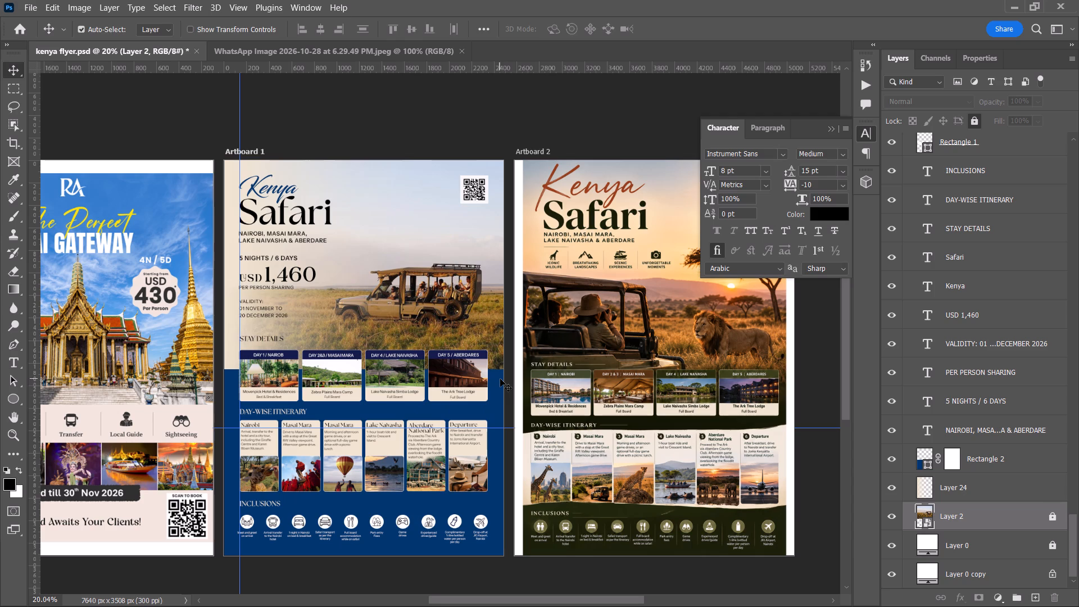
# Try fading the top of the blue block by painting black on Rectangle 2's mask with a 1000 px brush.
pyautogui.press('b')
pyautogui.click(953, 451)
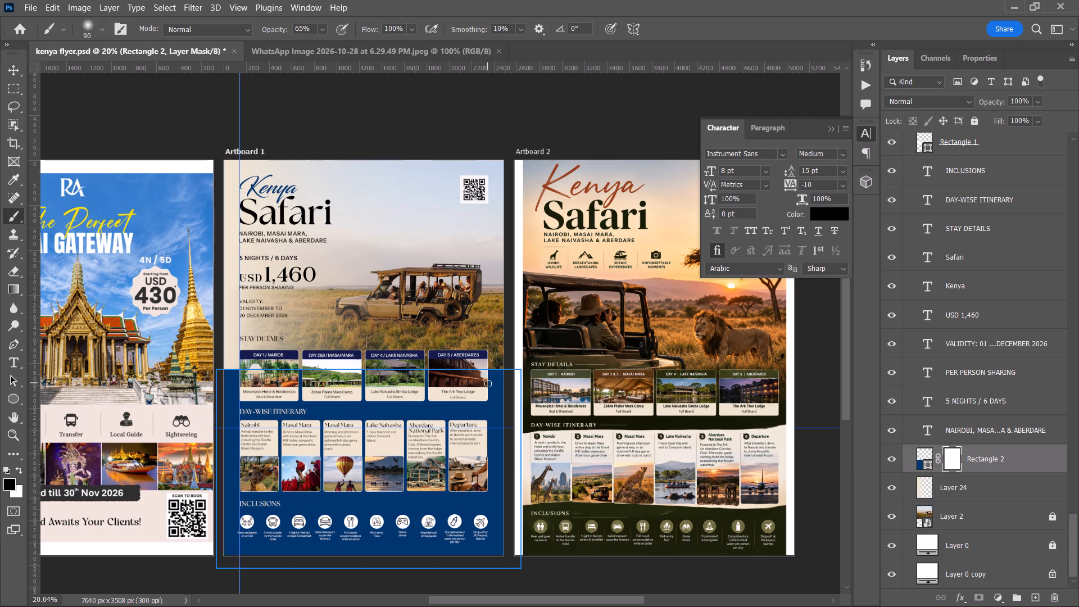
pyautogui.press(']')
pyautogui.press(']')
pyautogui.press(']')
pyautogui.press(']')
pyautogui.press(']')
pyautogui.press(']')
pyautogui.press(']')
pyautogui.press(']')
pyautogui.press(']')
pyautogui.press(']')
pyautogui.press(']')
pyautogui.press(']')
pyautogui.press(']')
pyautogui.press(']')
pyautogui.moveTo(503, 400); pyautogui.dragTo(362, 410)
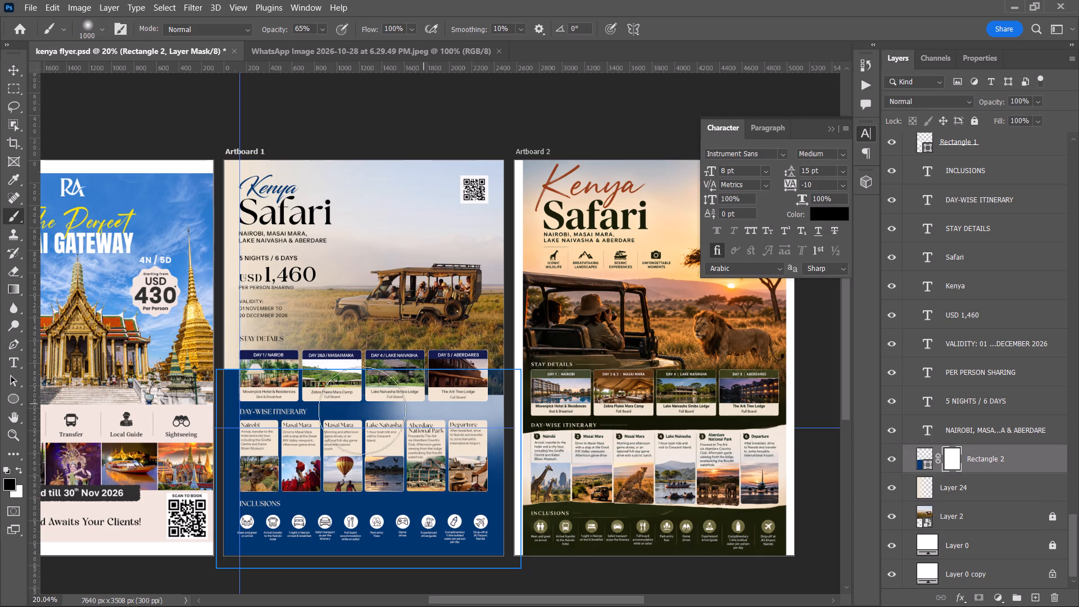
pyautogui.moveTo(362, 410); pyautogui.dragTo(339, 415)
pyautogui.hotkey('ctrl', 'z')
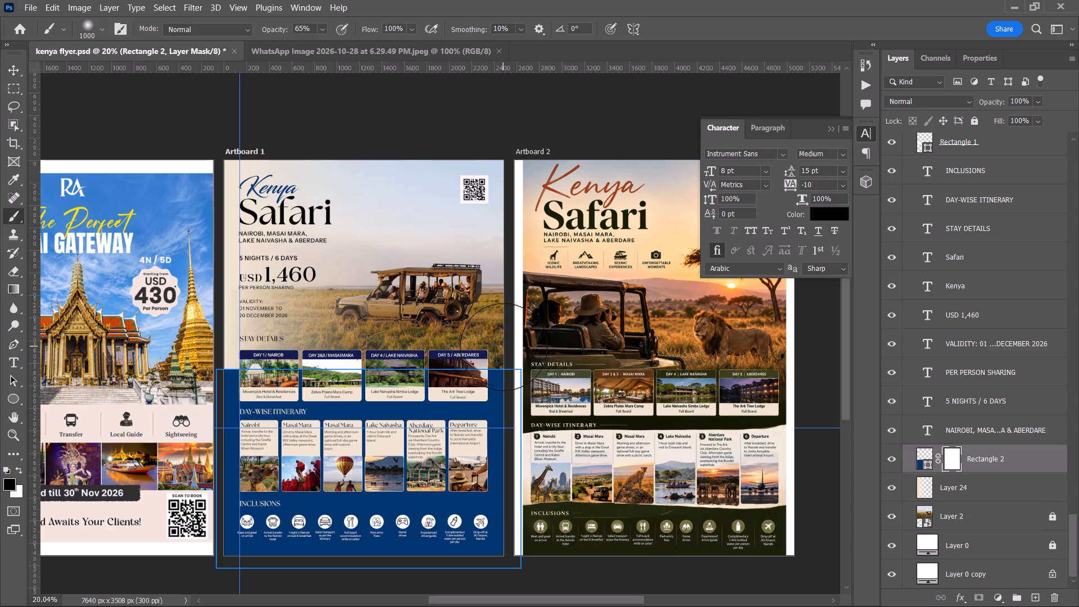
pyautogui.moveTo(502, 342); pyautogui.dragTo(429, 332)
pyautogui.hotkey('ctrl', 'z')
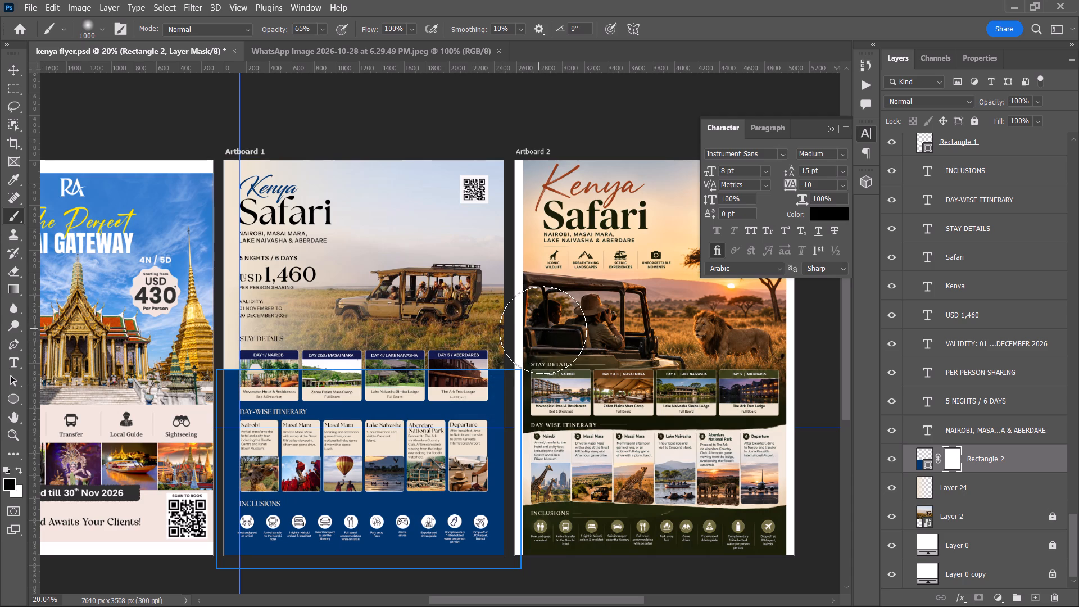
# Fade the right end of the blue block's top edge by painting black on Rectangle 2's mask with a 400 px brush.
pyautogui.press('Left')
pyautogui.press('[')
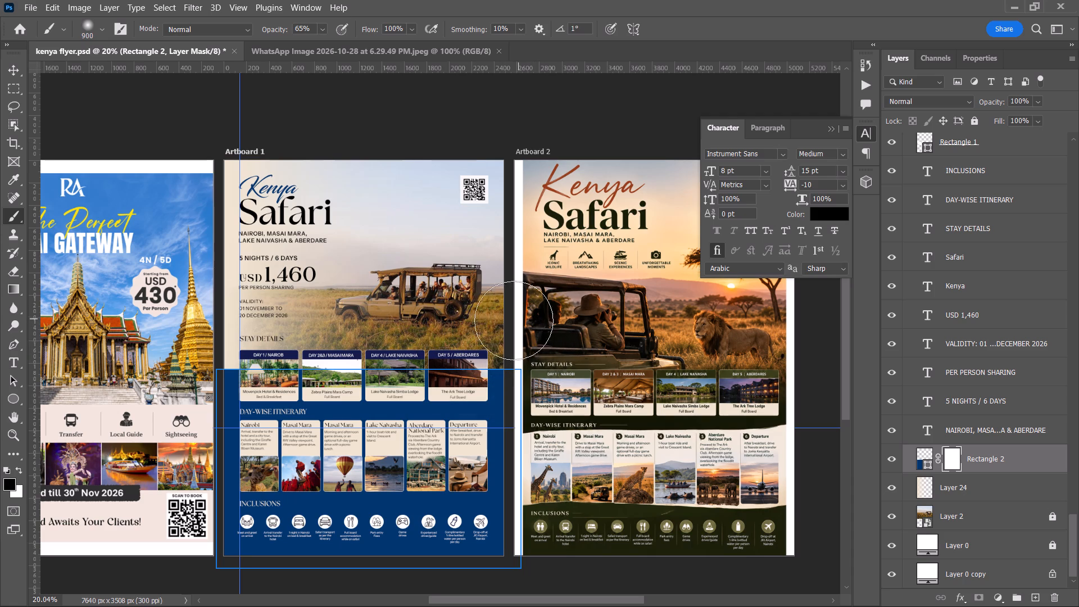
pyautogui.press('[')
pyautogui.press('[')
pyautogui.write('[[')
pyautogui.press('[')
pyautogui.click(495, 361)
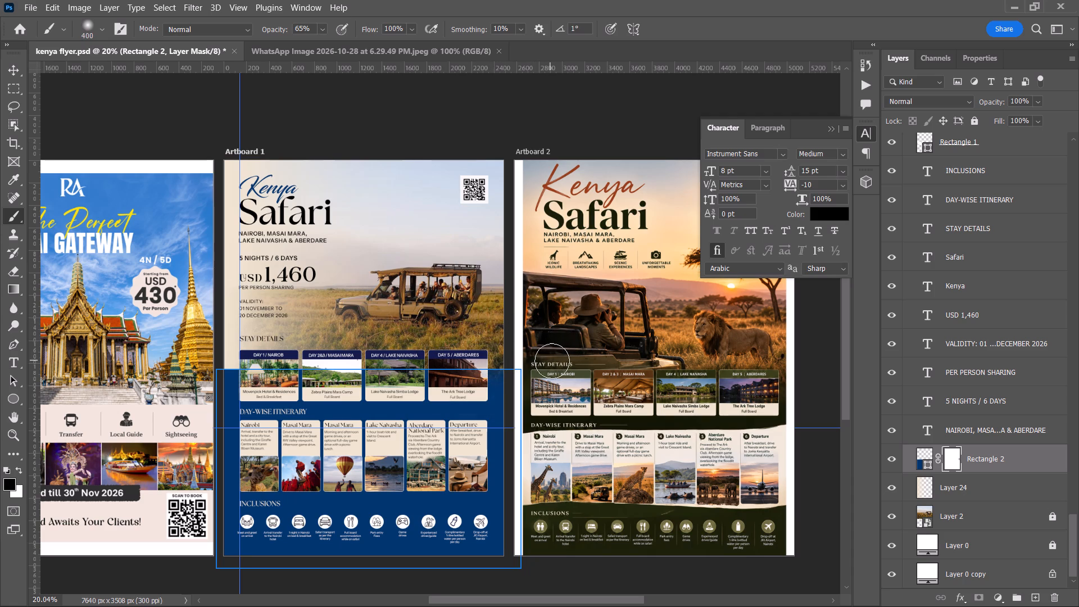
pyautogui.keyDown('alt'); pyautogui.scroll(8, 542, 381); pyautogui.keyUp('alt')
pyautogui.press('space')
pyautogui.press('space')
pyautogui.press('space')
pyautogui.press('space')
pyautogui.press('space')
pyautogui.press('space')
pyautogui.moveTo(458, 380); pyautogui.dragTo(646, 373)
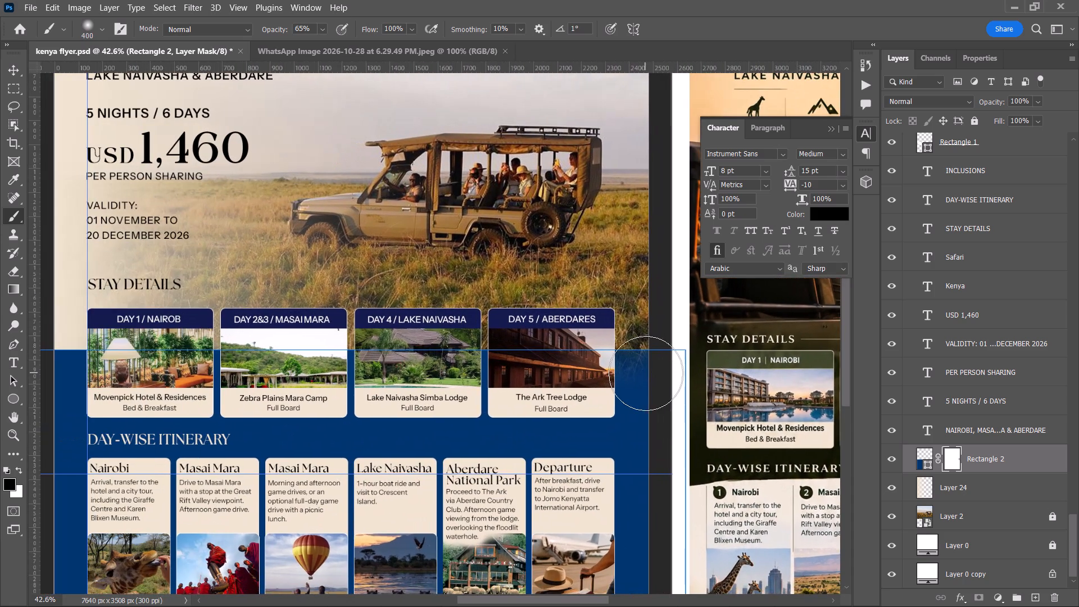
pyautogui.hotkey('ctrl', 'z')
pyautogui.click(650, 347)
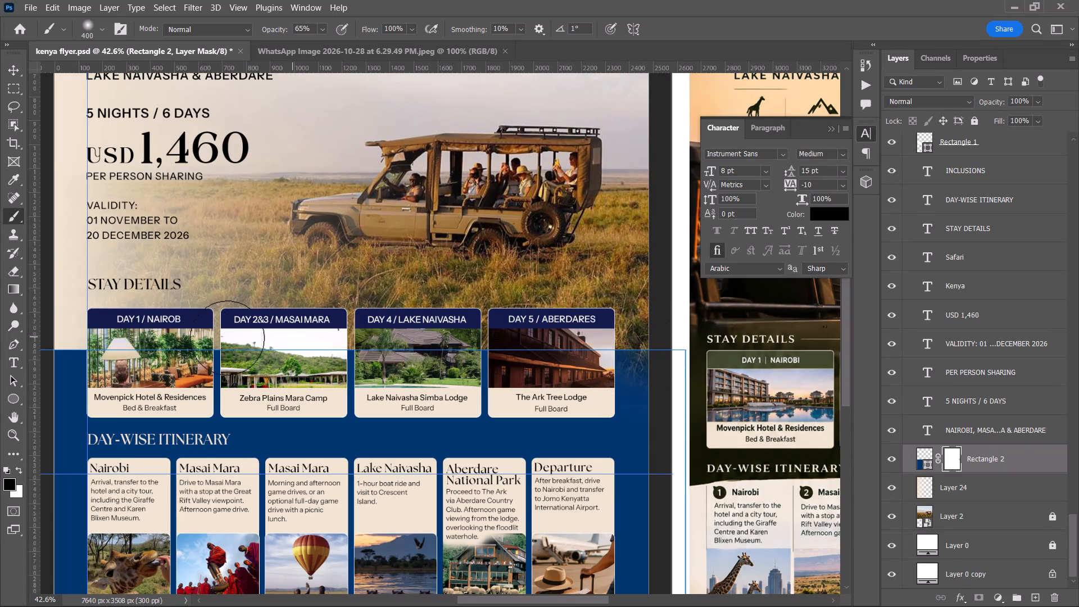
# Continue the black fade on Rectangle 2's mask along the block's top edge, from beside the Day 1 card to the artboard's right edge.
pyautogui.press('space')
pyautogui.press('space')
pyautogui.moveTo(150, 339); pyautogui.dragTo(280, 333)
pyautogui.keyDown('shift'); pyautogui.click(198, 328); pyautogui.keyUp('shift')
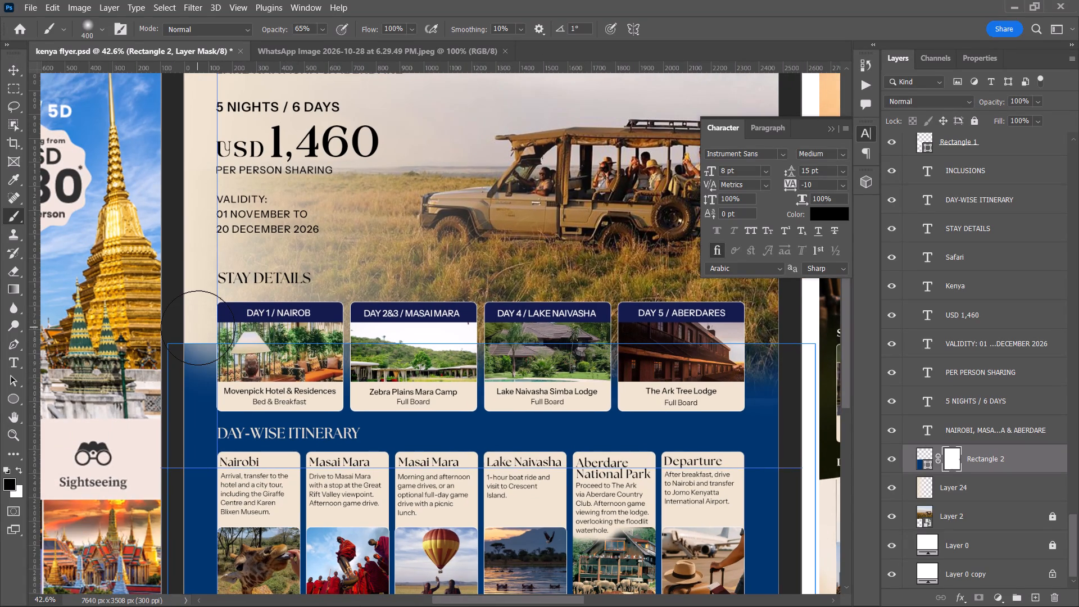
pyautogui.keyDown('shift'); pyautogui.tripleClick(198, 328); pyautogui.keyUp('shift')
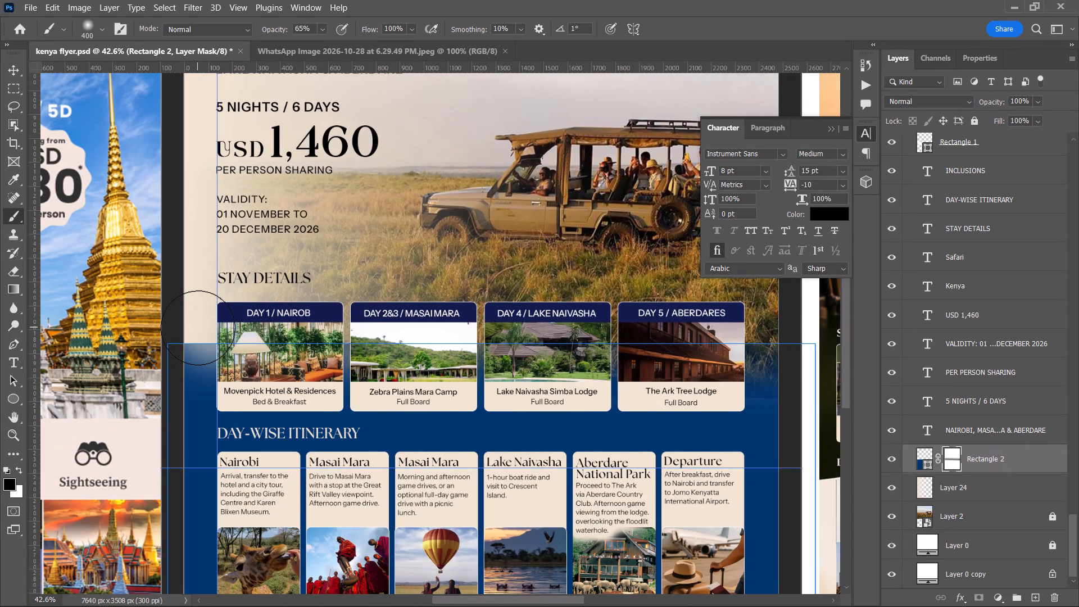
pyautogui.keyDown('shift'); pyautogui.tripleClick(198, 328); pyautogui.keyUp('shift')
pyautogui.keyDown('shift'); pyautogui.click(198, 328); pyautogui.keyUp('shift')
pyautogui.keyDown('shift'); pyautogui.click(198, 328); pyautogui.keyUp('shift')
pyautogui.keyDown('shift'); pyautogui.doubleClick(179, 325); pyautogui.keyUp('shift')
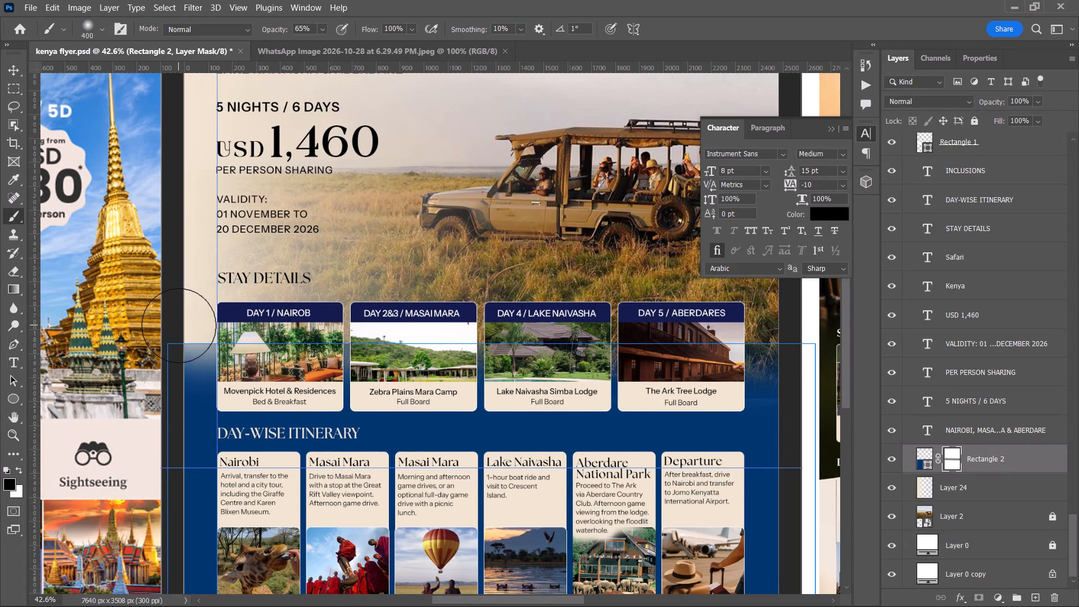
pyautogui.keyDown('shift'); pyautogui.click(166, 324); pyautogui.keyUp('shift')
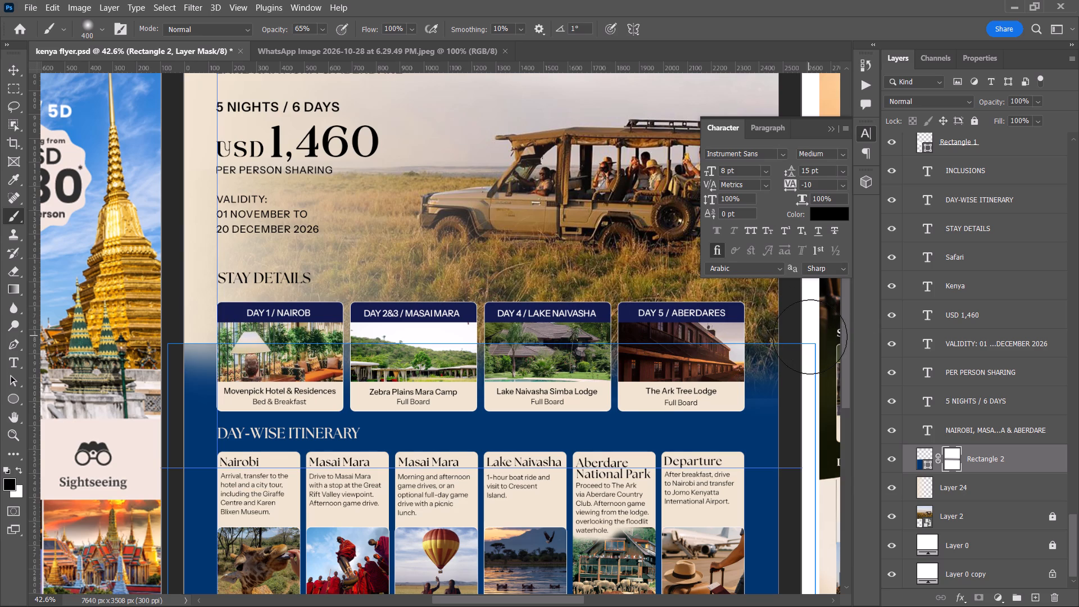
pyautogui.keyDown('shift'); pyautogui.click(810, 337); pyautogui.keyUp('shift')
# Paint white with a 200 px brush on Rectangle 2's mask to restore solid blue beside the bottom of the Ark Tree Lodge card.
pyautogui.keyDown('alt'); pyautogui.scroll(-2, 803, 337); pyautogui.keyUp('alt')
pyautogui.press('space')
pyautogui.press('space')
pyautogui.press('space')
pyautogui.press('space')
pyautogui.press('space')
pyautogui.press('space')
pyautogui.press('space')
pyautogui.moveTo(782, 345); pyautogui.dragTo(656, 360)
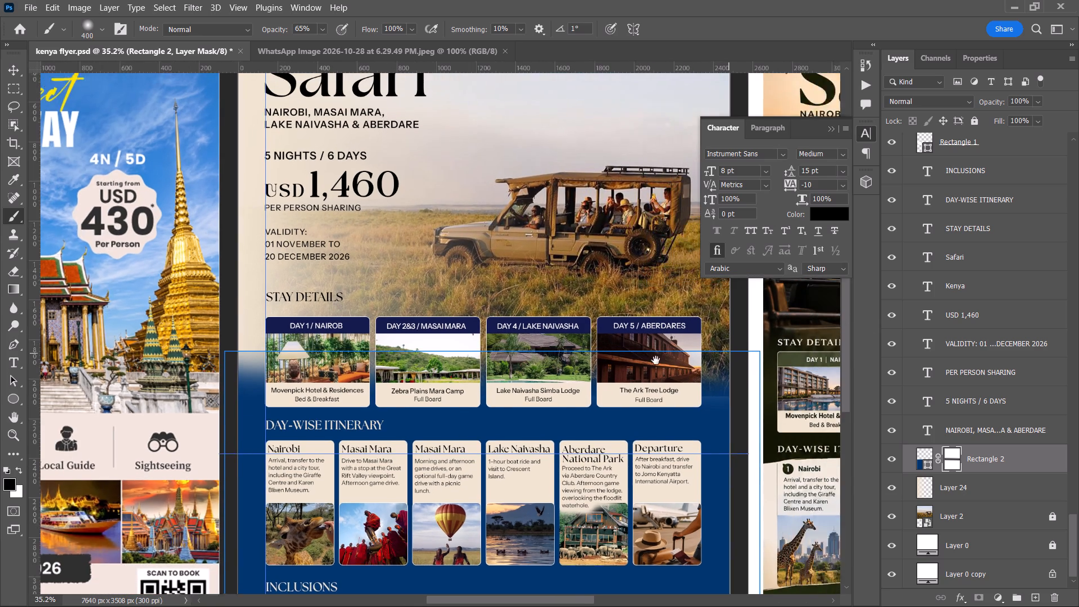
pyautogui.moveTo(656, 360); pyautogui.dragTo(646, 361)
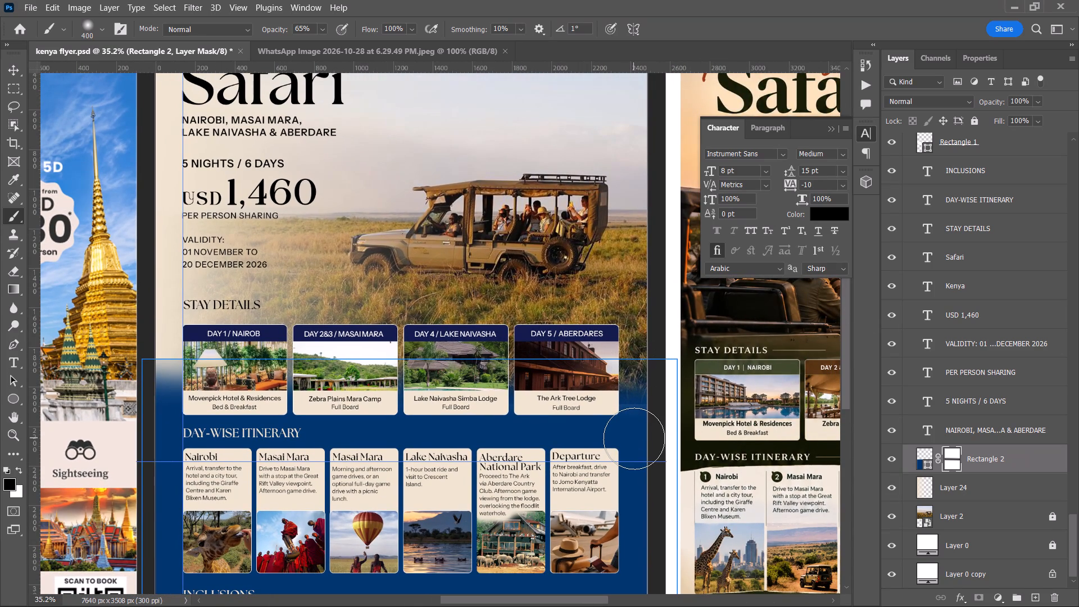
pyautogui.press('x')
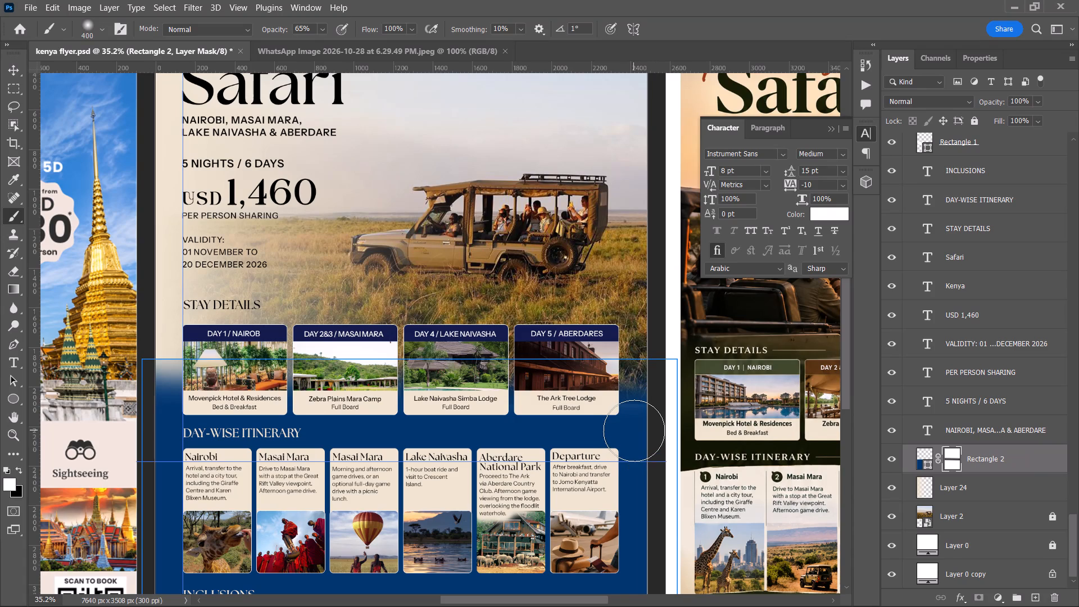
pyautogui.write('[[')
pyautogui.press('[')
pyautogui.click(639, 407)
pyautogui.moveTo(638, 411); pyautogui.dragTo(631, 416)
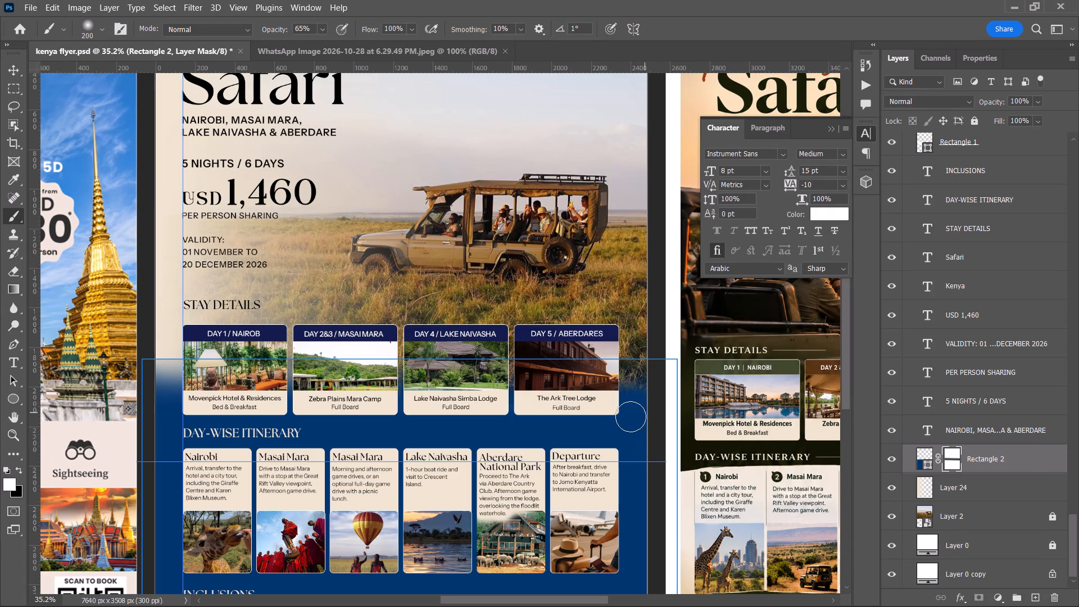
pyautogui.moveTo(631, 416); pyautogui.dragTo(637, 416)
pyautogui.click(626, 415)
pyautogui.moveTo(635, 423); pyautogui.dragTo(623, 425)
# Examine the blended blue block and overall layout of Artboard 1 beside Artboard 2, with no layer selected.
pyautogui.keyDown('alt'); pyautogui.scroll(-2, 428, 454); pyautogui.keyUp('alt')
pyautogui.press('space')
pyautogui.moveTo(428, 454); pyautogui.dragTo(416, 454)
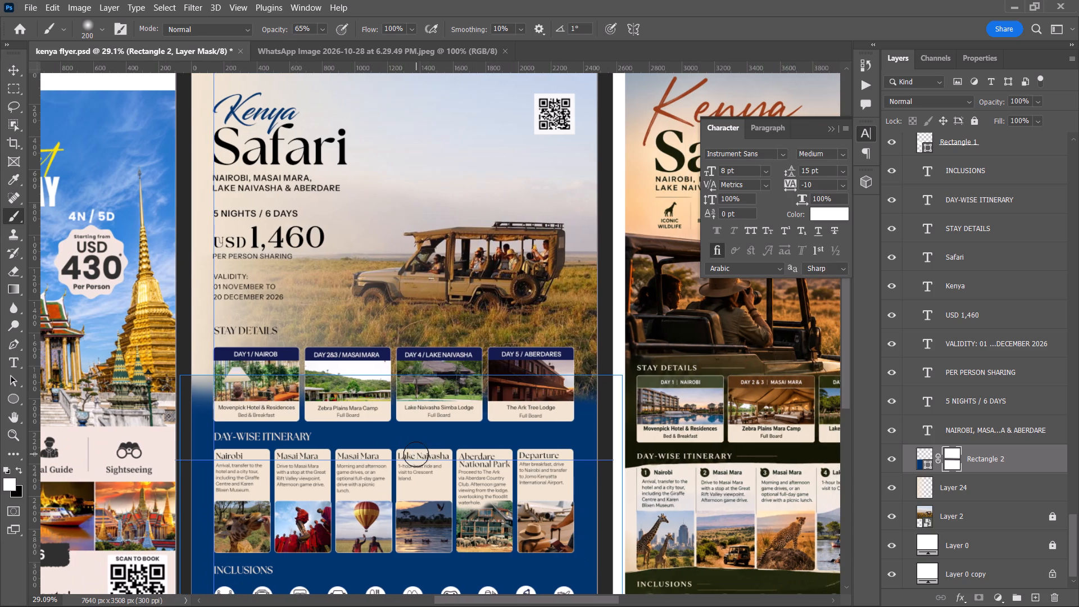
pyautogui.press('v')
pyautogui.keyDown('alt'); pyautogui.scroll(-2, 500, 449); pyautogui.keyUp('alt')
pyautogui.press('space')
pyautogui.press('space')
pyautogui.moveTo(500, 449); pyautogui.dragTo(464, 431)
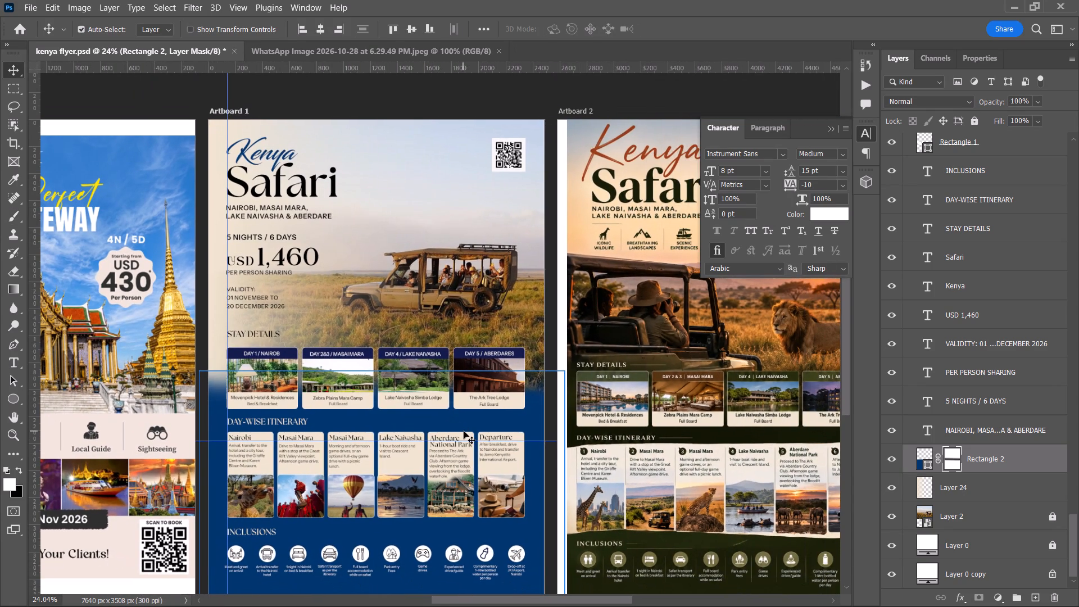
pyautogui.keyDown('alt'); pyautogui.scroll(-1, 464, 431); pyautogui.keyUp('alt')
pyautogui.press('space')
pyautogui.moveTo(464, 431); pyautogui.dragTo(427, 414)
pyautogui.click(528, 570)
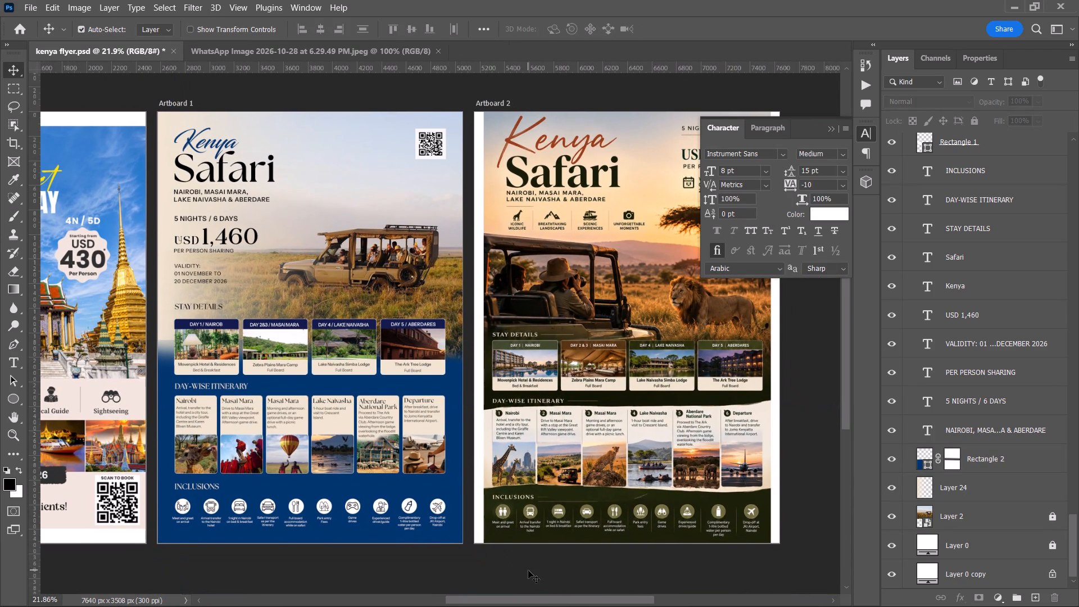
pyautogui.keyDown('alt'); pyautogui.scroll(5, 525, 567); pyautogui.keyUp('alt')
pyautogui.keyDown('alt'); pyautogui.scroll(4, 305, 428); pyautogui.keyUp('alt')
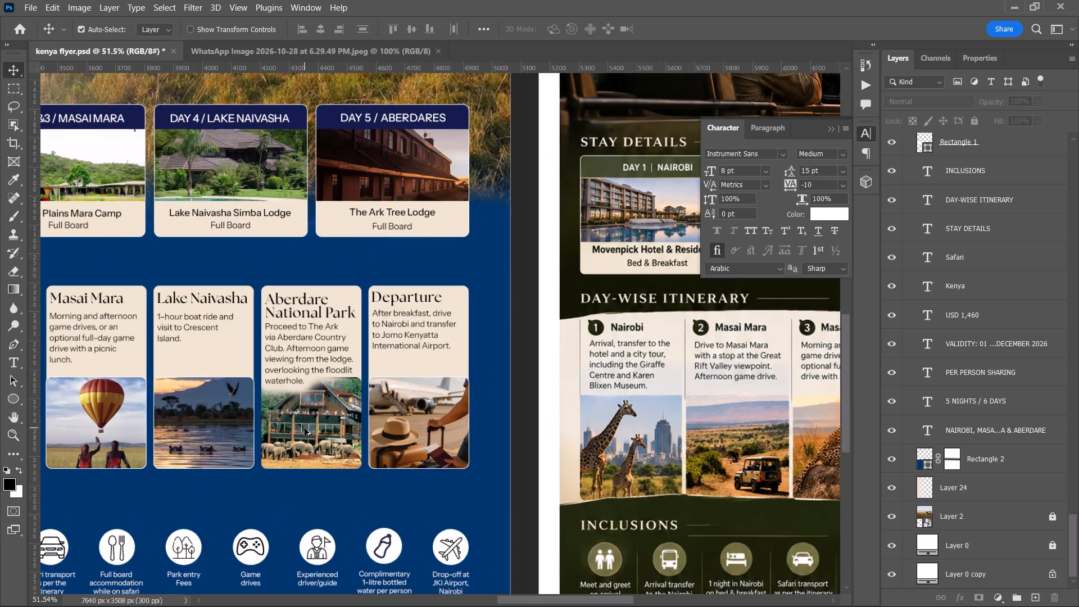
pyautogui.keyDown('alt'); pyautogui.scroll(-9, 305, 428); pyautogui.keyUp('alt')
pyautogui.press('space')
pyautogui.moveTo(332, 431); pyautogui.dragTo(380, 446)
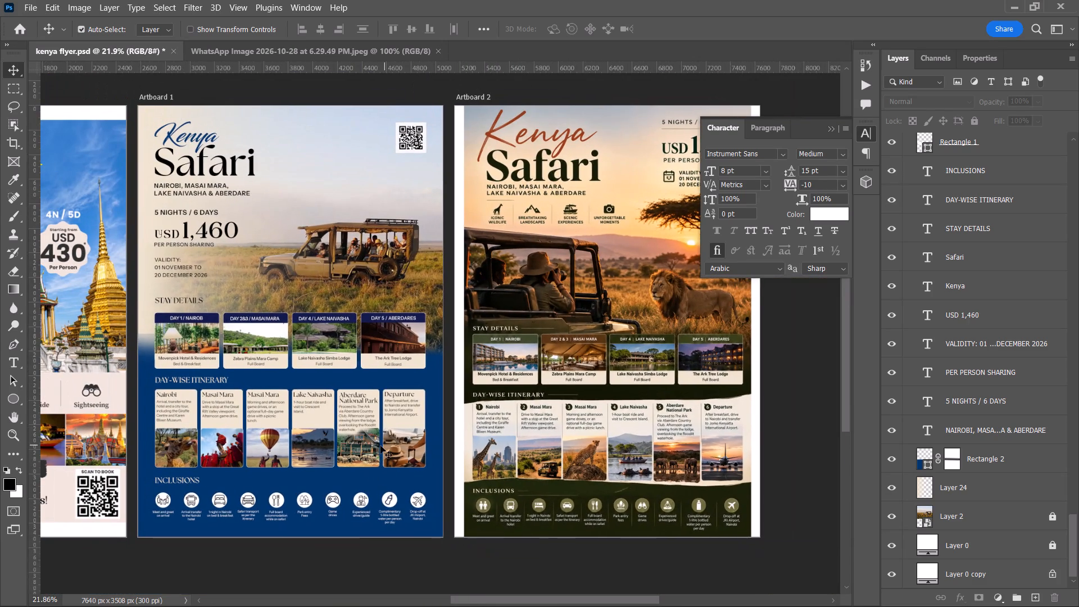
# Save the Kenya flyer document.
pyautogui.hotkey('ctrl', 's')
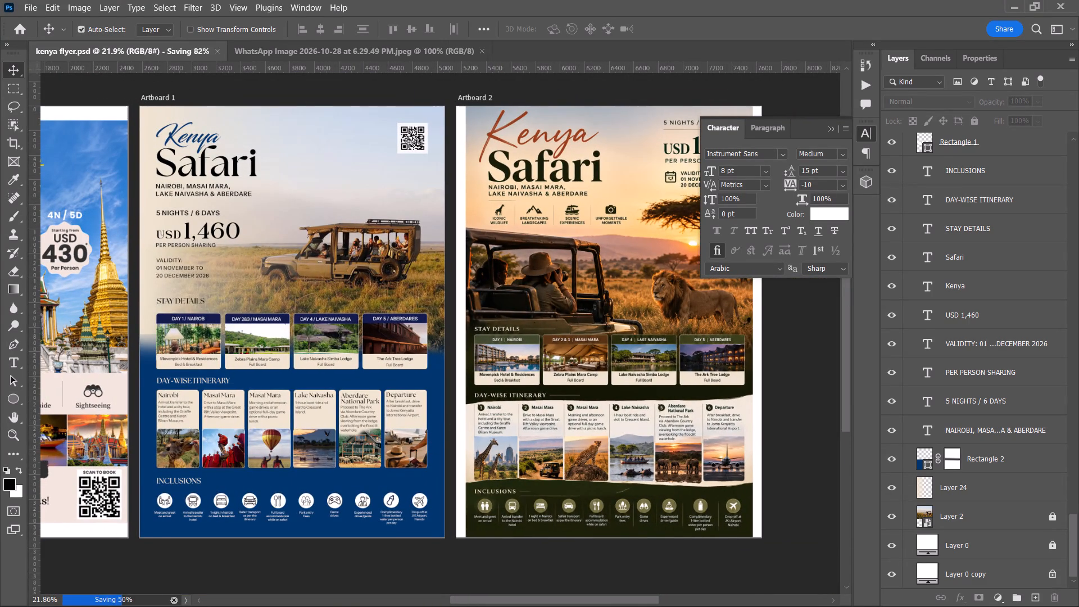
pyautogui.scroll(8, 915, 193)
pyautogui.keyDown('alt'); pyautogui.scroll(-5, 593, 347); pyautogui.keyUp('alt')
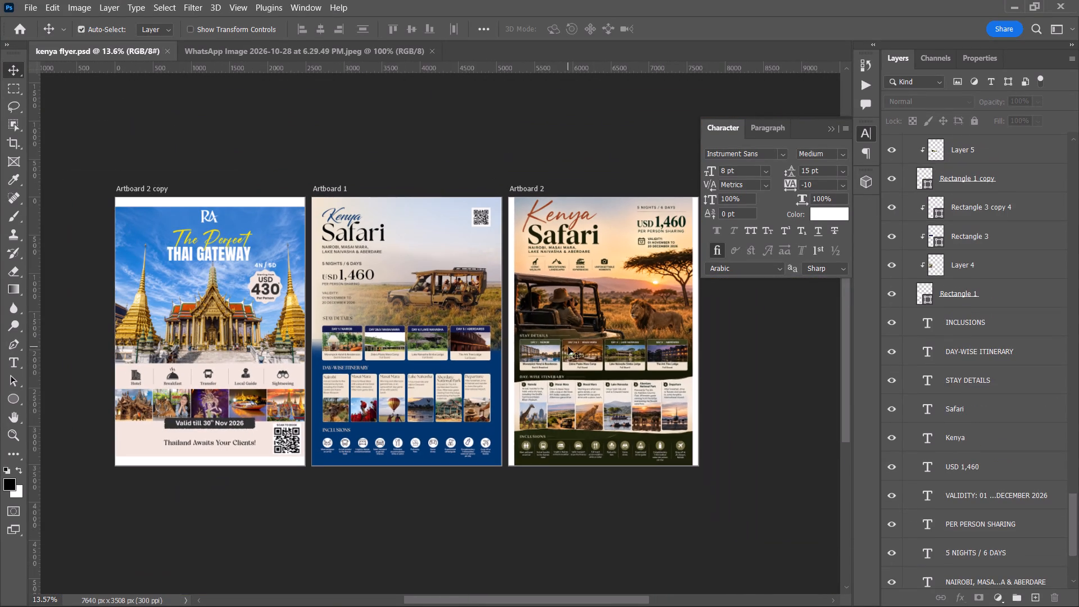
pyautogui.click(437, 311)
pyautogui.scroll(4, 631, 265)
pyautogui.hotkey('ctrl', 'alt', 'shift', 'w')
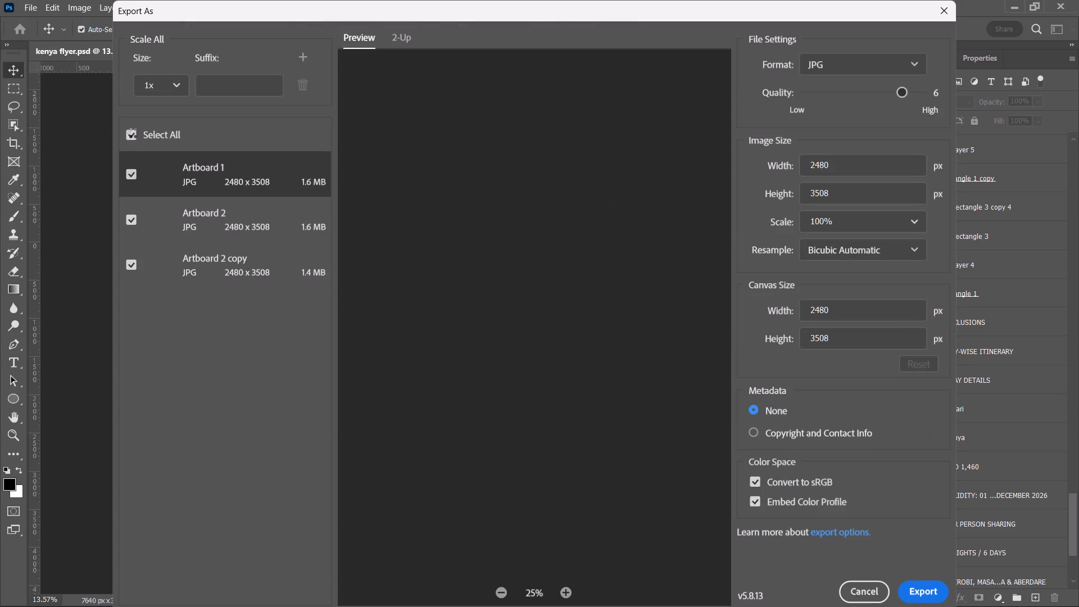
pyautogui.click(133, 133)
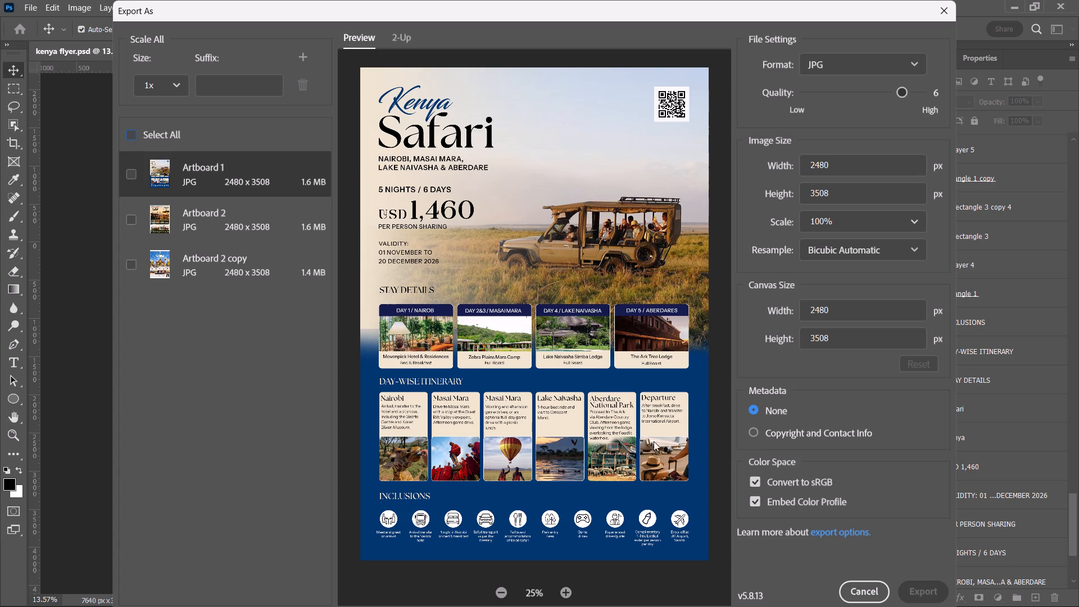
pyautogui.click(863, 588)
# Soften the blue block's top edge beside the Day 1 card by painting black on Rectangle 2's mask with a 200 px brush.
pyautogui.keyDown('alt'); pyautogui.scroll(4, 357, 390); pyautogui.keyUp('alt')
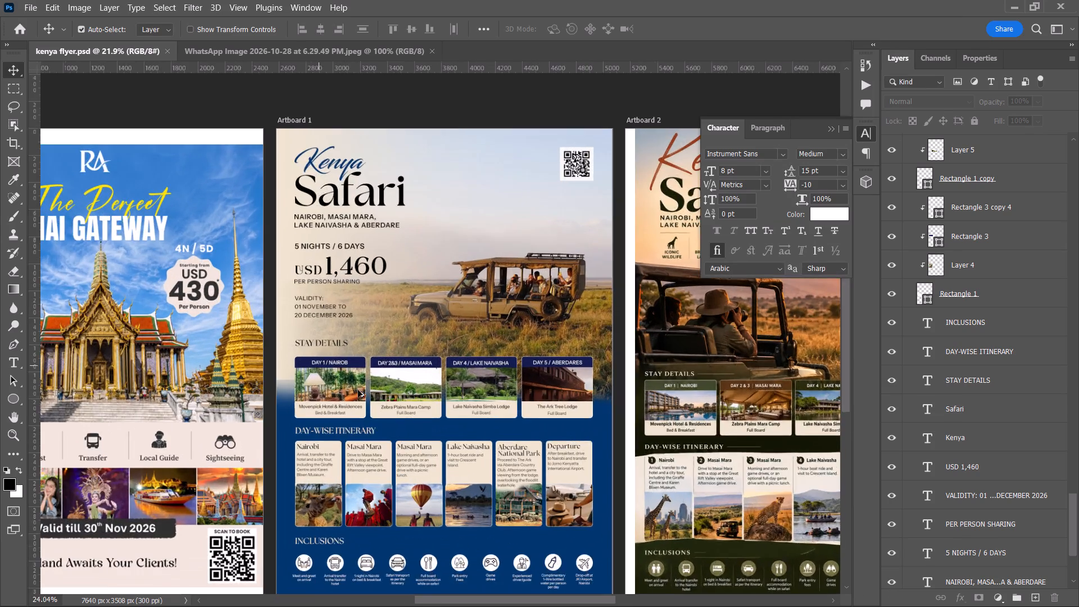
pyautogui.keyDown('alt'); pyautogui.scroll(6, 358, 390); pyautogui.keyUp('alt')
pyautogui.keyDown('alt'); pyautogui.scroll(4, 278, 390); pyautogui.keyUp('alt')
pyautogui.click(273, 388)
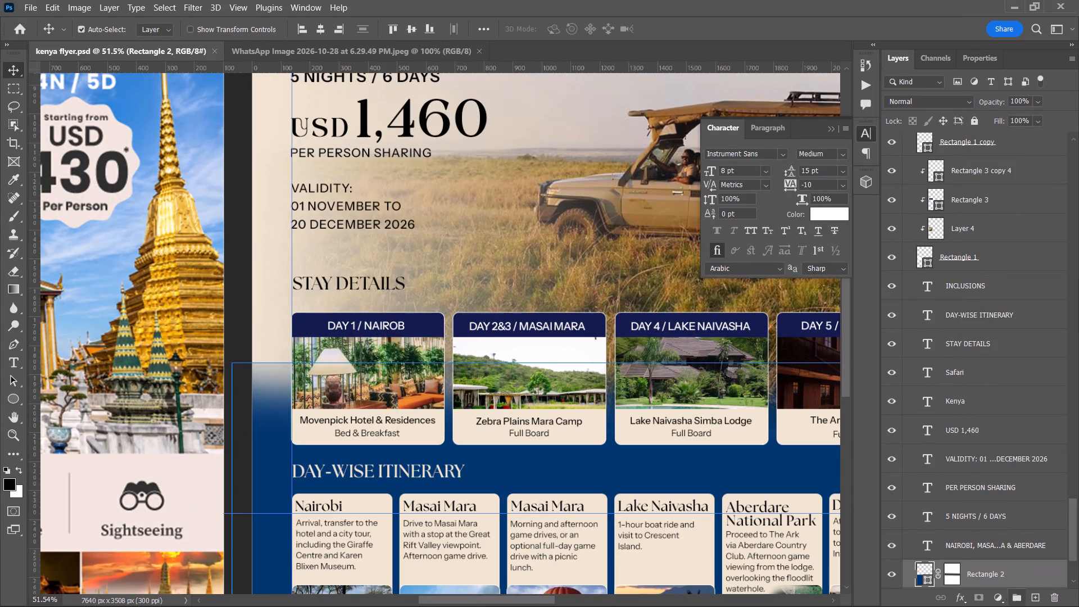
pyautogui.click(960, 574)
pyautogui.press('b')
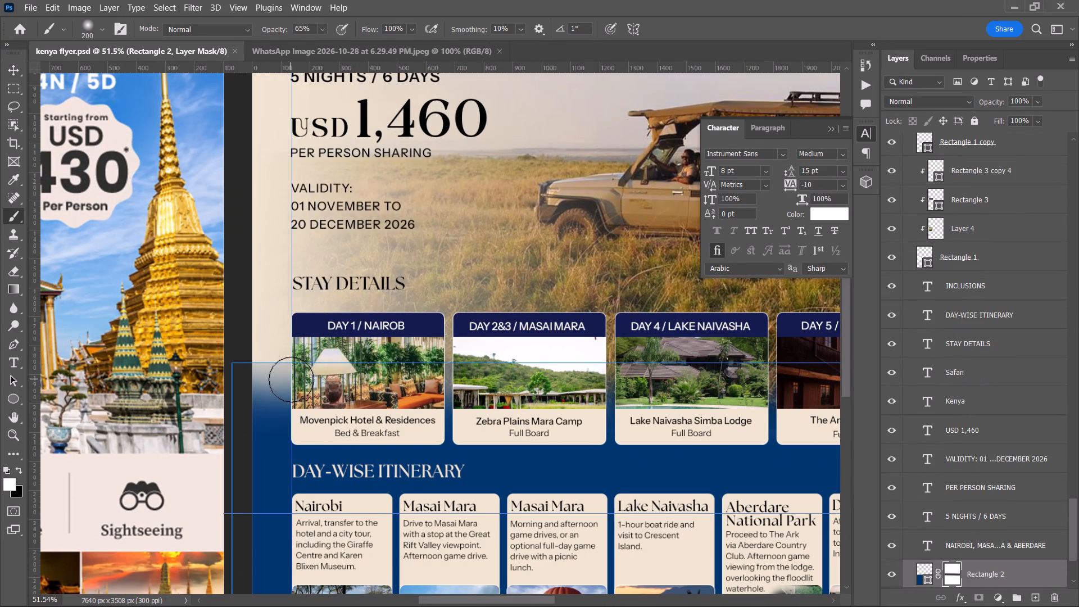
pyautogui.press('x')
pyautogui.moveTo(256, 356); pyautogui.dragTo(287, 355)
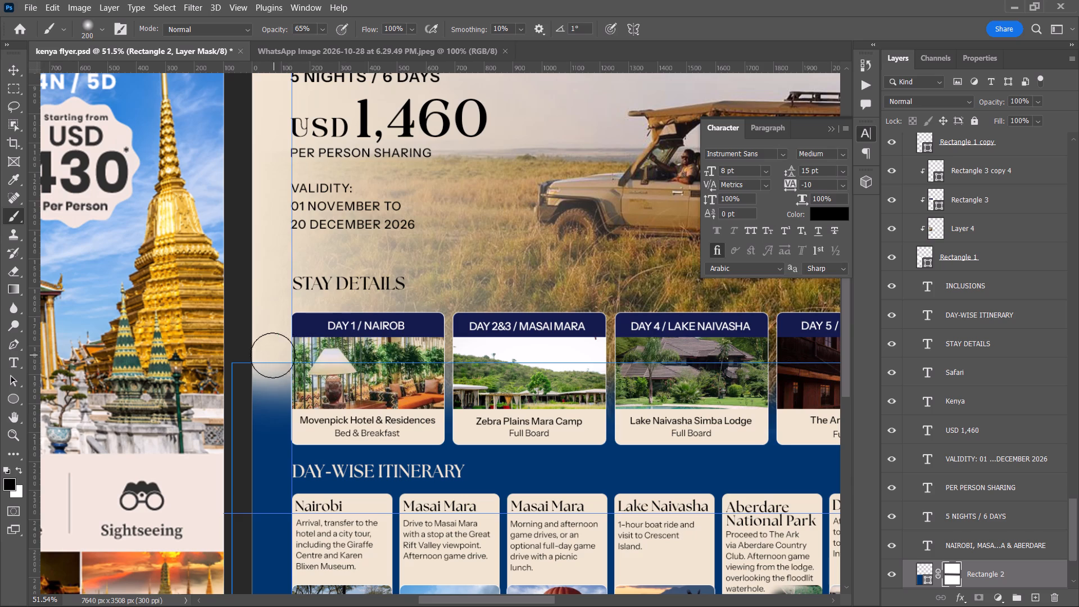
pyautogui.moveTo(266, 355); pyautogui.dragTo(283, 355)
pyautogui.doubleClick(283, 355)
pyautogui.click(256, 354)
pyautogui.doubleClick(248, 355)
pyautogui.click(284, 355)
pyautogui.click(290, 354)
pyautogui.click(13, 67)
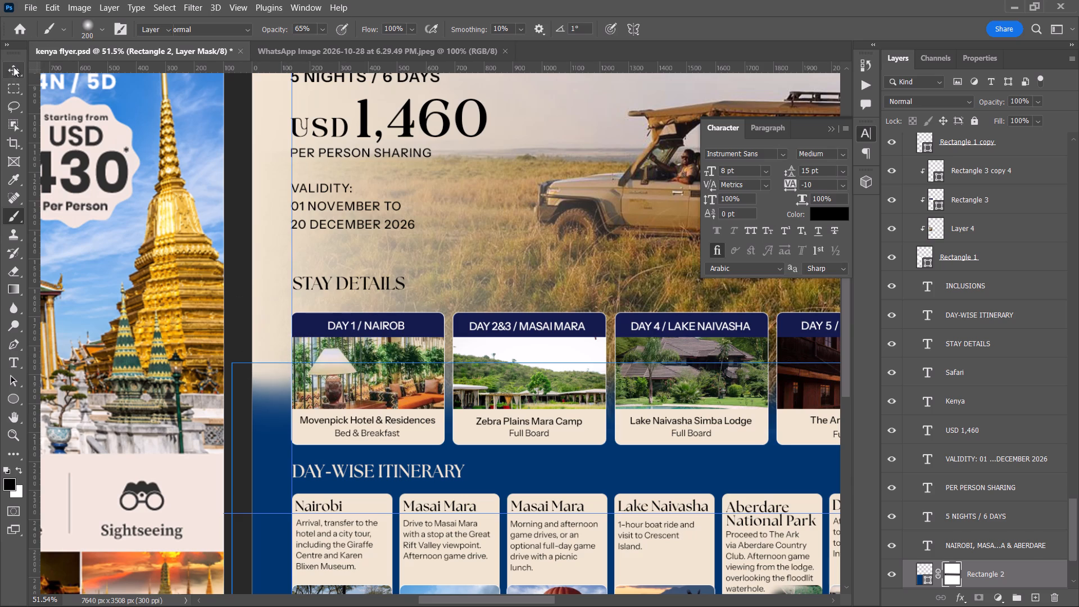
pyautogui.click(233, 263)
# Open Export As for the Kenya flyer, check Artboard 1 in the enlarged preview, and raise its JPG quality to the maximum.
pyautogui.keyDown('alt'); pyautogui.scroll(-8, 233, 263); pyautogui.keyUp('alt')
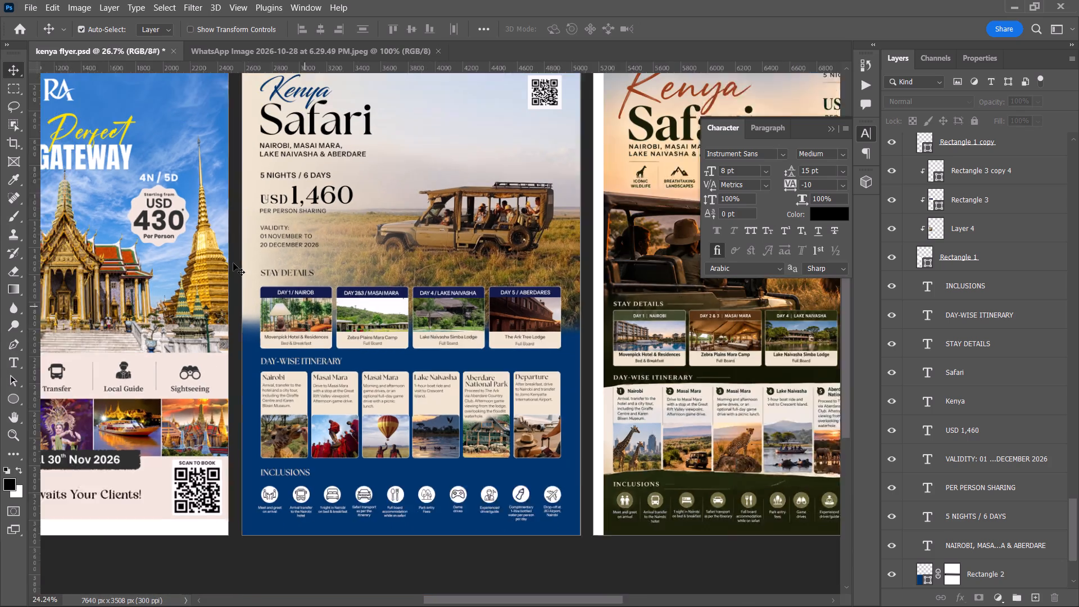
pyautogui.keyDown('alt'); pyautogui.scroll(-2, 233, 263); pyautogui.keyUp('alt')
pyautogui.hotkey('ctrl', 'alt', 'shift', 'w')
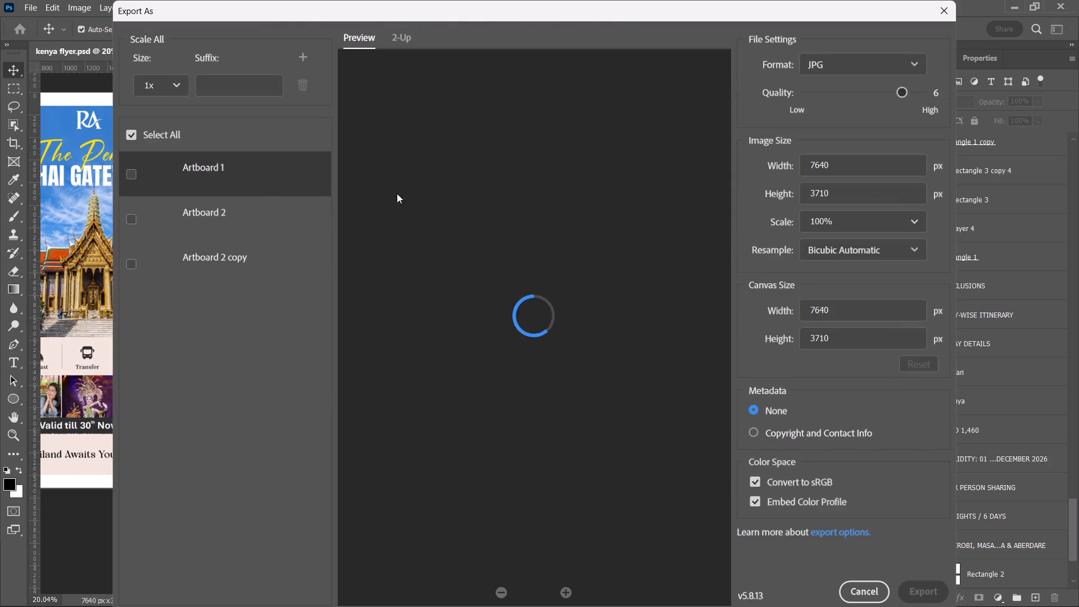
pyautogui.moveTo(960, 90); pyautogui.dragTo(1078, 92)
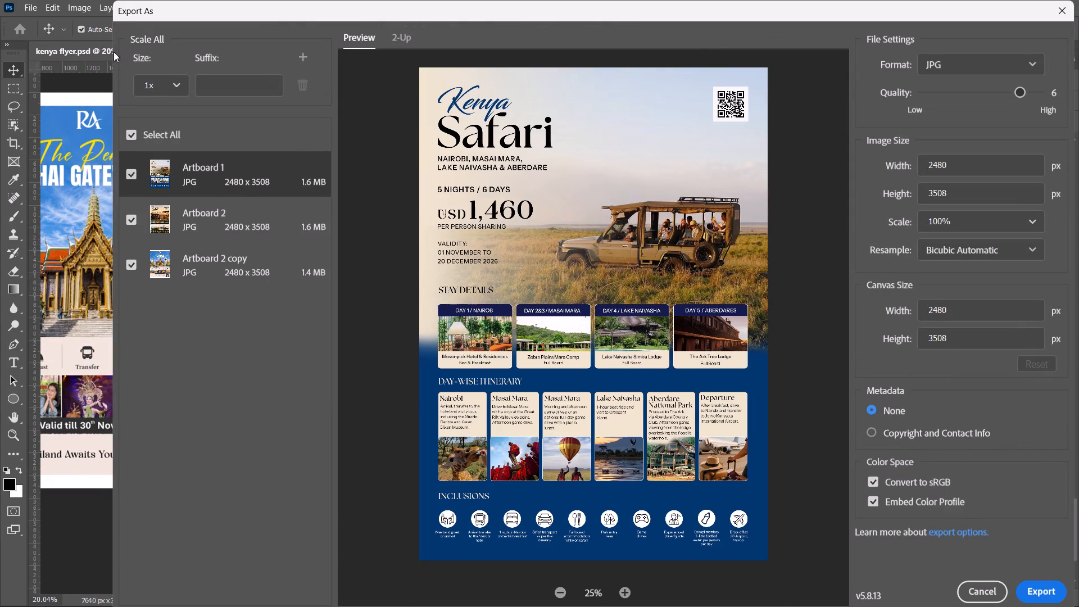
pyautogui.moveTo(160, 13); pyautogui.dragTo(39, 1)
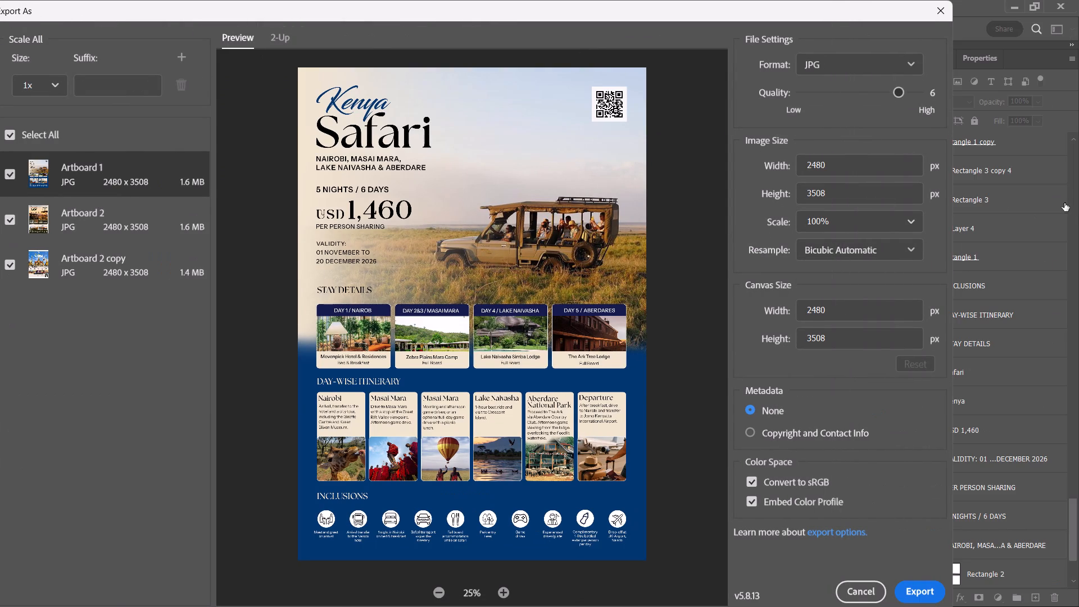
pyautogui.moveTo(956, 204); pyautogui.dragTo(1078, 209)
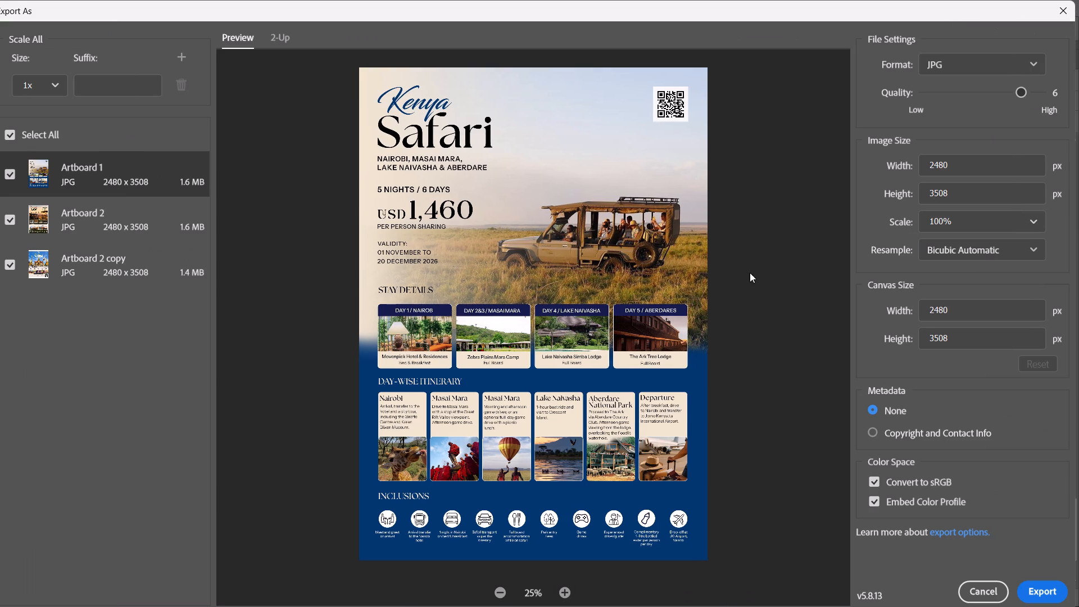
pyautogui.click(570, 591)
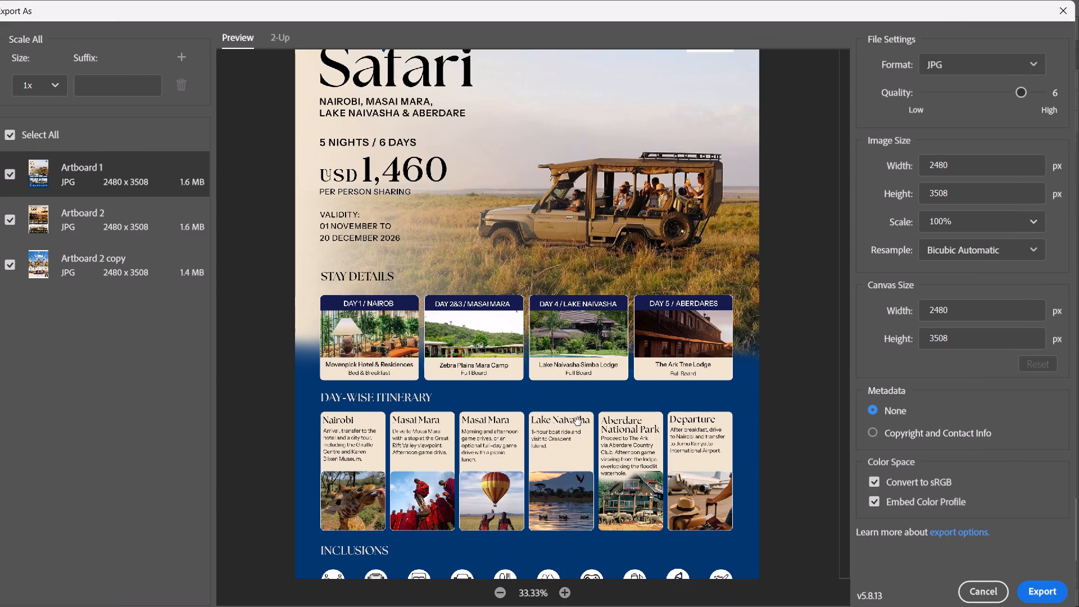
pyautogui.click(501, 596)
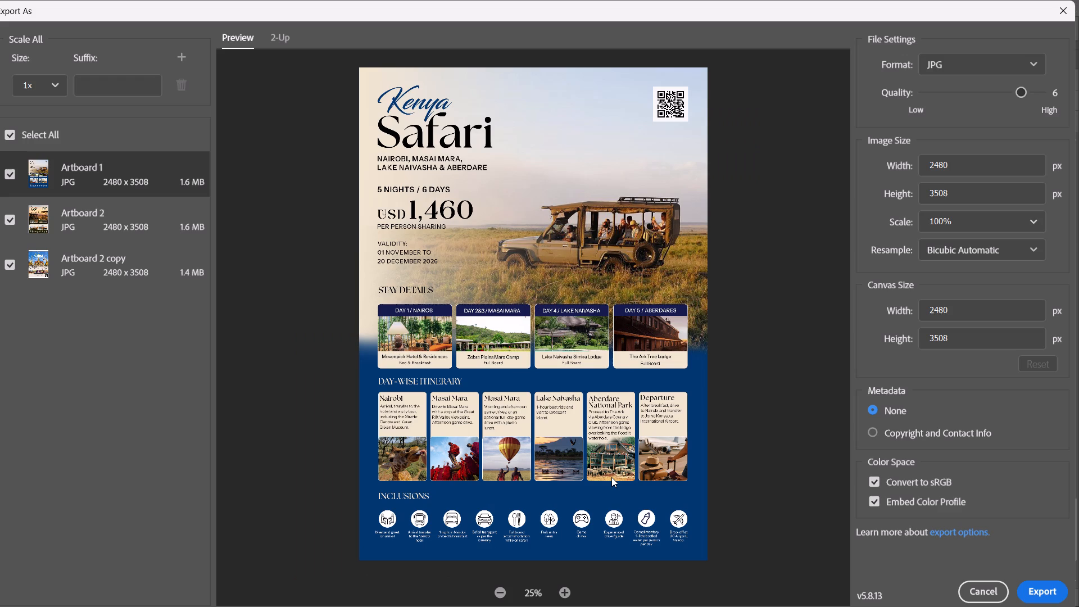
pyautogui.moveTo(1024, 98); pyautogui.dragTo(1078, 100)
# Exclude Artboard 2 and Artboard 2 copy from the export, keeping only Artboard 1, and set Artboard 2 copy's quality to 7.
pyautogui.moveTo(8, 222); pyautogui.dragTo(10, 271)
pyautogui.click(10, 273)
pyautogui.click(11, 224)
pyautogui.click(7, 267)
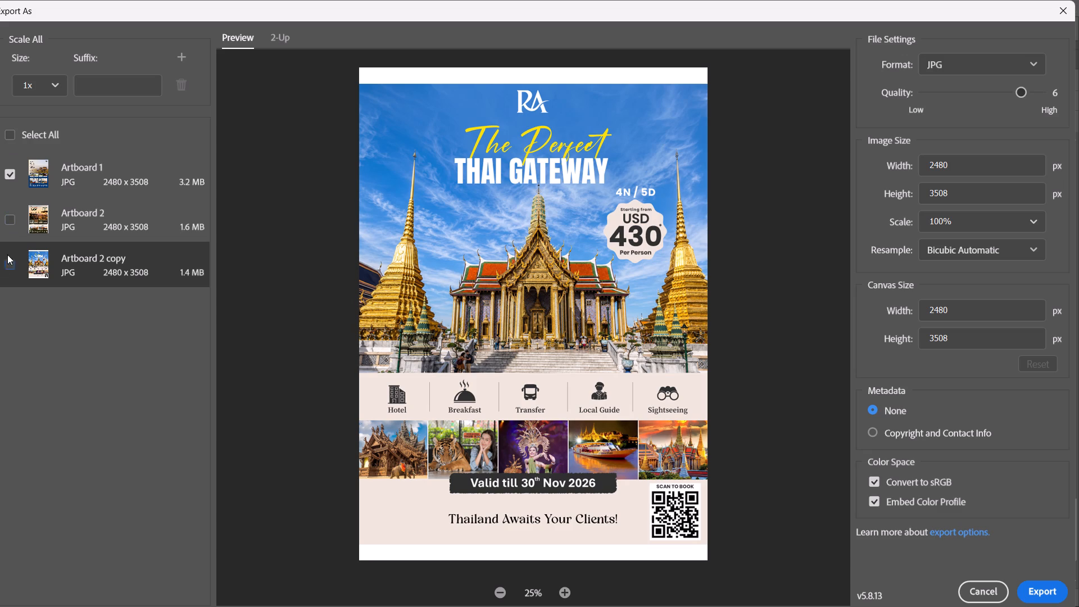
pyautogui.click(63, 174)
pyautogui.click(120, 269)
pyautogui.moveTo(1030, 92); pyautogui.dragTo(1070, 84)
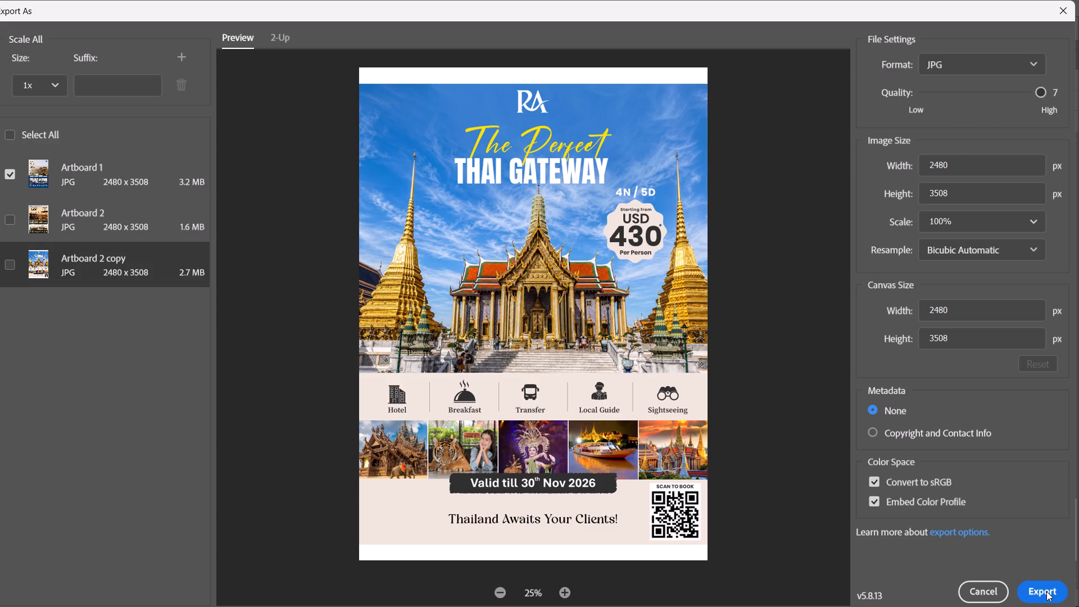
# Export Artboard 1 as a JPG named Artboard 1 into the royal folder inside VRD WORK.
pyautogui.click(1046, 591)
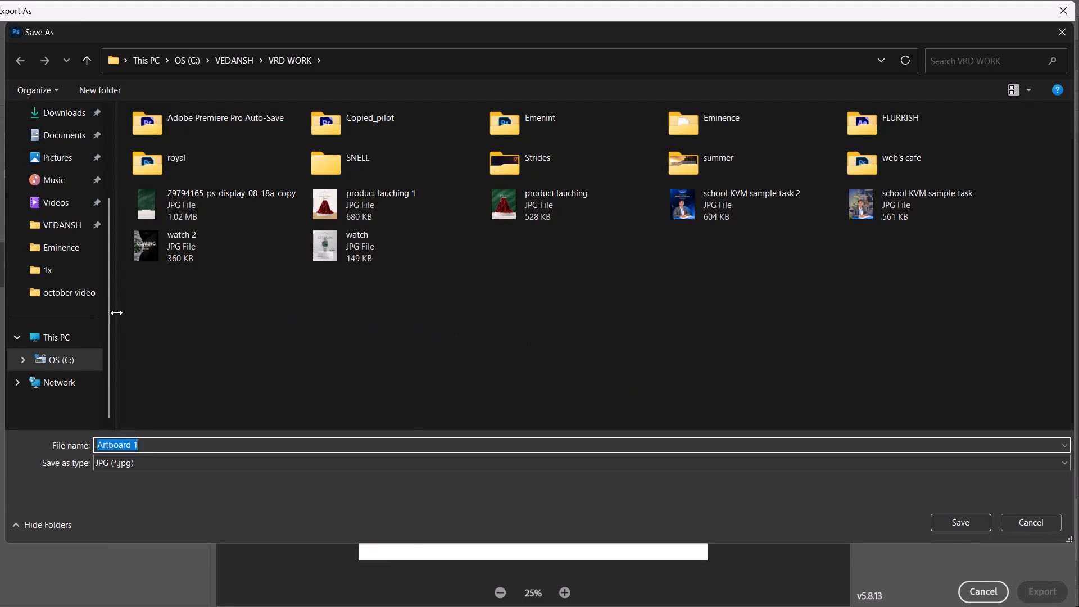
pyautogui.doubleClick(198, 168)
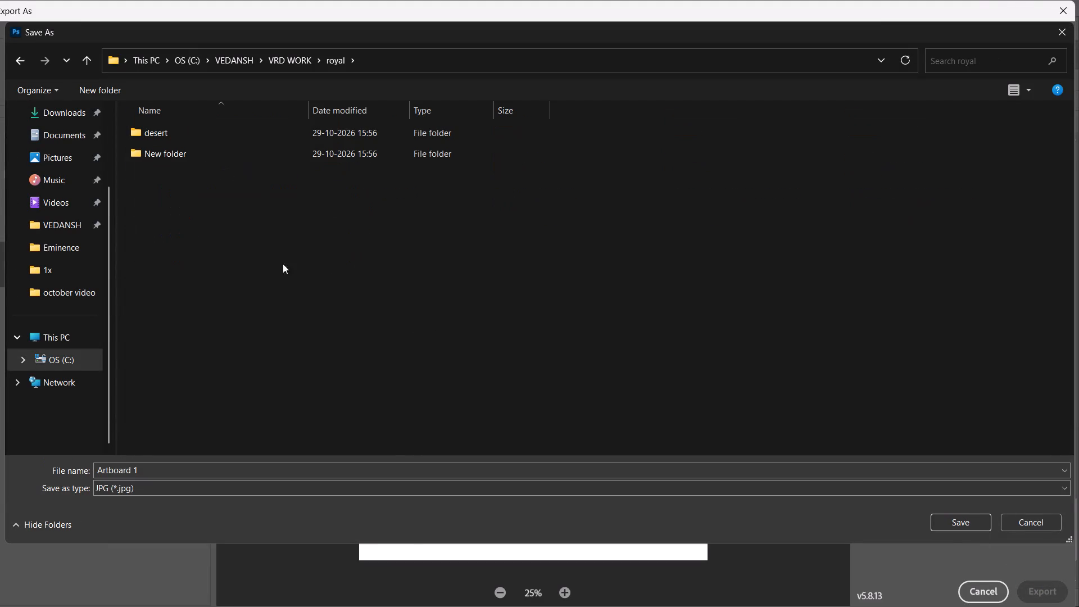
pyautogui.click(951, 520)
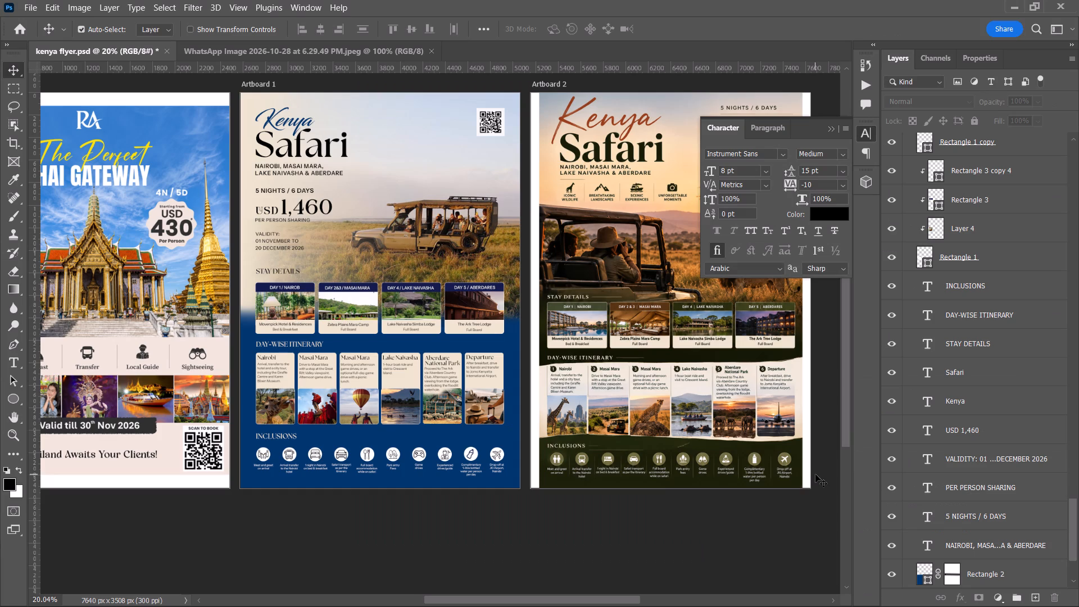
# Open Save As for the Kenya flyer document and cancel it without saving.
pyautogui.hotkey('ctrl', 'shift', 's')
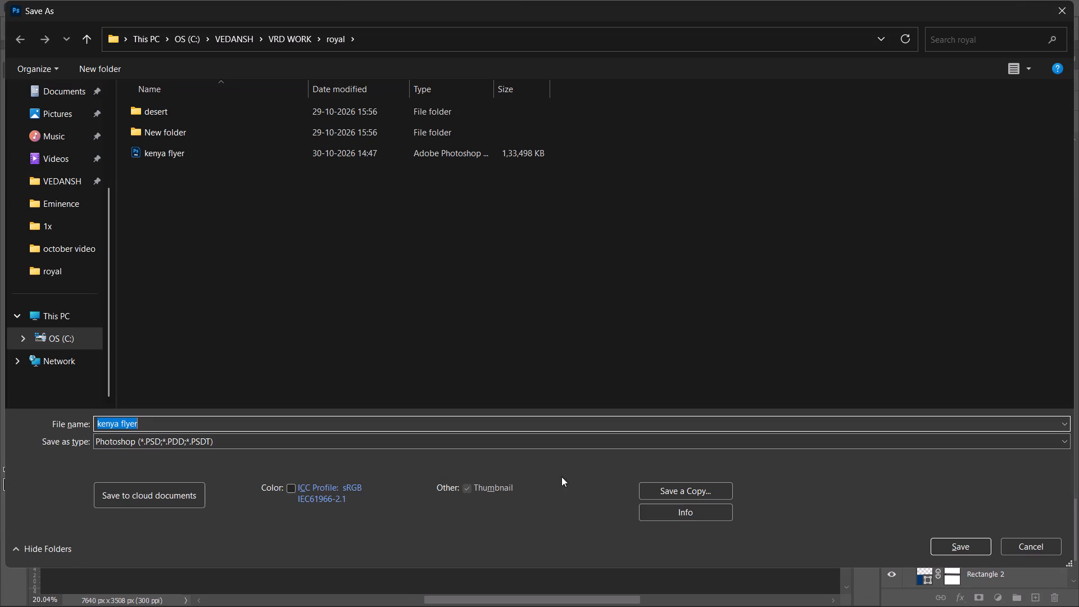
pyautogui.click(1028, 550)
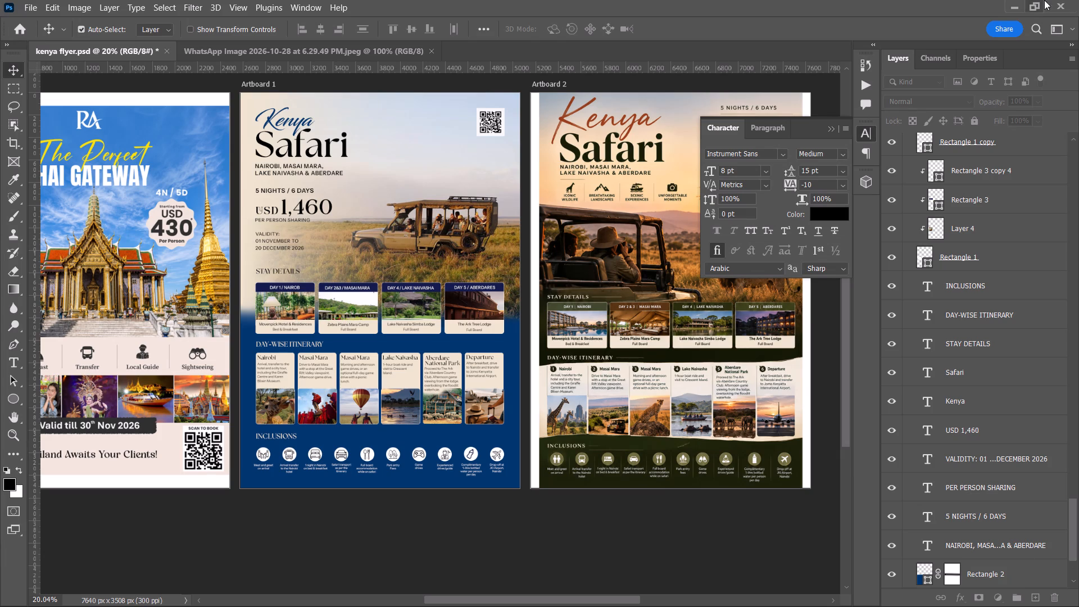
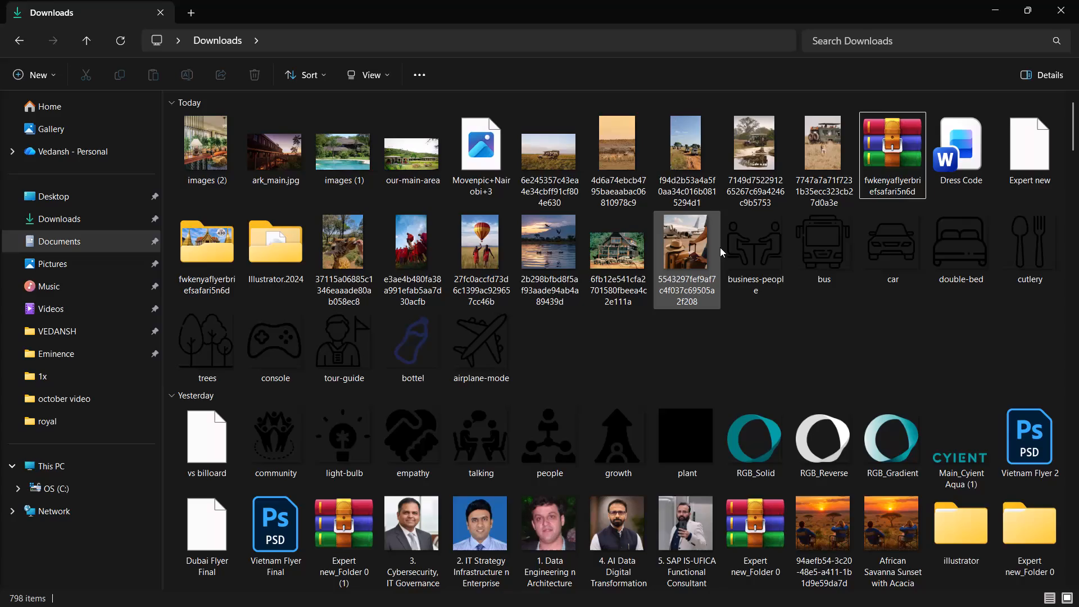
# Minimise the Downloads window and open the system calendar and notifications from the desktop.
pyautogui.click(987, 12)
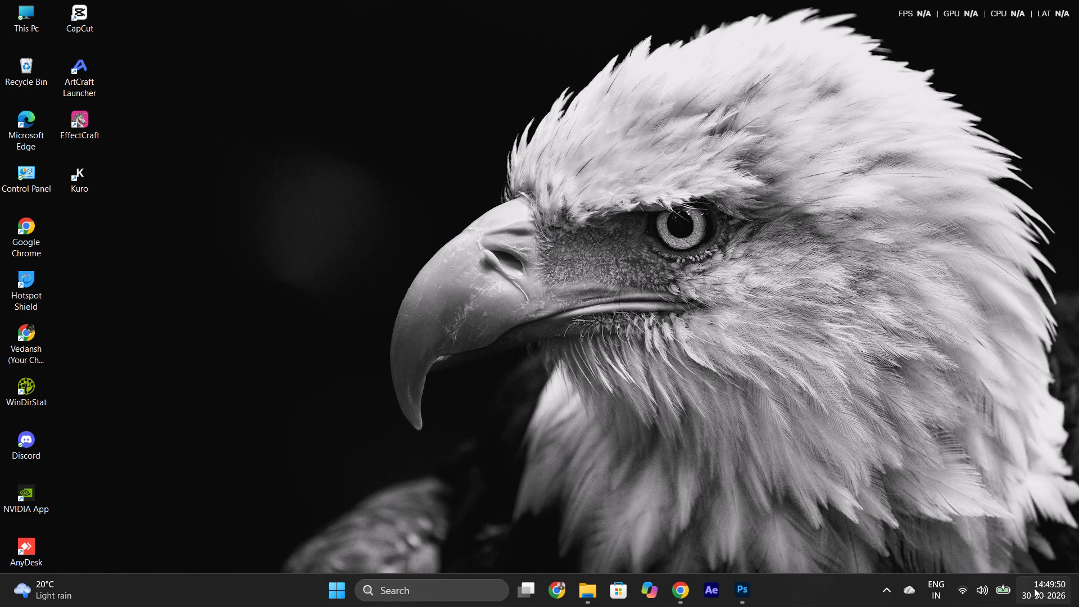
pyautogui.click(1034, 588)
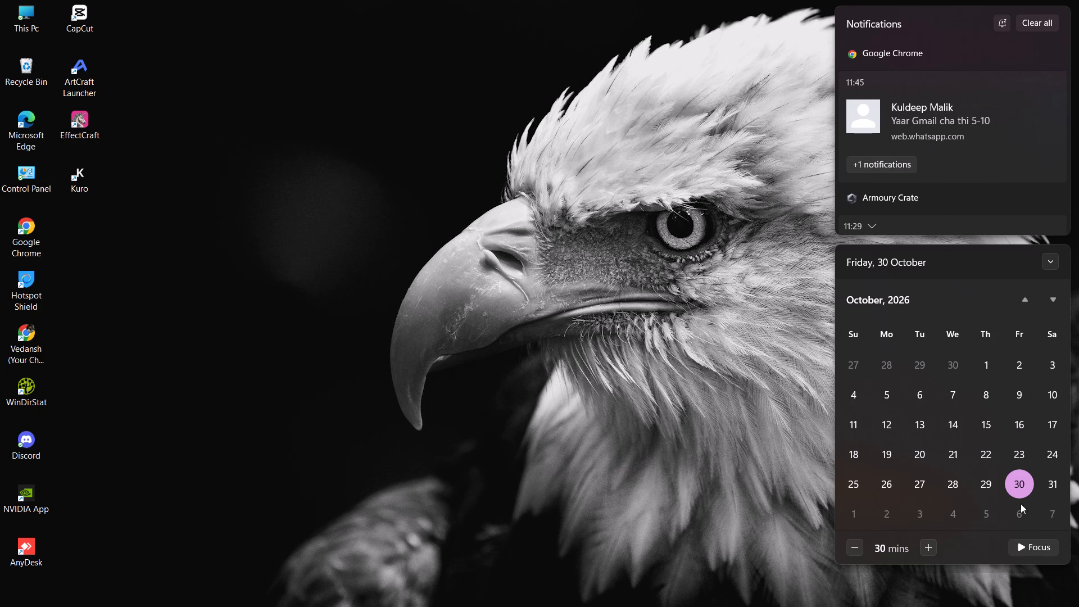
# Clear all system notifications from the notification list.
pyautogui.scroll(-1, 978, 489)
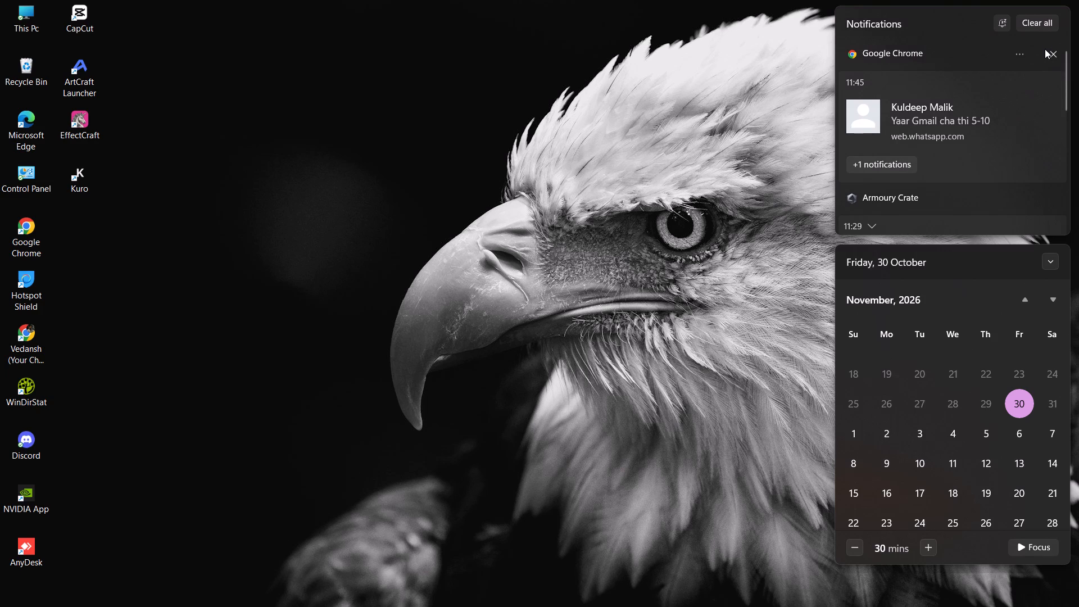
pyautogui.click(1036, 21)
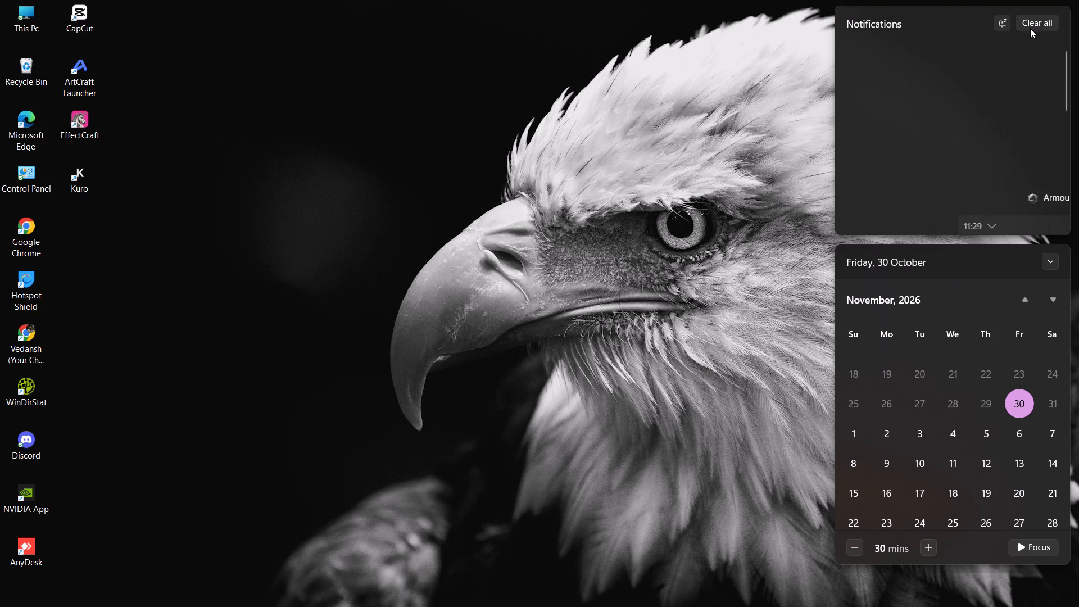
pyautogui.click(1022, 23)
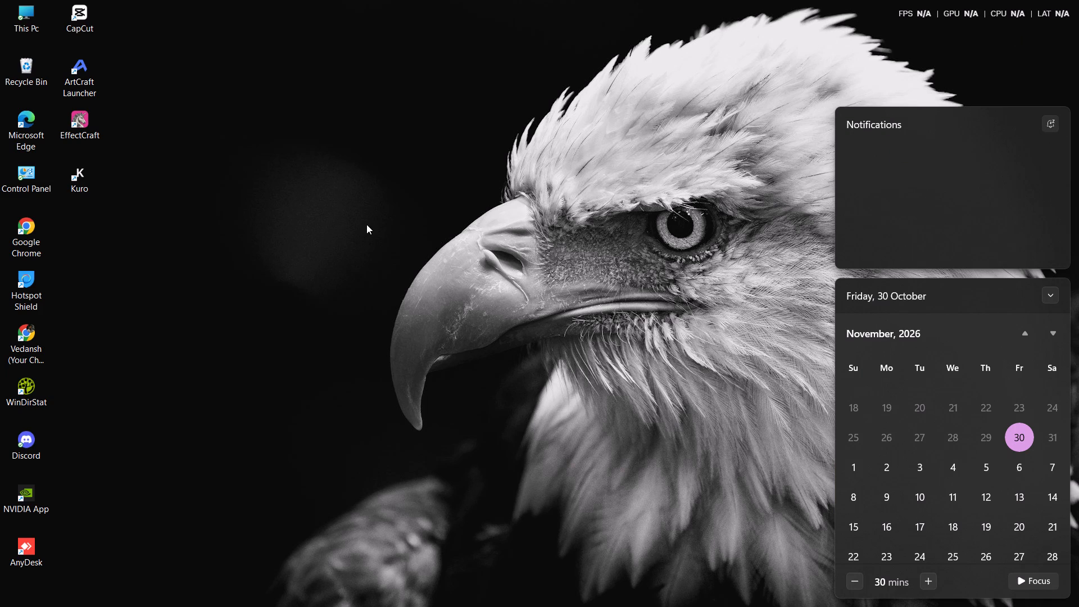
# Refresh the desktop.
pyautogui.rightClick(69, 253)
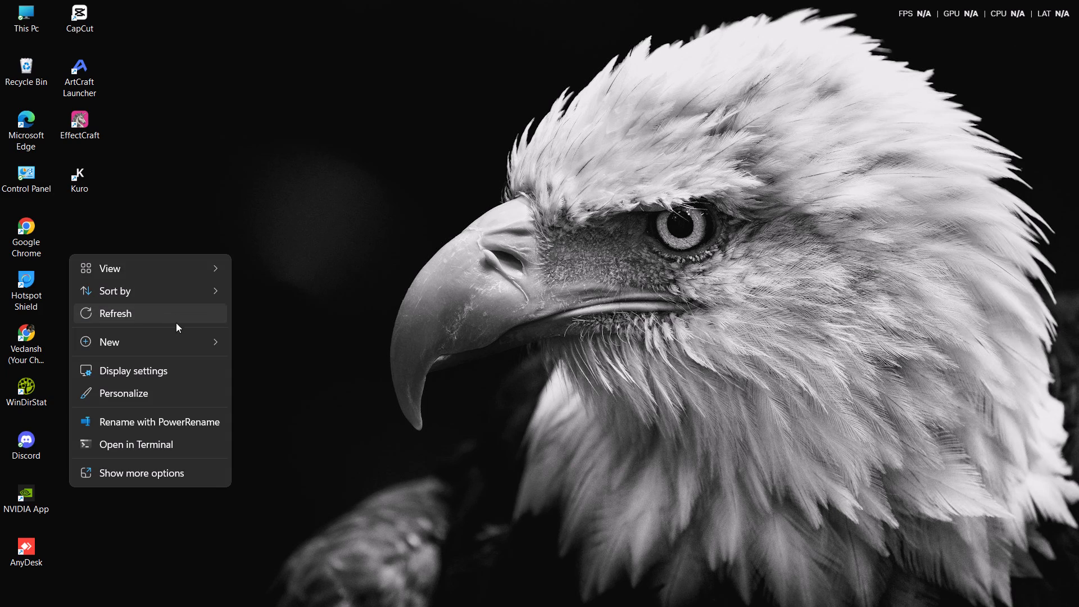
pyautogui.click(176, 316)
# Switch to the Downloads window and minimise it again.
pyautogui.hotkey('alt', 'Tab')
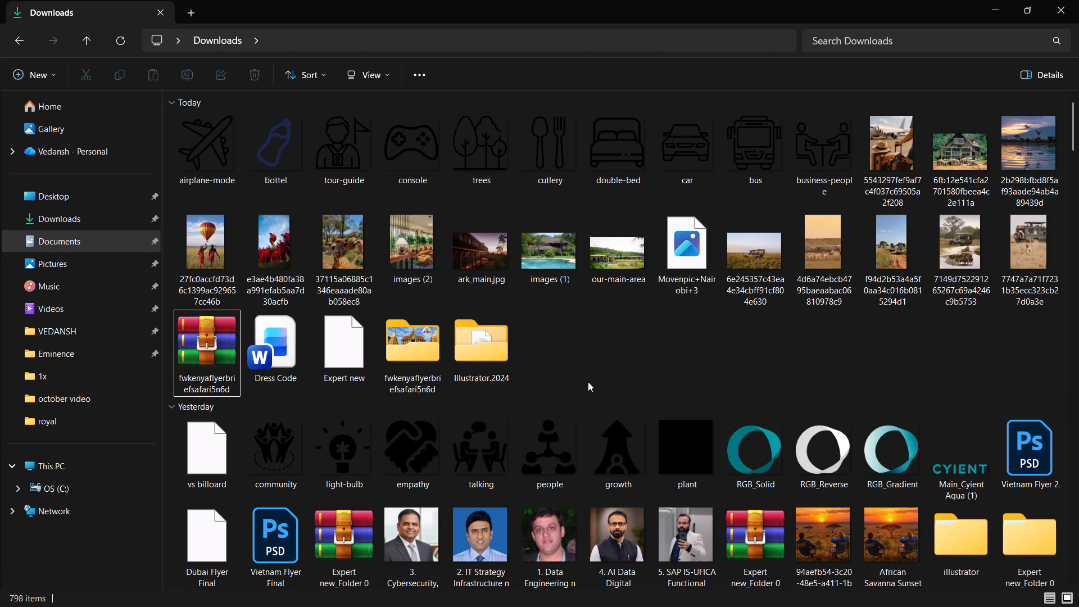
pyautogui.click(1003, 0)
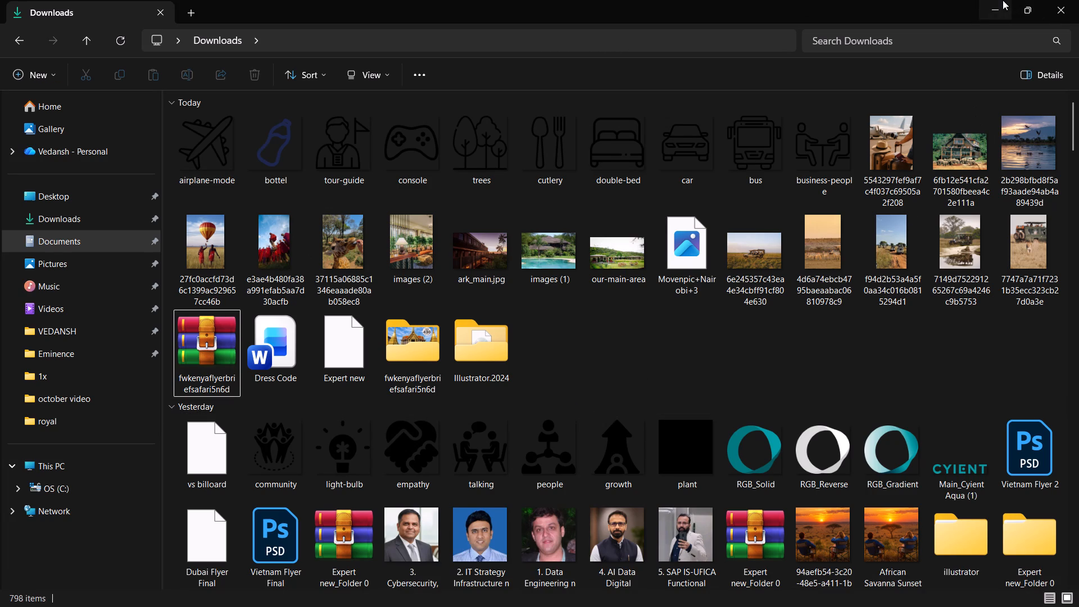
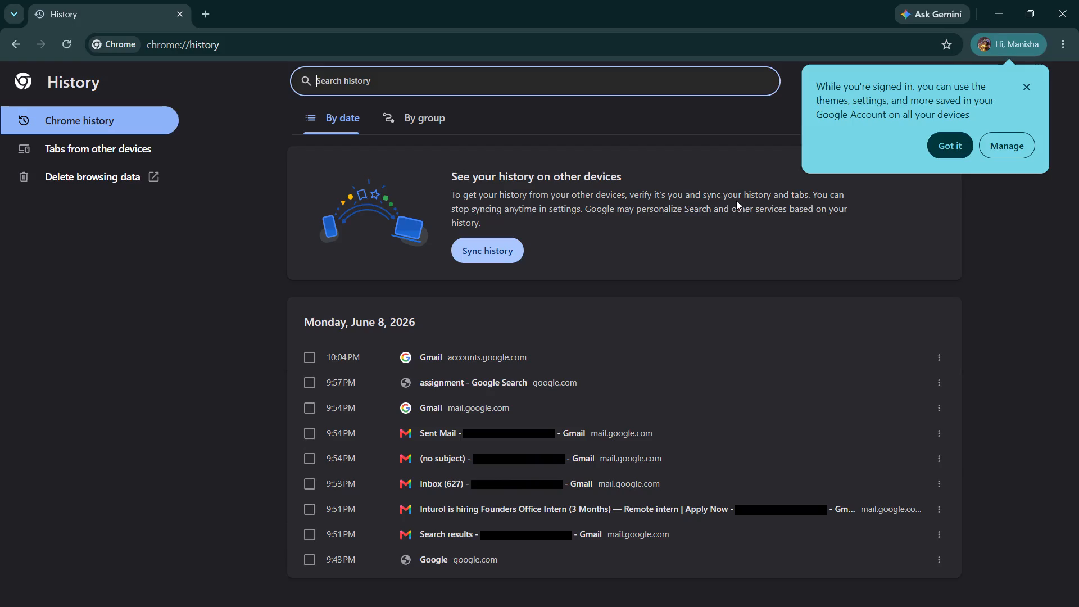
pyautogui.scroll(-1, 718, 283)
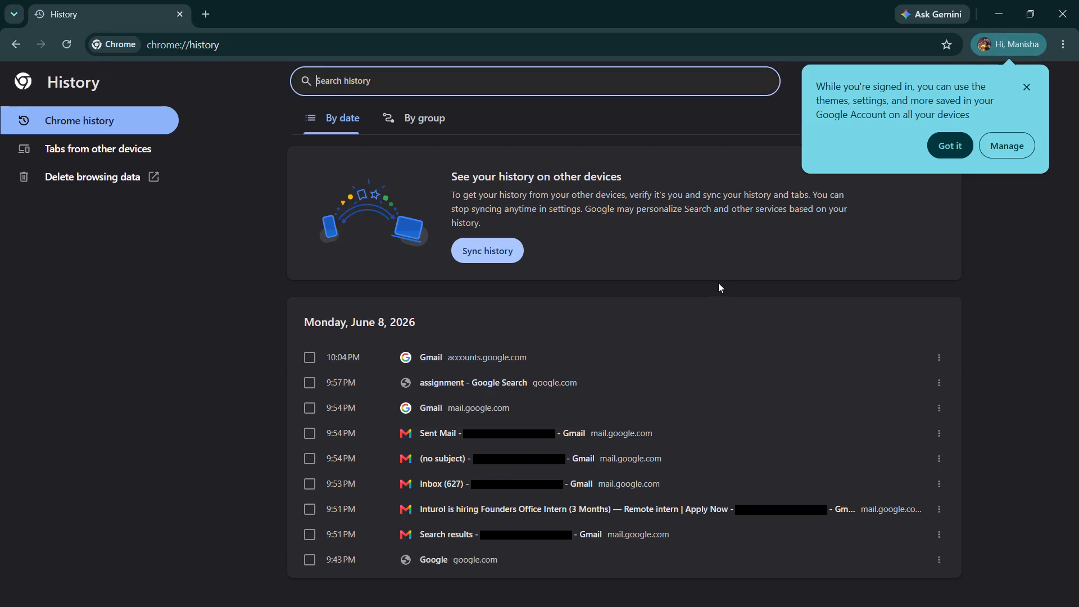